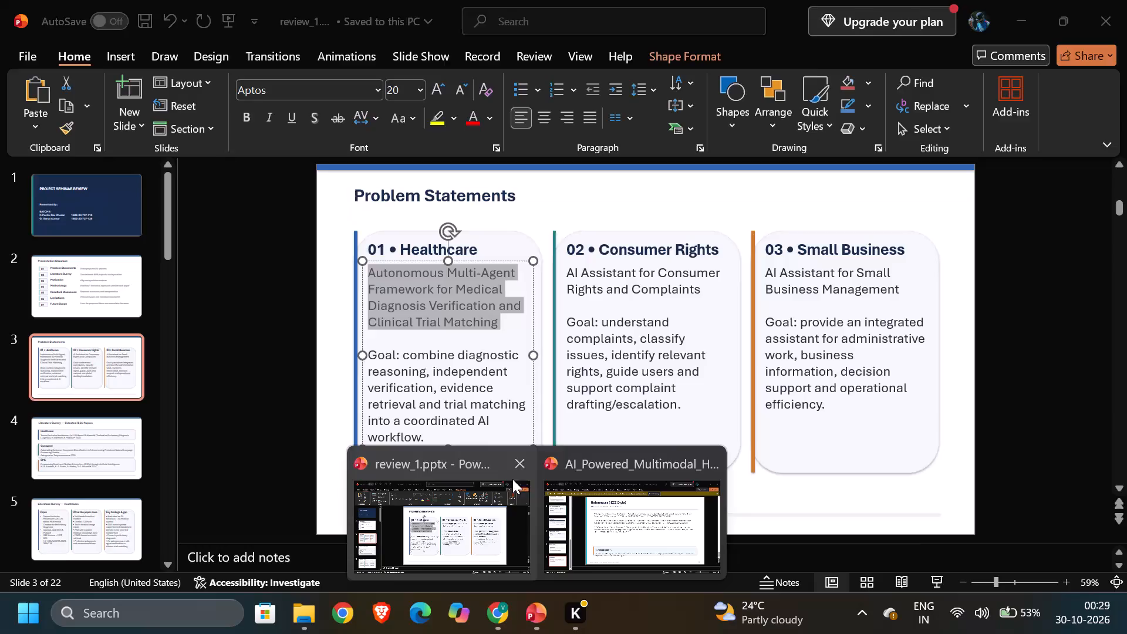
Close review_1.pptx and switch to the AI_Powered_Multimodal_Healthcare_Assistant_Seminar_Review.pptx presentation, going to its title slide.
click(516, 465)
click(532, 528)
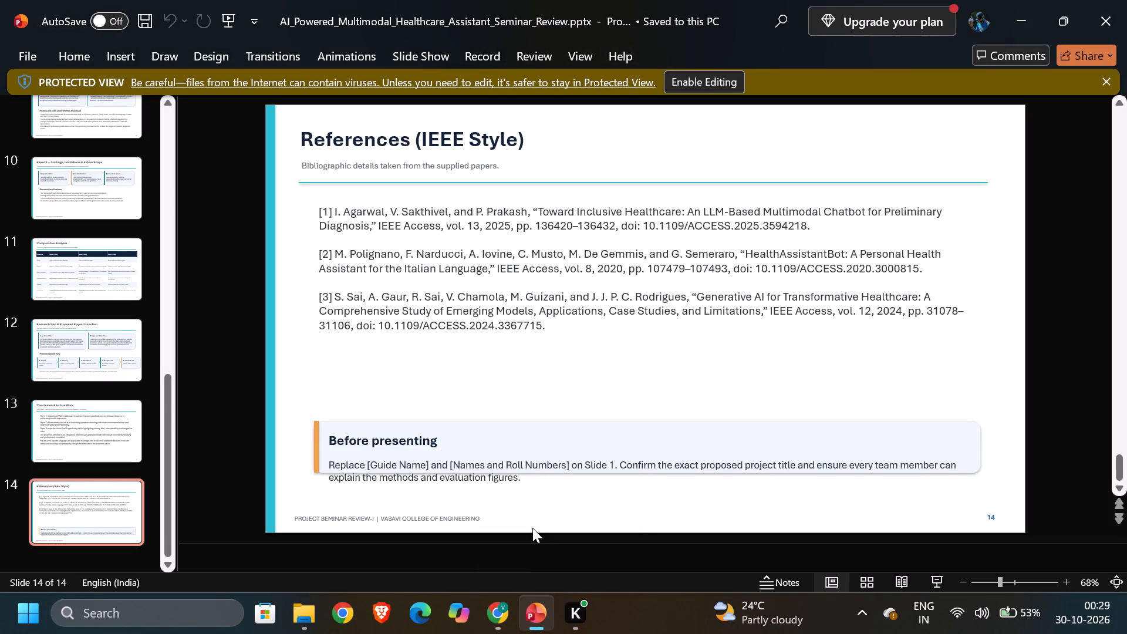
click(475, 355)
click(228, 351)
scroll(70, 333, up, 7)
click(75, 154)
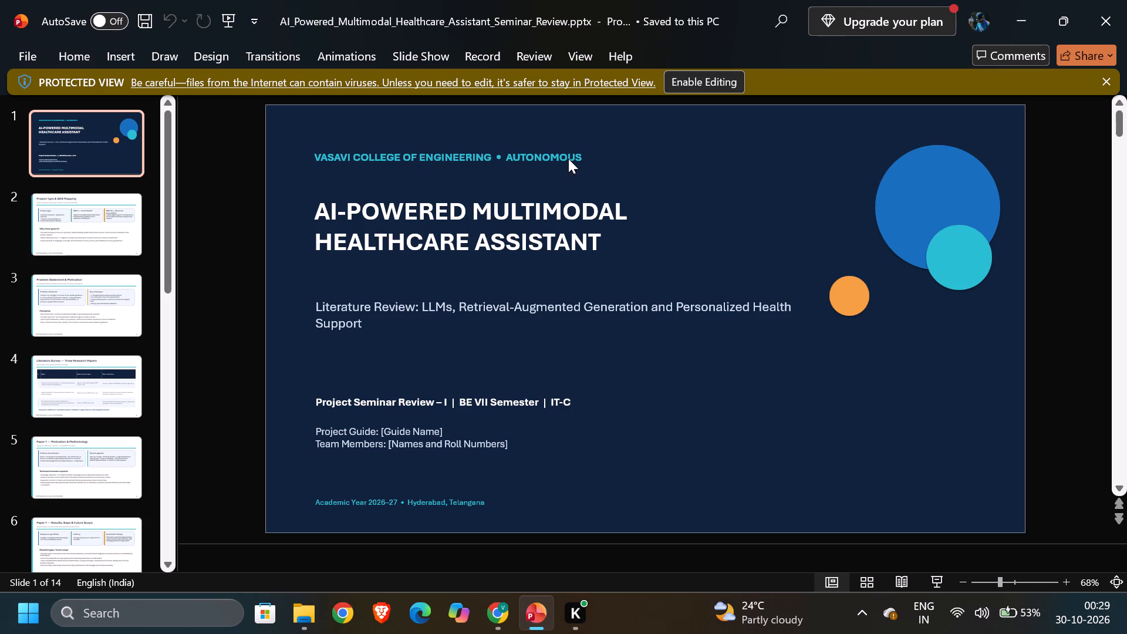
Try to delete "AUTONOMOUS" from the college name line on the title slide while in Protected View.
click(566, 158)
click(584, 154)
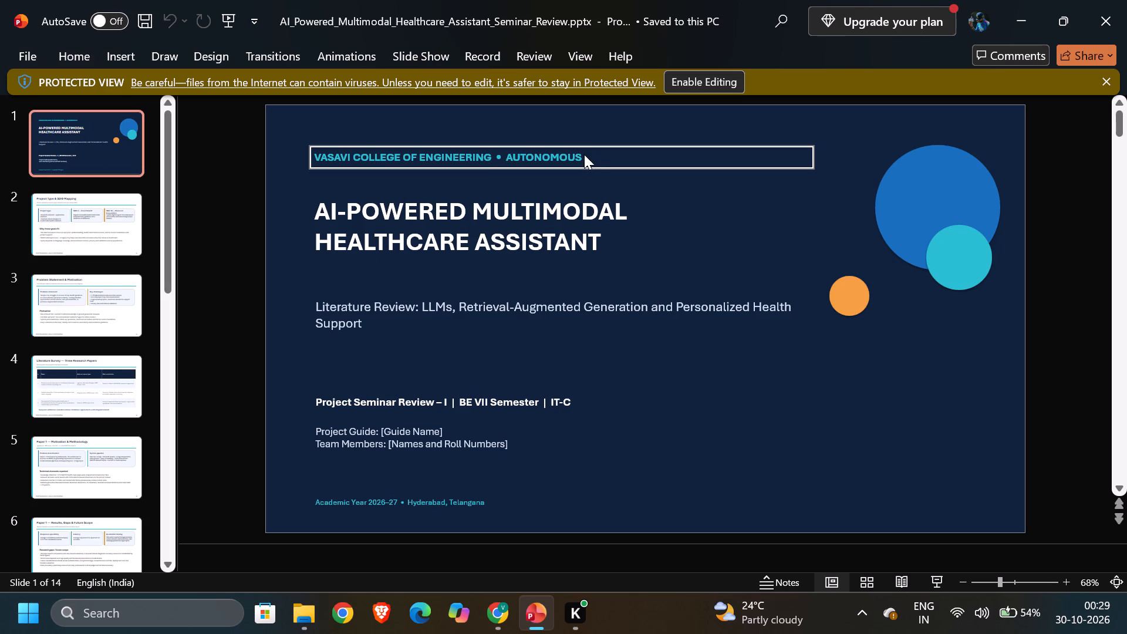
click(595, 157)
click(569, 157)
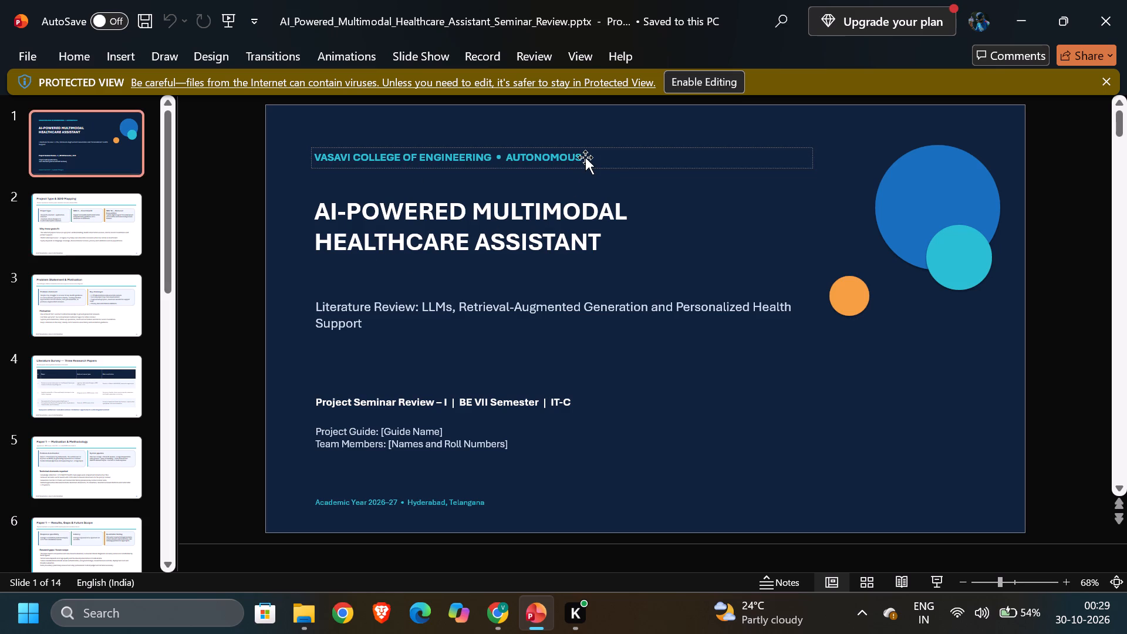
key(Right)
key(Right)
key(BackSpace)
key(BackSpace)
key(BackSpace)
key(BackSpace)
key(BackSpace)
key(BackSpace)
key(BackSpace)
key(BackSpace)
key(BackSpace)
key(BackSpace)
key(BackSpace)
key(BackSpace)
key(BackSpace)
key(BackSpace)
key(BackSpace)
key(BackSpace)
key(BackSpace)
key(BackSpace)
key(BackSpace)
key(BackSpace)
Enable editing and delete "• AUTONOMOUS" after "VASAVI COLLEGE OF ENGINEERING" on the title slide.
click(670, 91)
click(589, 205)
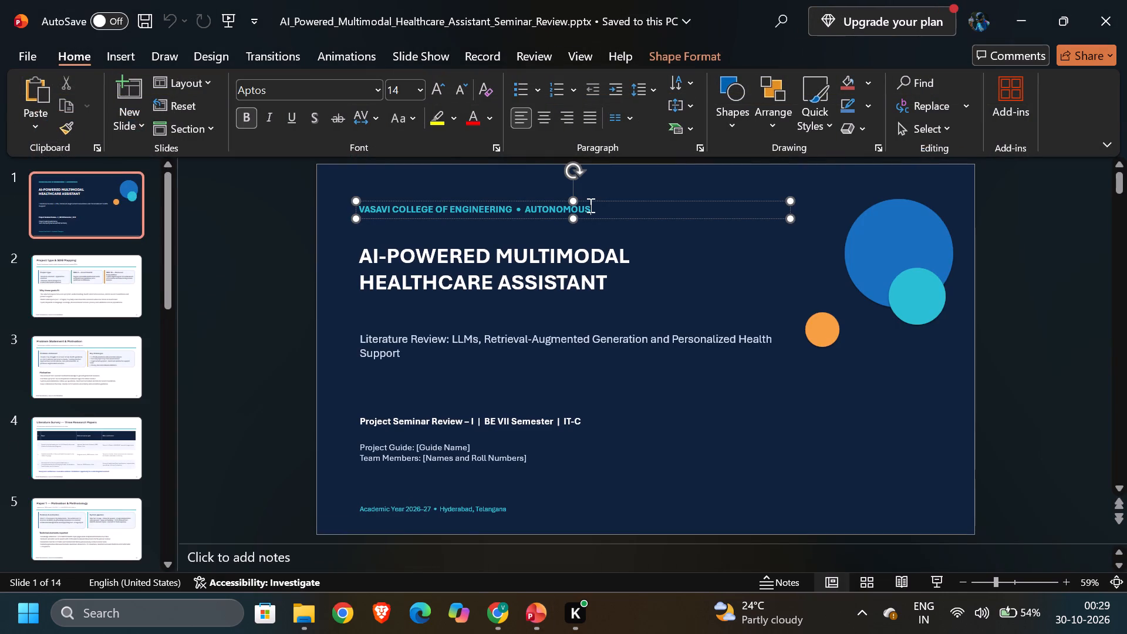
key(BackSpace)
key(BackSpace)
key(BackSpace)
key(BackSpace)
key(BackSpace)
key(BackSpace)
key(BackSpace)
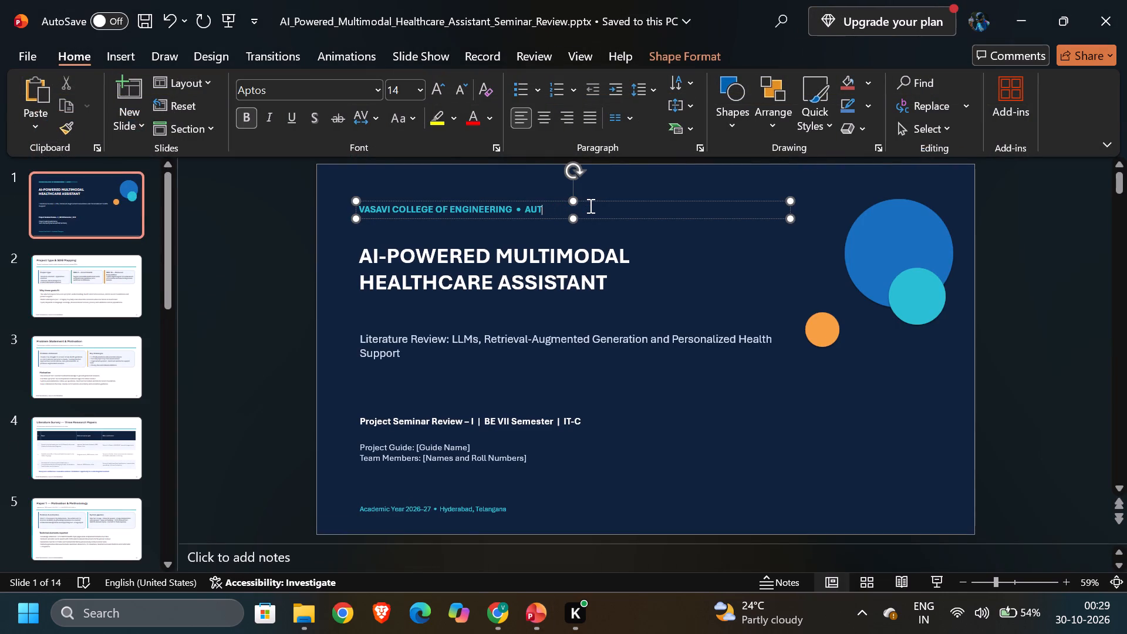
key(BackSpace)
key(BackSpace)
key(BackSpace)
key(BackSpace)
key(BackSpace)
key(BackSpace)
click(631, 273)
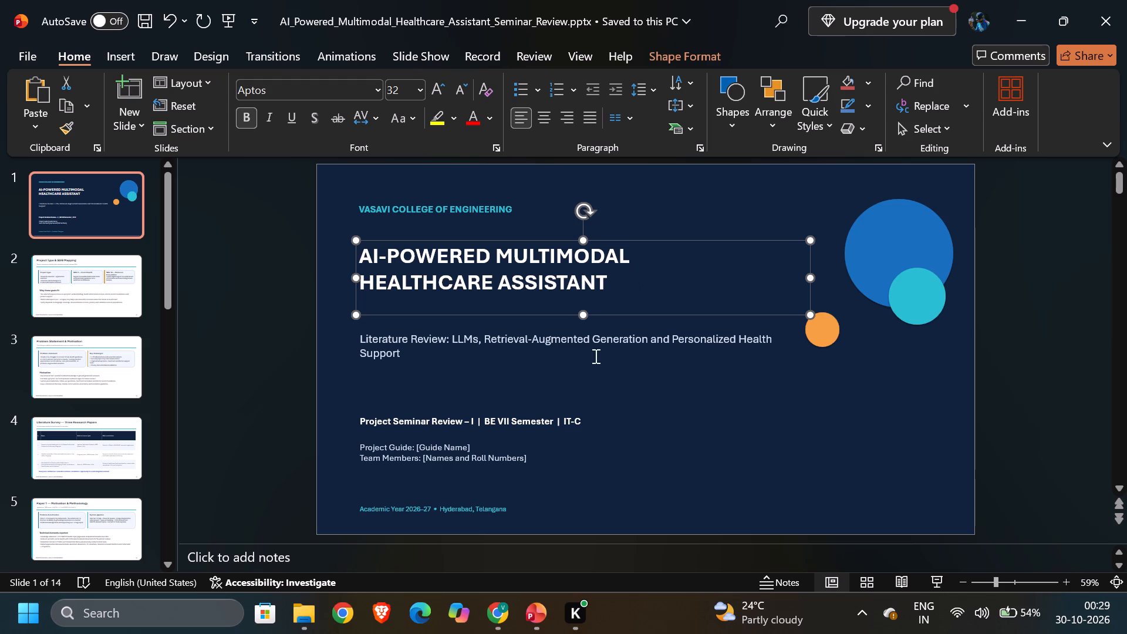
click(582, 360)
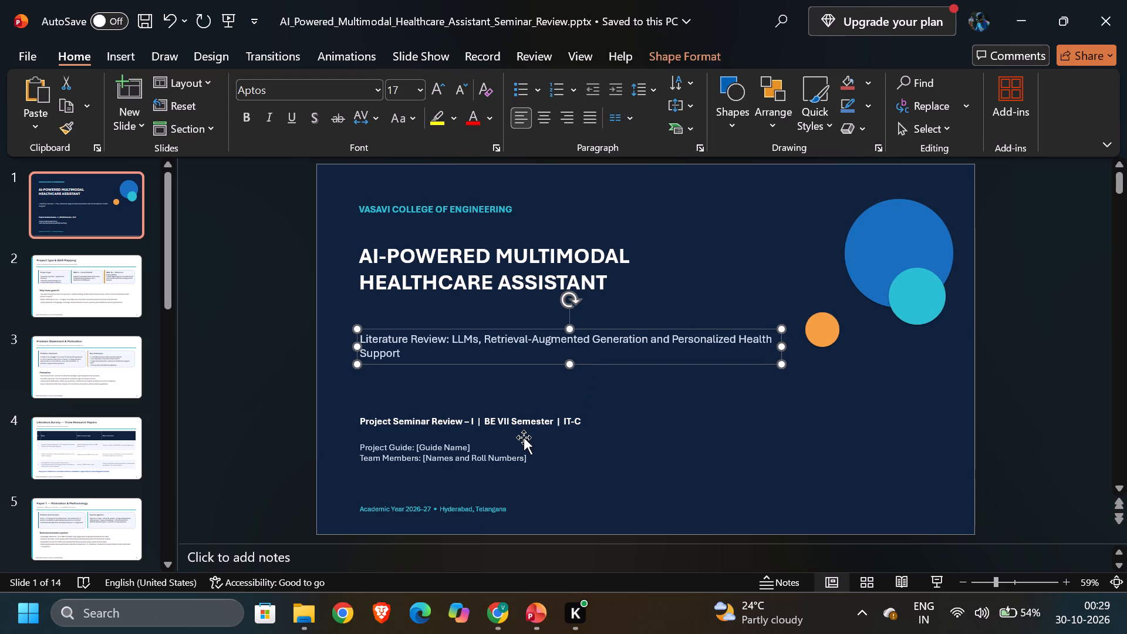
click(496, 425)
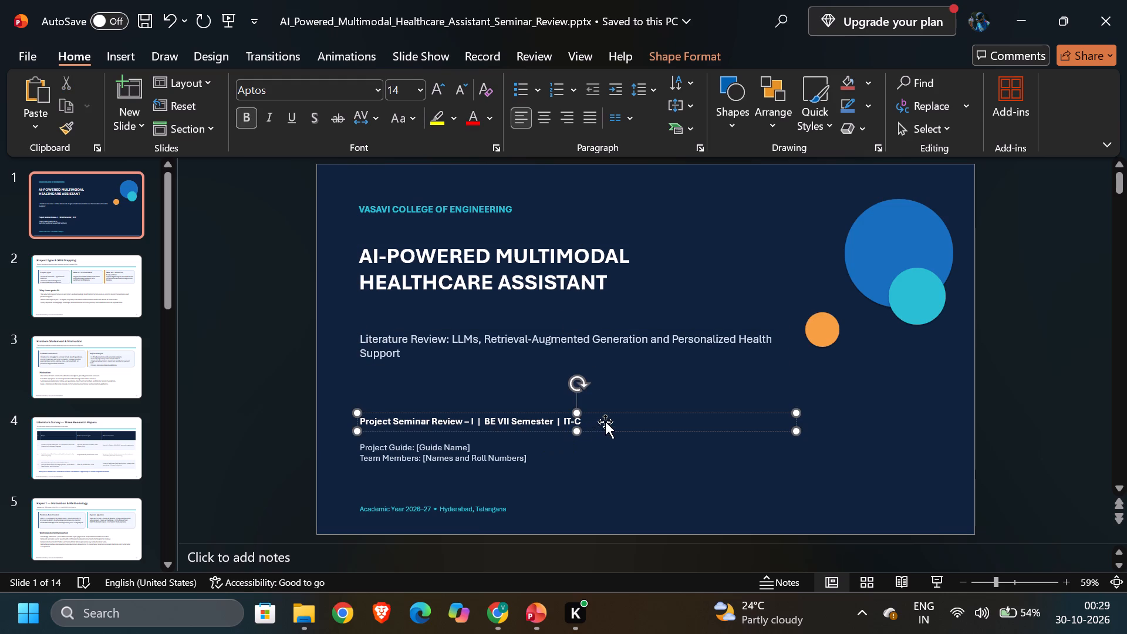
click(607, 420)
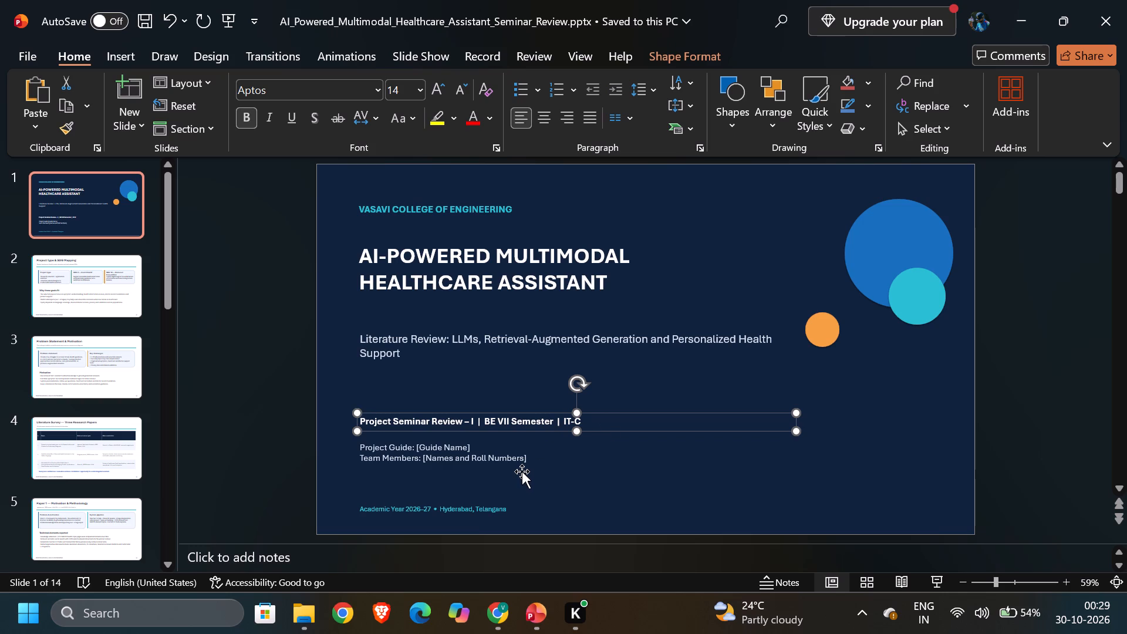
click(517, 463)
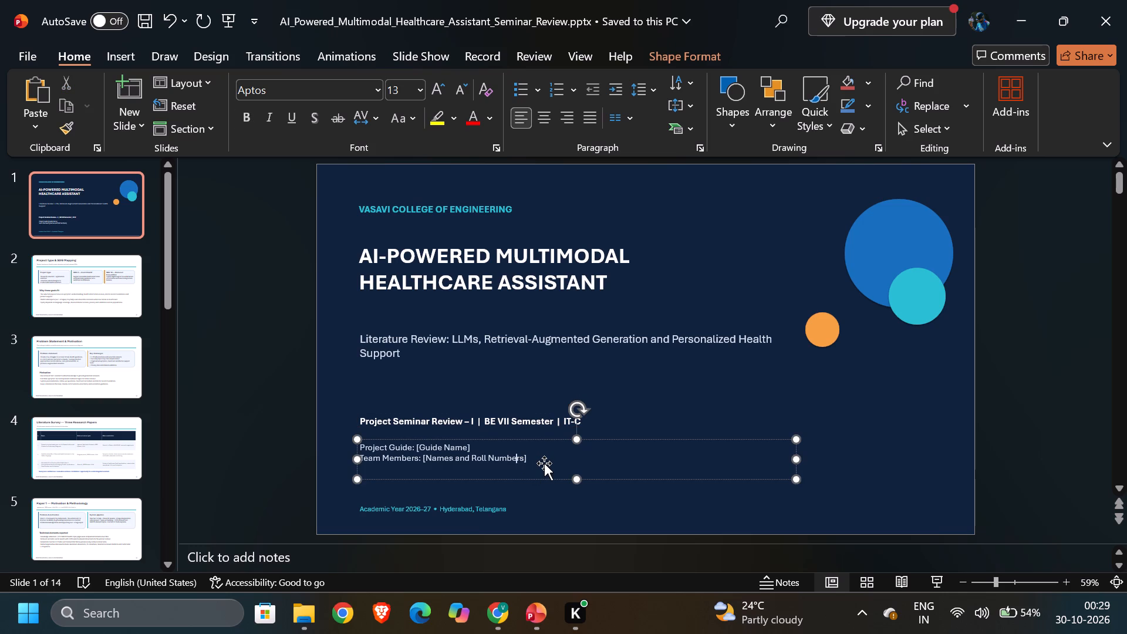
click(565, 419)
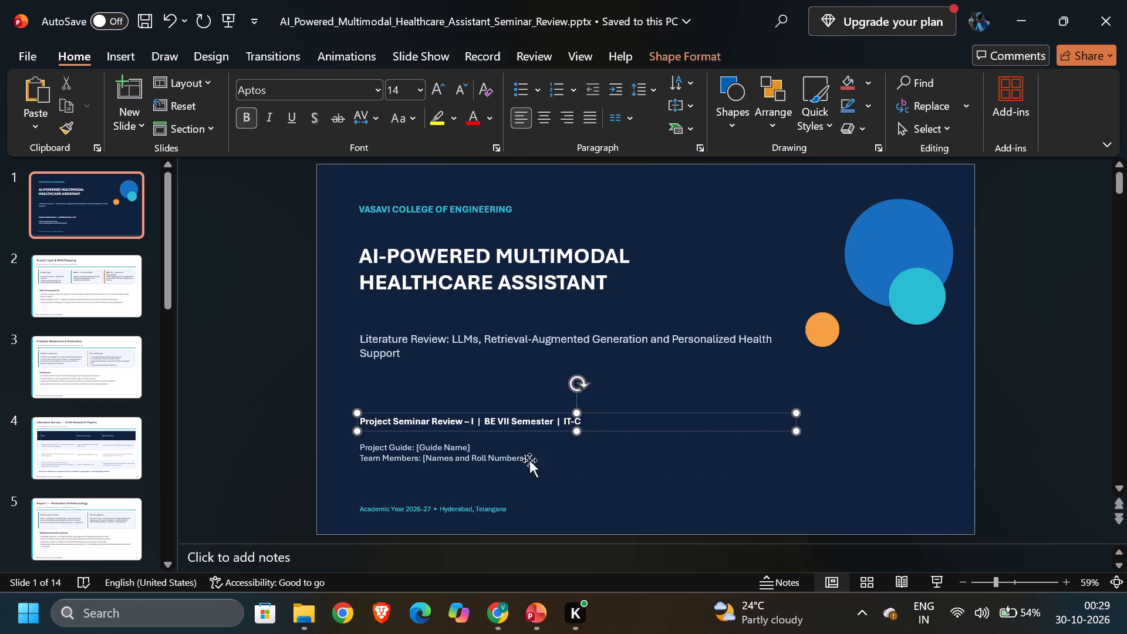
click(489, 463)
Delete the "Academic Year 2026–27 • Hyderabad, Telangana" text box from the title slide.
click(482, 508)
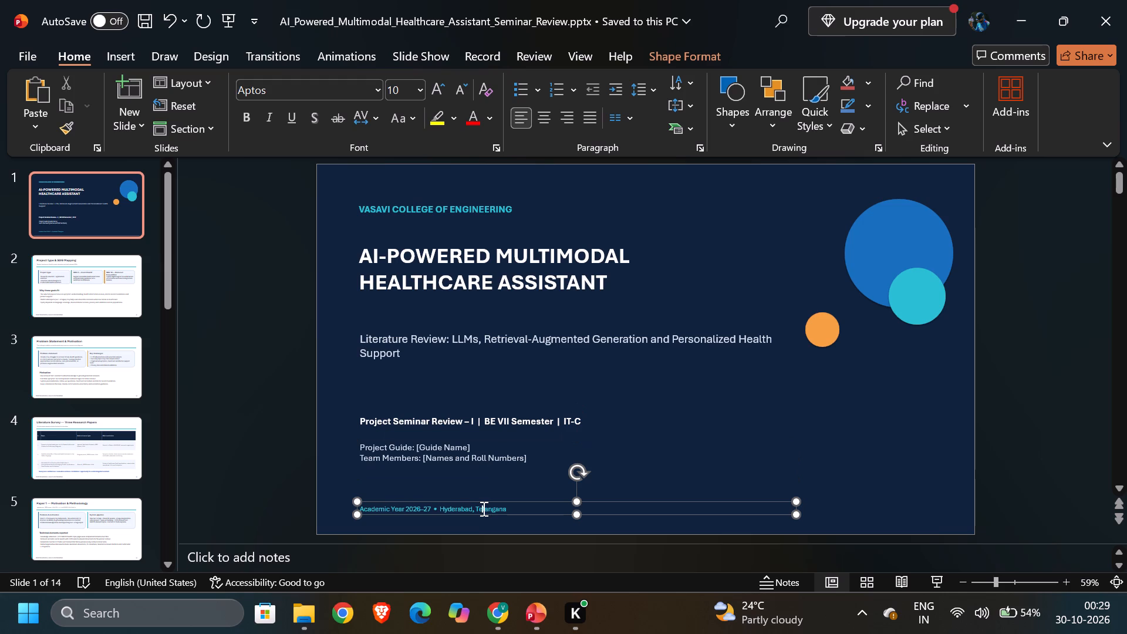
click(597, 504)
key(Delete)
Replace the [Guide Name] placeholder in the Project Guide line with the guide's name, starting with the title "Dr.".
click(515, 457)
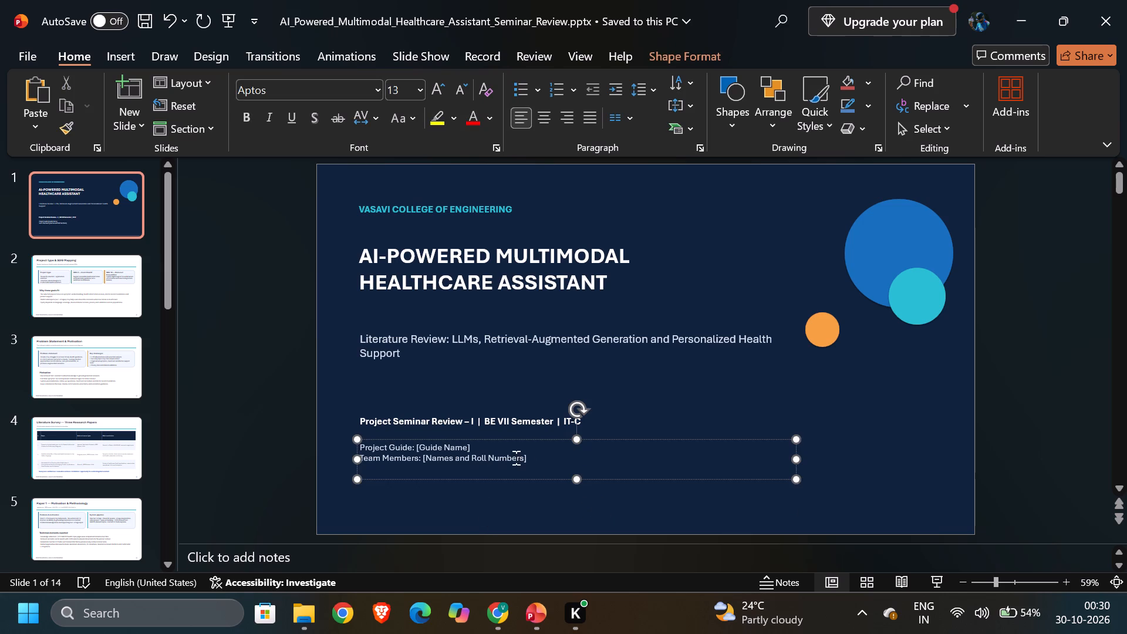
click(490, 448)
key(BackSpace)
key(BackSpace)
key(BackSpace)
key(BackSpace)
key(BackSpace)
key(BackSpace)
key(BackSpace)
key(BackSpace)
key(BackSpace)
key(BackSpace)
key(BackSpace)
key(BackSpace)
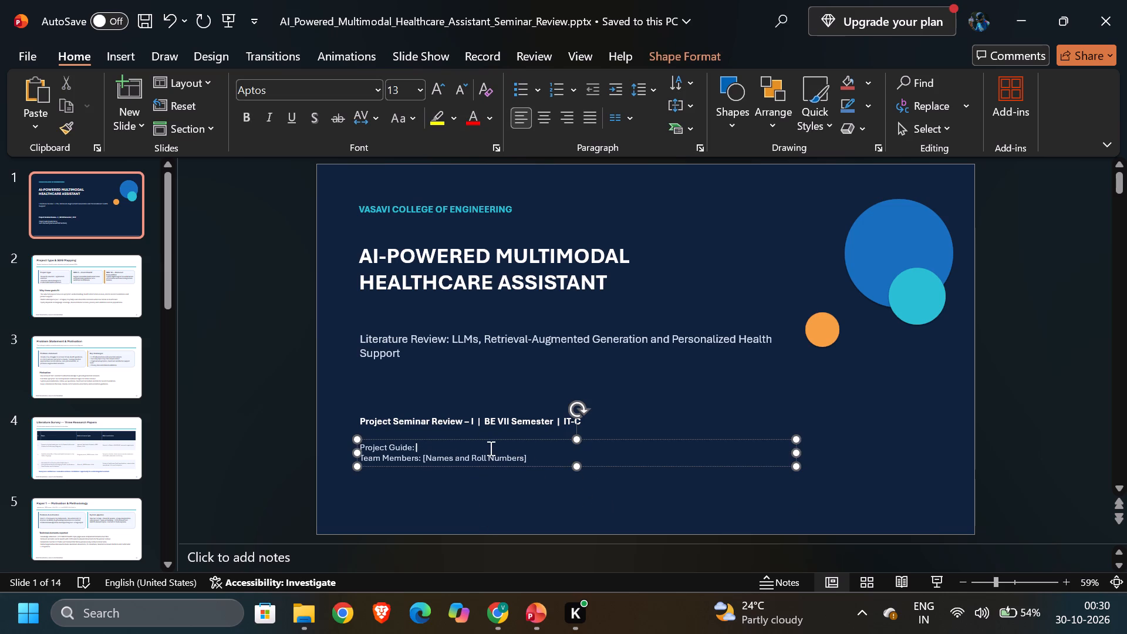
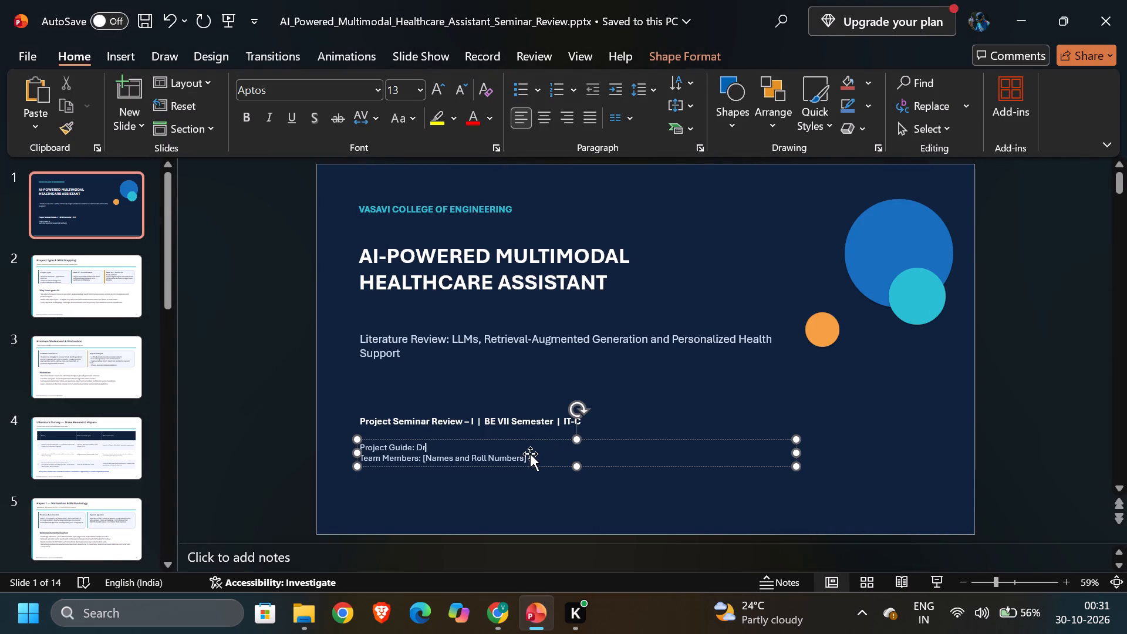
Replace the partly entered "Dr" text in the Project Guide line with the copied guide name, titled "Ms.".
key(BackSpace)
key(BackSpace)
key(BackSpace)
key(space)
key(ctrl+v)
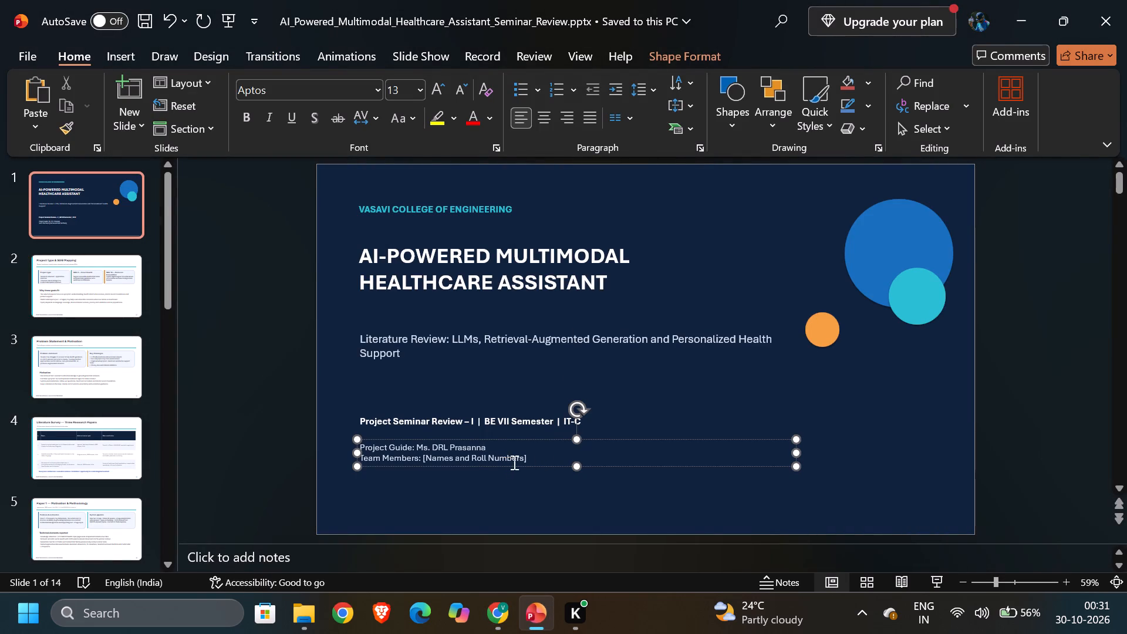
Delete the "[Names and Roll Numbers]" placeholder after "Team Members:" on the title slide.
click(528, 459)
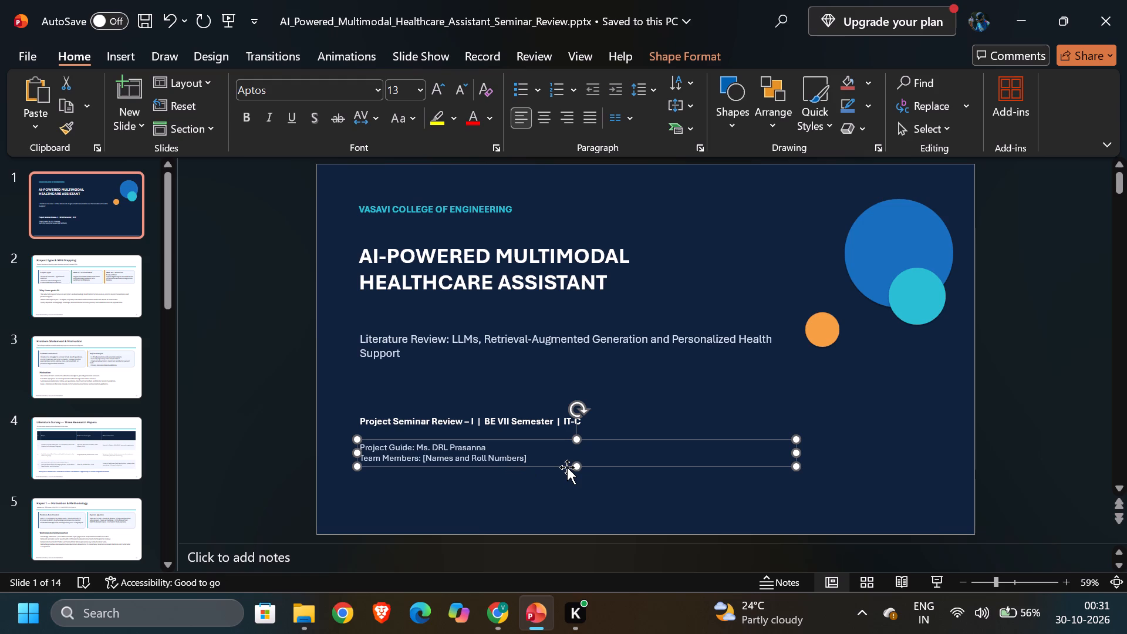
click(536, 457)
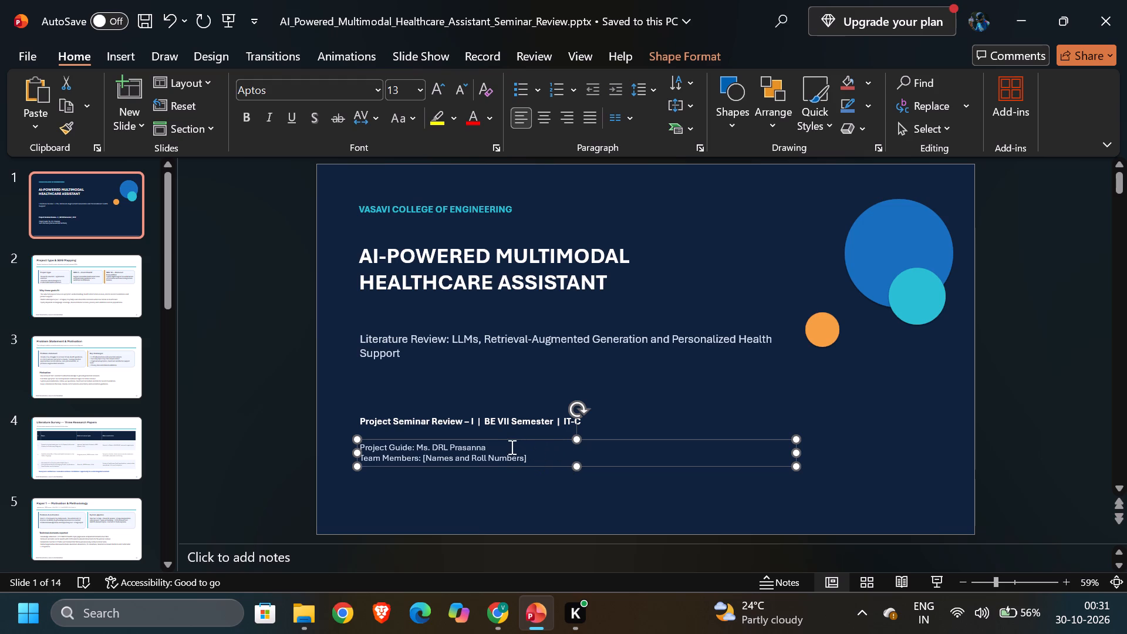
click(508, 447)
key(Down)
key(Right)
key(Right)
key(Right)
key(Right)
key(Right)
key(Right)
key(Right)
key(Right)
key(Right)
key(Right)
key(Right)
key(Right)
key(Right)
key(Right)
key(Right)
key(Right)
key(Right)
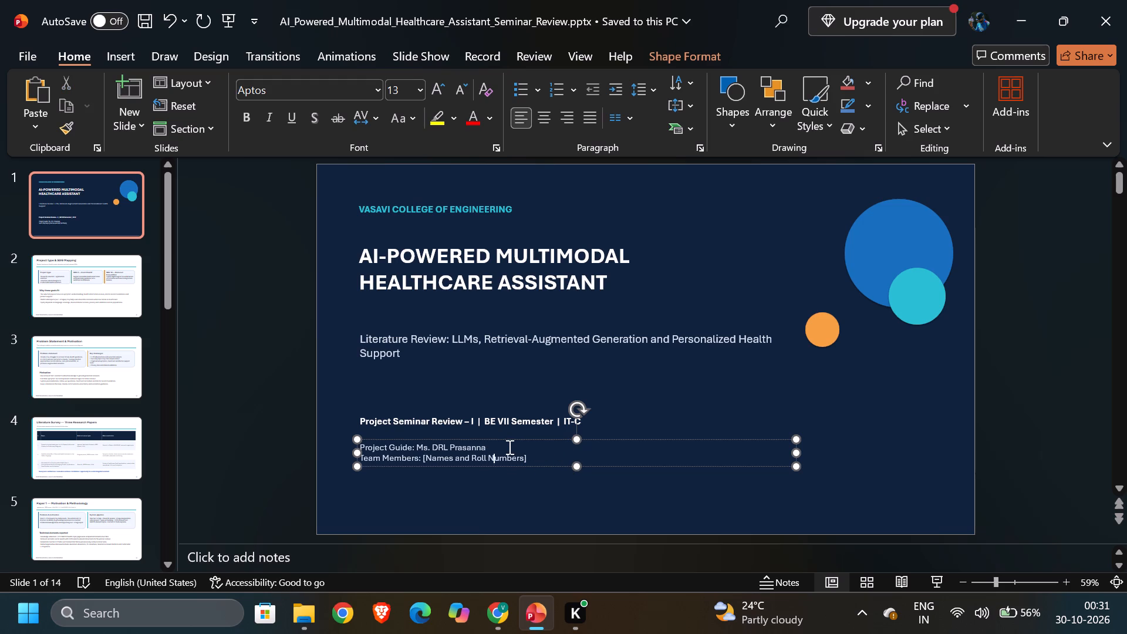
key(Right)
key(Right)
key(Right)
key(BackSpace)
key(BackSpace)
key(BackSpace)
key(BackSpace)
key(BackSpace)
key(BackSpace)
key(BackSpace)
key(BackSpace)
key(BackSpace)
key(BackSpace)
key(BackSpace)
key(BackSpace)
key(BackSpace)
key(BackSpace)
key(BackSpace)
key(BackSpace)
key(BackSpace)
key(BackSpace)
key(BackSpace)
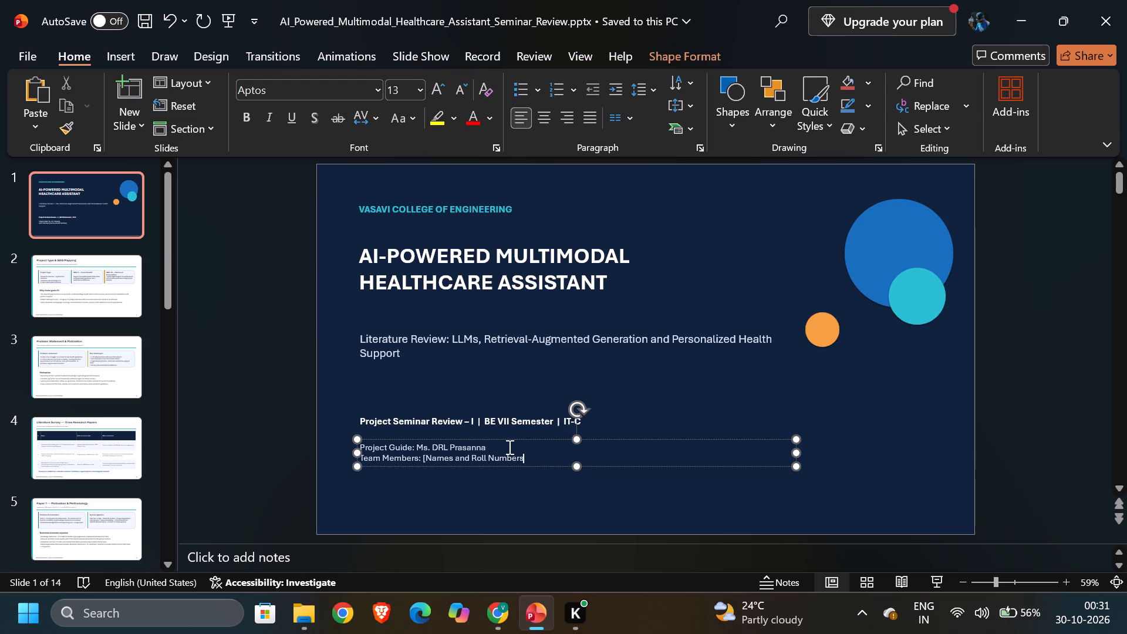
key(BackSpace)
key(BackSpace)
key(BackSpace)
key(BackSpace)
key(BackSpace)
Enter the first team member's name after "Team Members:" on the title slide.
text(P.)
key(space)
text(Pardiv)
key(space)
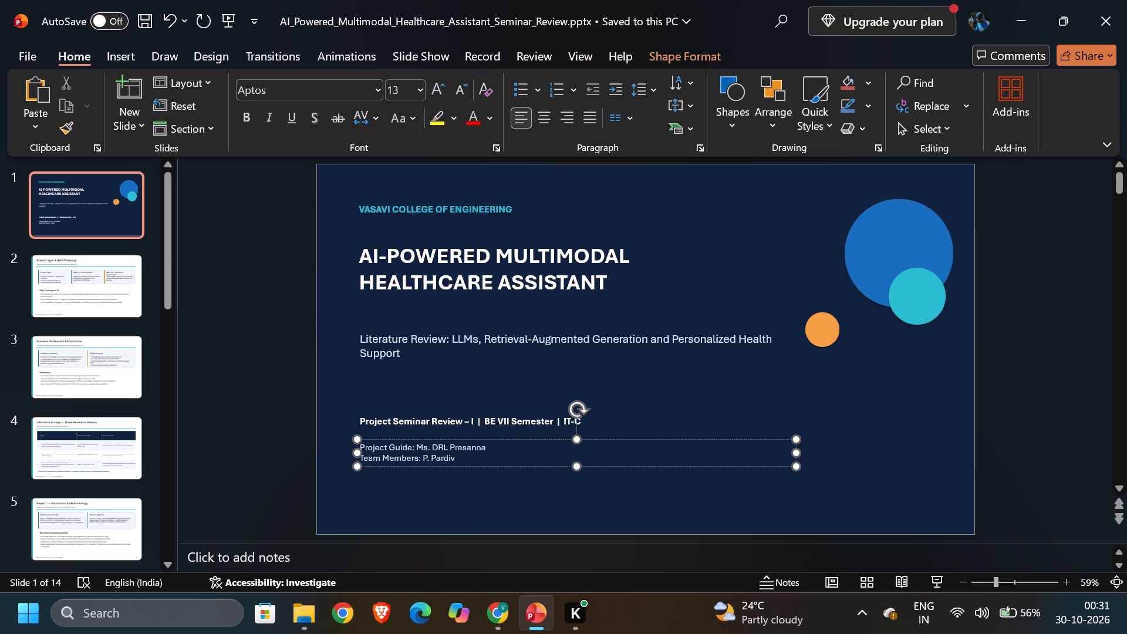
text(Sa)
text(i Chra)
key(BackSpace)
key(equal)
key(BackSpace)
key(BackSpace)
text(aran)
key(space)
Add the first team member's roll number after their name.
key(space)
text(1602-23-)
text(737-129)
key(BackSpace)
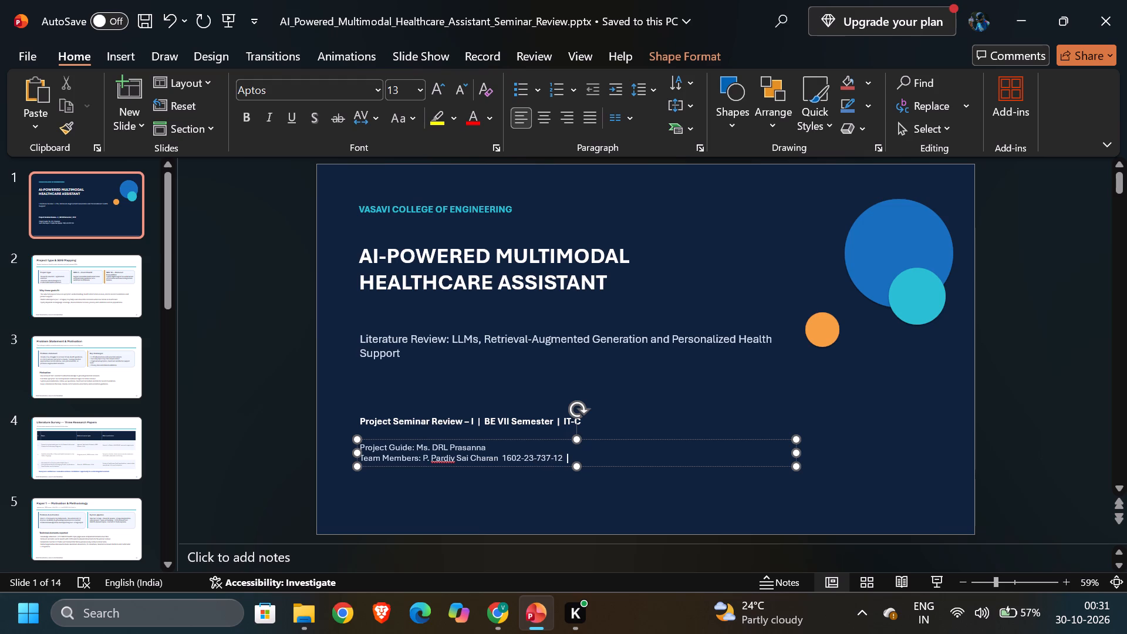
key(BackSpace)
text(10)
Add a new line indented to align under the first team member's name and enter the second member's name.
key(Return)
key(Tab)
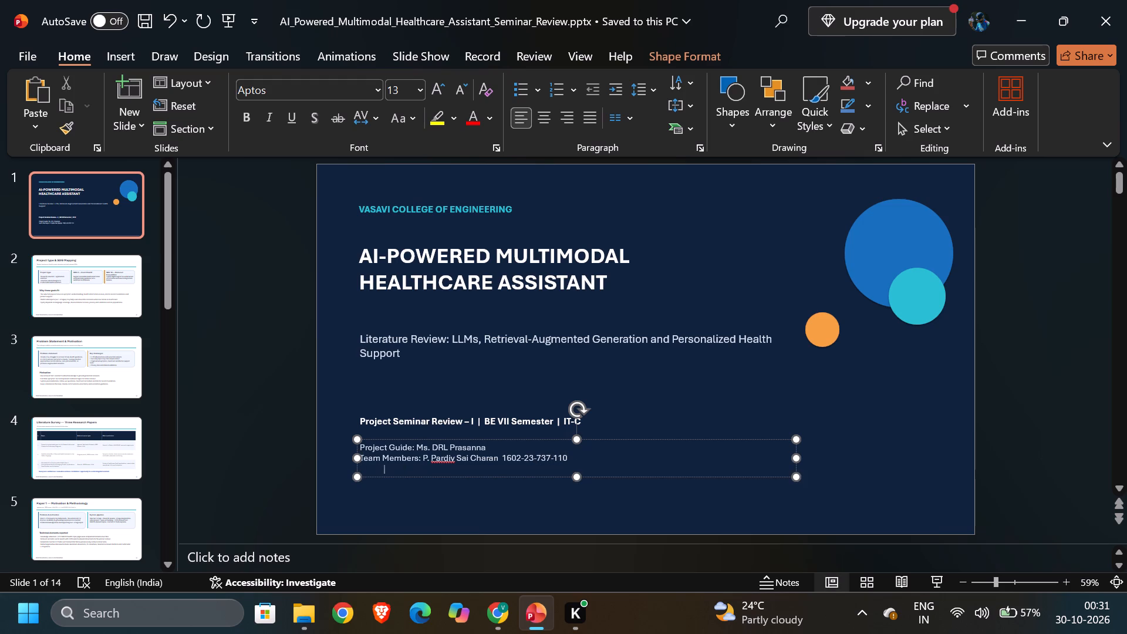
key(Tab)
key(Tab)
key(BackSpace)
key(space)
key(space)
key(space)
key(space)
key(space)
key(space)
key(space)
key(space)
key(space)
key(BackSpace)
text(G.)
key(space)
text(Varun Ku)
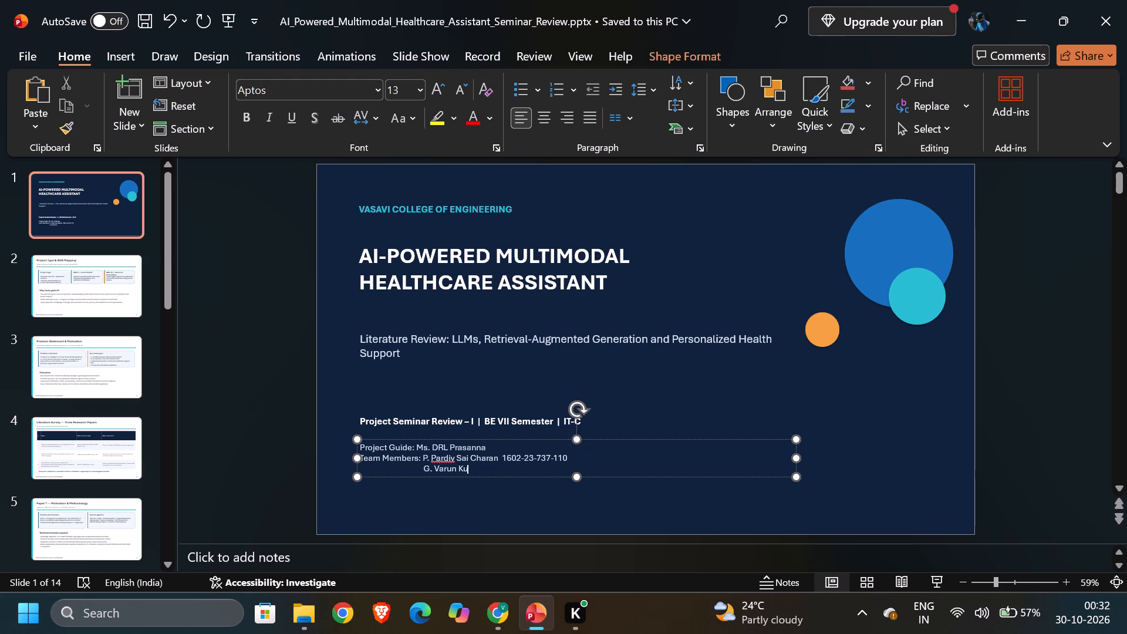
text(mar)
Add the second team member's roll number after their name, separated by a gap.
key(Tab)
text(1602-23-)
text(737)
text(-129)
Adjust the gap before the second member's roll number with spaces so it lines up under the first roll number.
click(510, 466)
key(BackSpace)
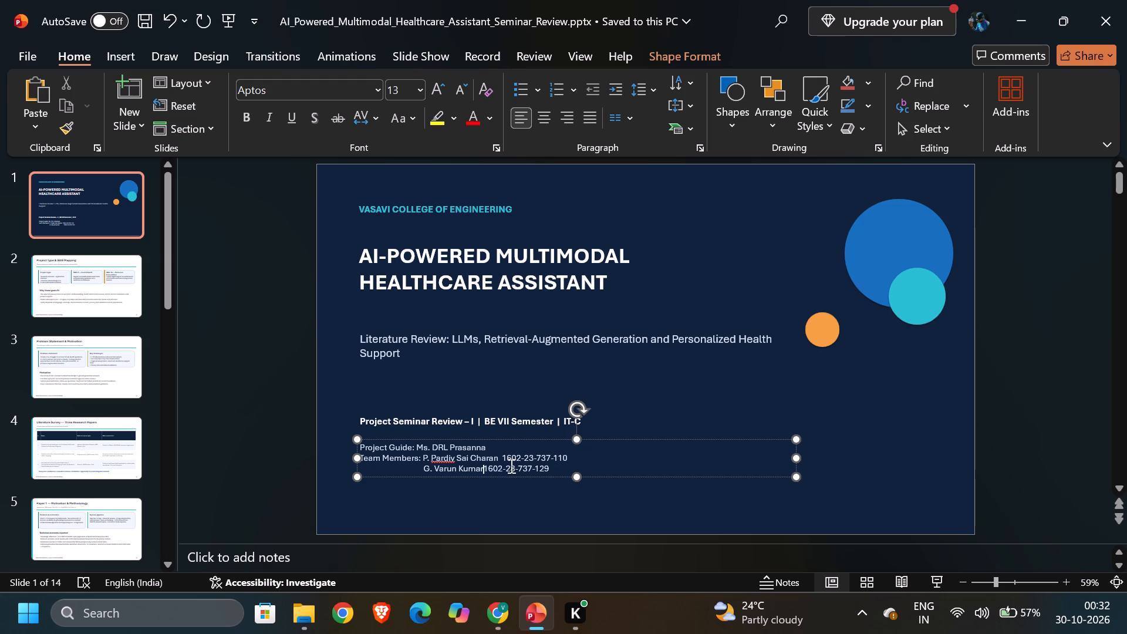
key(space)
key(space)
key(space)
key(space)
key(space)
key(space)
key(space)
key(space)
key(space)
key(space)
click(524, 509)
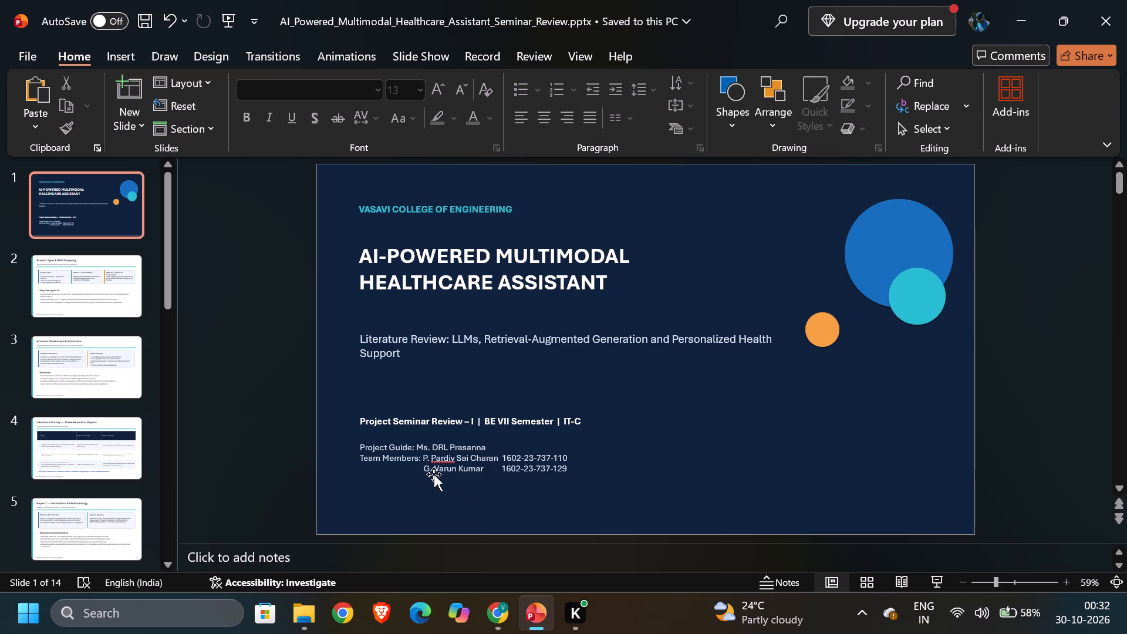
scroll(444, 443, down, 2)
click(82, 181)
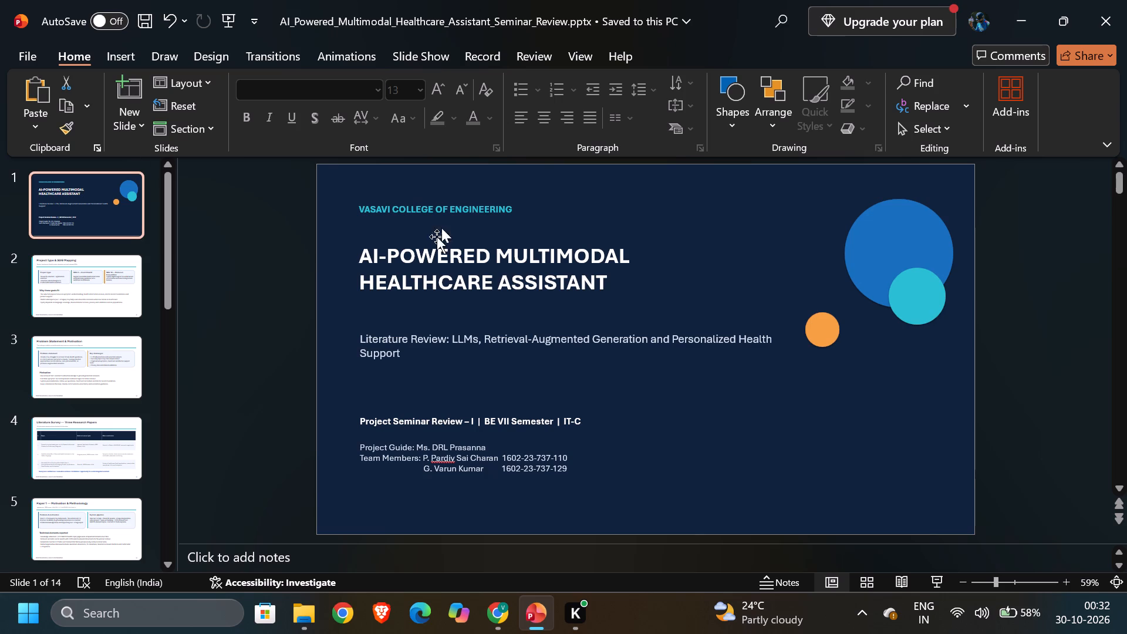
Set the font of the "VASAVI COLLEGE OF ENGINEERING" text on the title slide to Calibri (Headings).
click(456, 207)
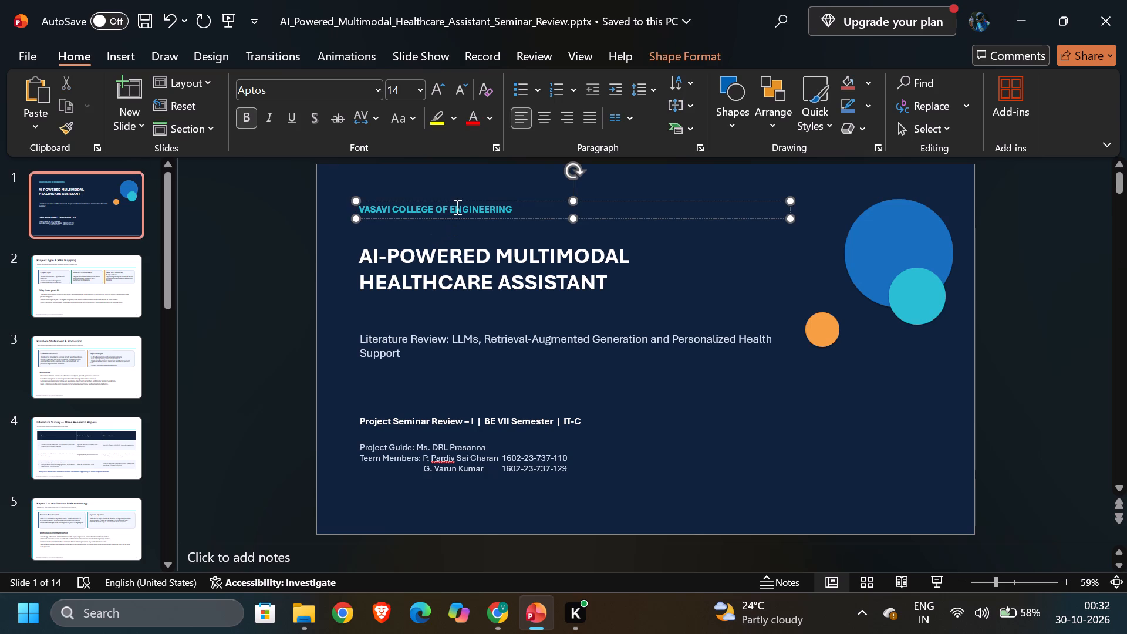
key(ctrl+a)
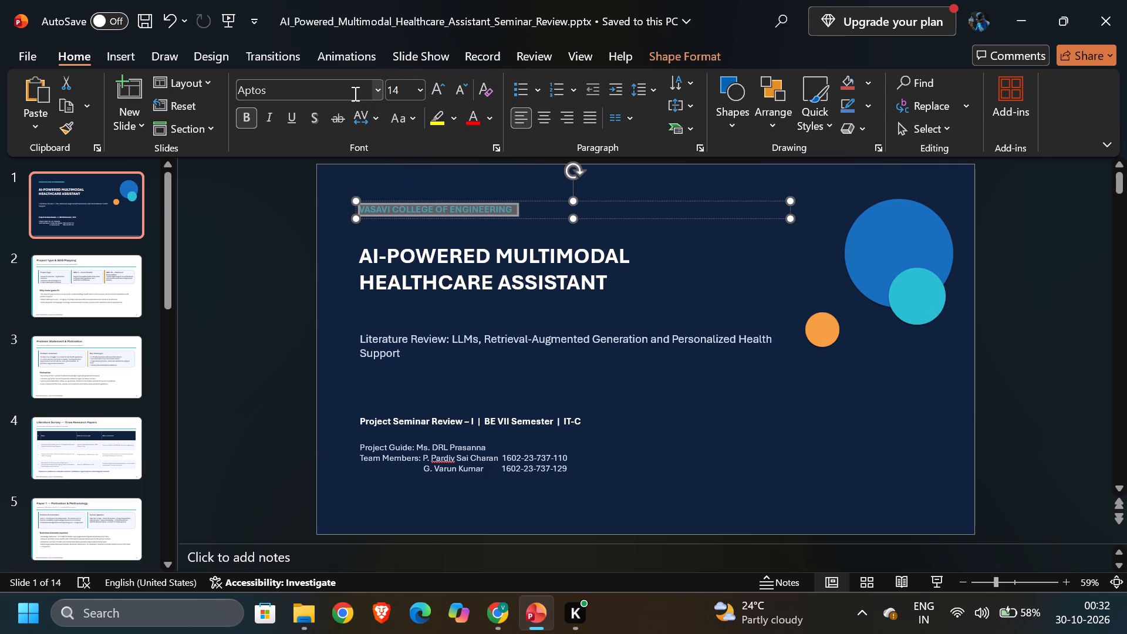
click(353, 93)
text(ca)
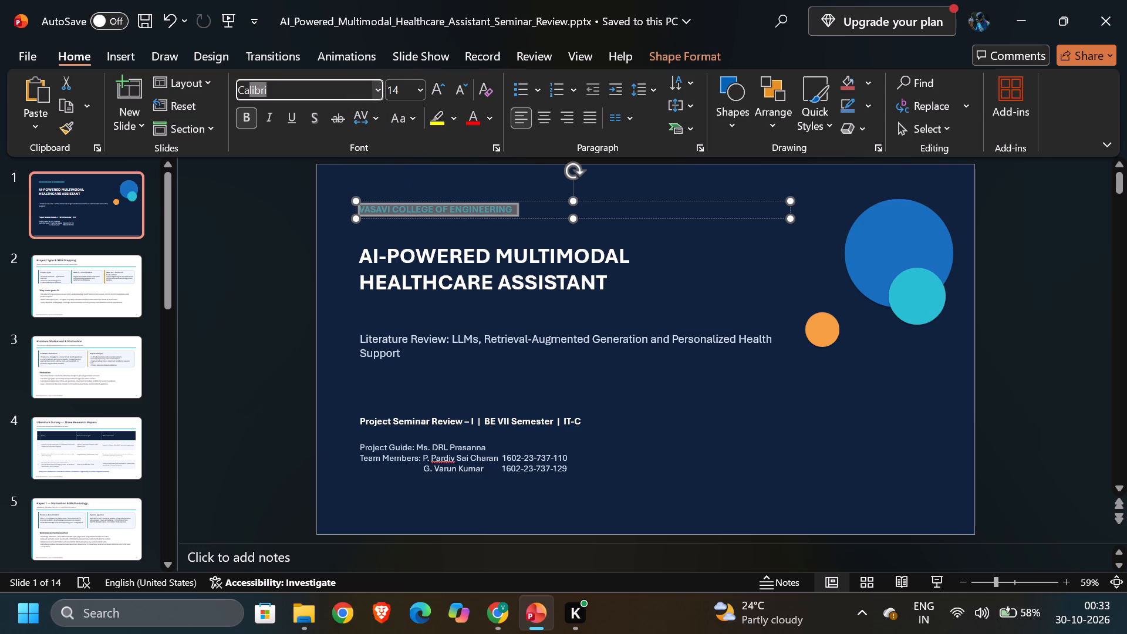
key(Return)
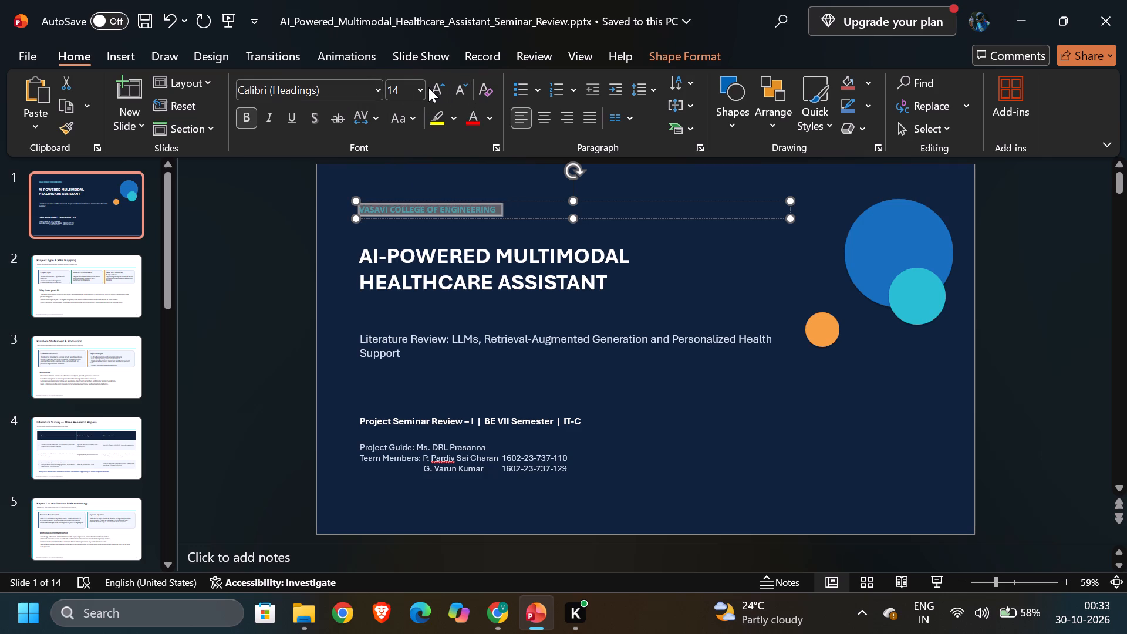
Set the font size of the "VASAVI COLLEGE OF ENGINEERING" text to 17.
click(420, 87)
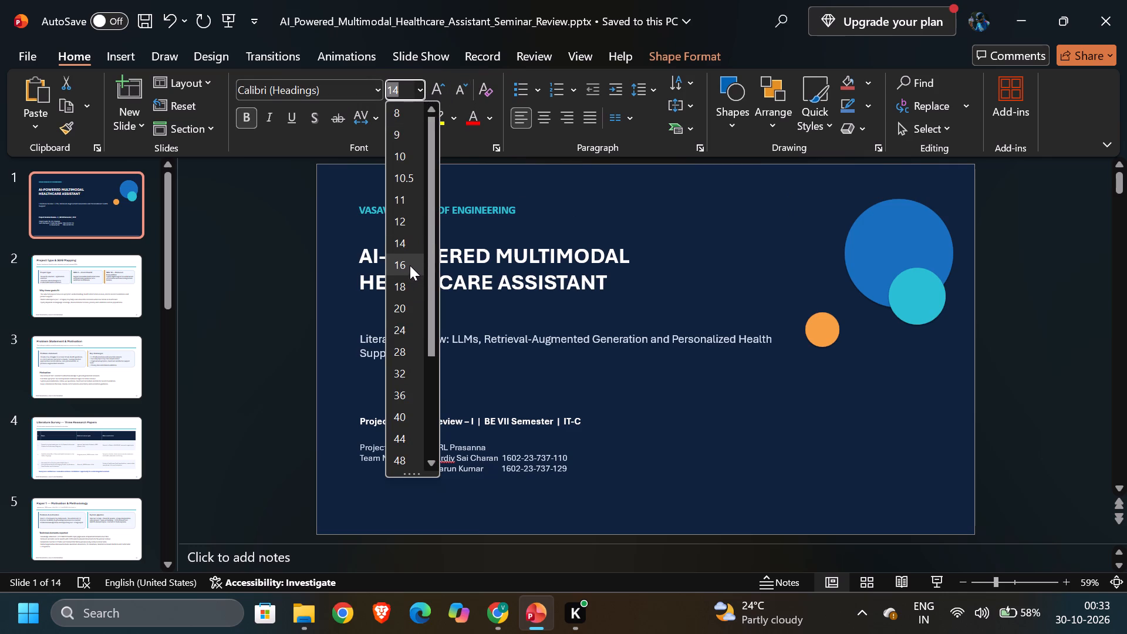
click(406, 294)
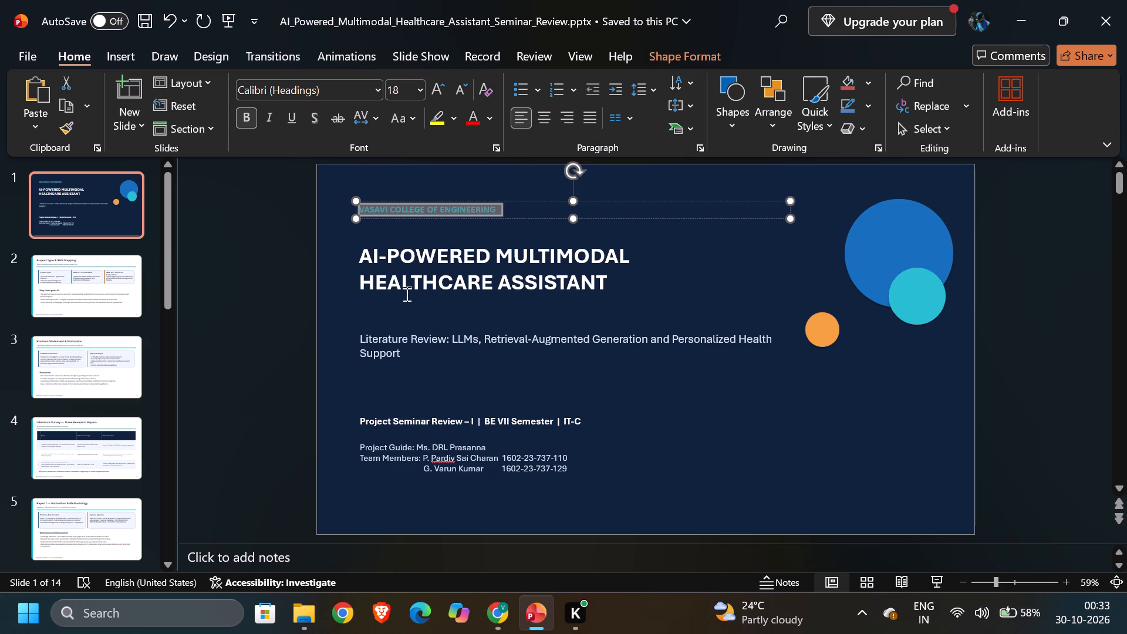
click(406, 88)
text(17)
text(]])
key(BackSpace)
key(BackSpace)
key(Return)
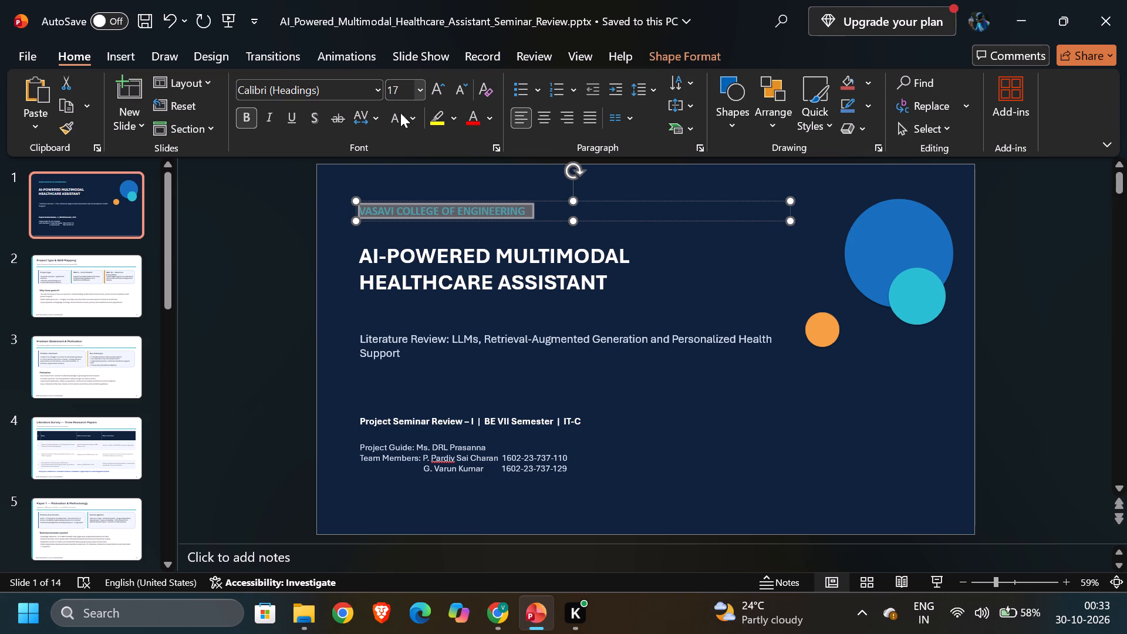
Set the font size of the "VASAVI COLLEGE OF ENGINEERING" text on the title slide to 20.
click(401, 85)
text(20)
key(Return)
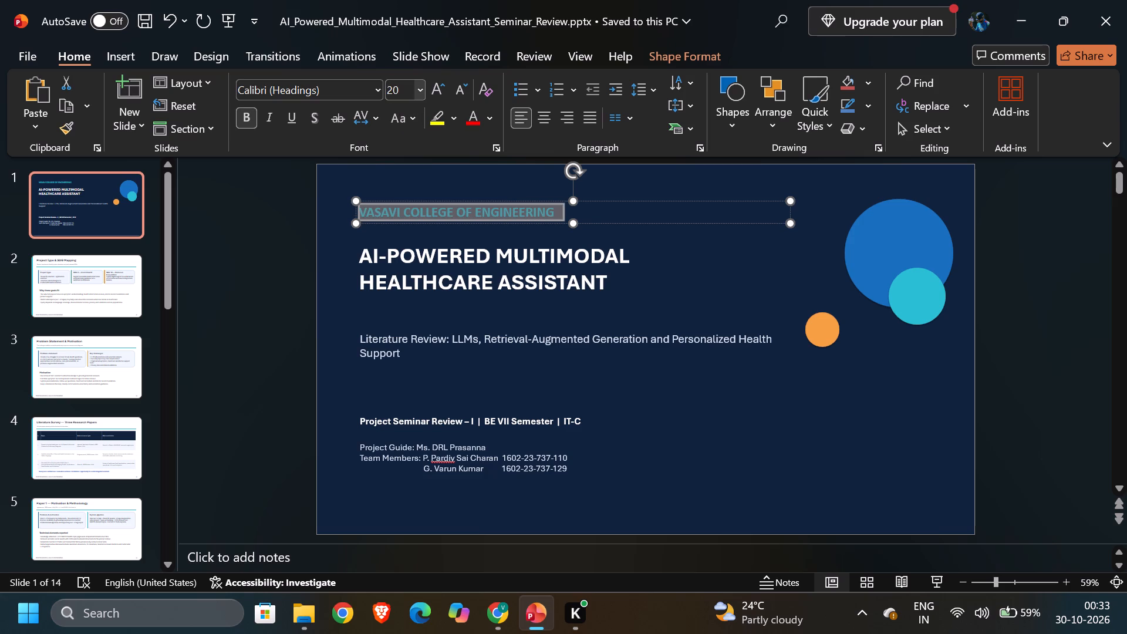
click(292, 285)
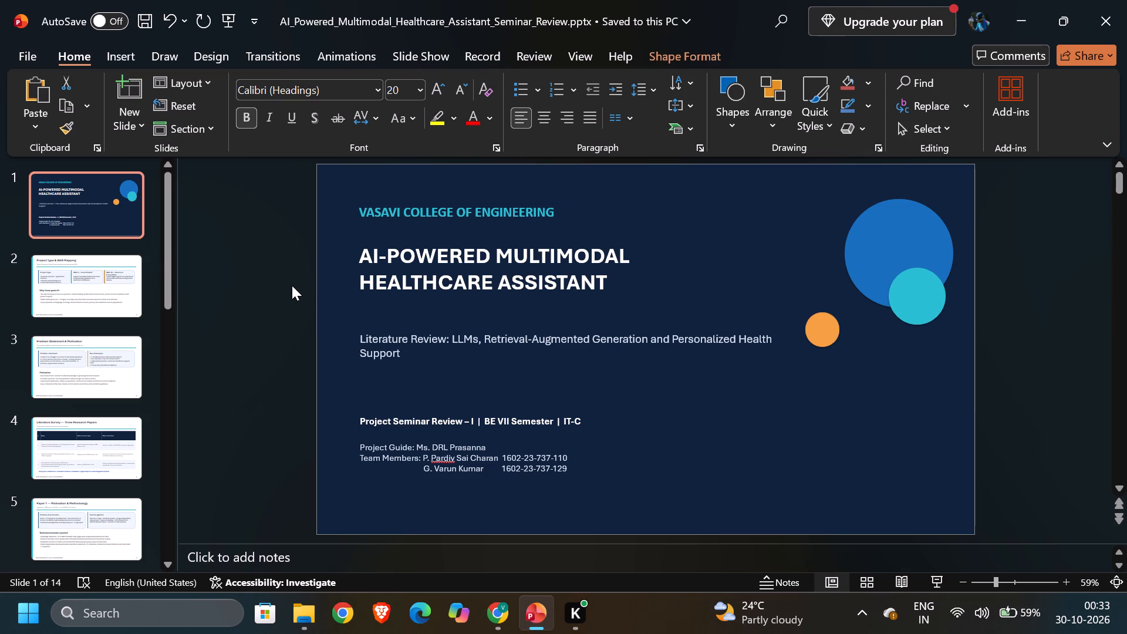
Set the font size of the entire "VASAVI COLLEGE OF ENGINEERING" line to 30.
click(426, 284)
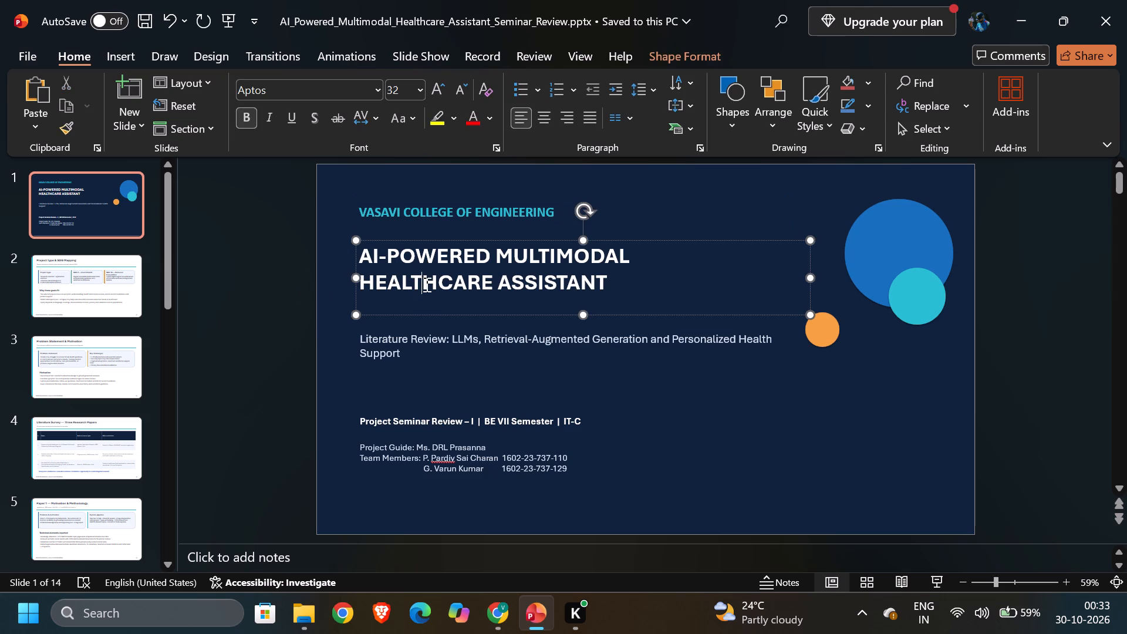
click(430, 212)
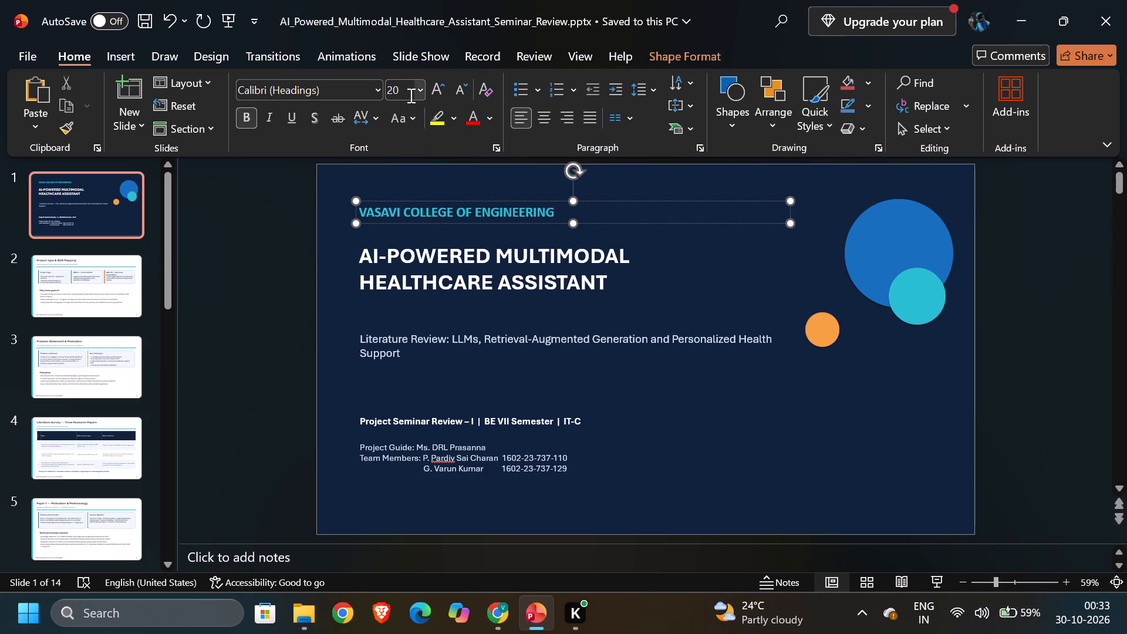
click(410, 95)
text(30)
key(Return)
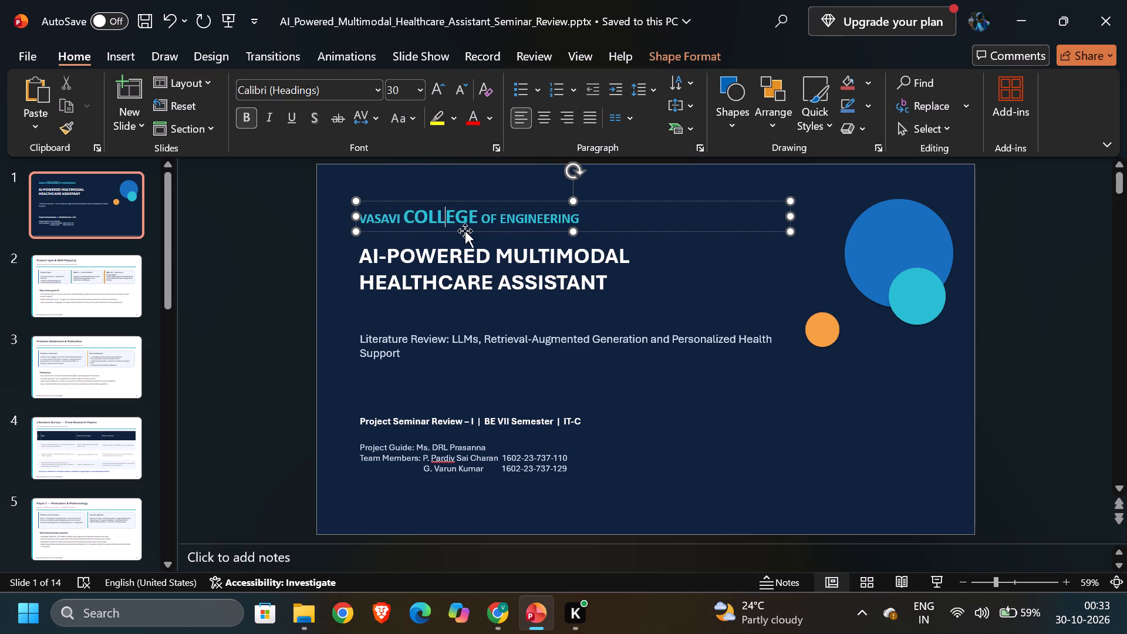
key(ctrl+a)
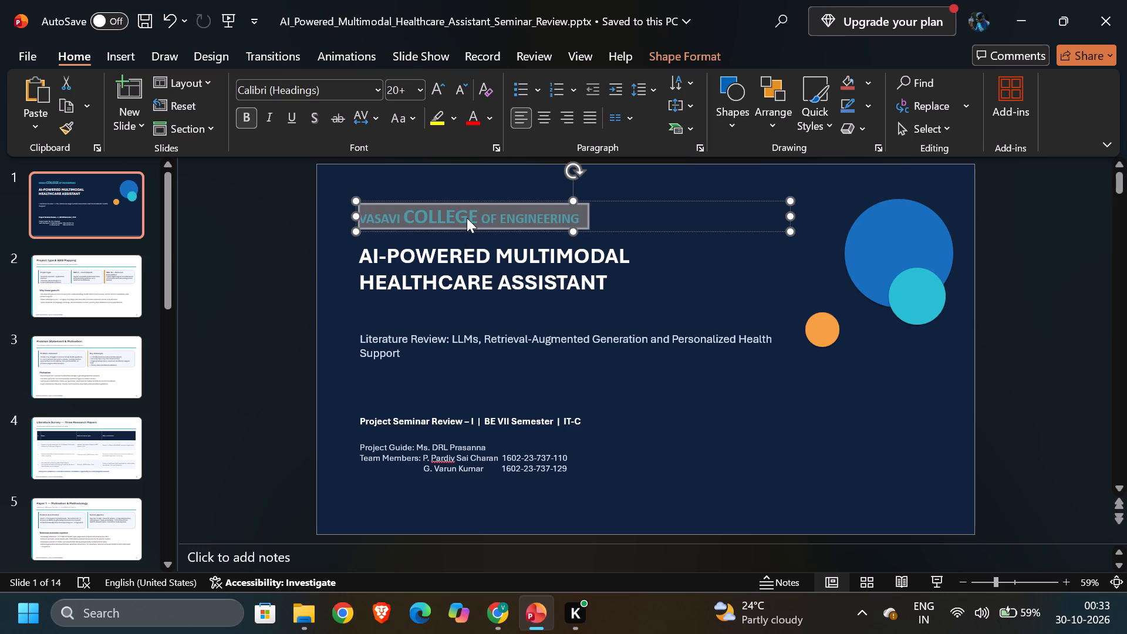
click(404, 79)
drag(404, 79, 404, 101)
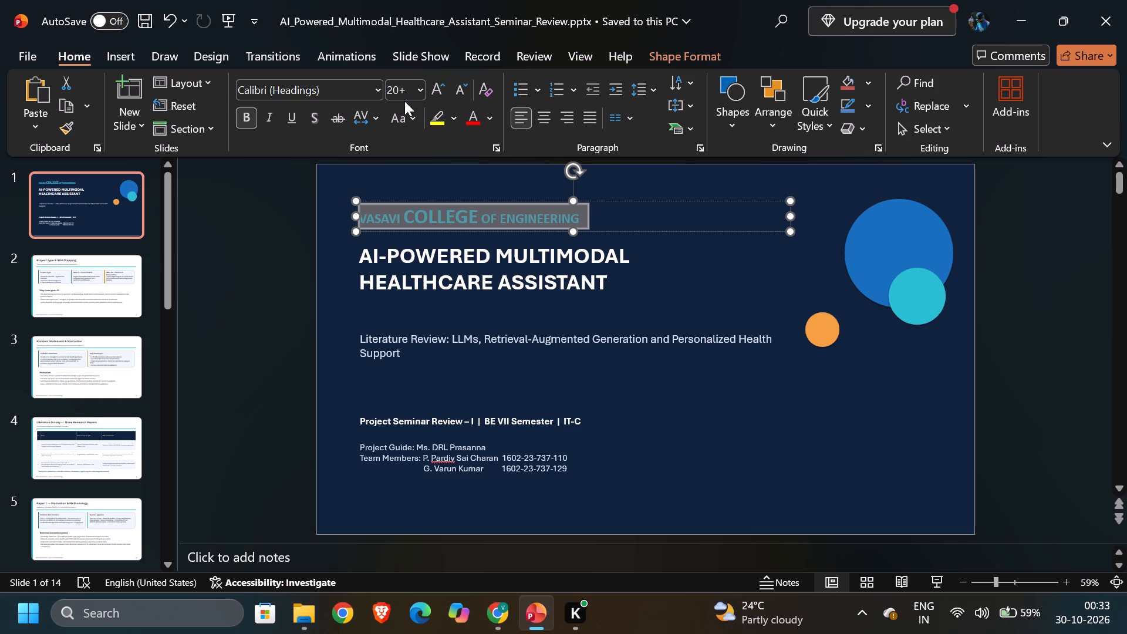
click(406, 93)
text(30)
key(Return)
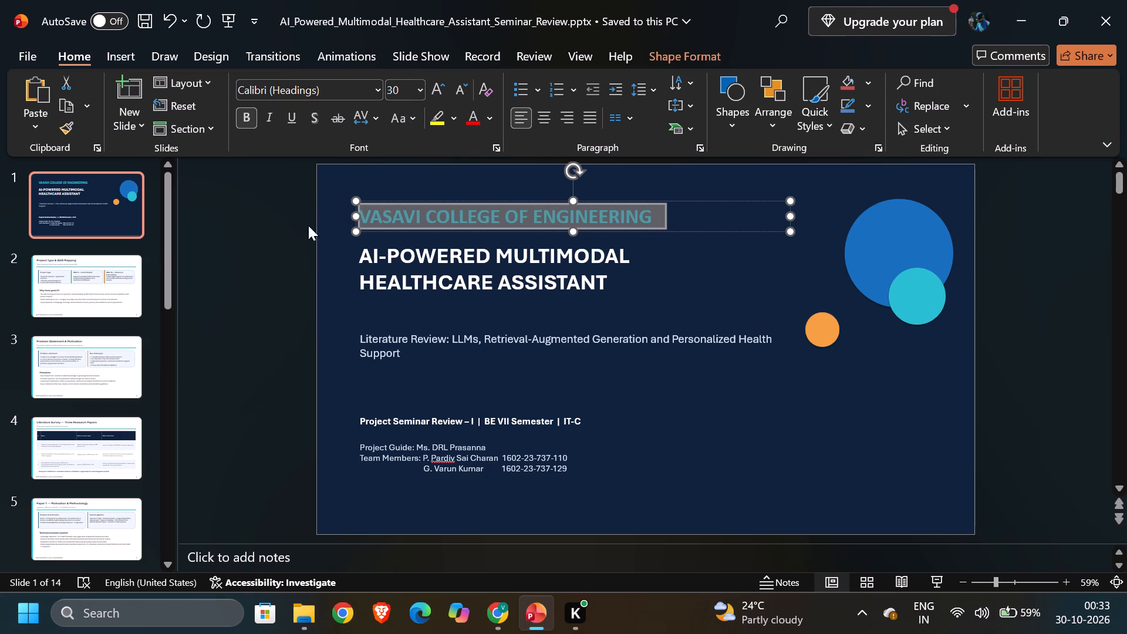
click(285, 234)
Compare the font settings of the main title with those of the "VASAVI COLLEGE OF ENGINEERING" line.
click(448, 257)
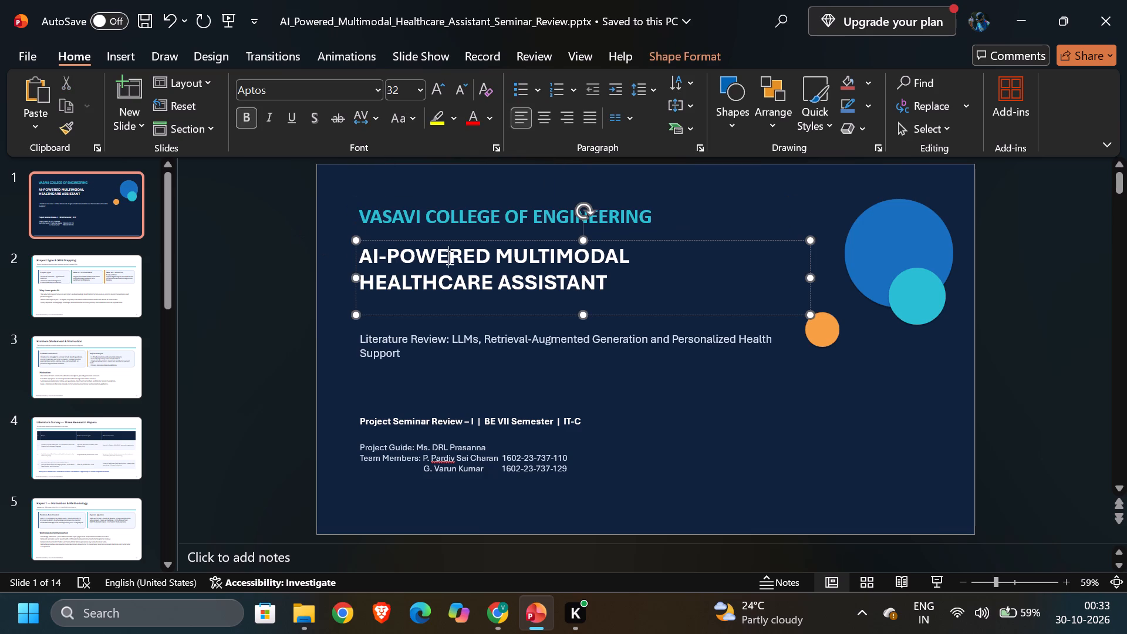
click(446, 222)
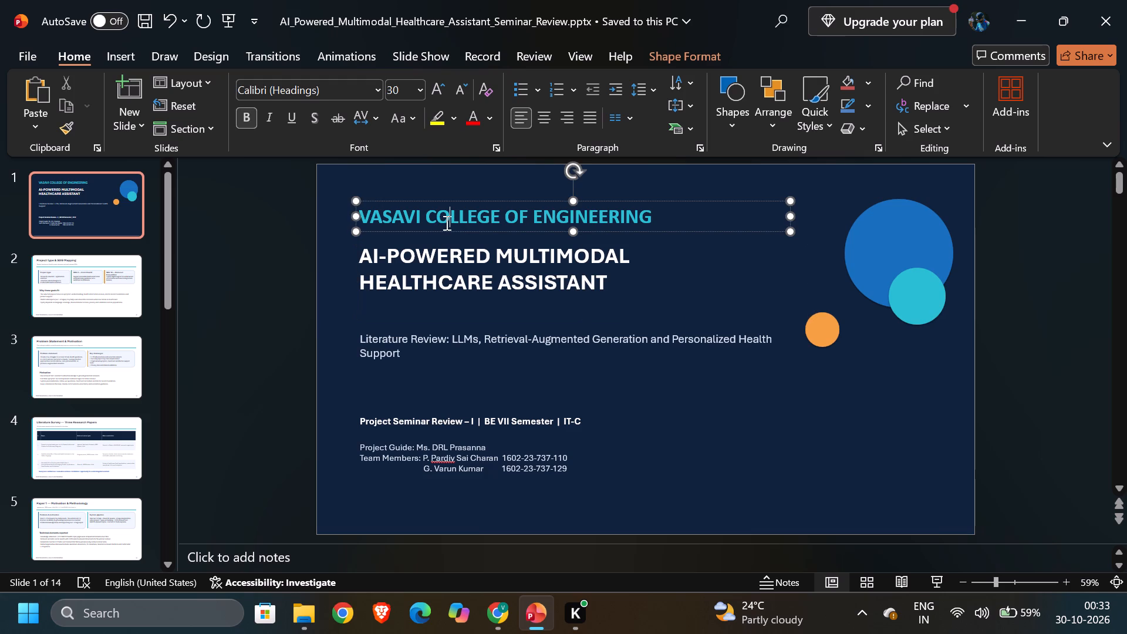
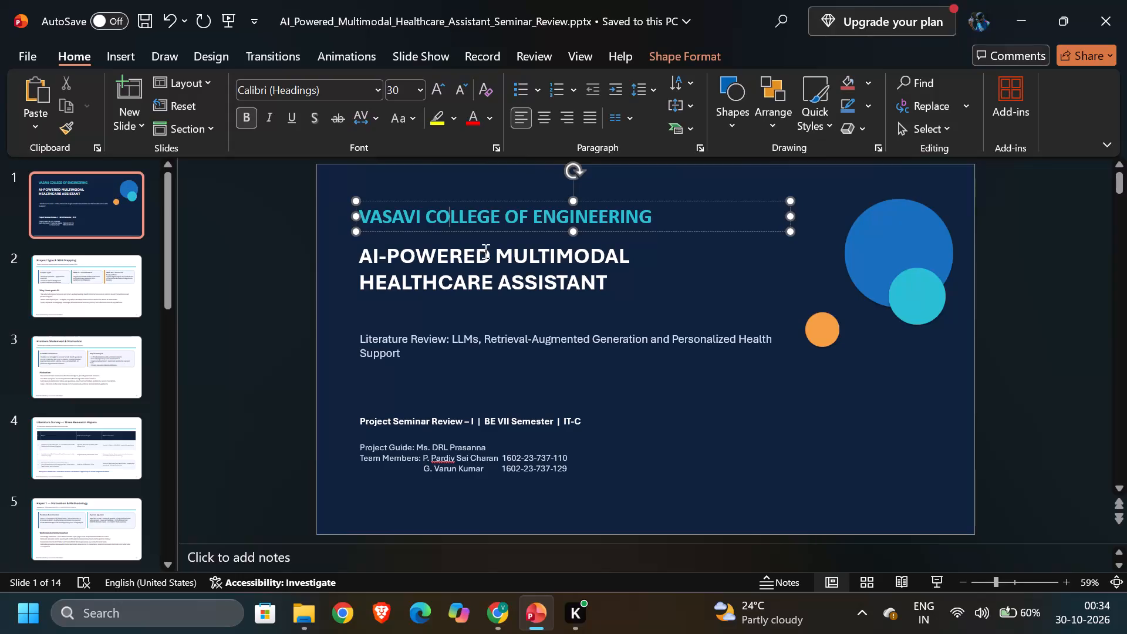
Set the font size of the entire "VASAVI COLLEGE OF ENGINEERING" line to 32 and compare it with the main title's size.
click(508, 222)
key(ctrl+a)
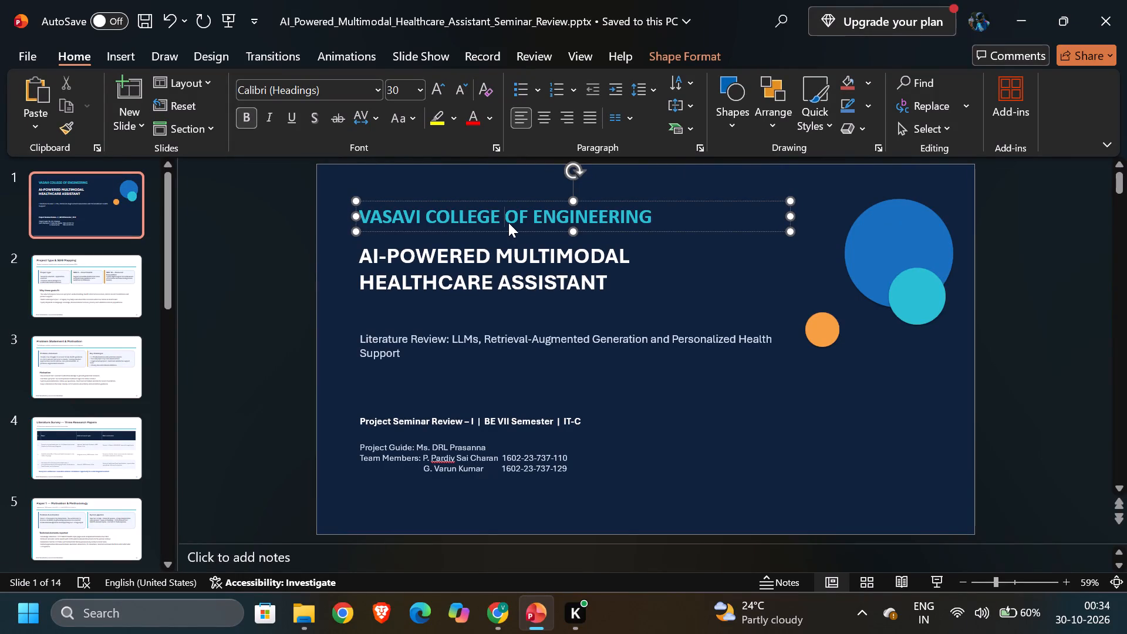
click(407, 88)
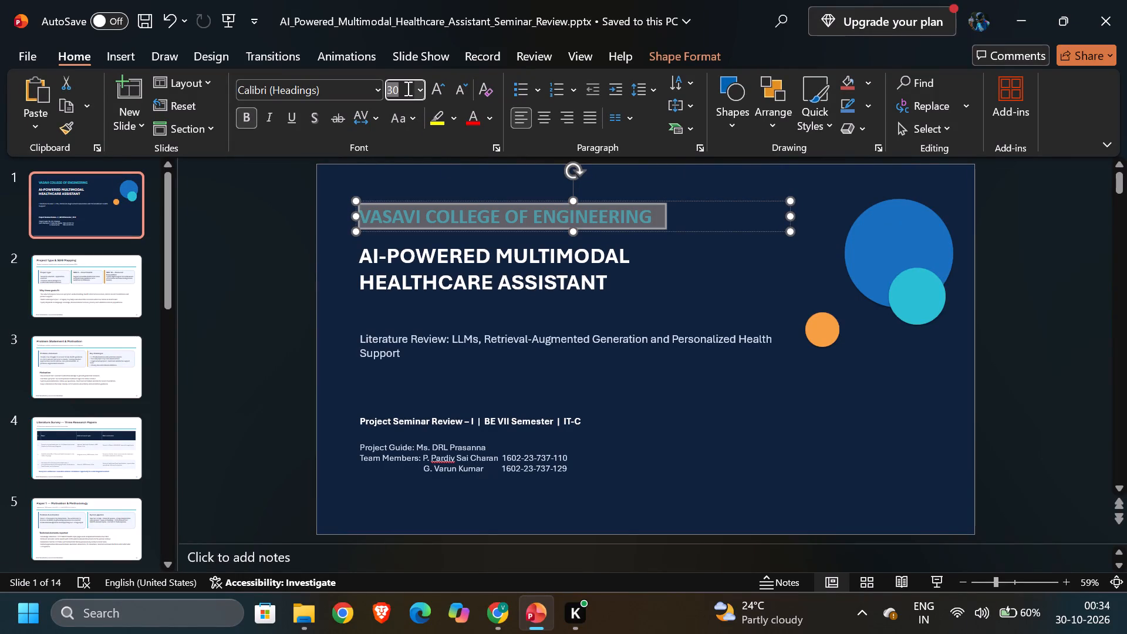
text(32)
key(Return)
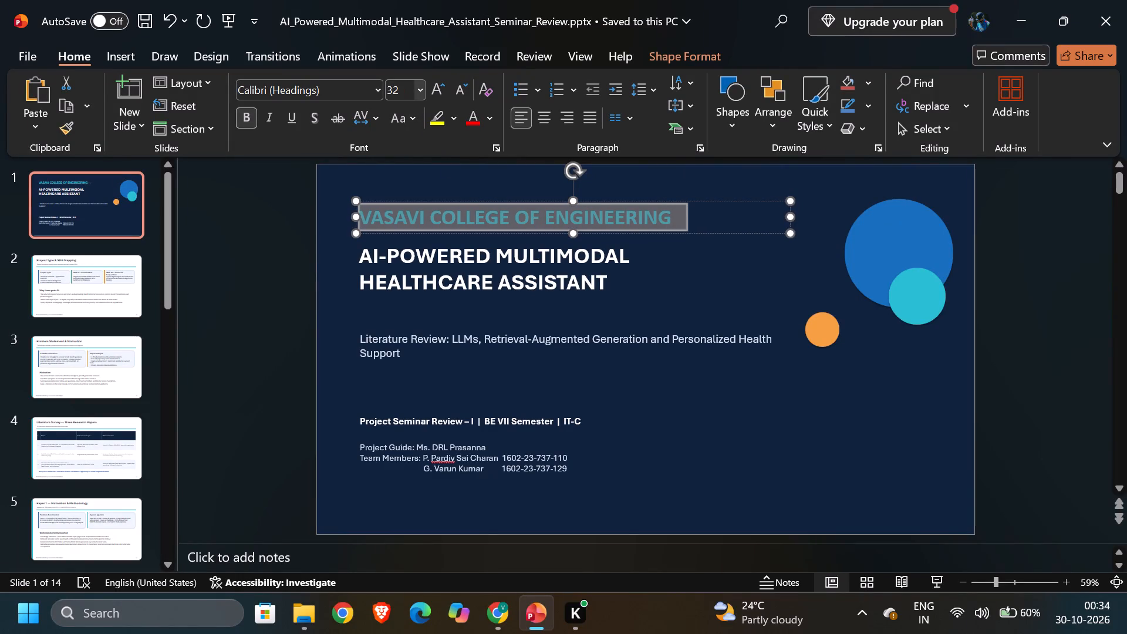
click(398, 264)
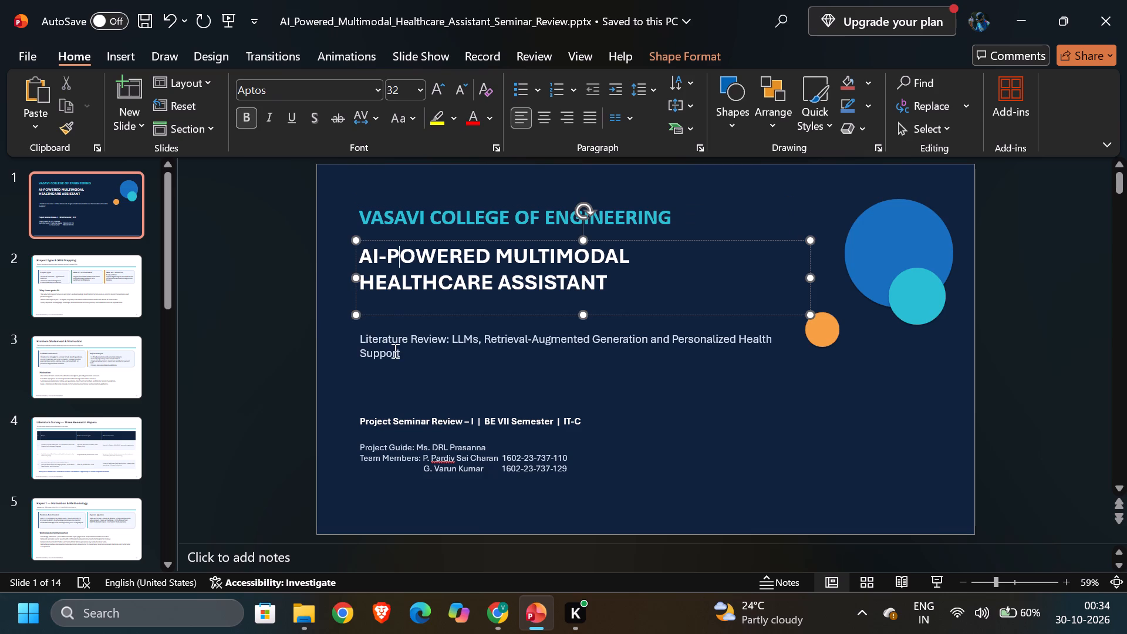
Set the font size of the whole "Literature Review: LLMs, Retrieval-Augmented Generation and Personalized Health Support" subtitle to 24.
click(394, 350)
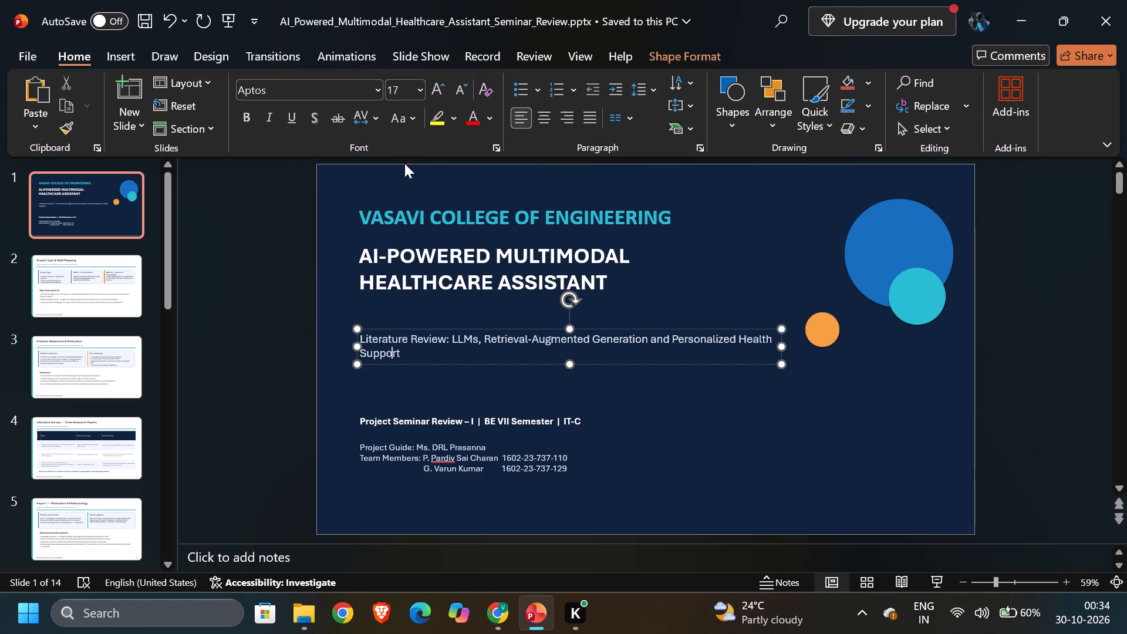
key(ctrl+a)
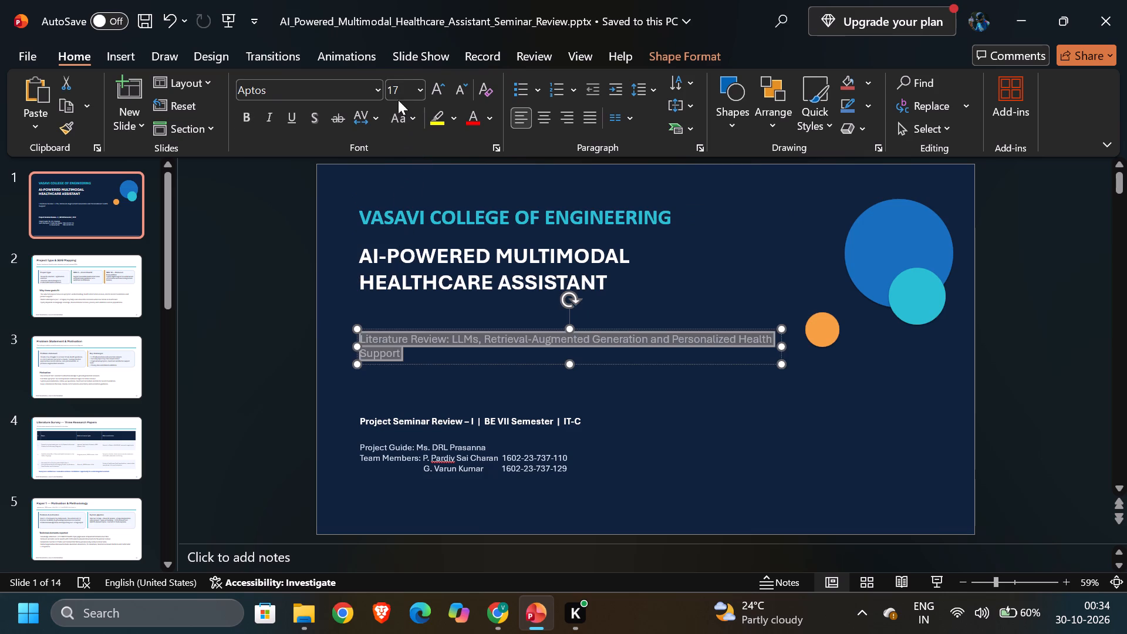
click(401, 87)
text(24)
key(Return)
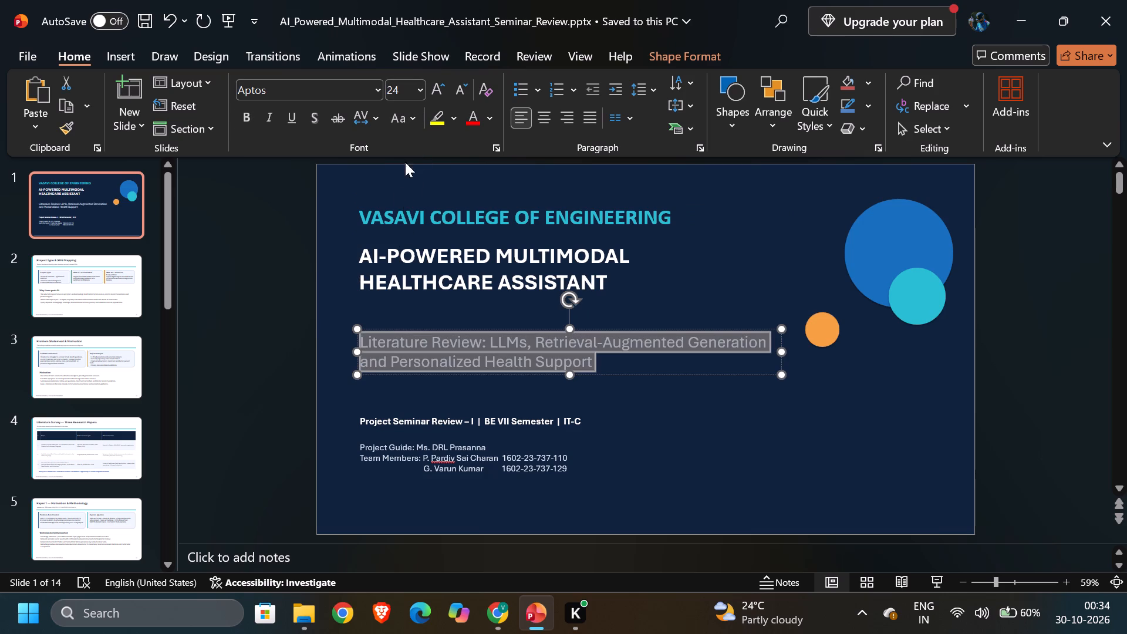
click(306, 292)
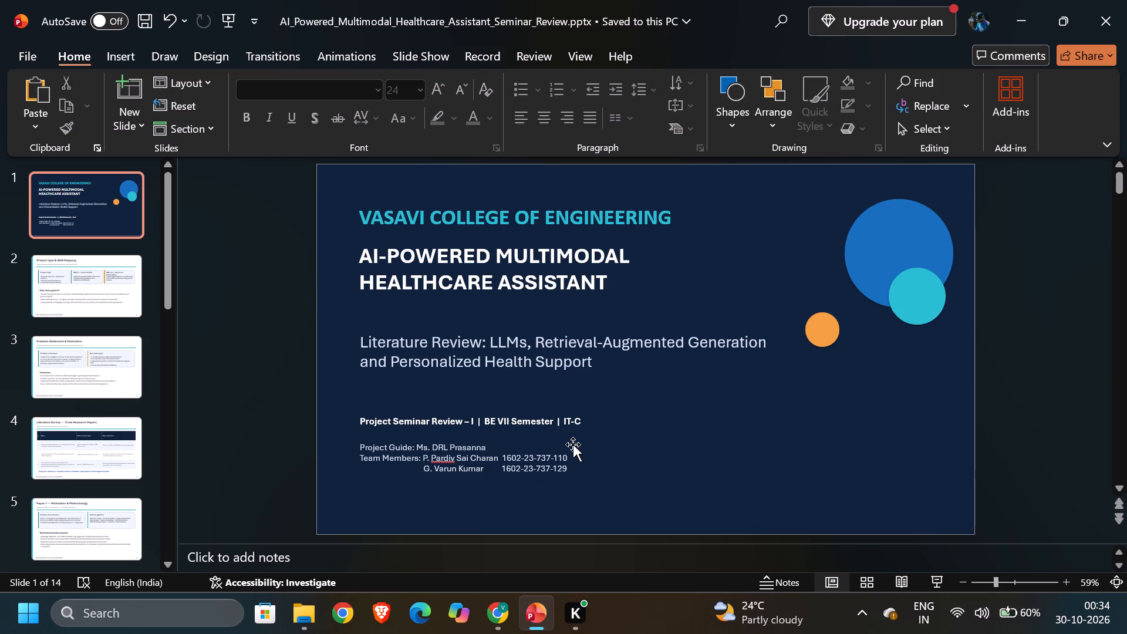
Set the font size of the whole "Project Seminar Review – I" line to 24.
click(511, 417)
key(ctrl+a)
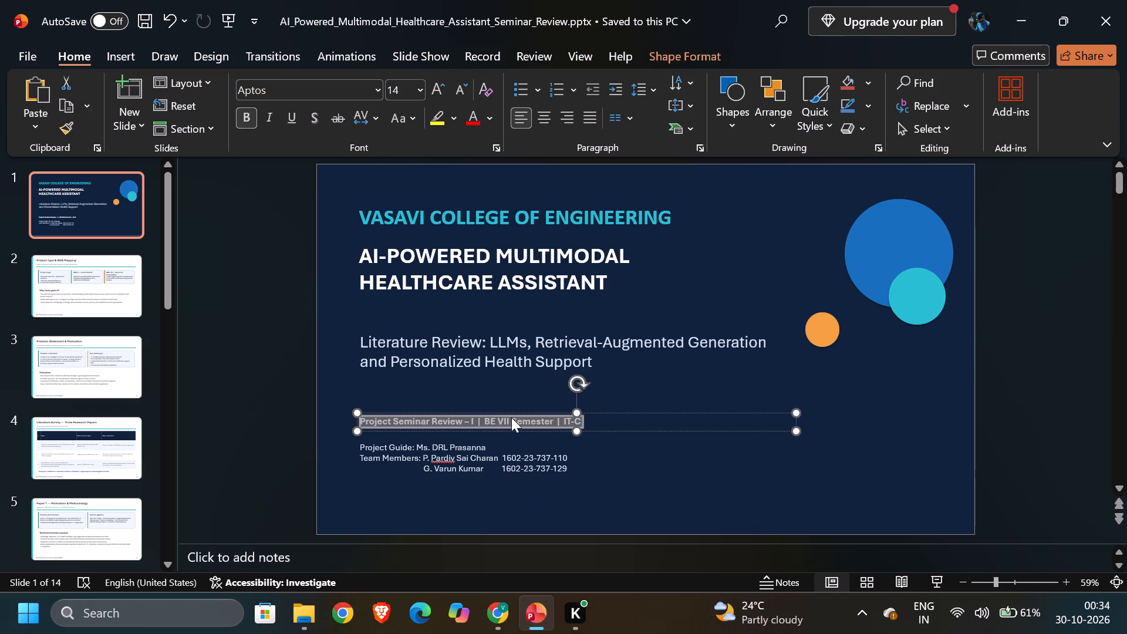
click(396, 89)
text(24)
key(Return)
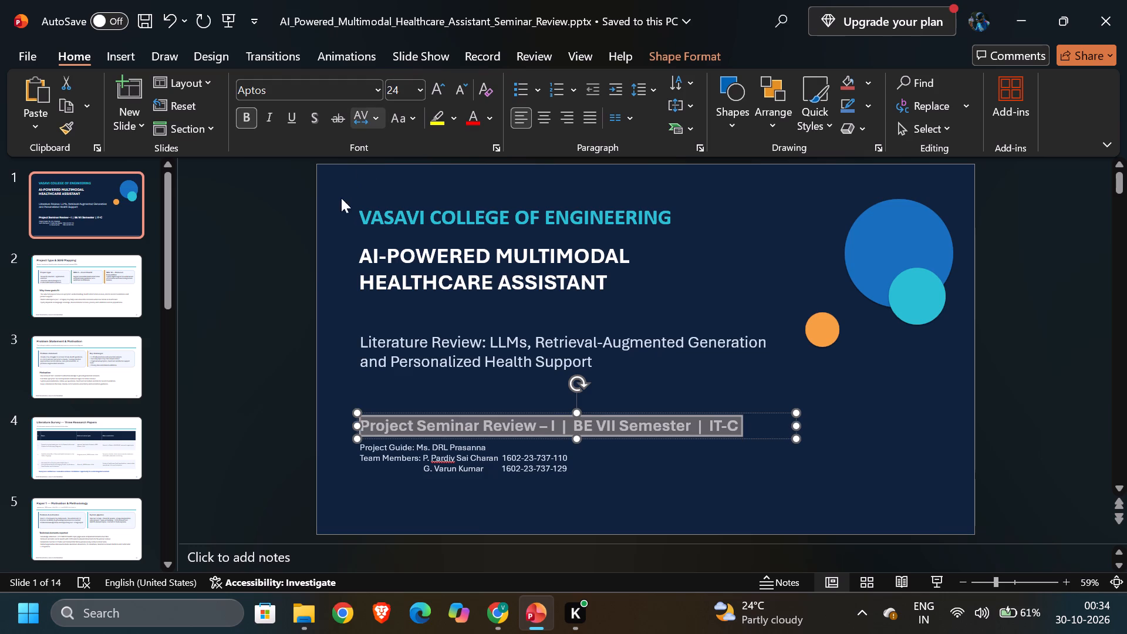
click(313, 267)
Set the font size of the whole project guide and team members text block to 20.
click(457, 462)
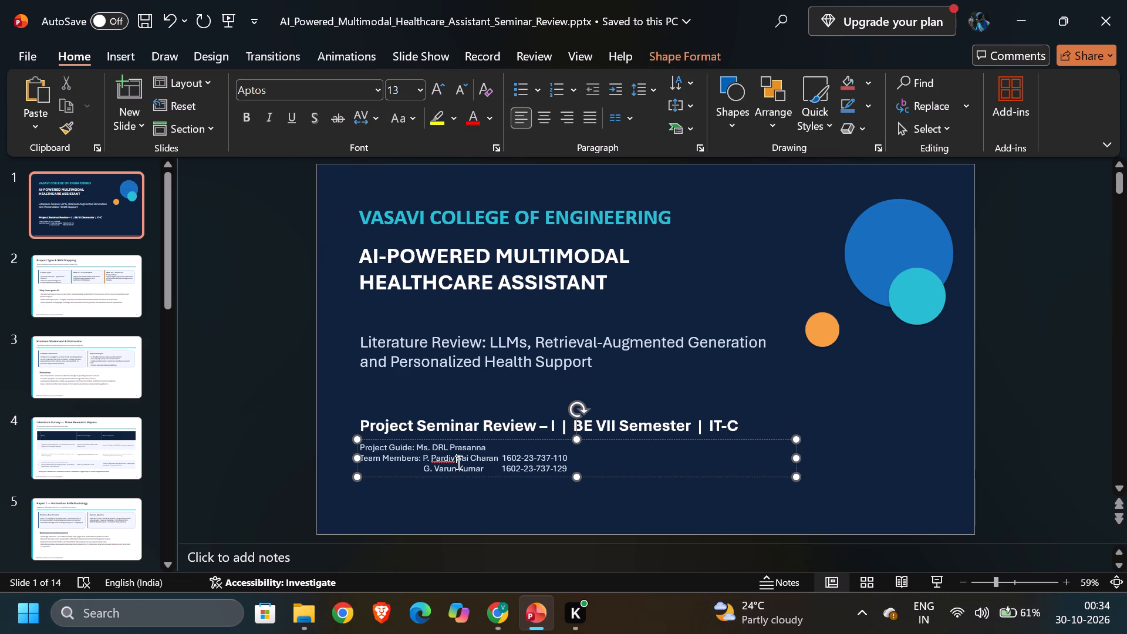
key(ctrl+a)
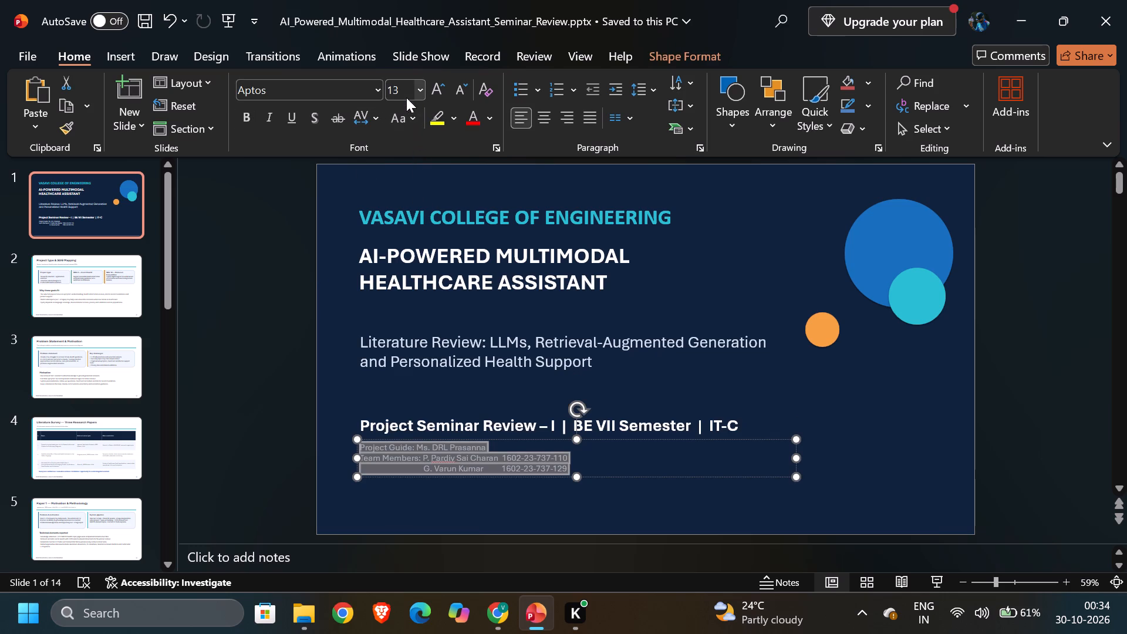
click(405, 94)
text(20)
key(Return)
click(301, 262)
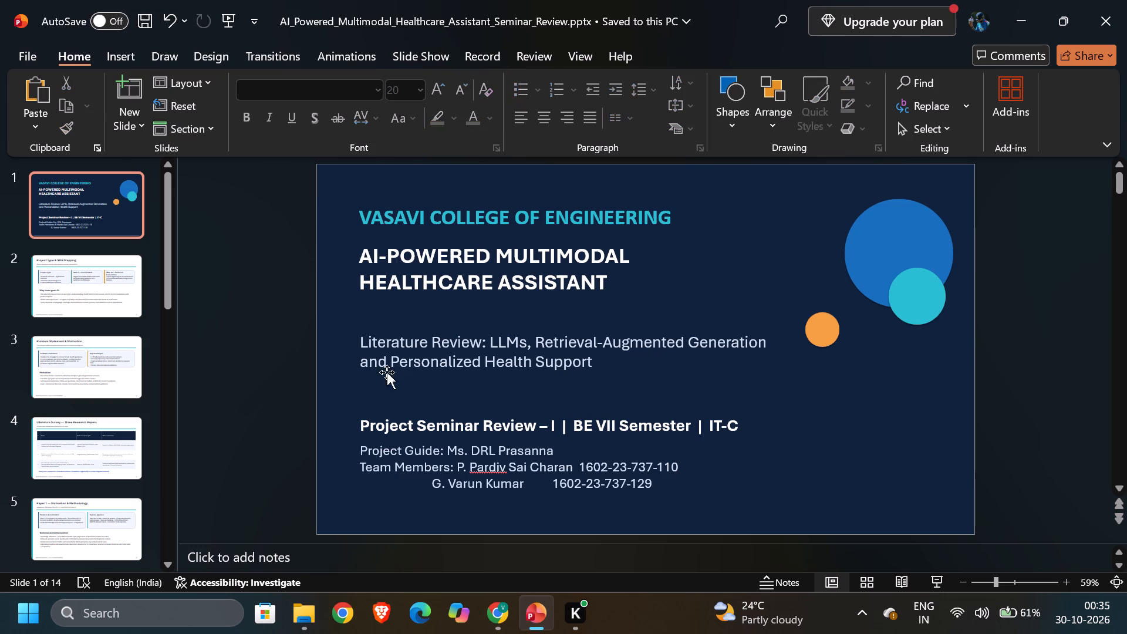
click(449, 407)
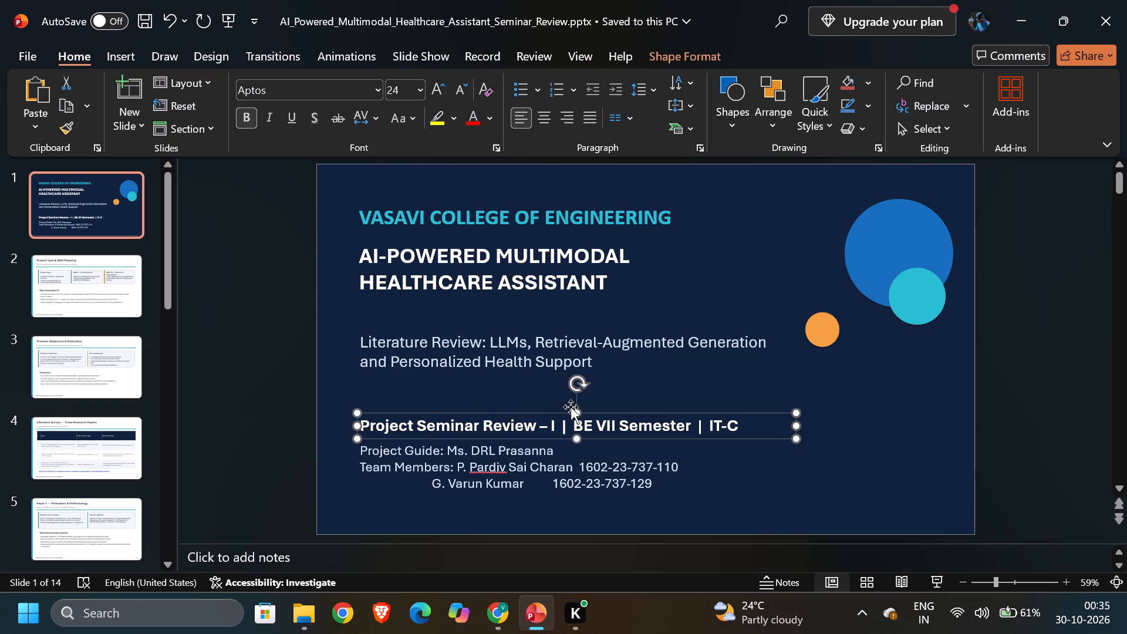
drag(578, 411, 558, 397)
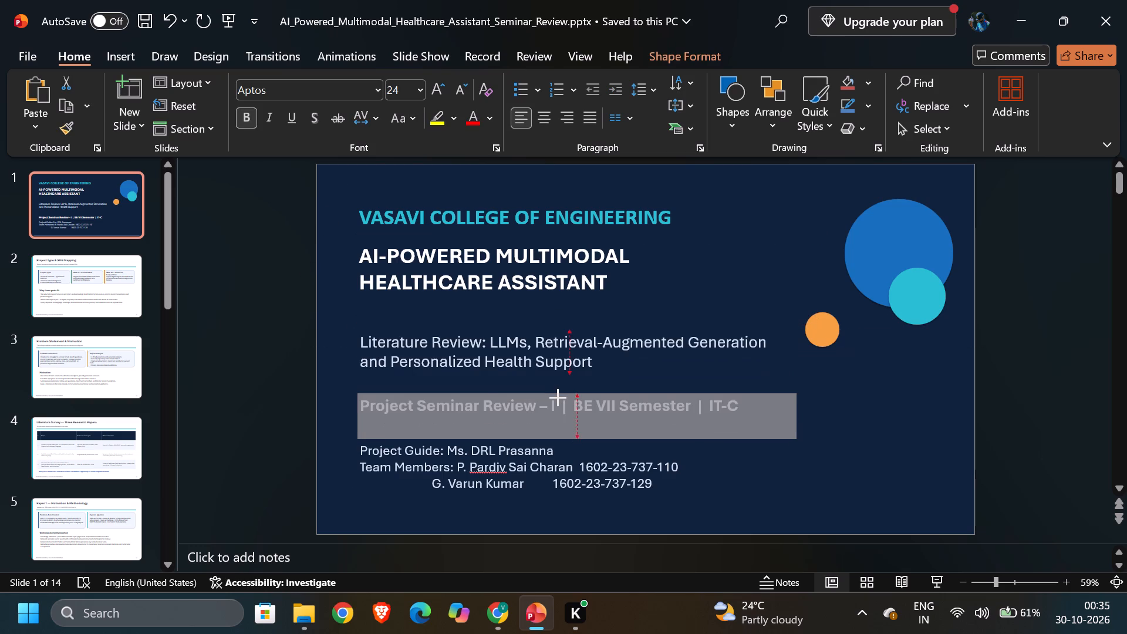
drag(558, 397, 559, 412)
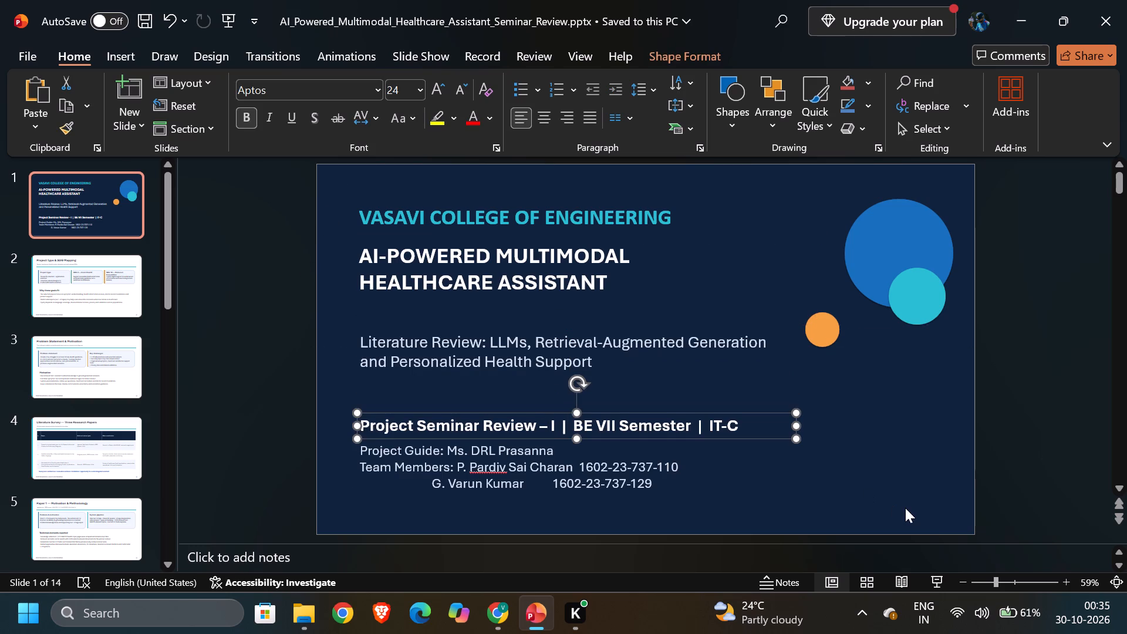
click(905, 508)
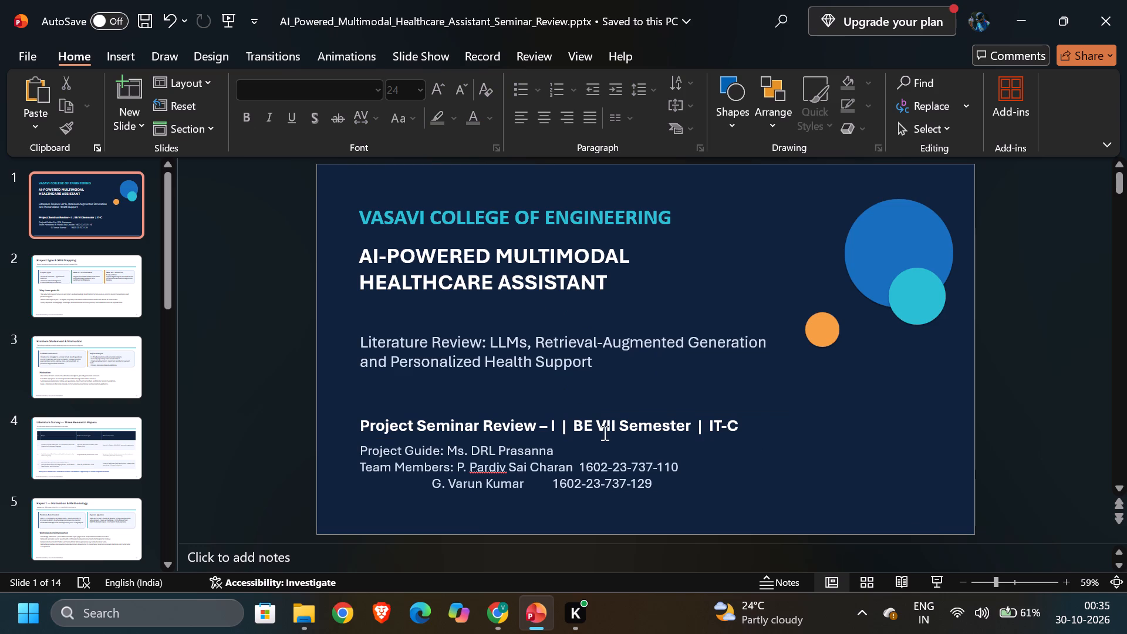
Move the "Project Seminar Review – I" line up to sit between the main title and the Literature Review subtitle.
click(605, 433)
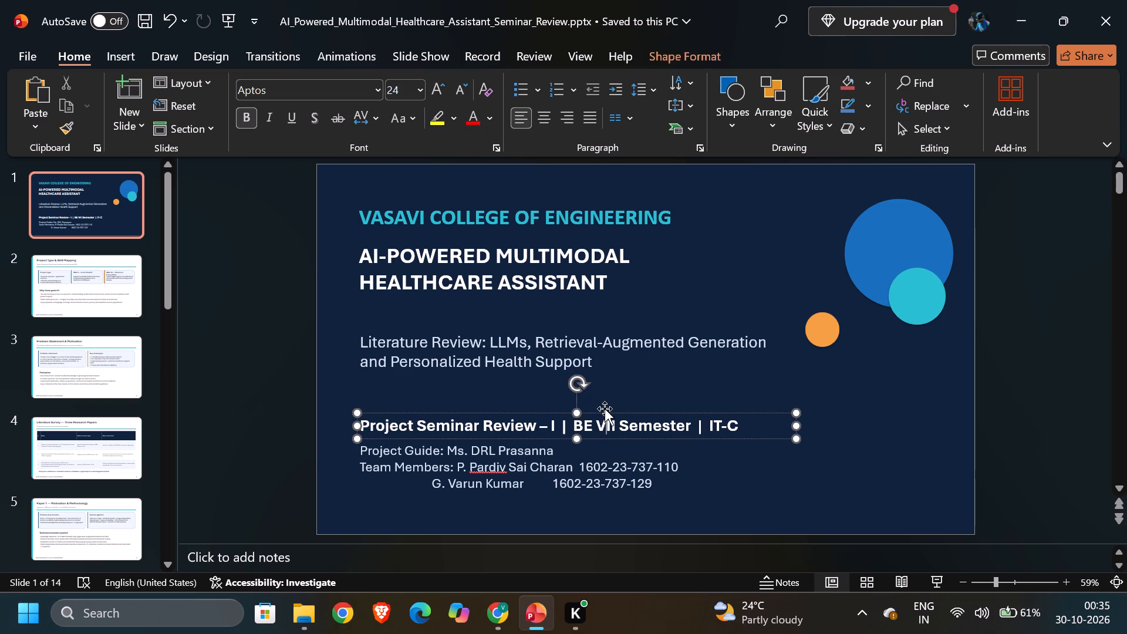
drag(610, 413, 592, 311)
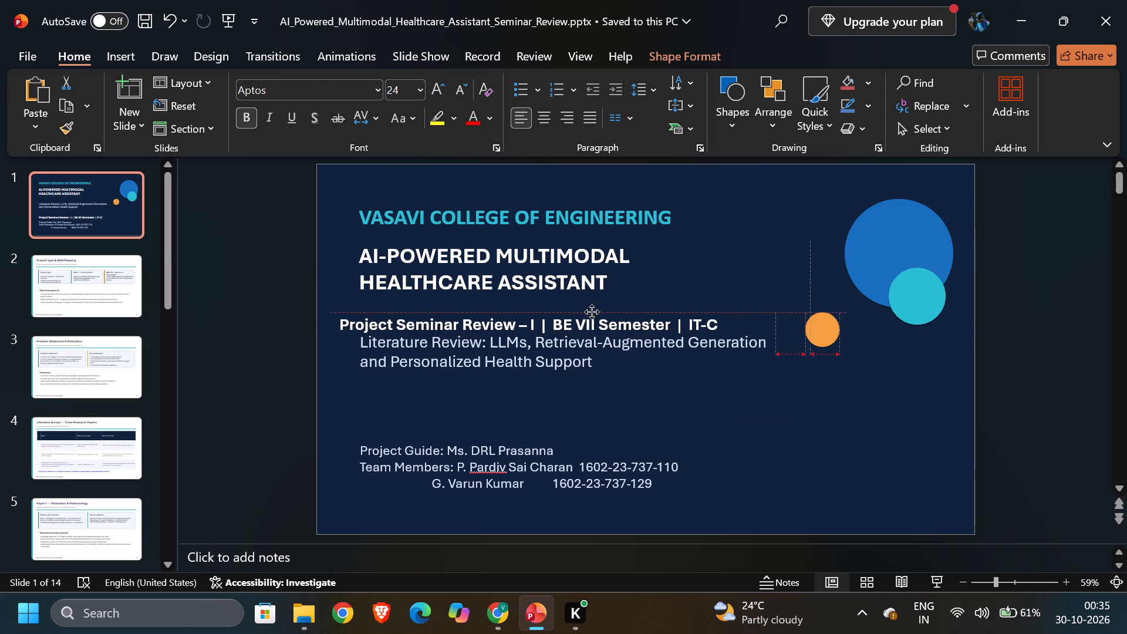
drag(592, 311, 608, 306)
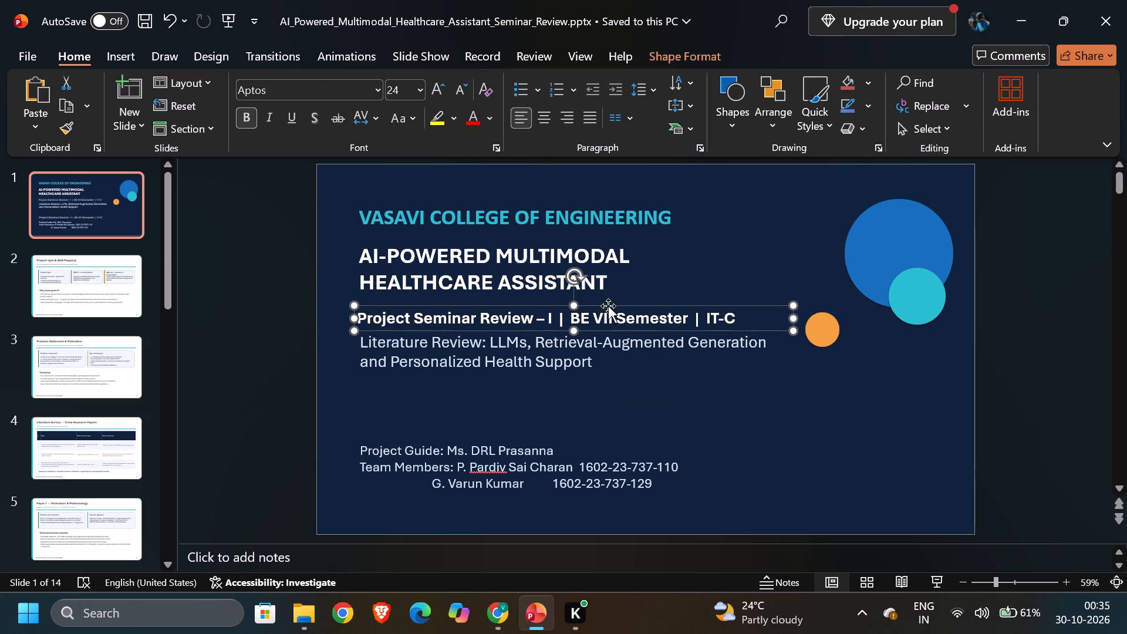
click(614, 350)
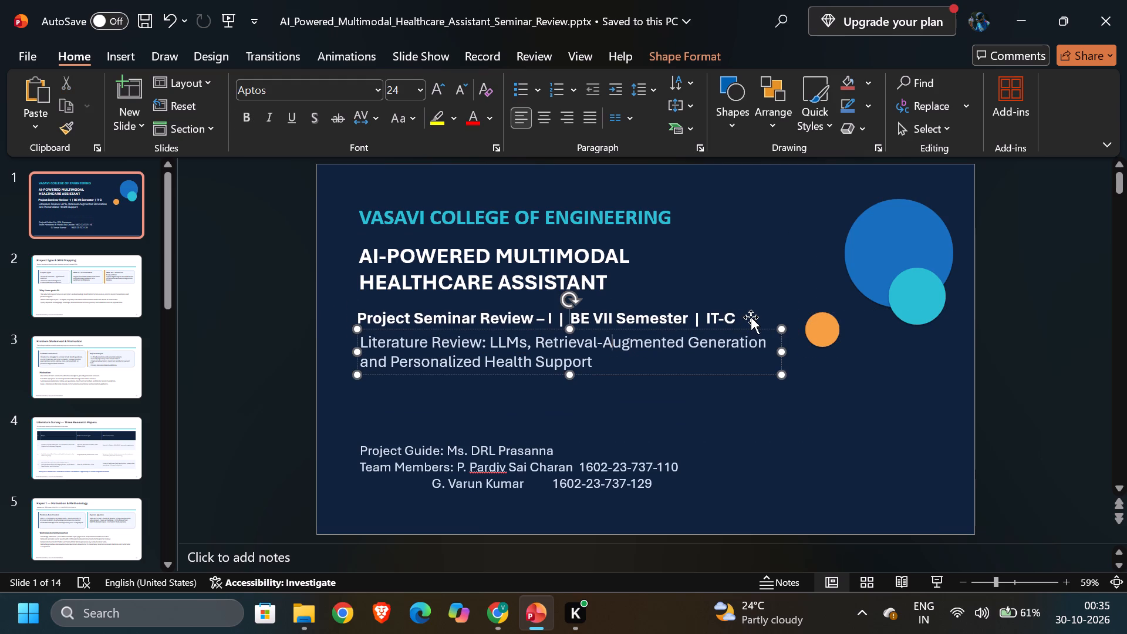
Change the section at the end of the "Project Seminar Review – I" line to IT-B.
click(751, 317)
click(743, 317)
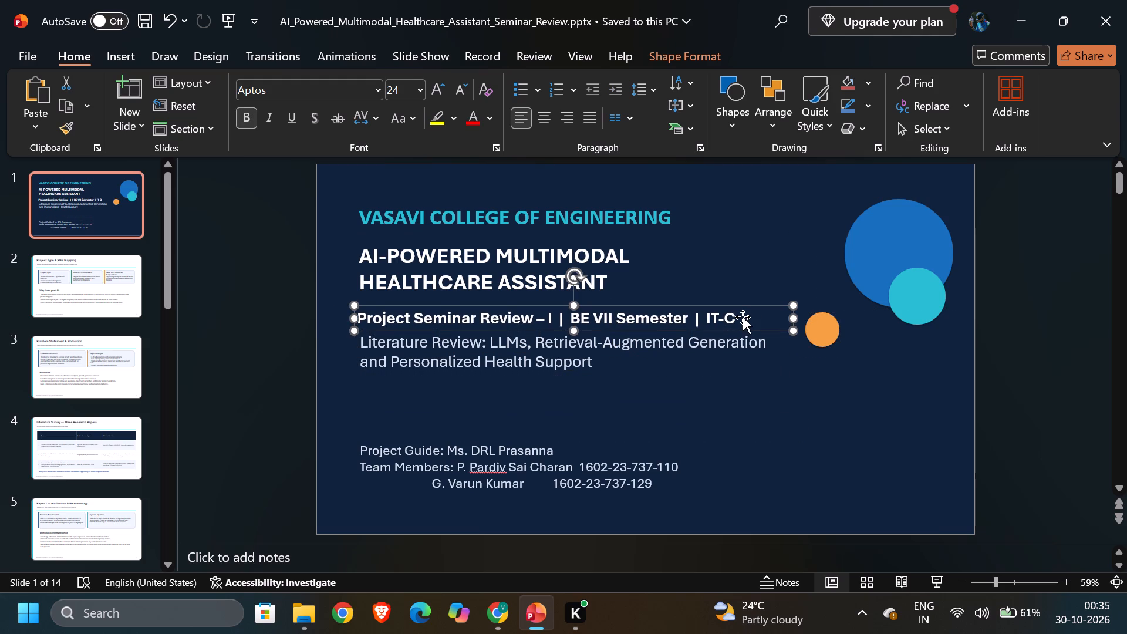
click(657, 321)
key(Right)
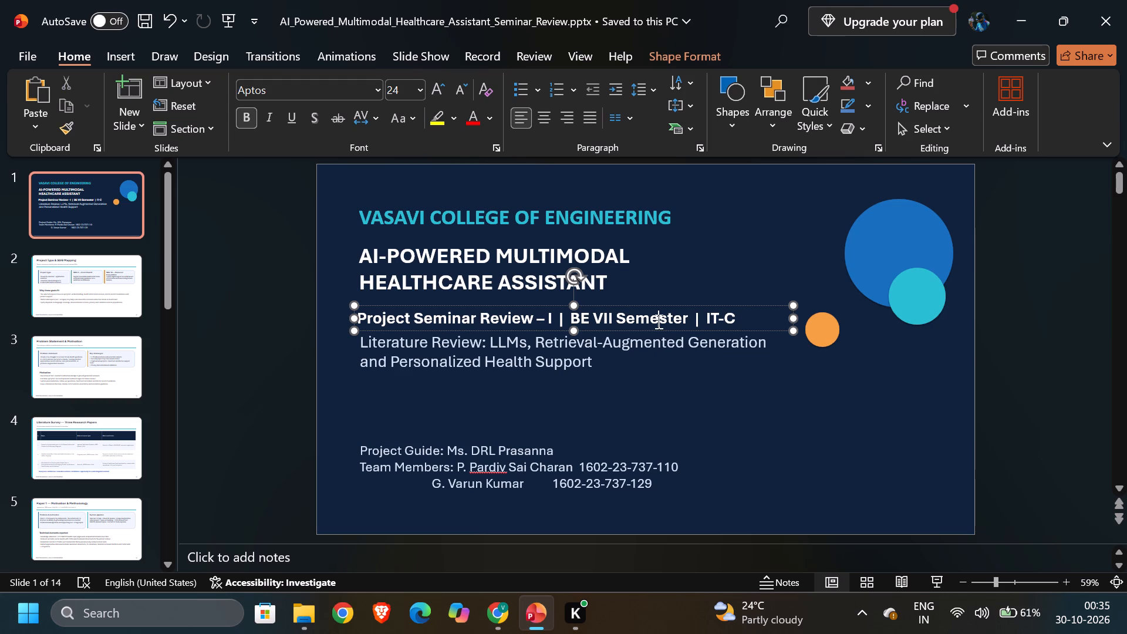
key(Right)
key(Right)
key(Right)
key(Right)
key(Right)
key(Right)
key(Right)
key(Right)
key(Right)
key(Right)
key(Right)
key(Right)
key(Right)
key(Right)
key(BackSpace)
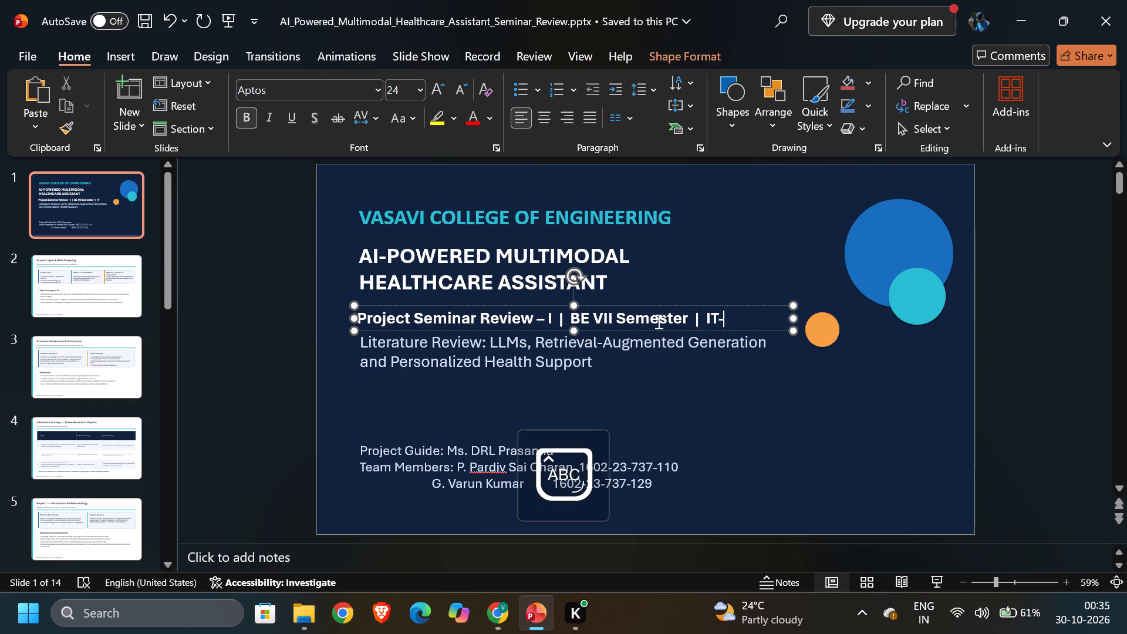
key(shift+b)
Move the Literature Review subtitle slightly down and align its left edge with the "Project Seminar Review – I" line.
click(655, 370)
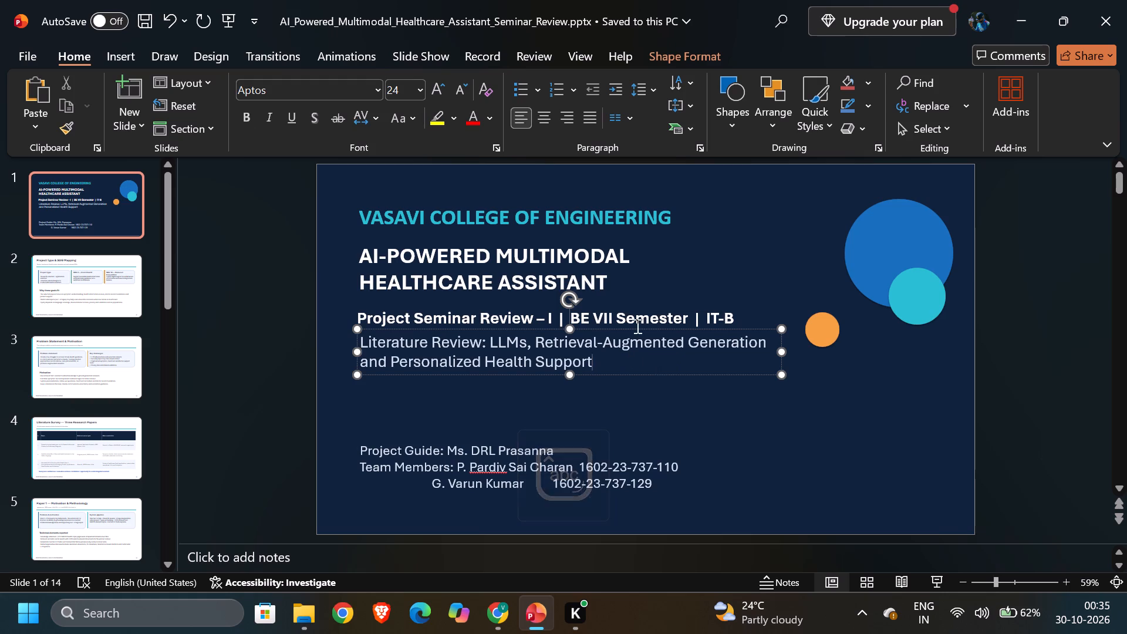
drag(632, 329, 626, 342)
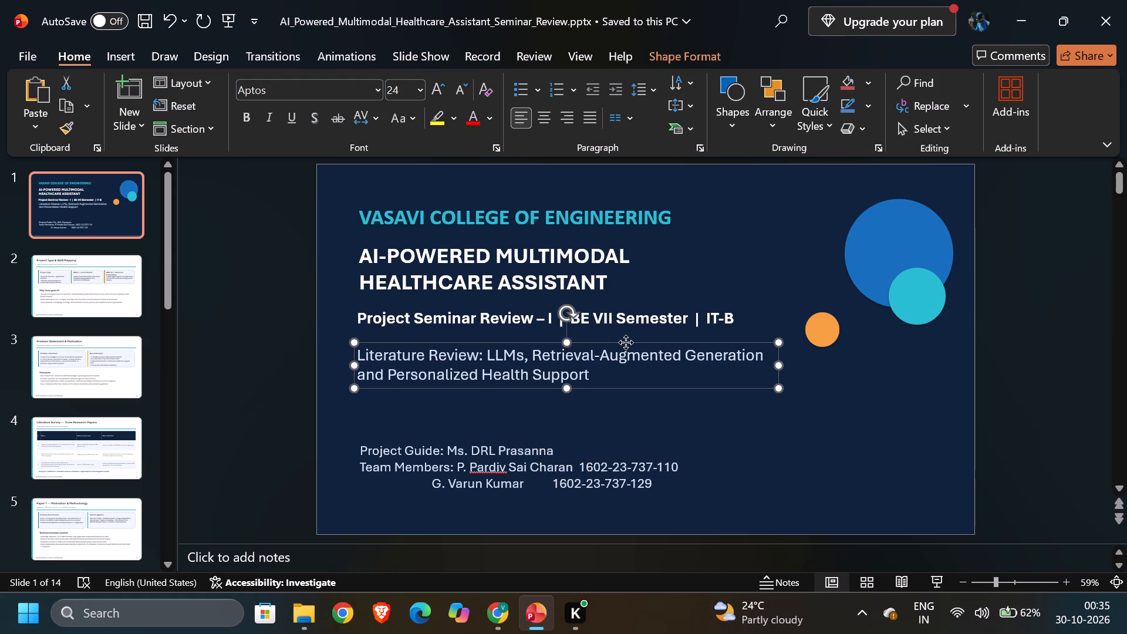
click(732, 439)
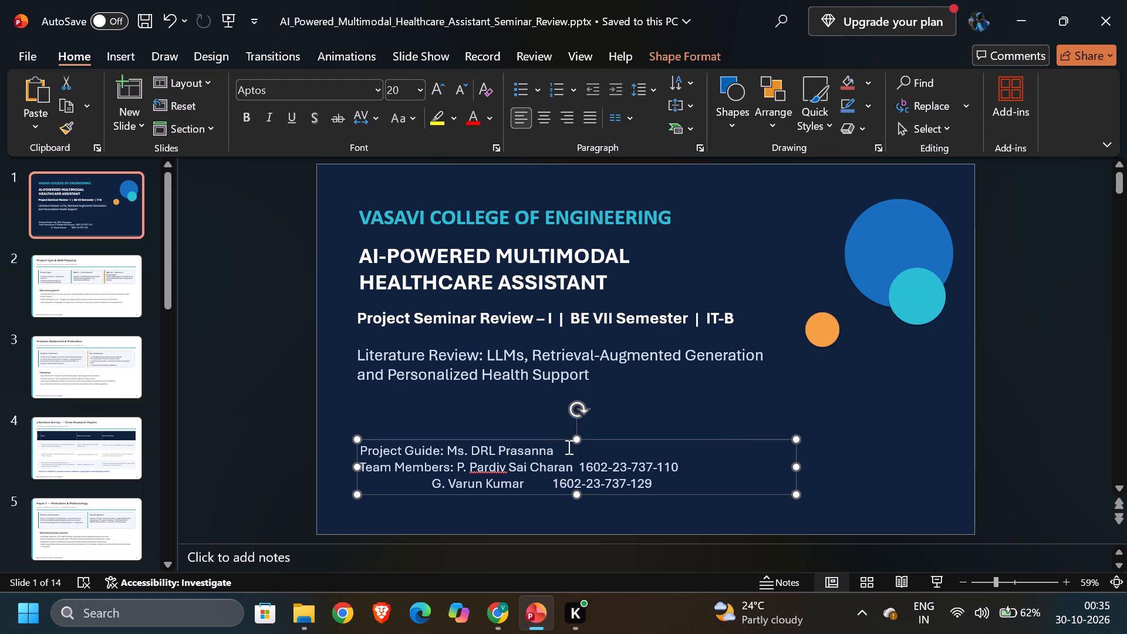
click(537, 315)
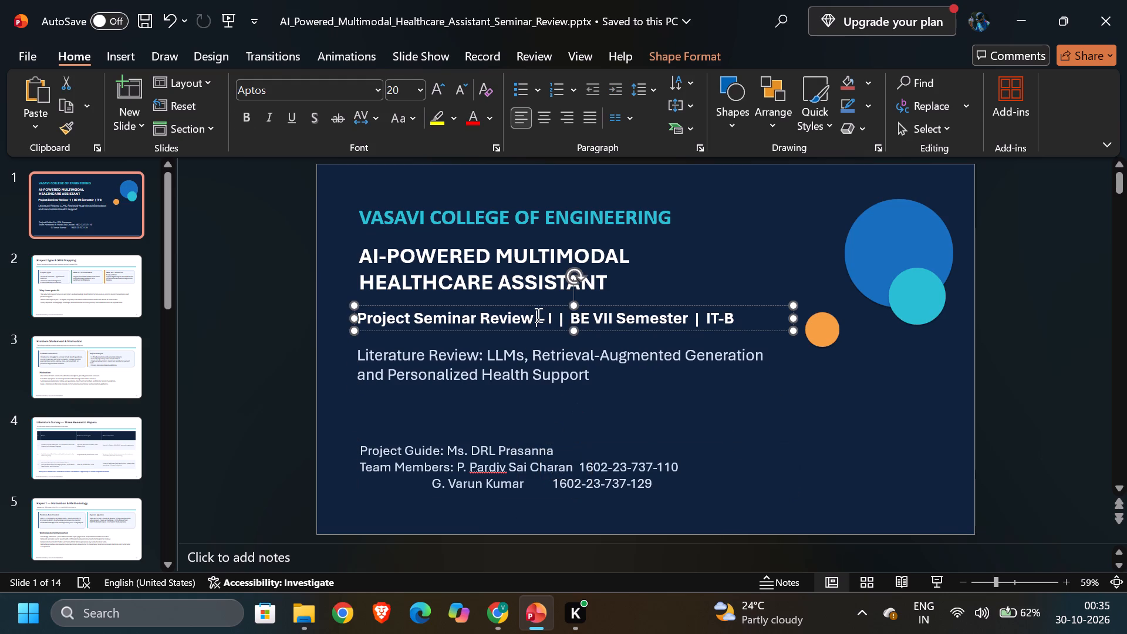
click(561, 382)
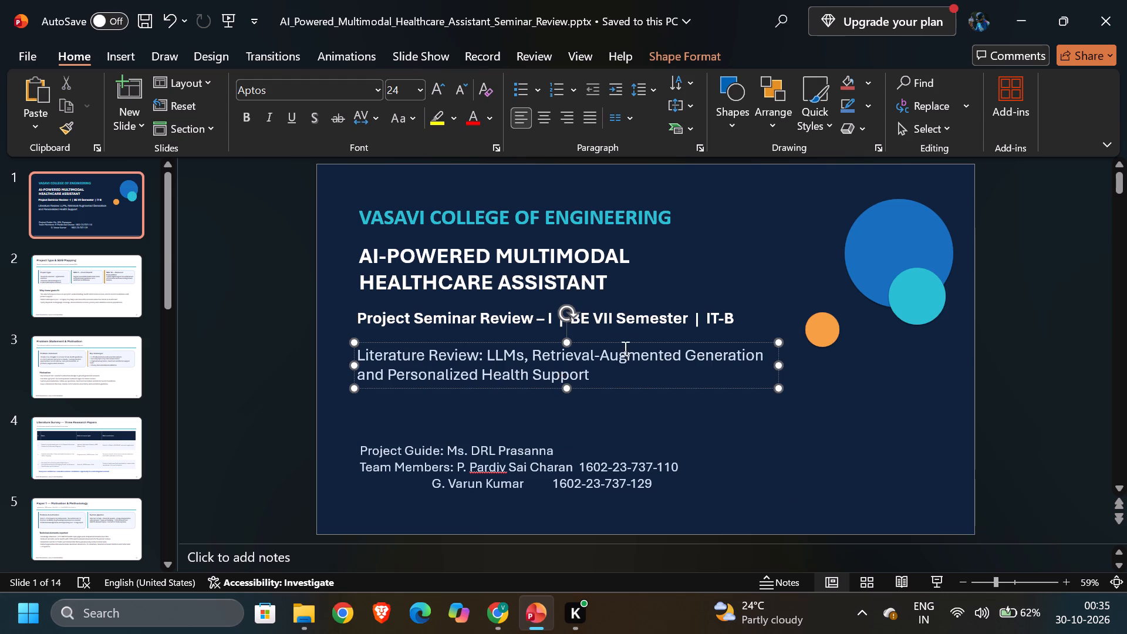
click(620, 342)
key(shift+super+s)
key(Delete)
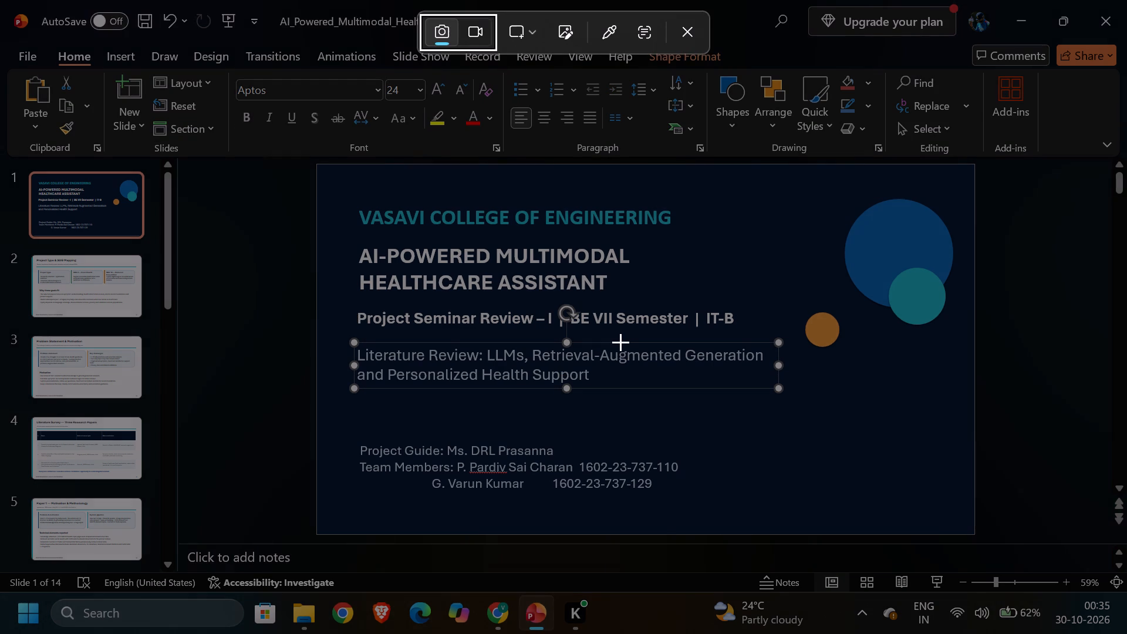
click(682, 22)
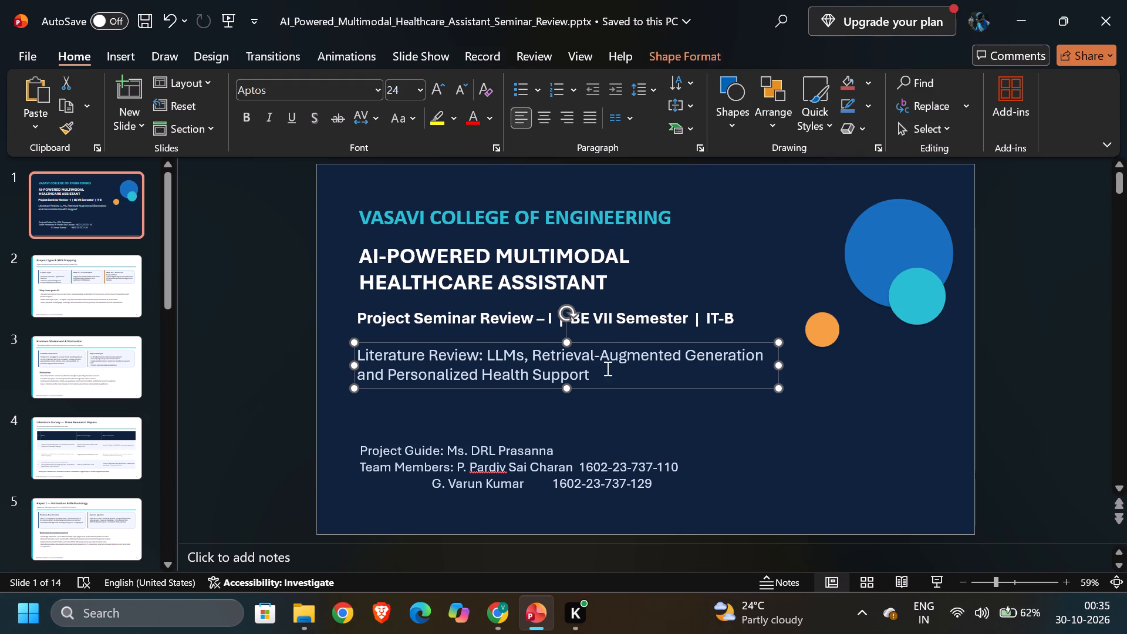
Delete the Literature Review subtitle text box from the title slide.
click(613, 344)
key(Delete)
Move the "Project Seminar Review – I" line slightly down and align its left edge with the main title.
click(526, 322)
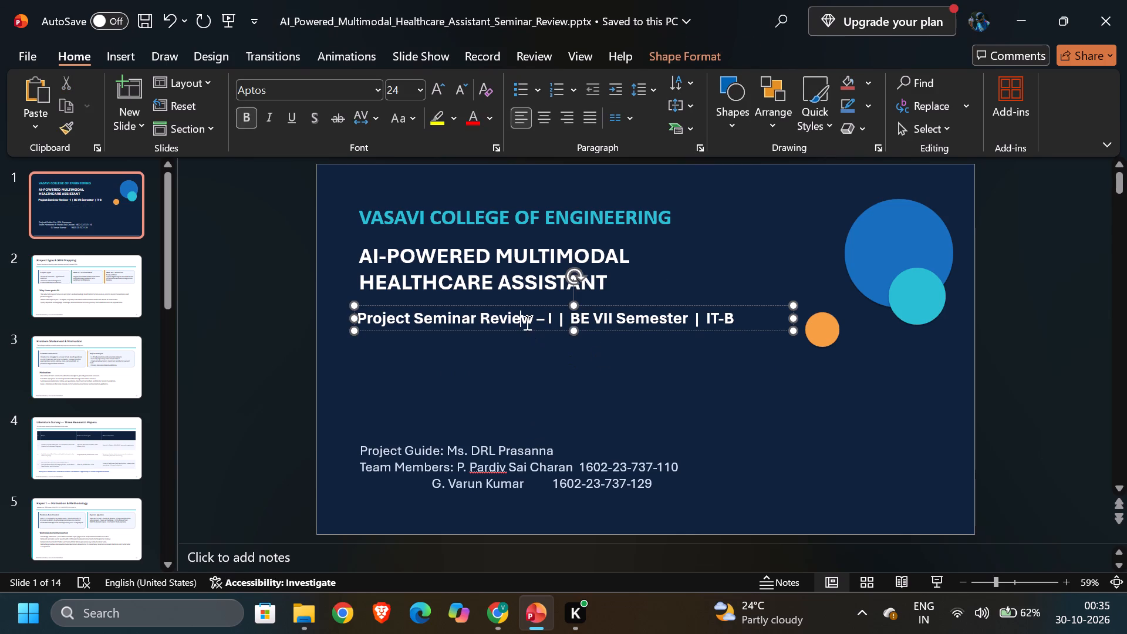
drag(599, 306, 601, 315)
click(578, 409)
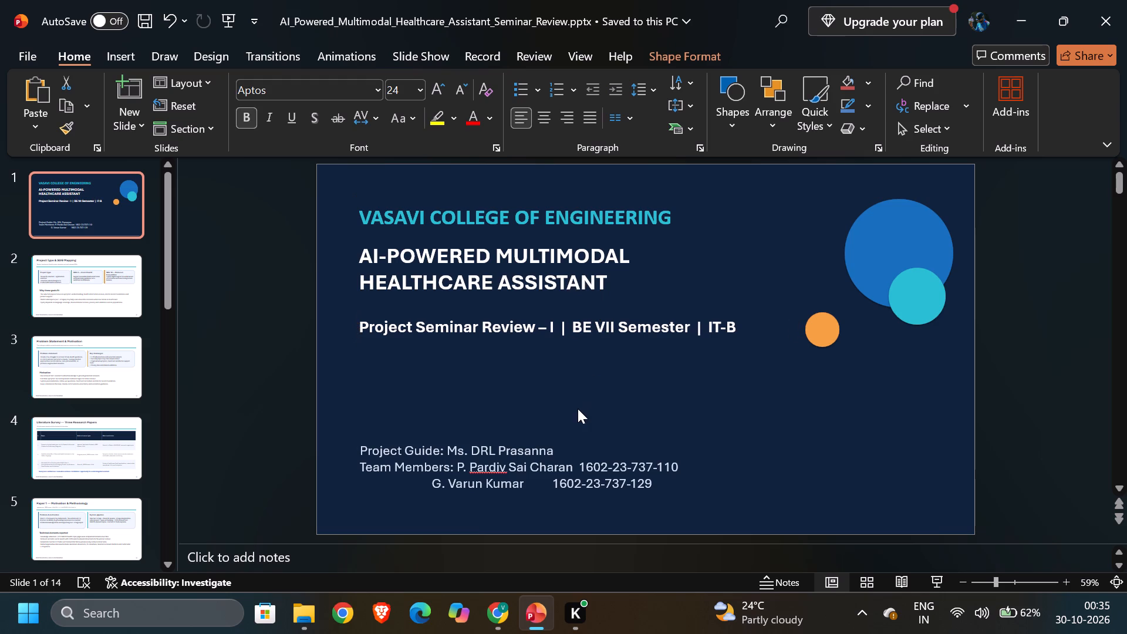
Move the project guide and team members block up beneath the "Project Seminar Review – I" line, aligned with its left edge.
click(511, 453)
drag(626, 436, 623, 376)
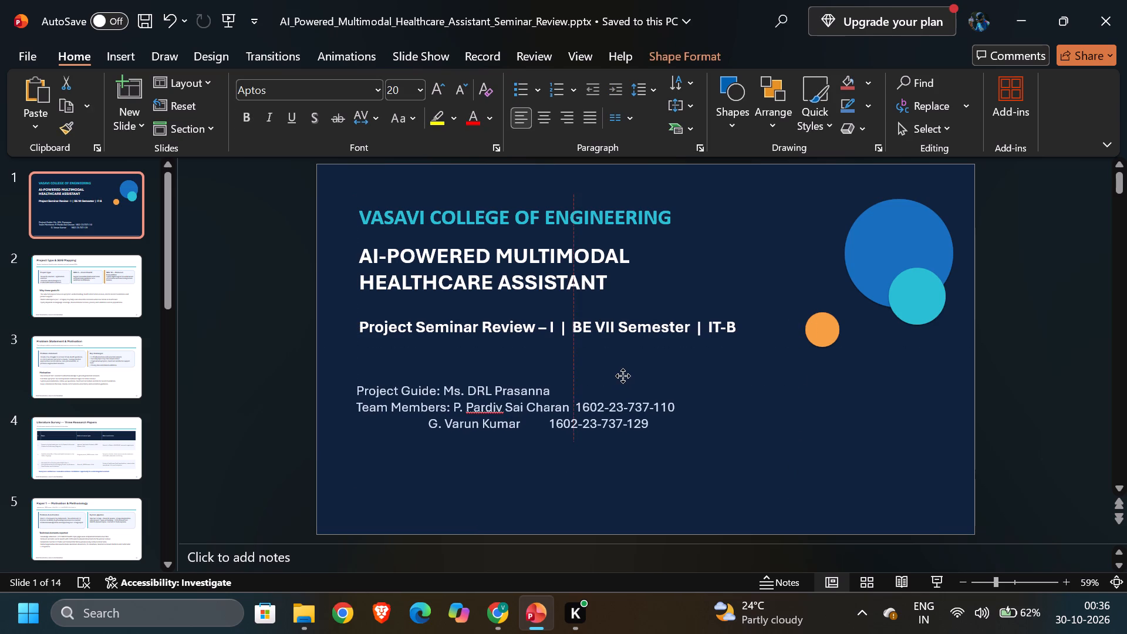
drag(623, 376, 625, 376)
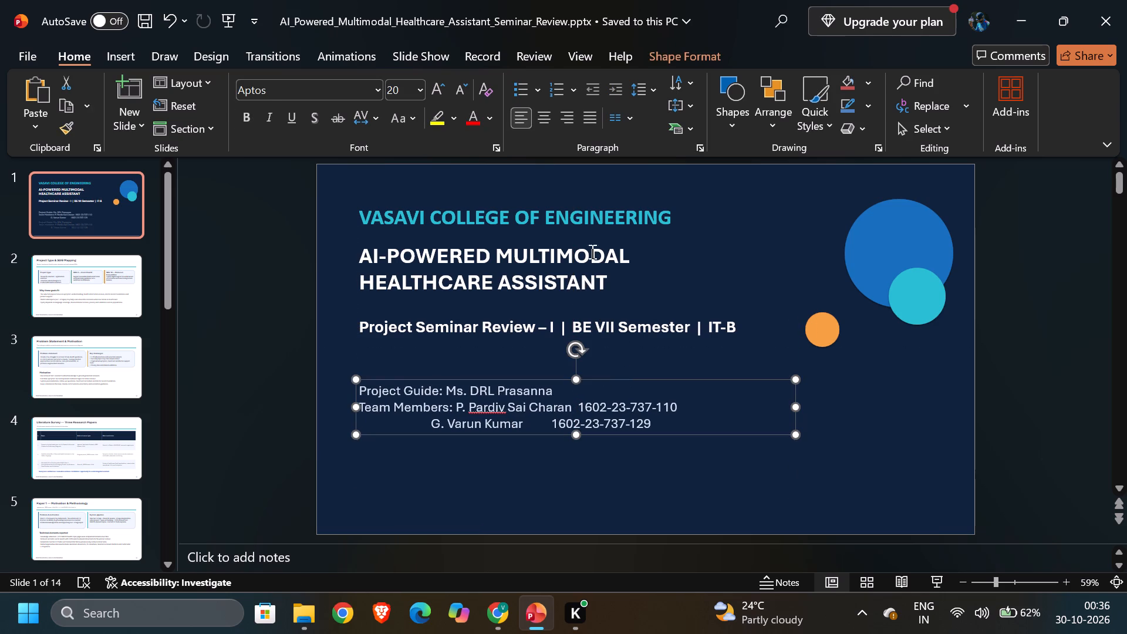
Check the font of the main title and change the VASAVI COLLEGE OF ENGINEERING heading to the matching Aptos font.
click(581, 222)
click(547, 249)
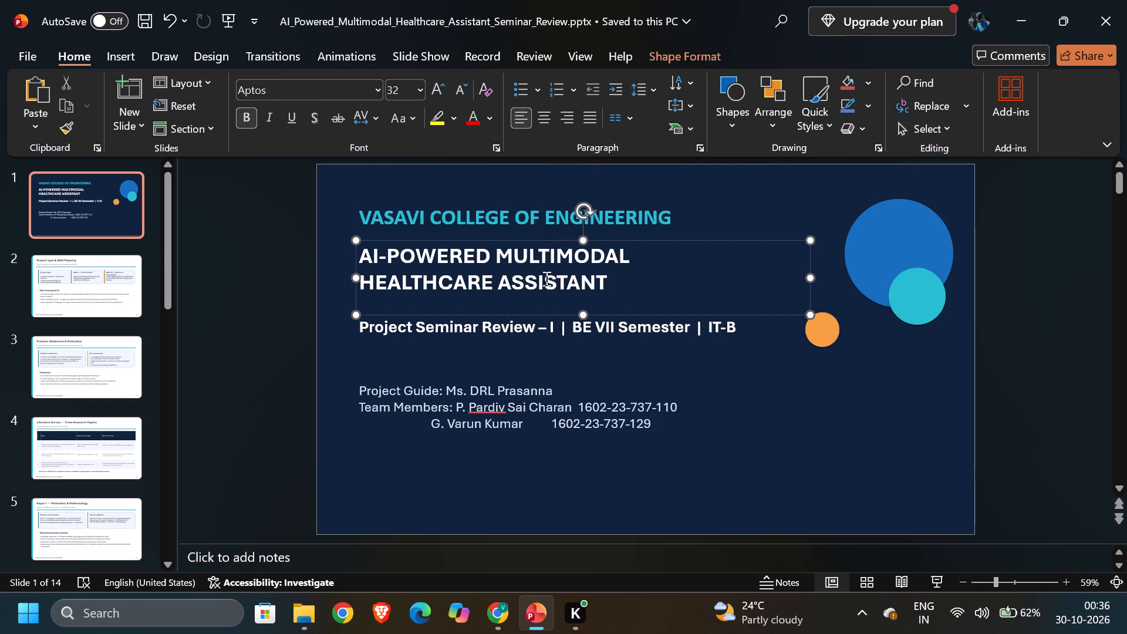
key(ctrl+a)
click(316, 86)
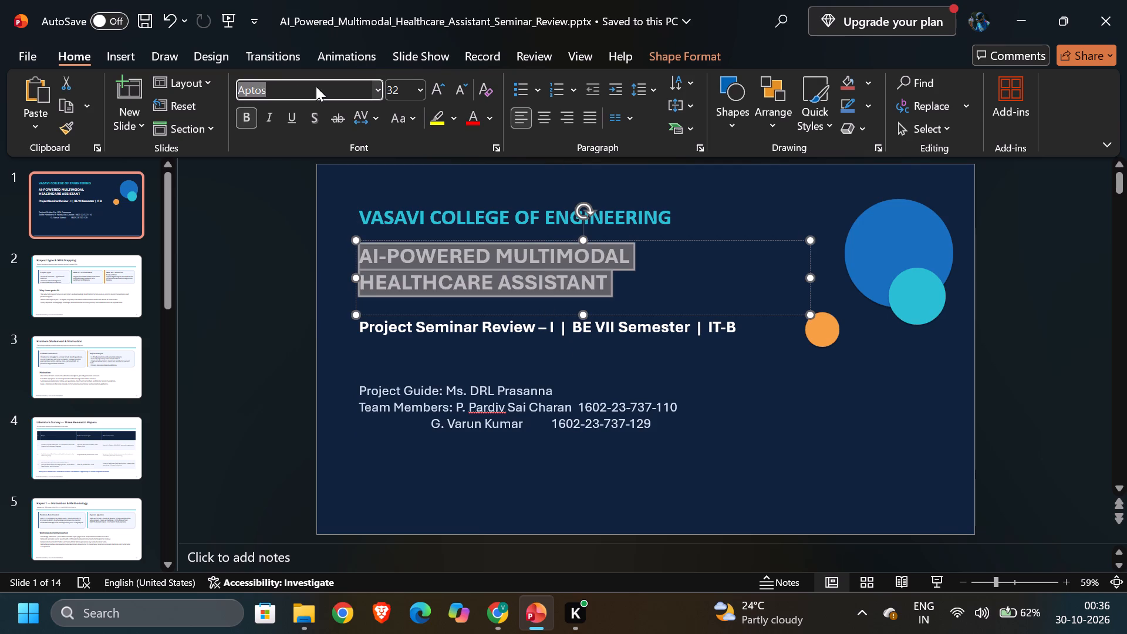
click(221, 187)
click(410, 215)
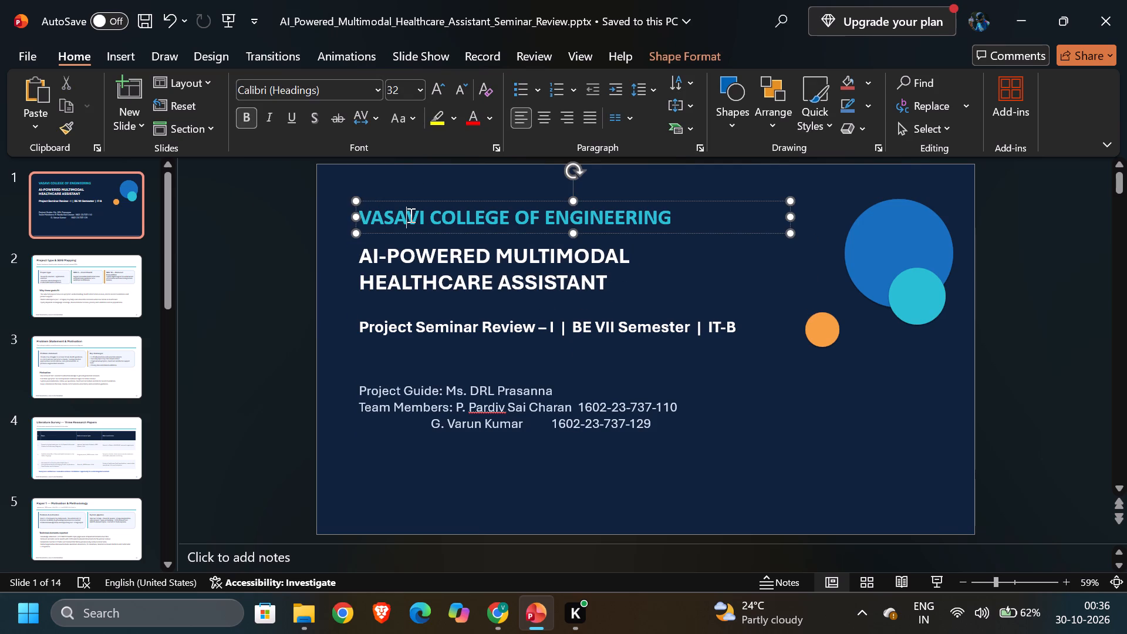
key(ctrl+a)
click(323, 89)
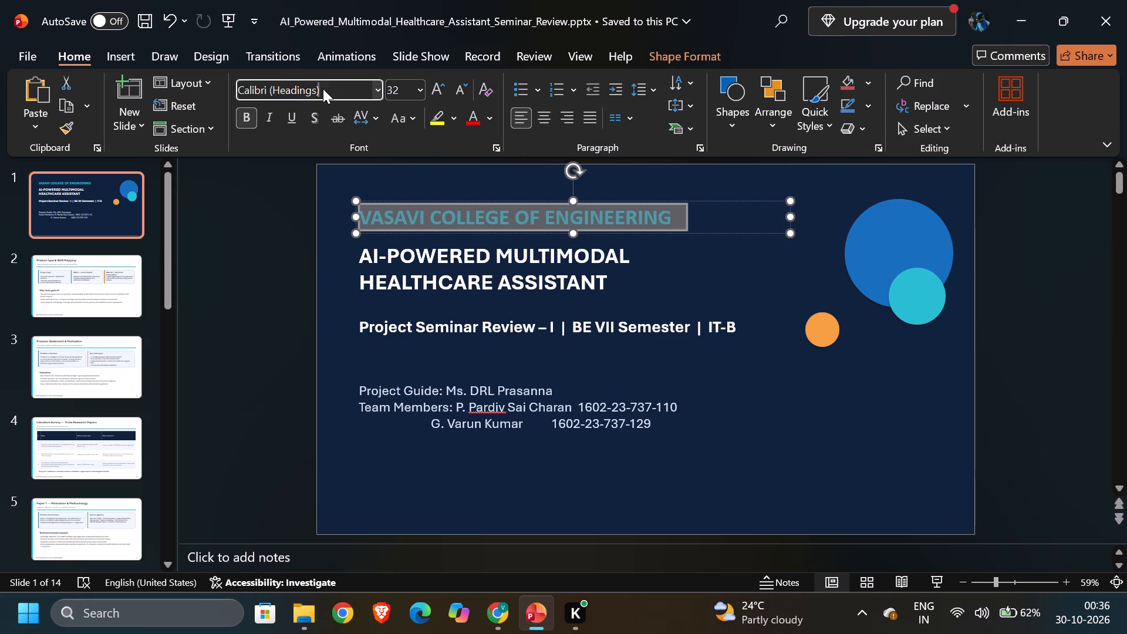
text(apto)
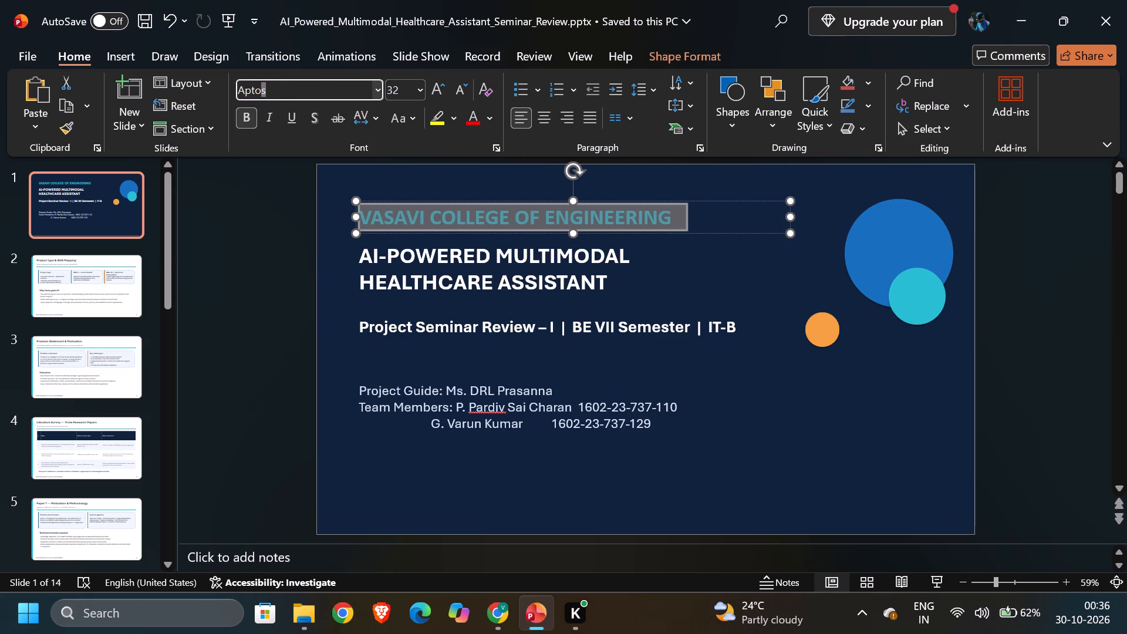
key(Return)
click(258, 217)
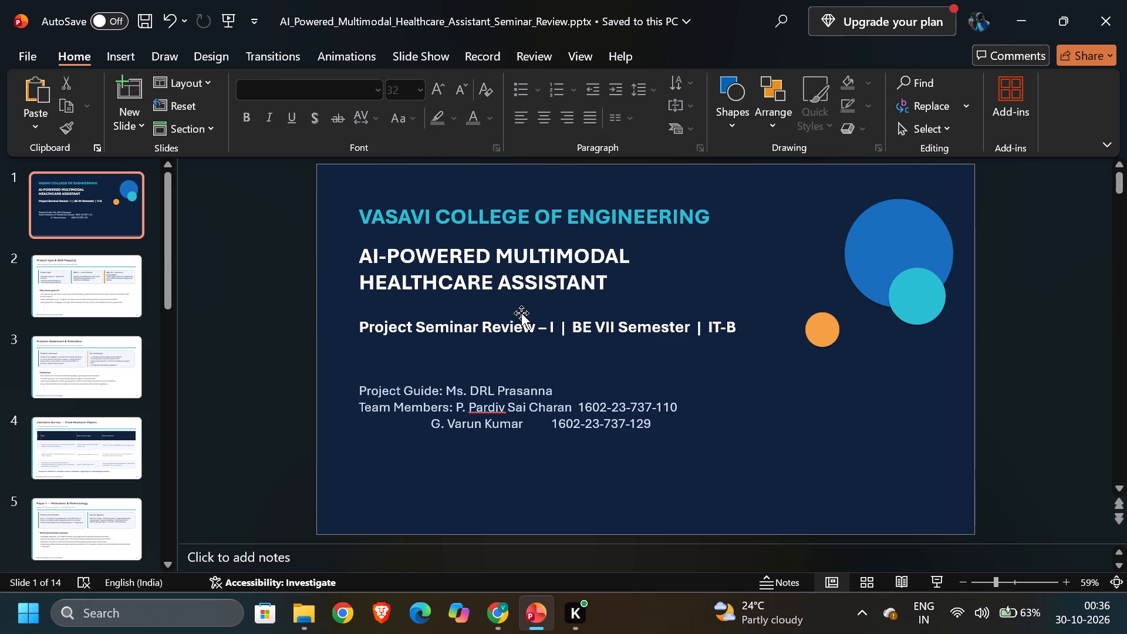
Set the font size of the whole project guide and team members block to 24.
click(508, 325)
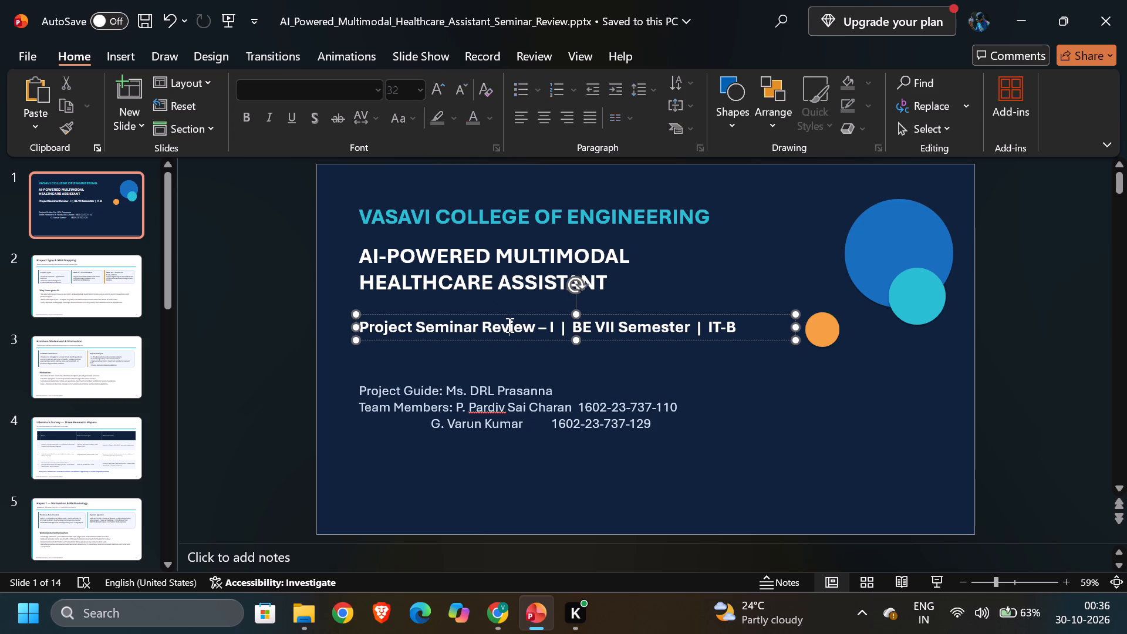
click(499, 418)
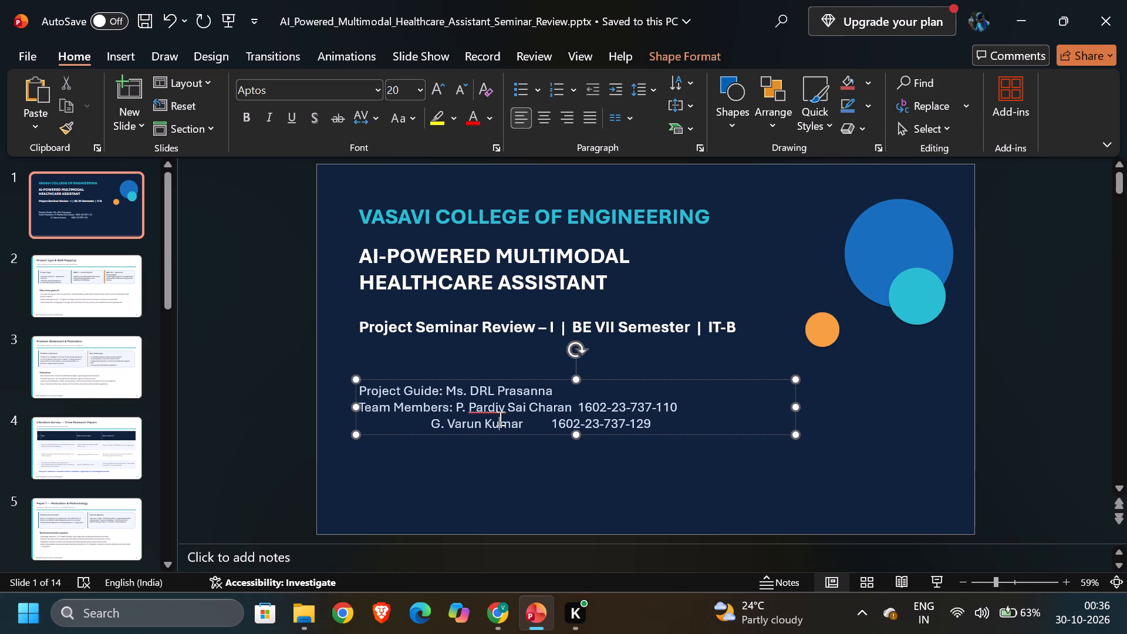
key(ctrl+a)
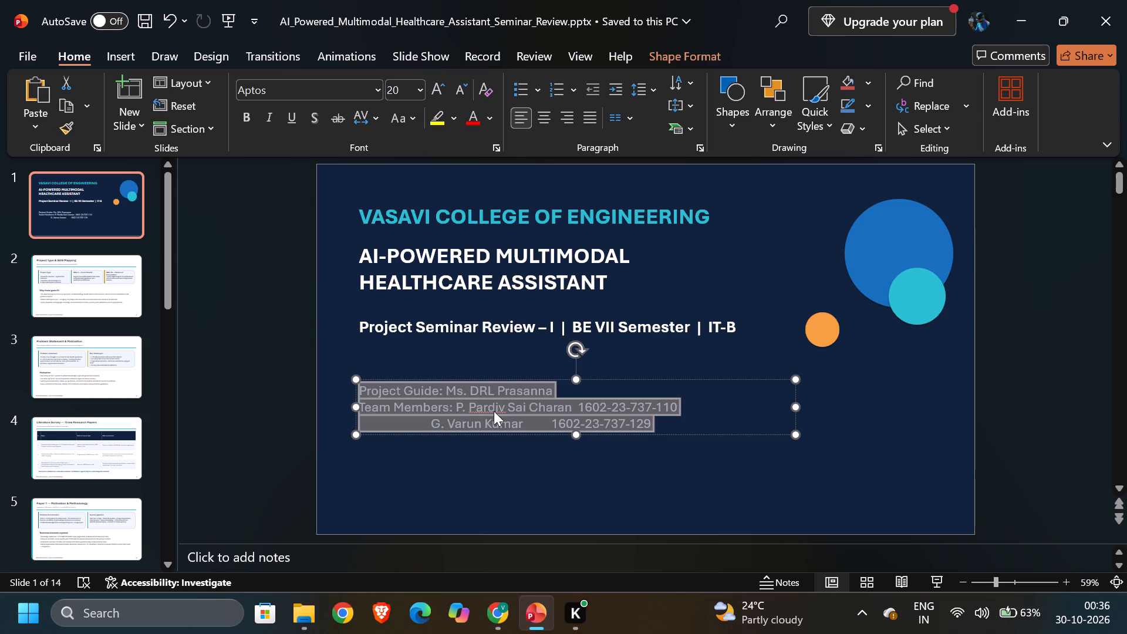
click(404, 86)
text(24)
key(Return)
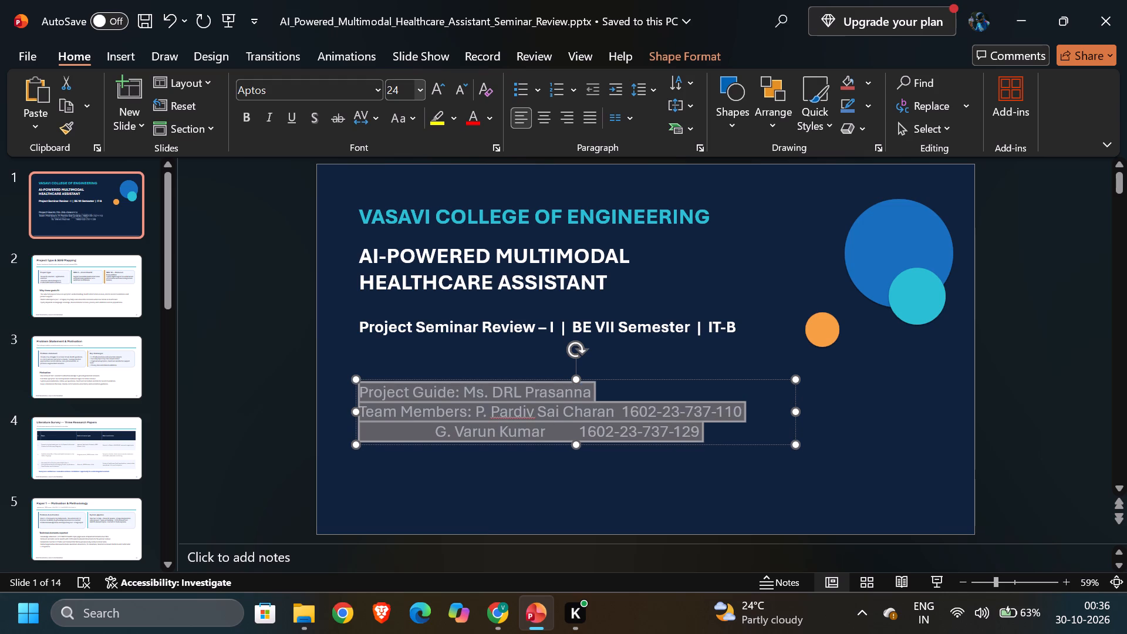
click(291, 319)
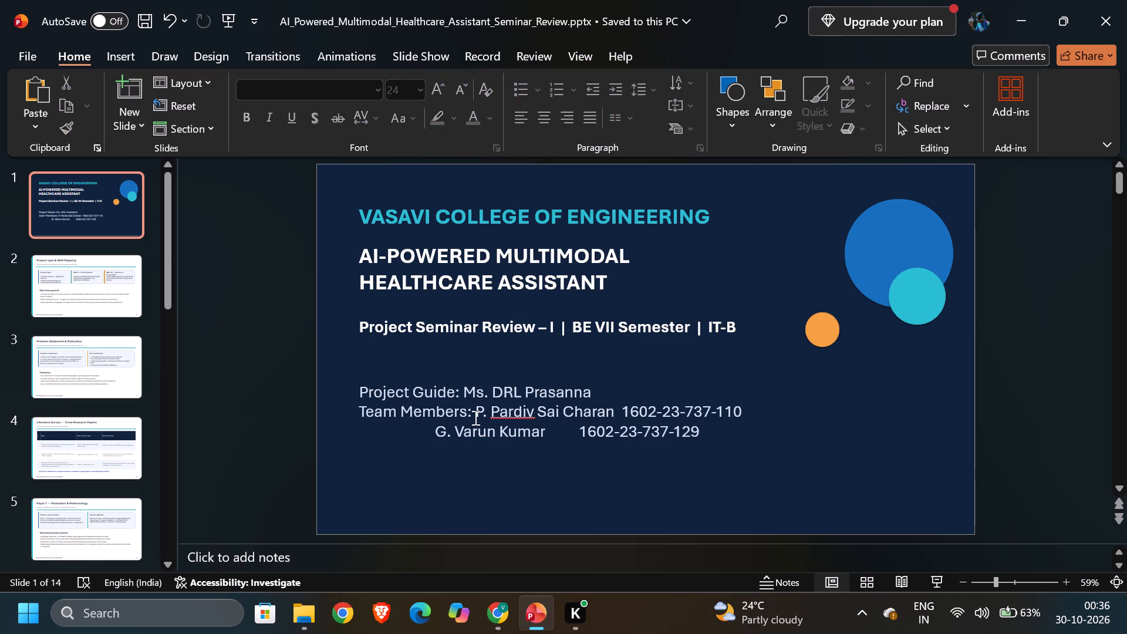
Adjust the spacing in the last line so the second team member's name and roll number line up beneath the first member's.
click(440, 435)
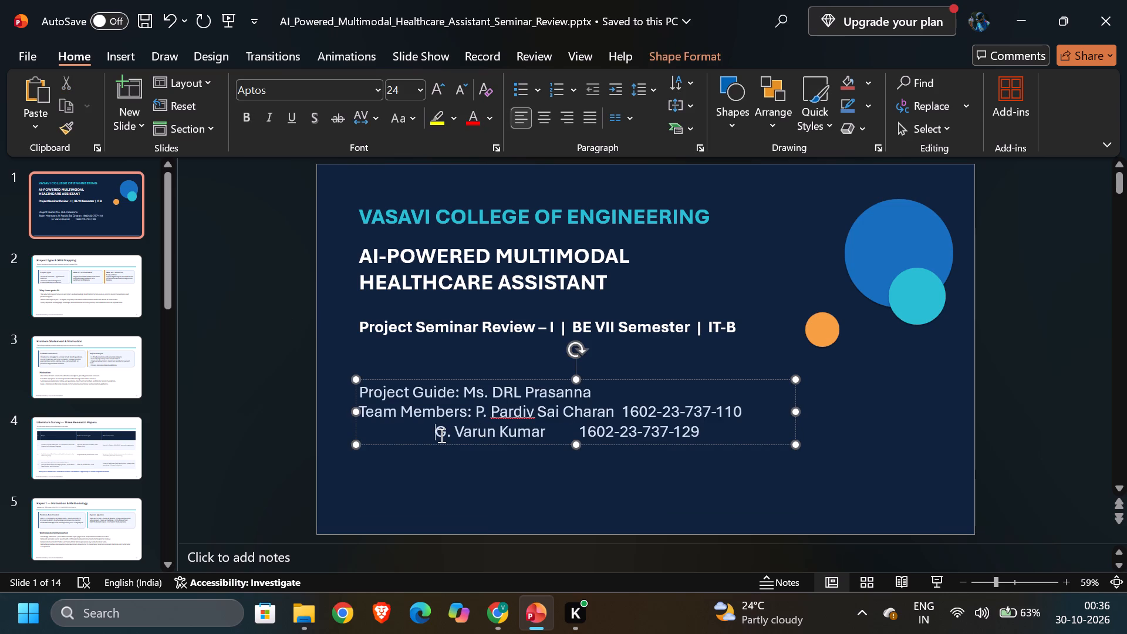
key(Tab)
key(Tab)
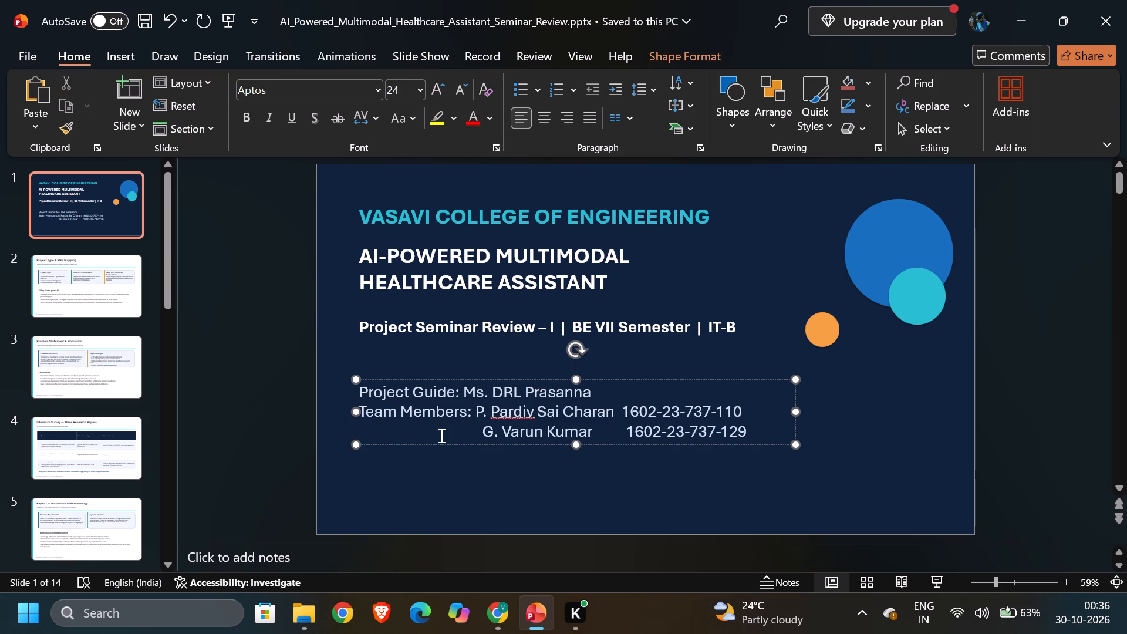
key(BackSpace)
key(space)
key(space)
key(space)
key(space)
key(space)
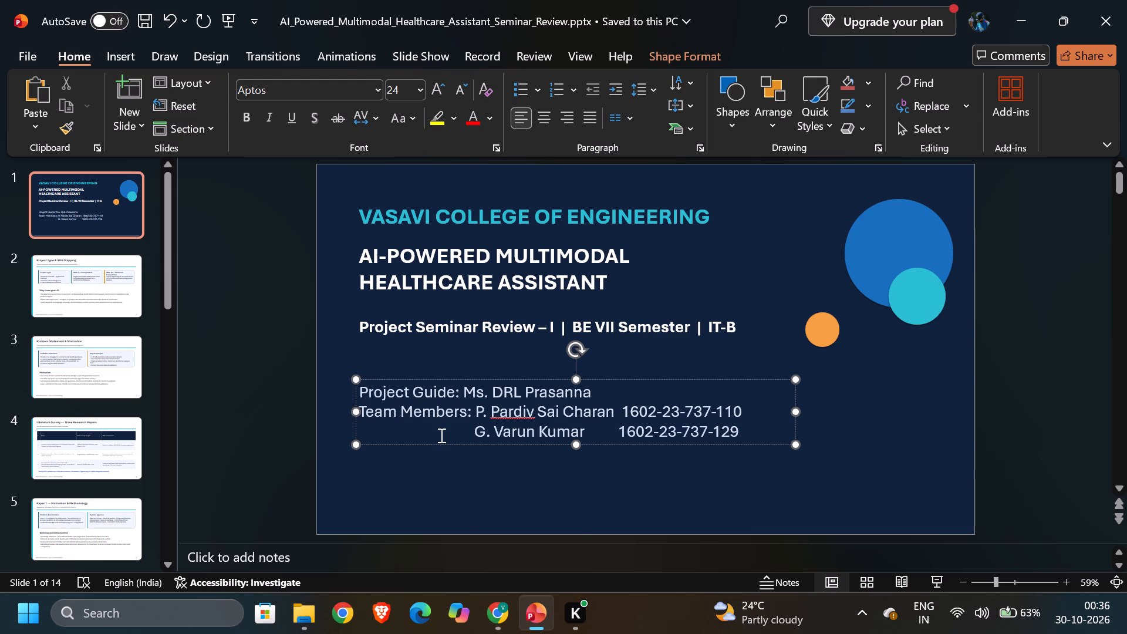
click(618, 424)
key(space)
click(623, 543)
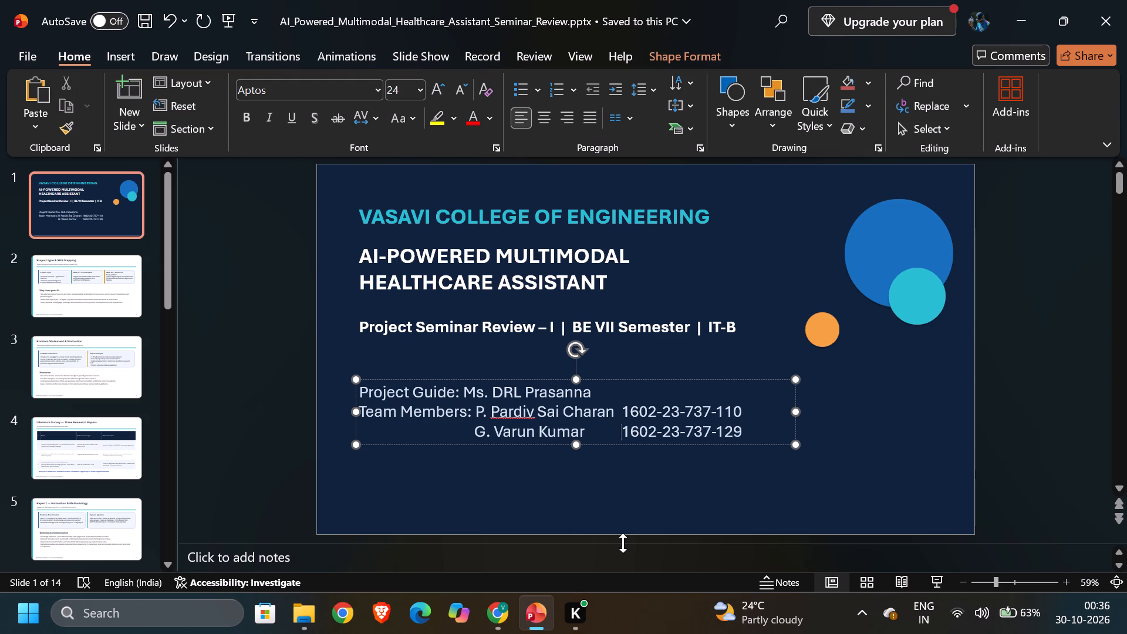
click(626, 536)
Insert a blank line between the Project Guide line and the Team Members line.
click(610, 389)
key(Return)
click(226, 400)
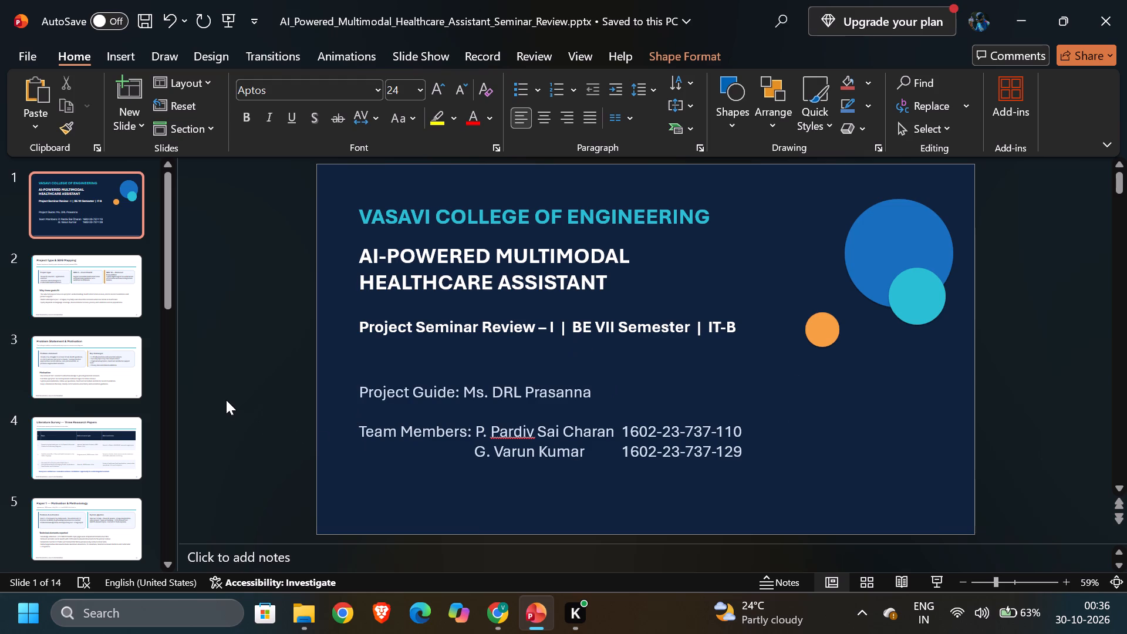
Delete the small "Review-I requirement" subtitle beneath the title on slide 2, Project Type & SDG Mapping.
click(69, 308)
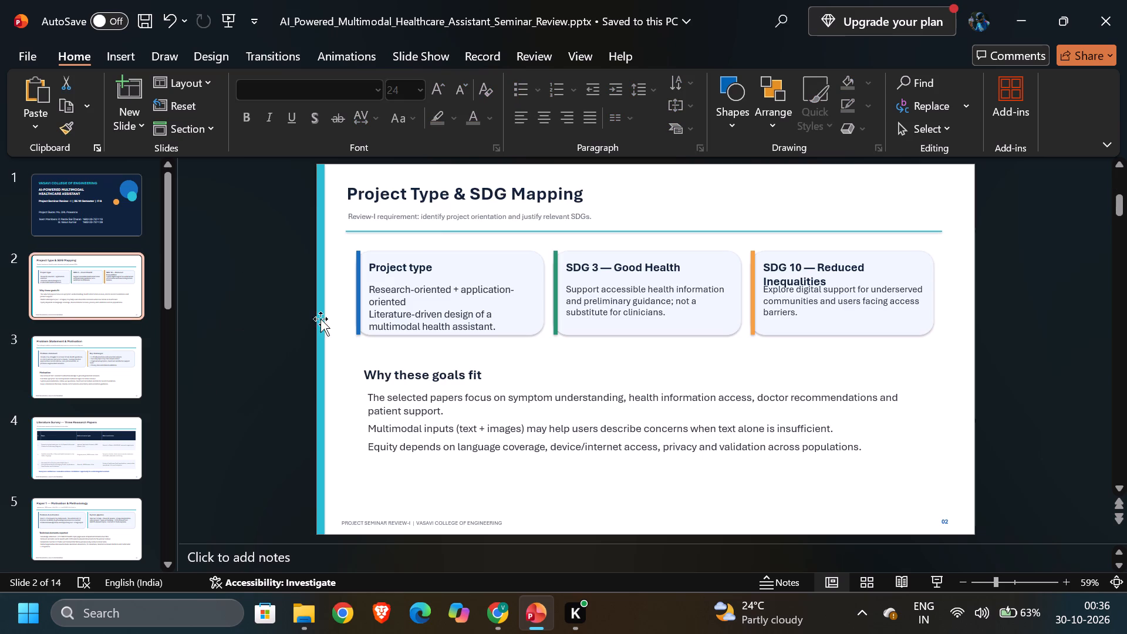
click(459, 197)
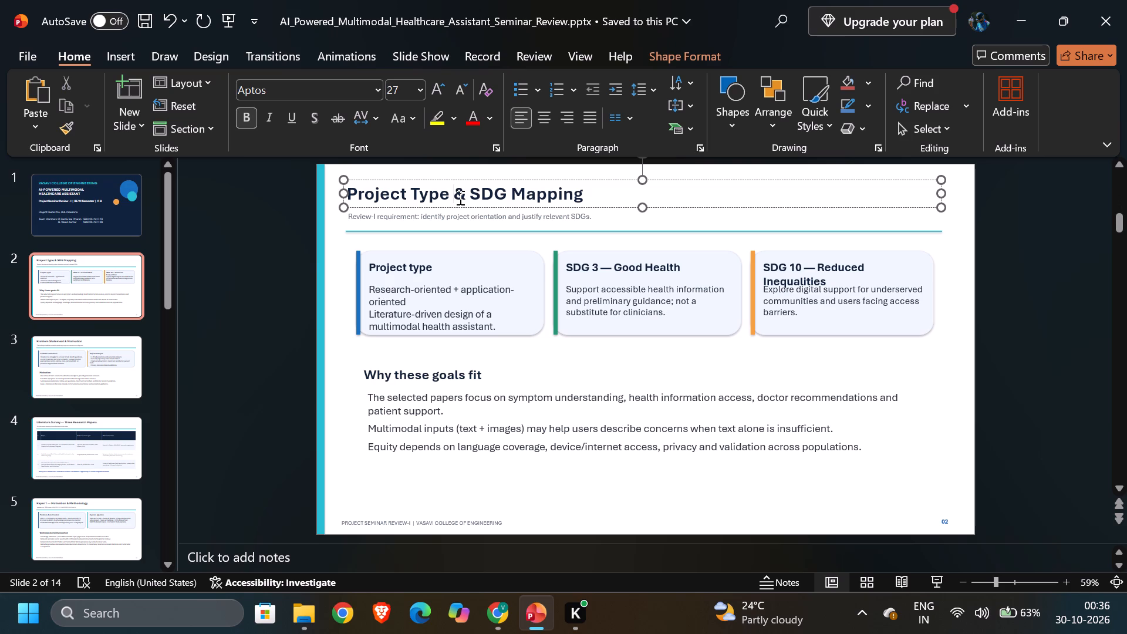
click(442, 213)
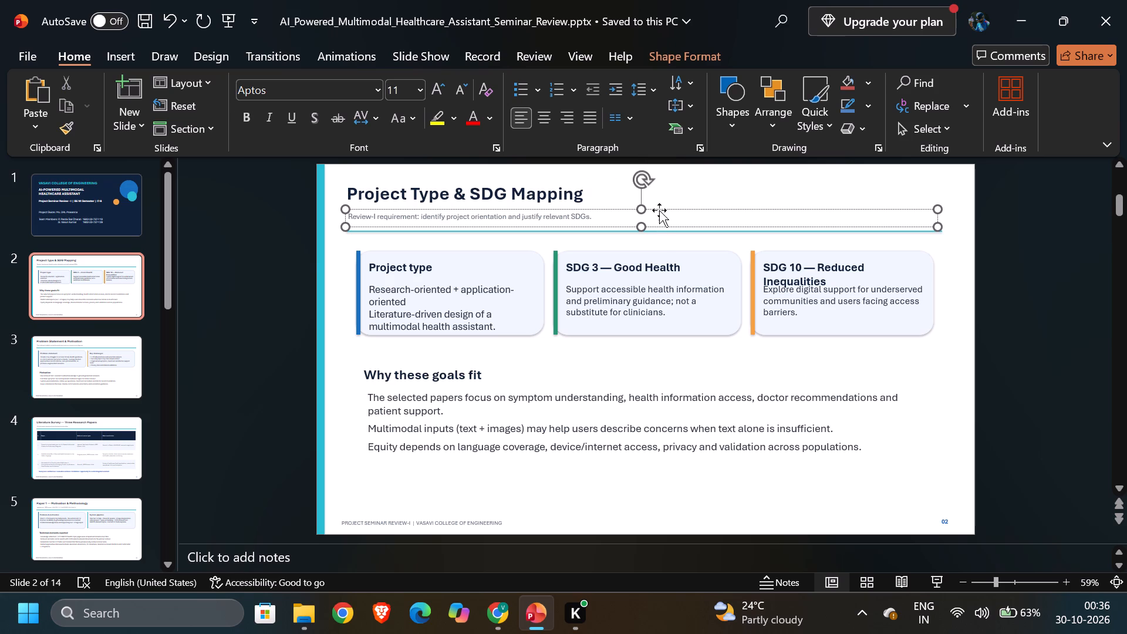
click(666, 207)
key(Delete)
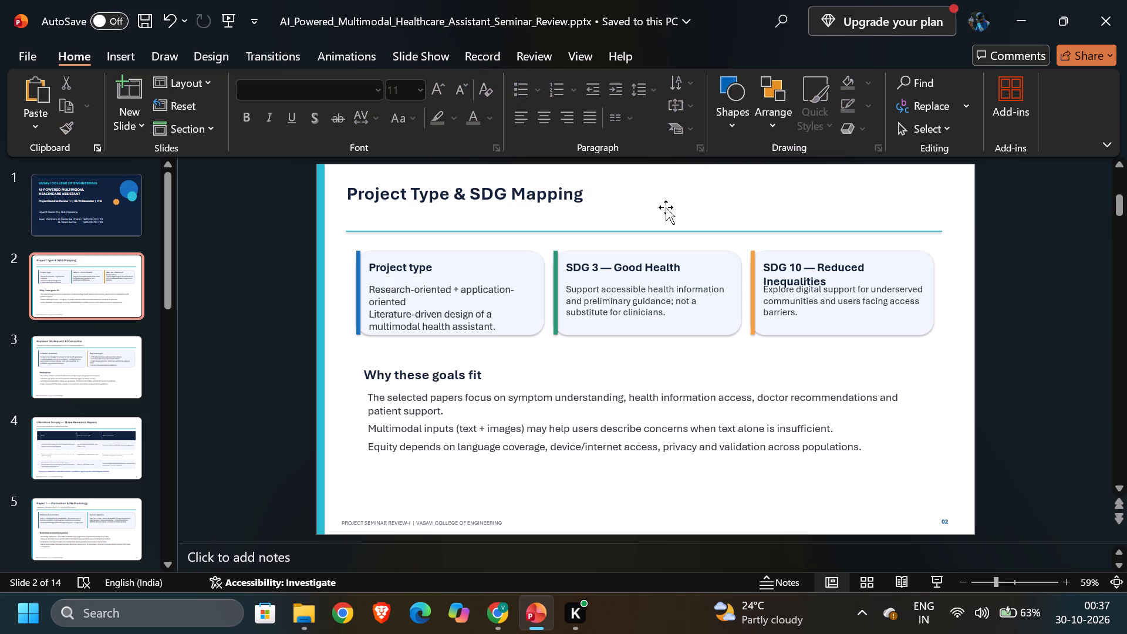
Move the teal horizontal divider line on slide 2 up to sit directly beneath the Project Type & SDG Mapping title.
click(616, 231)
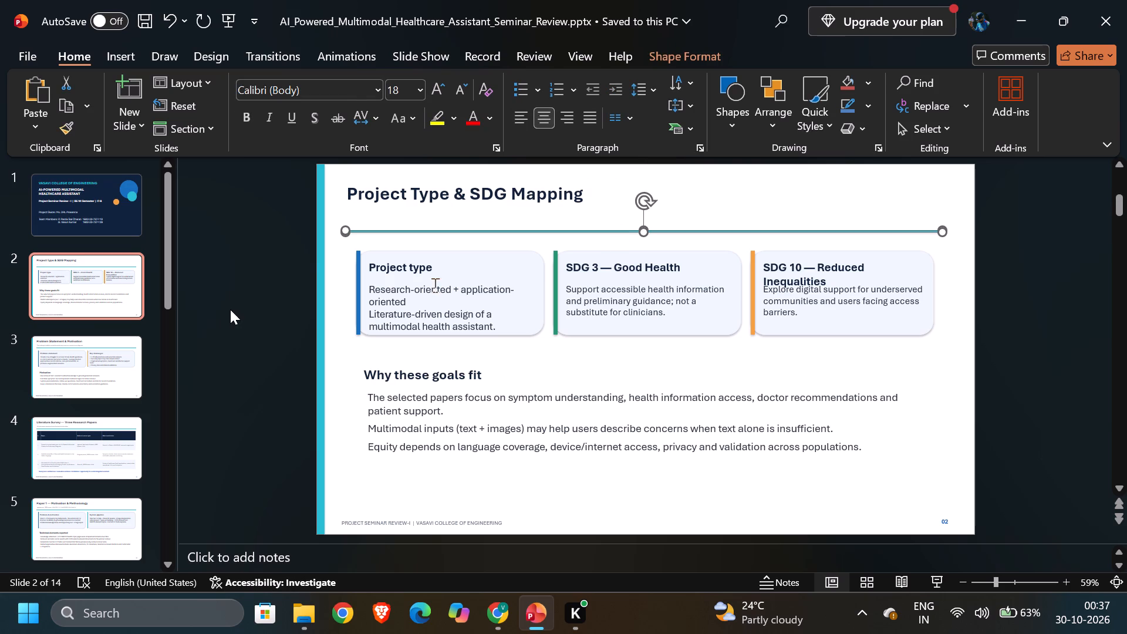
click(230, 309)
click(428, 230)
drag(691, 227, 688, 204)
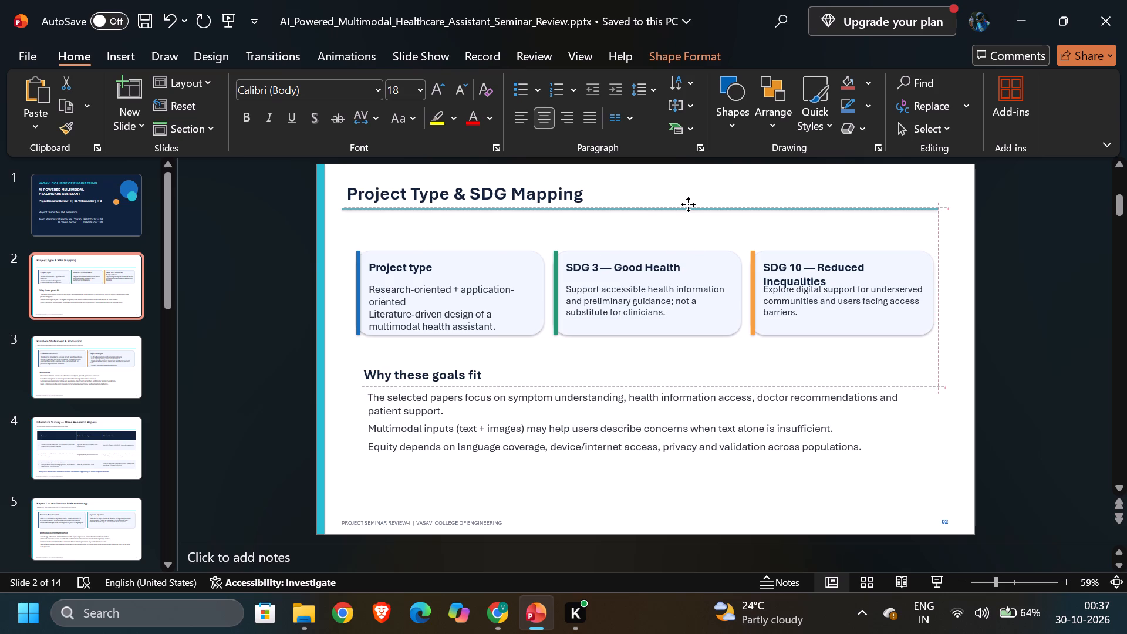
drag(688, 204, 688, 205)
click(215, 372)
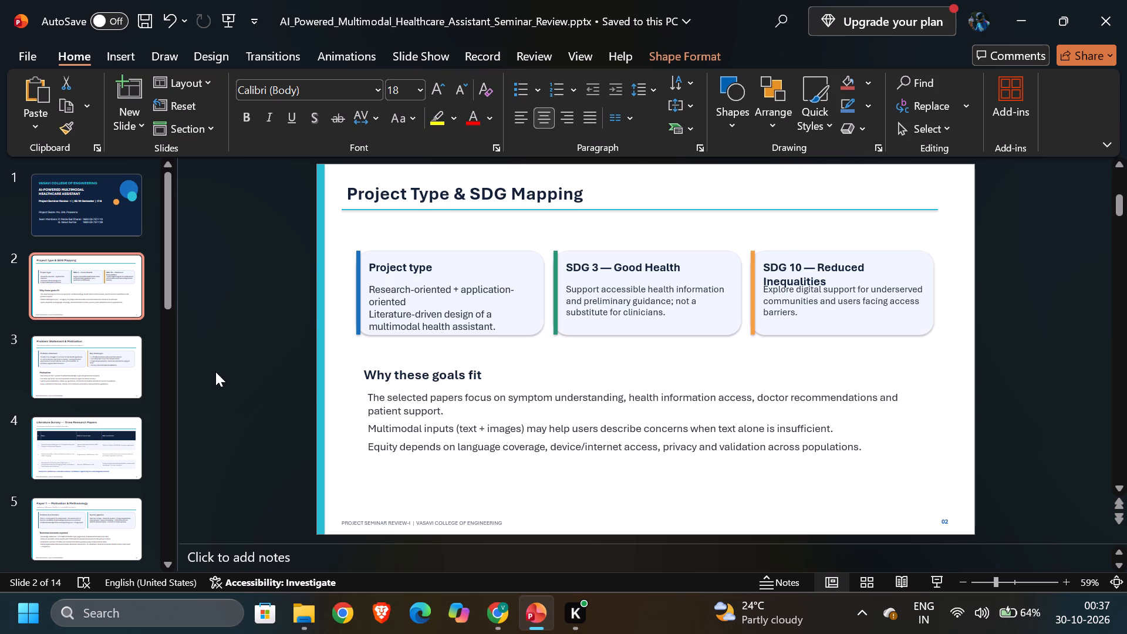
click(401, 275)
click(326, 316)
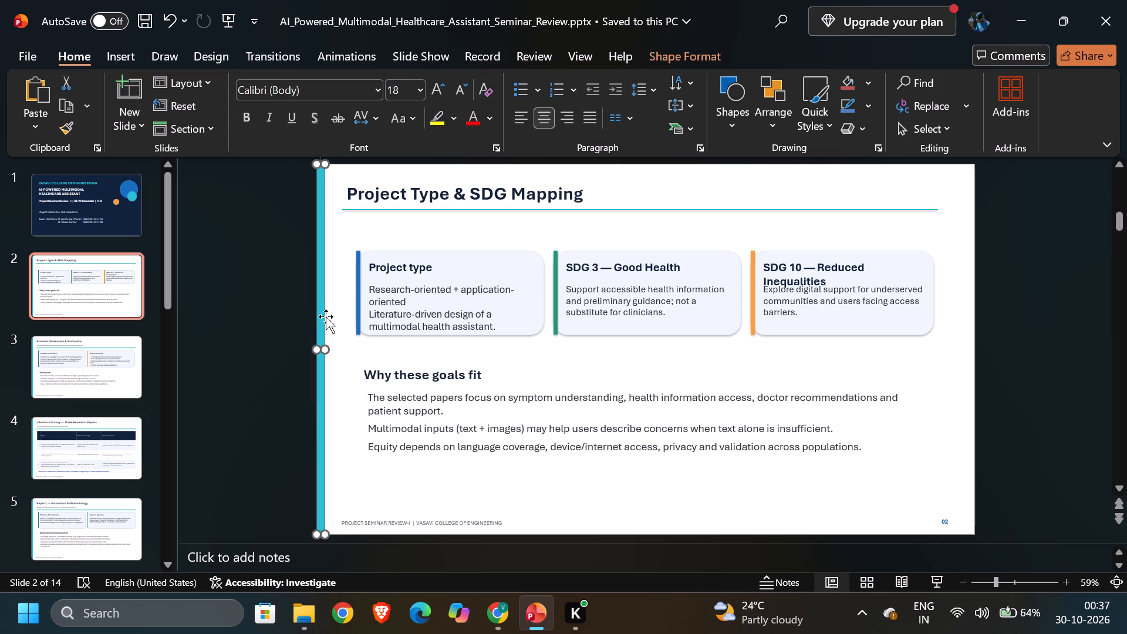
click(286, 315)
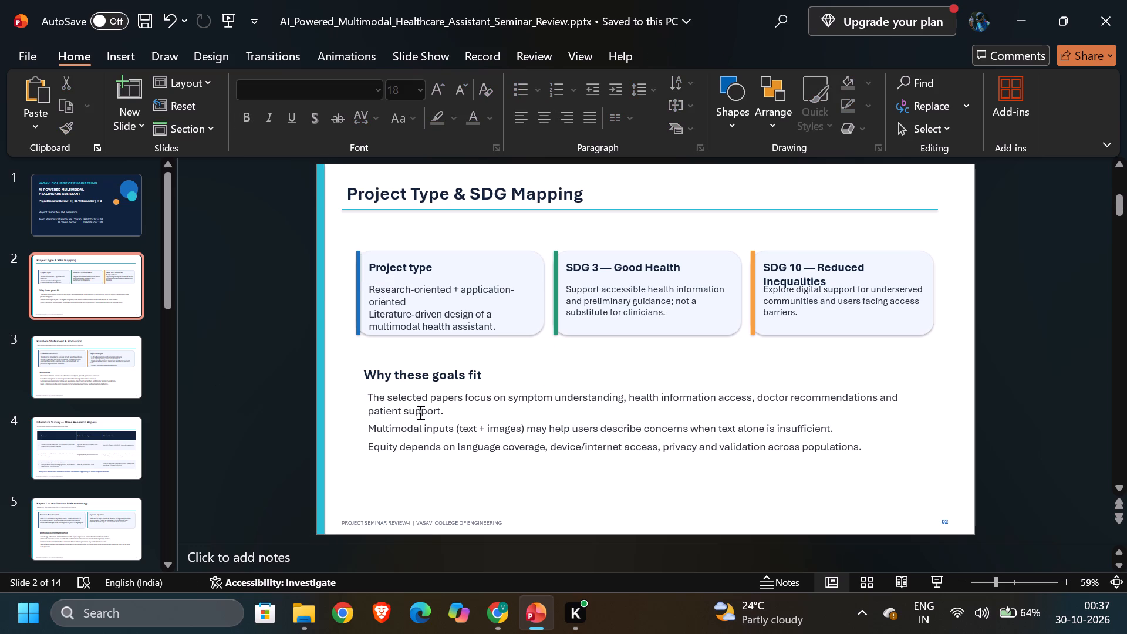
Delete the "PROJECT SEMINAR REVIEW-I" footer text and the 02 page number from the bottom of slide 2.
click(427, 520)
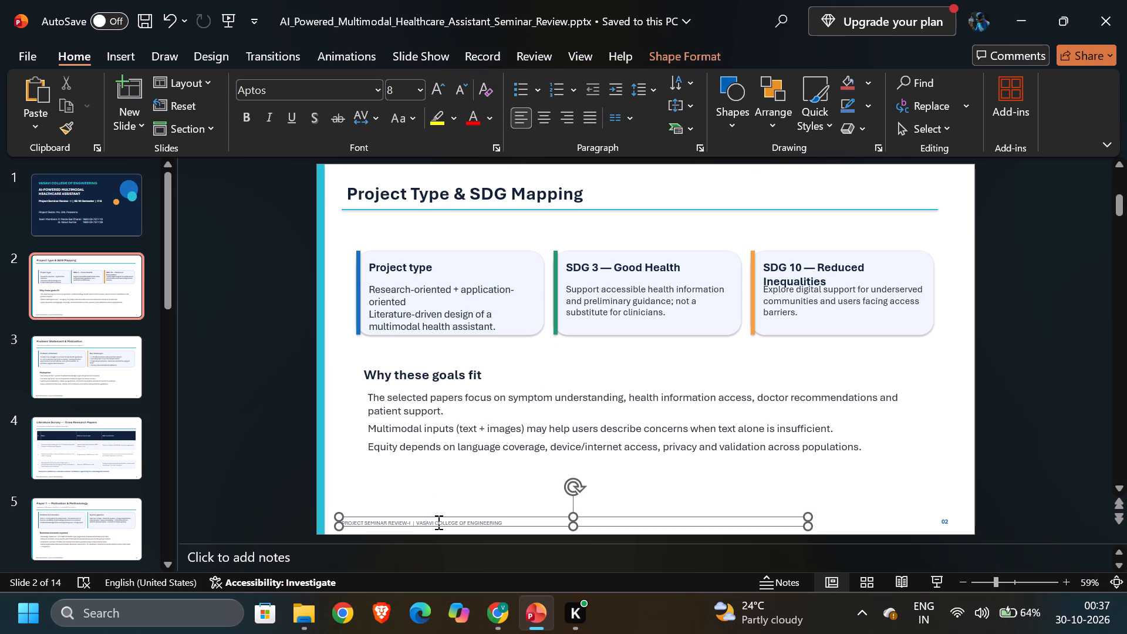
click(652, 514)
key(Delete)
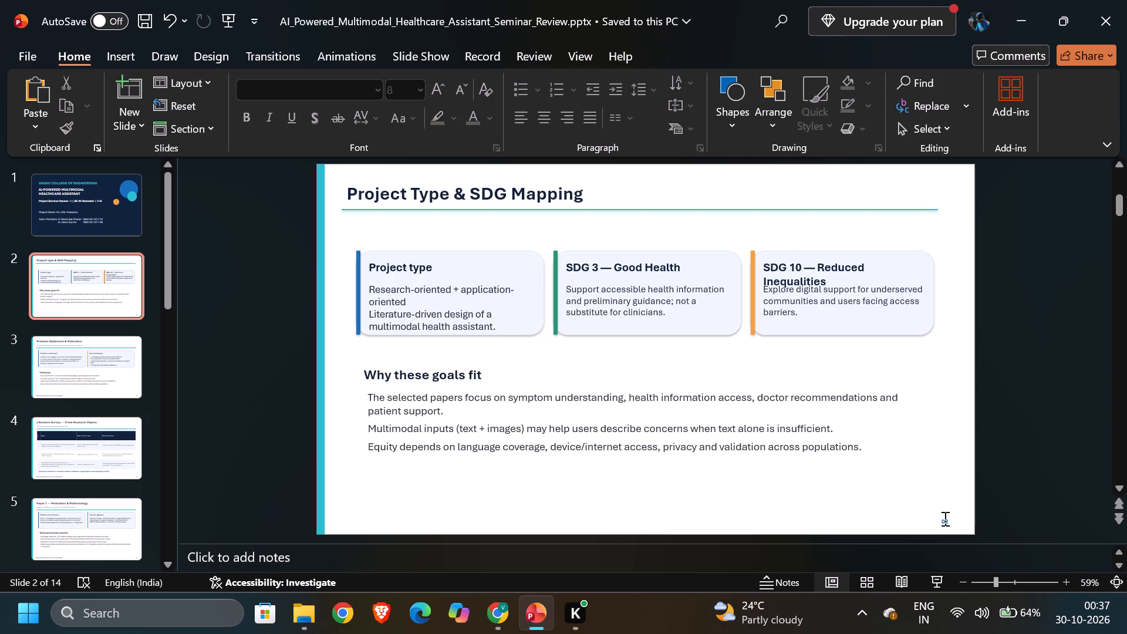
click(943, 518)
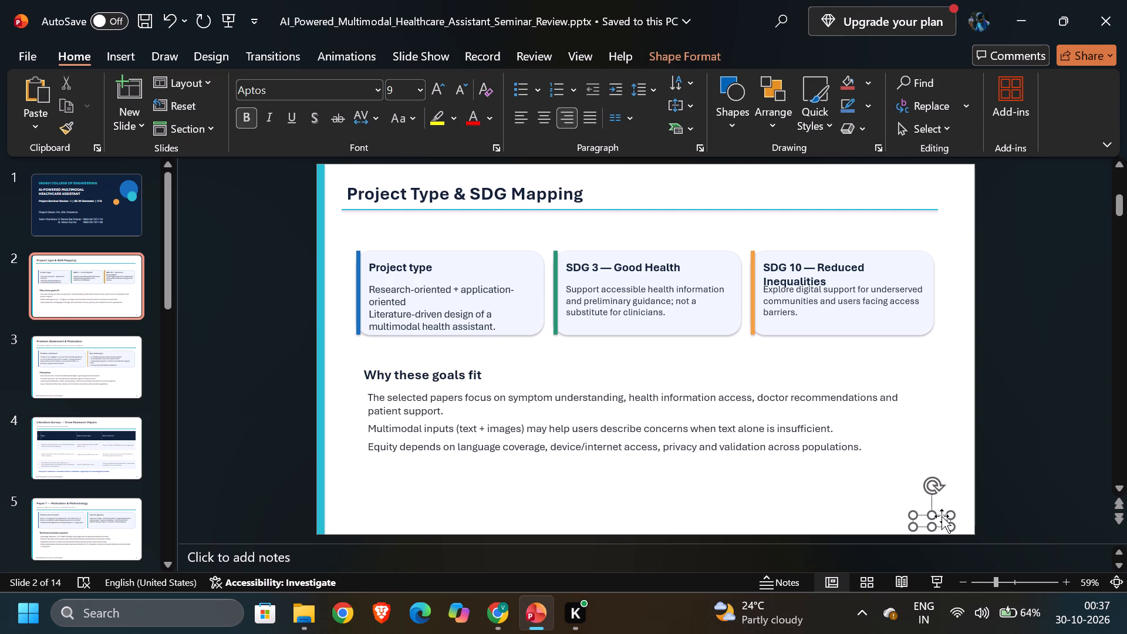
click(942, 516)
key(Delete)
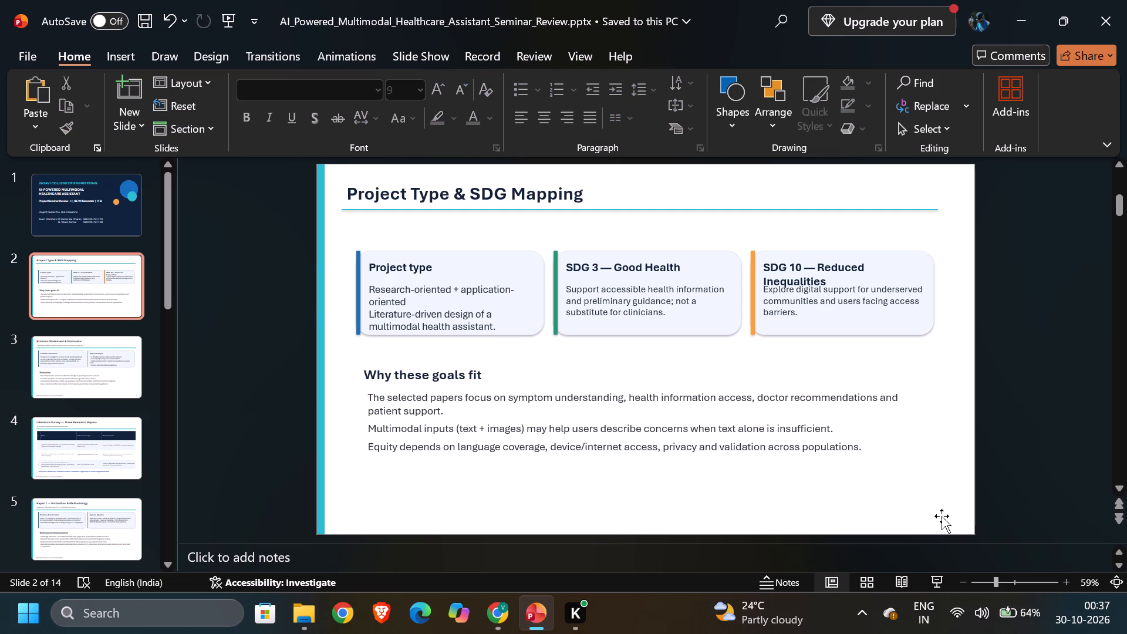
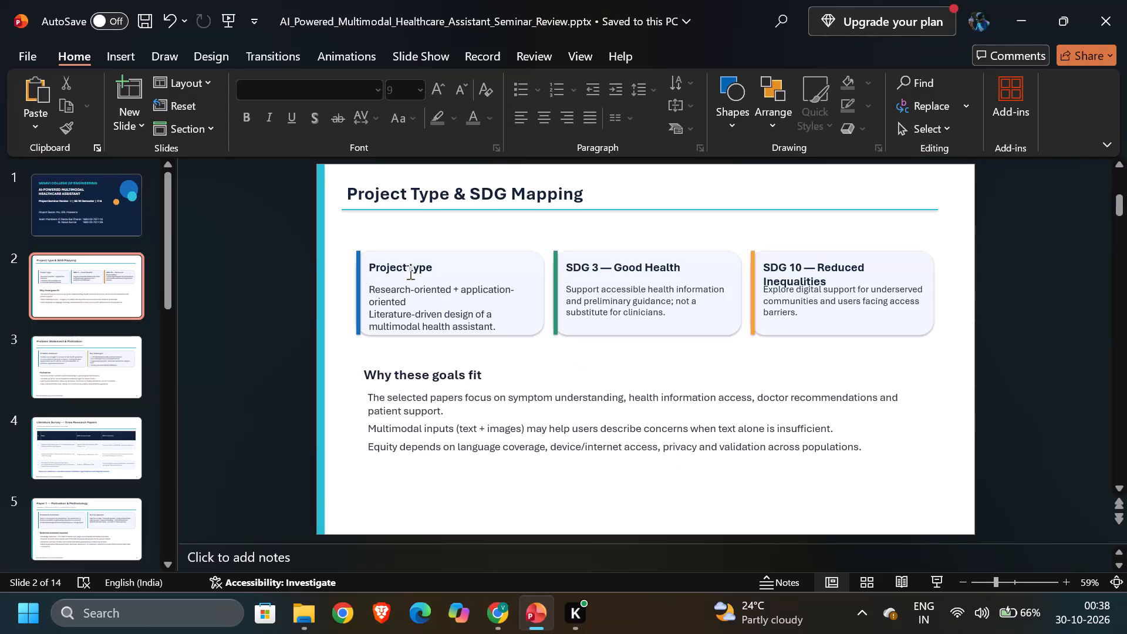
Set the whole "Project type" card heading on slide 2 to font size 20.
click(410, 266)
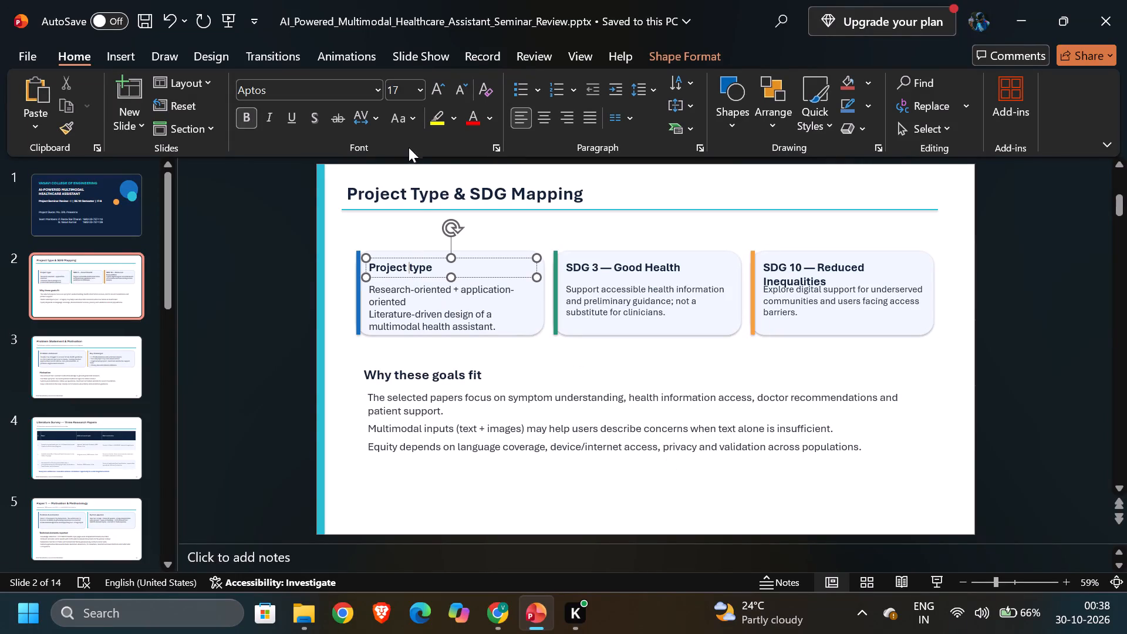
click(417, 191)
click(415, 271)
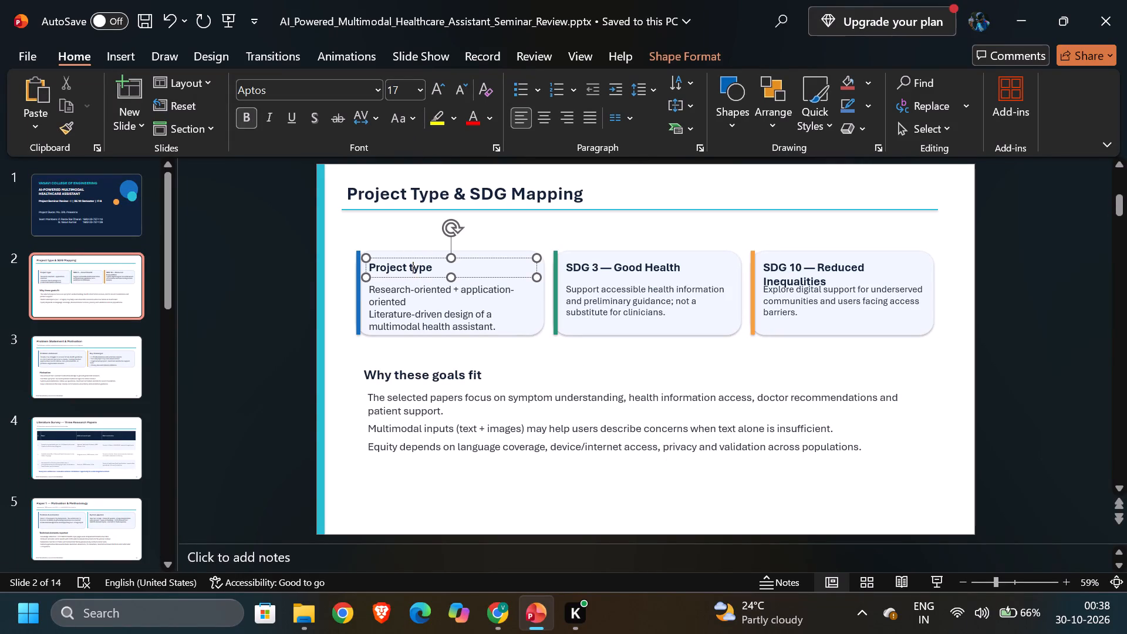
click(398, 93)
text(20)
key(Return)
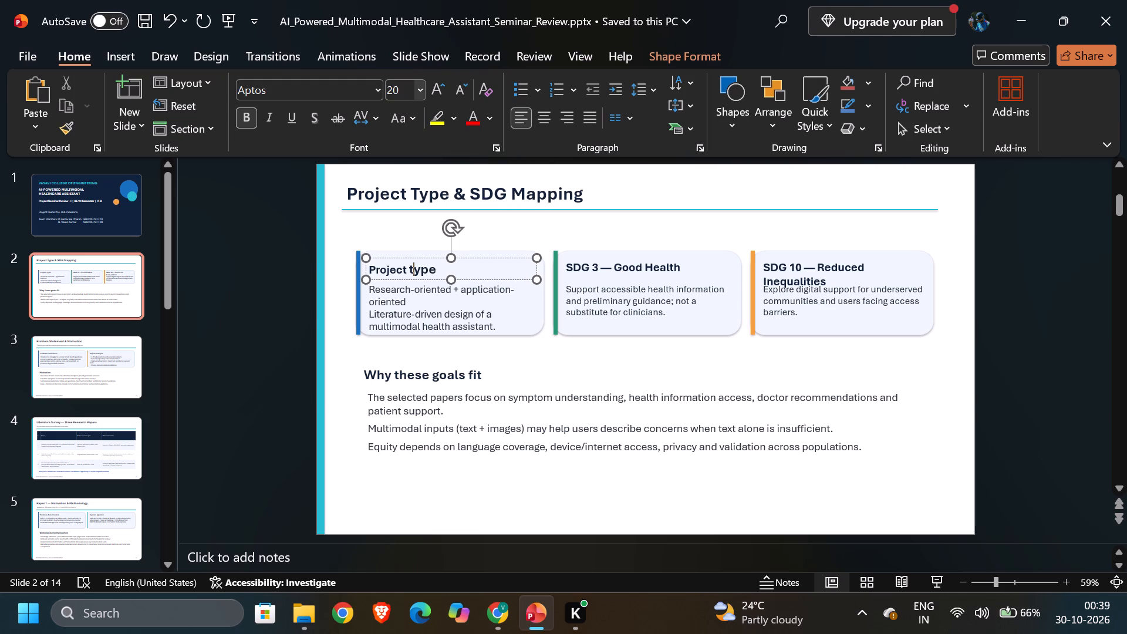
click(440, 271)
click(423, 266)
key(ctrl+a)
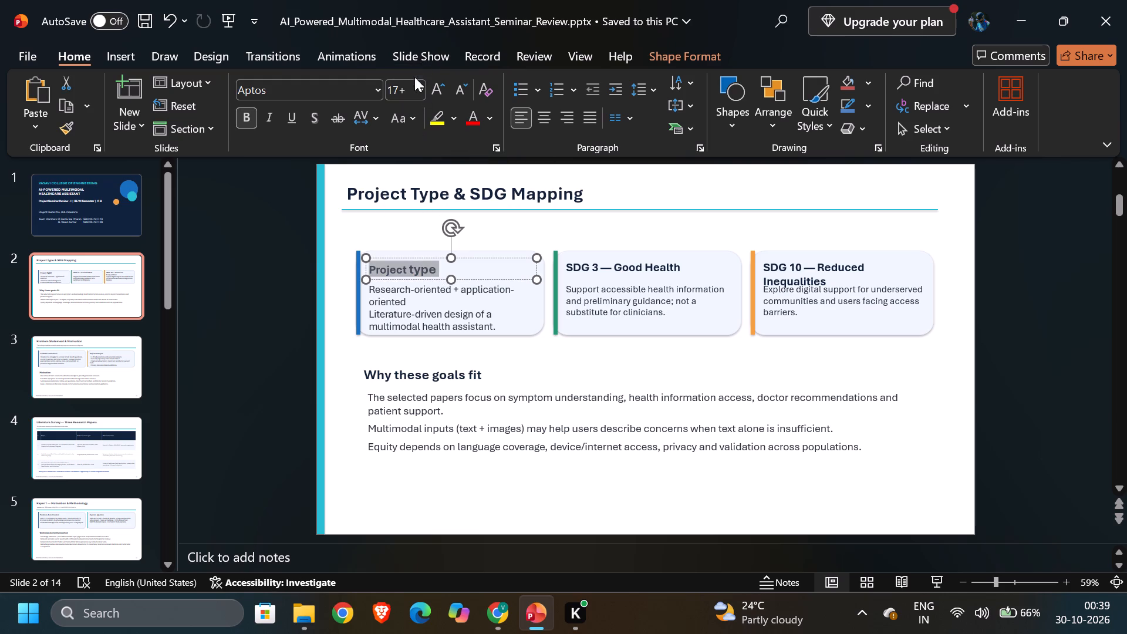
click(411, 92)
text(20)
key(Return)
click(305, 233)
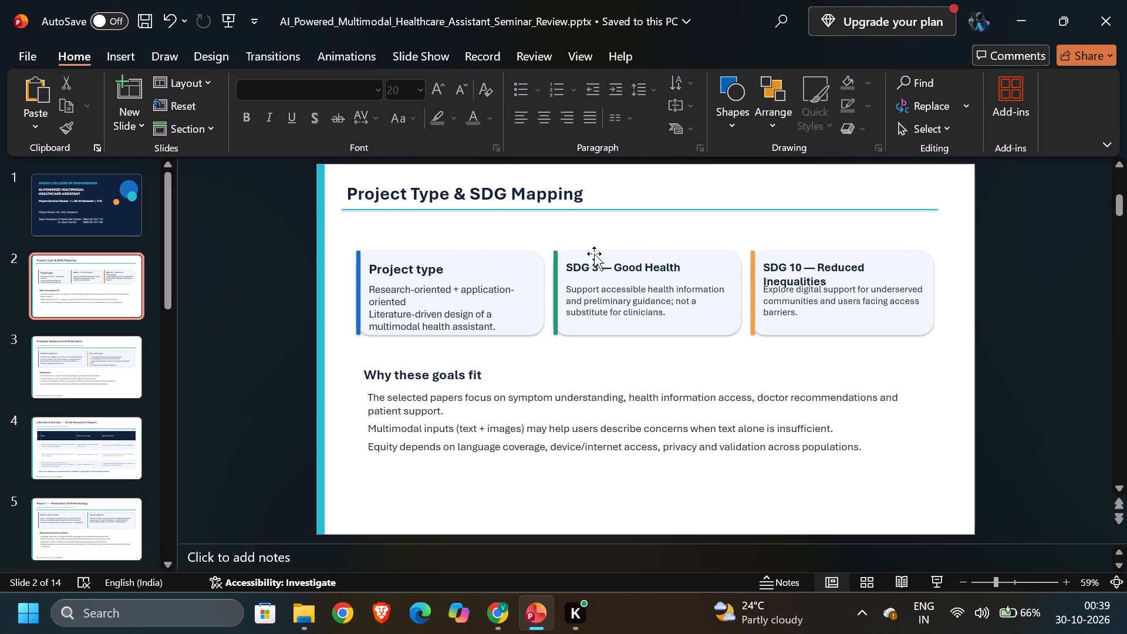
Set the "SDG 3 — Good Health" card heading to font size 20.
click(650, 268)
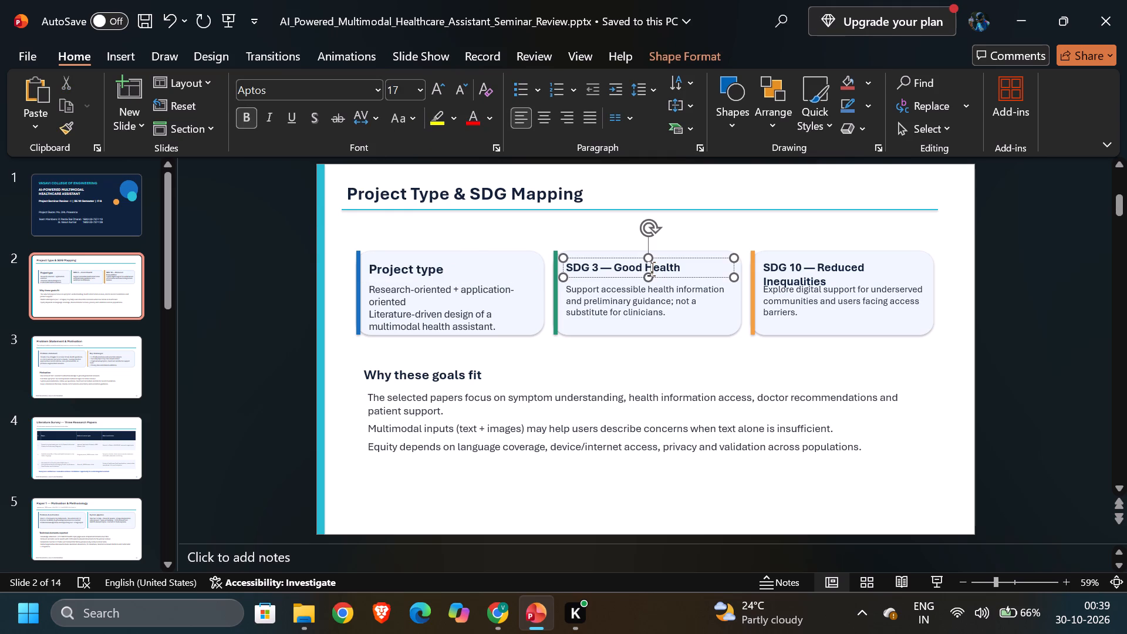
key(ctrl+a)
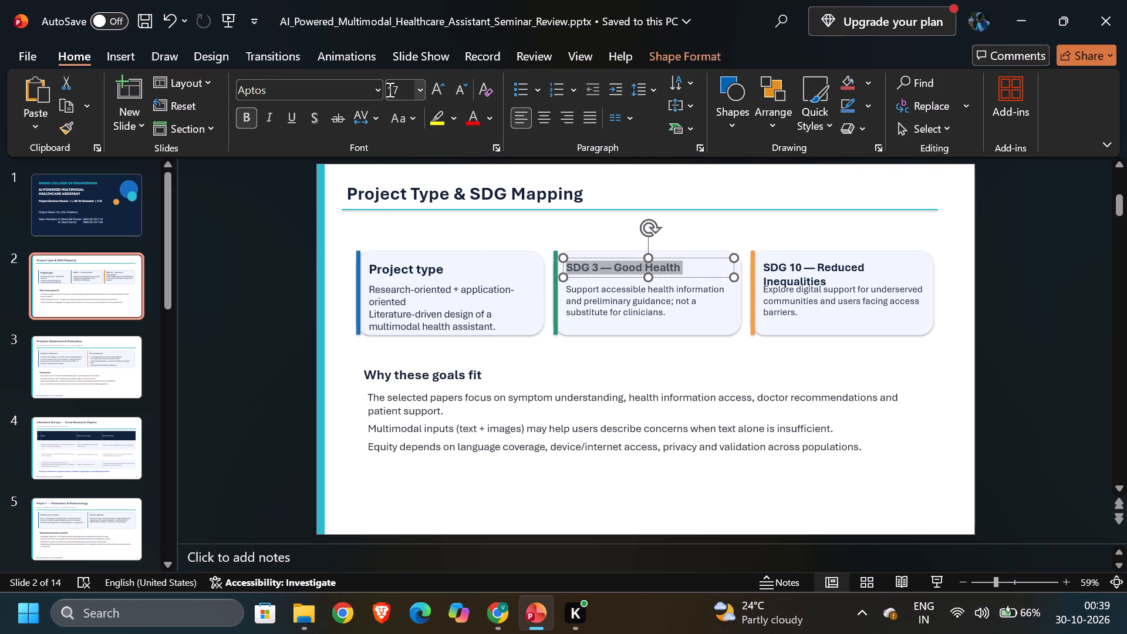
click(393, 89)
text(20)
key(Return)
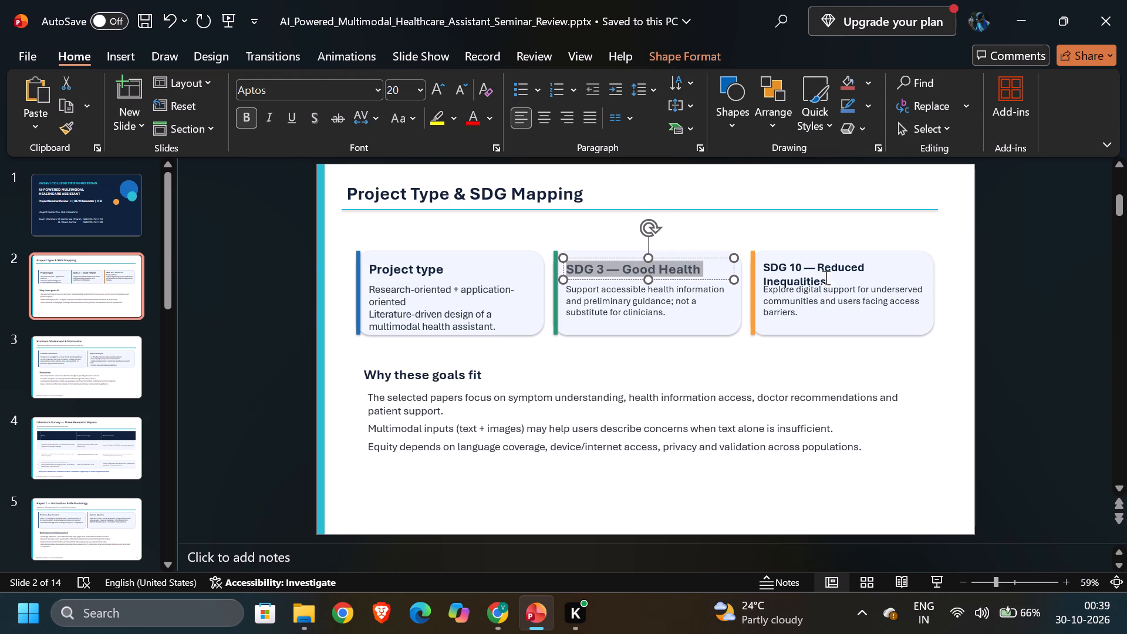
Set the "SDG 10 — Reduced Inequalities" card heading to font size 20.
click(824, 272)
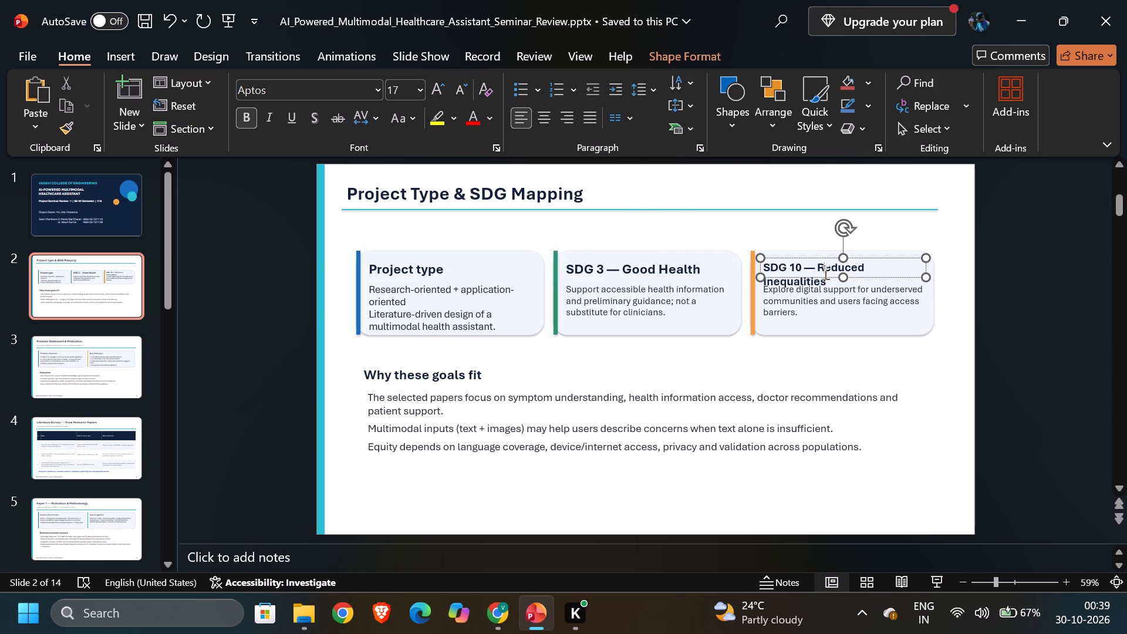
key(ctrl+a)
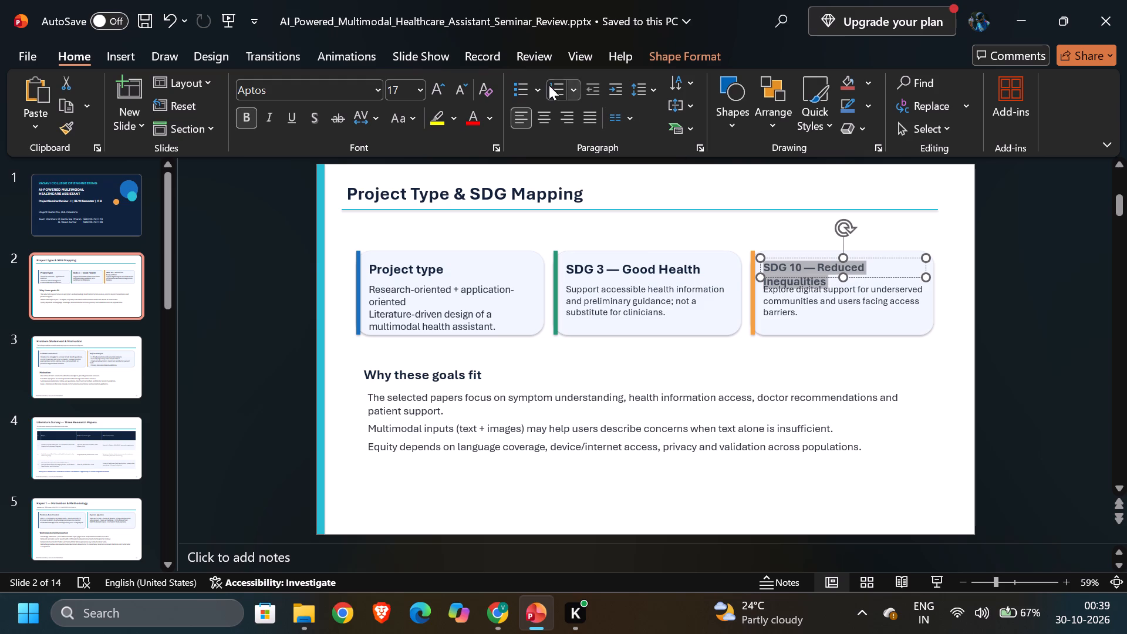
click(404, 83)
text(20)
key(Return)
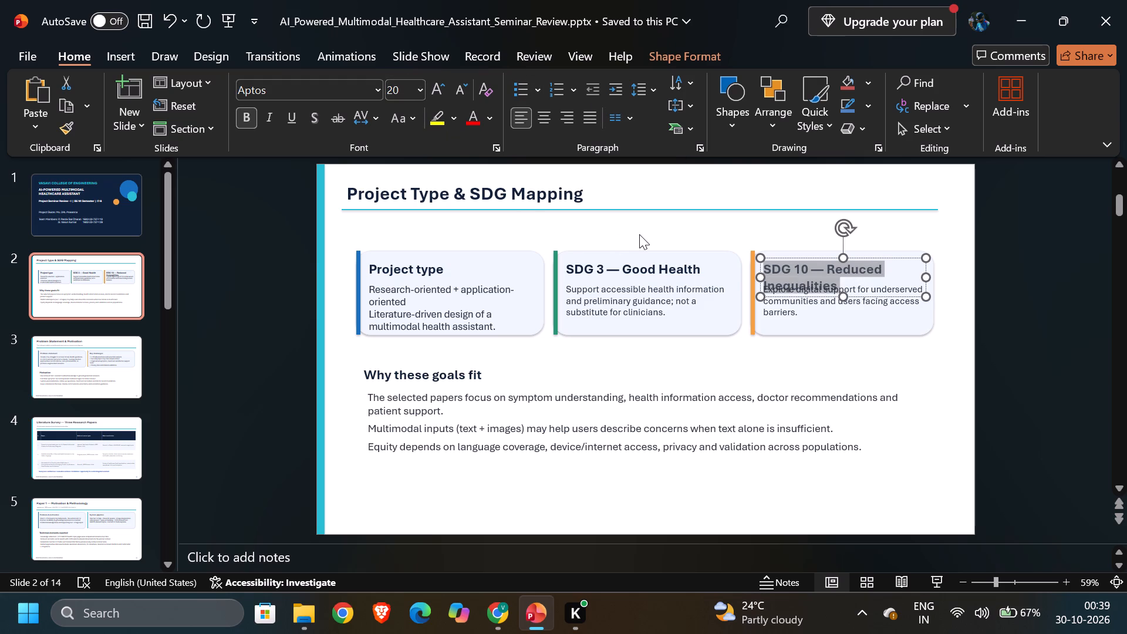
click(639, 234)
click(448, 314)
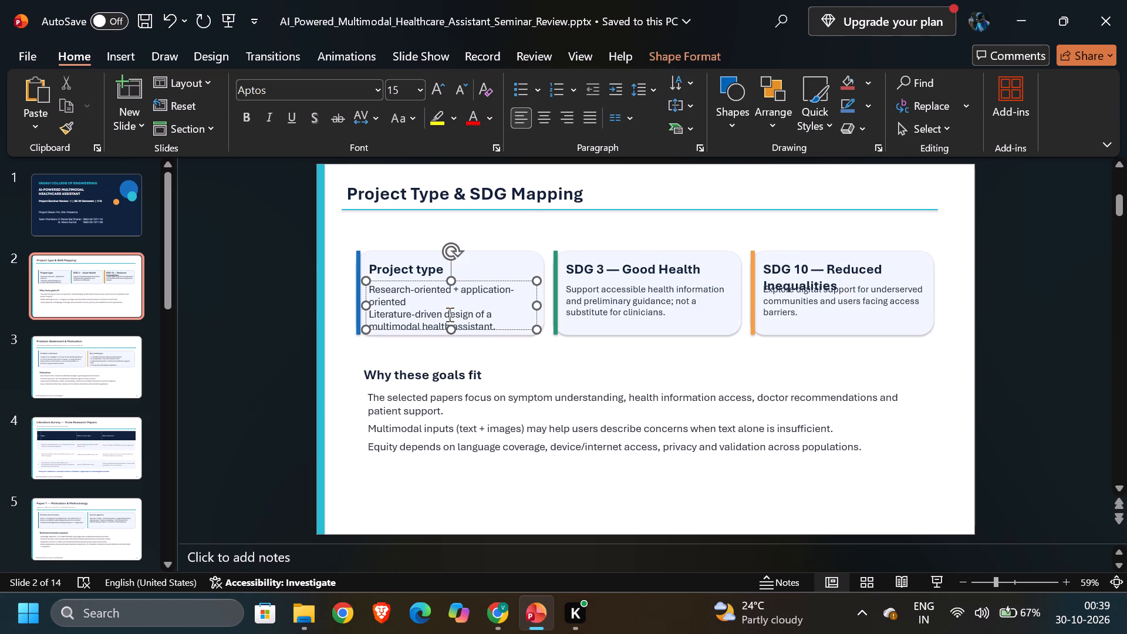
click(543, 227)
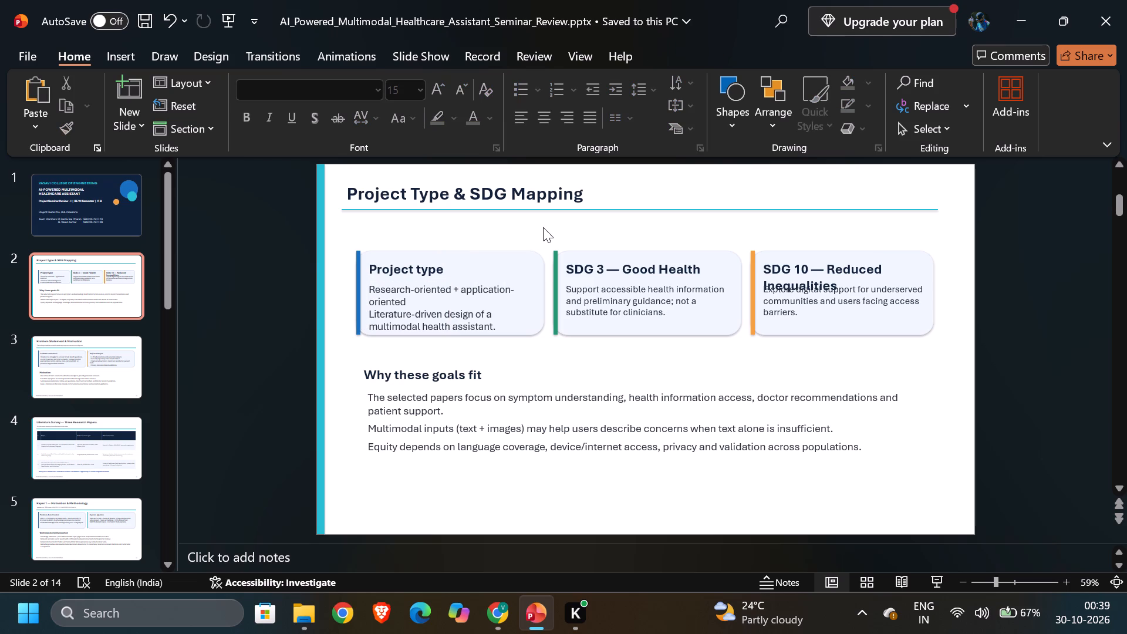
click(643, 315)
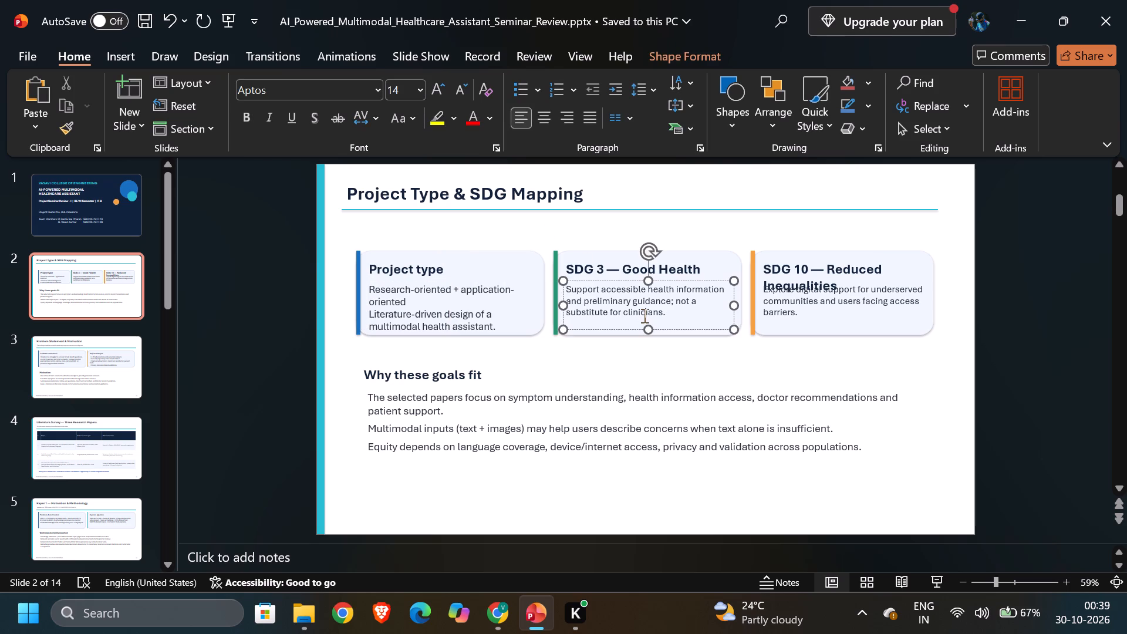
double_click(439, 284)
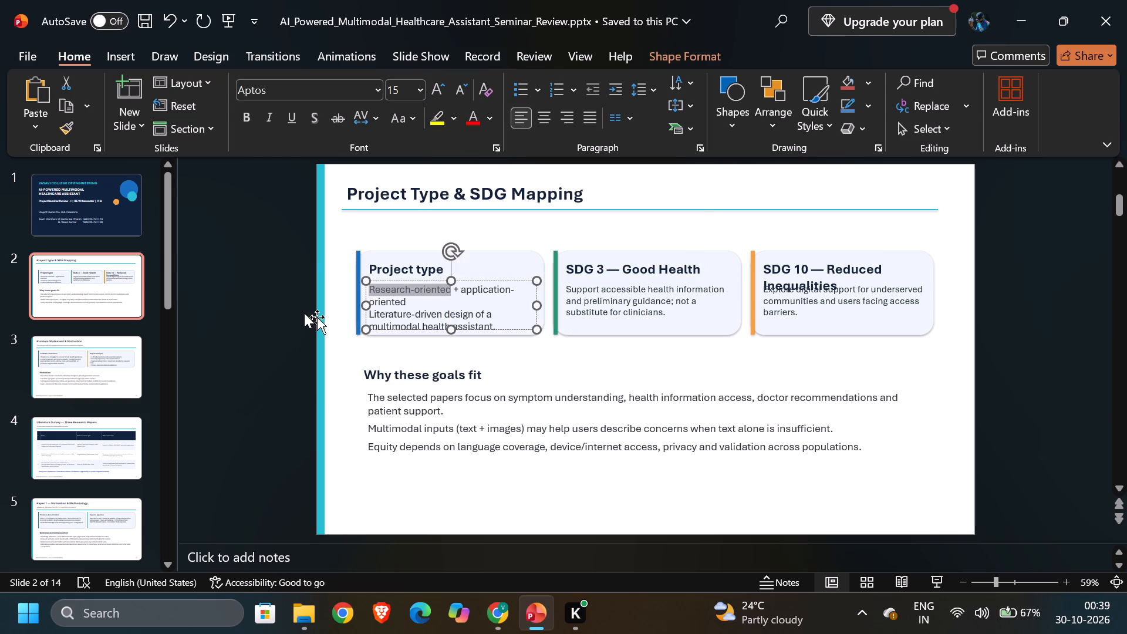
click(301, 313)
Move the "Project type" heading slightly up, towards the top edge of its card.
click(393, 269)
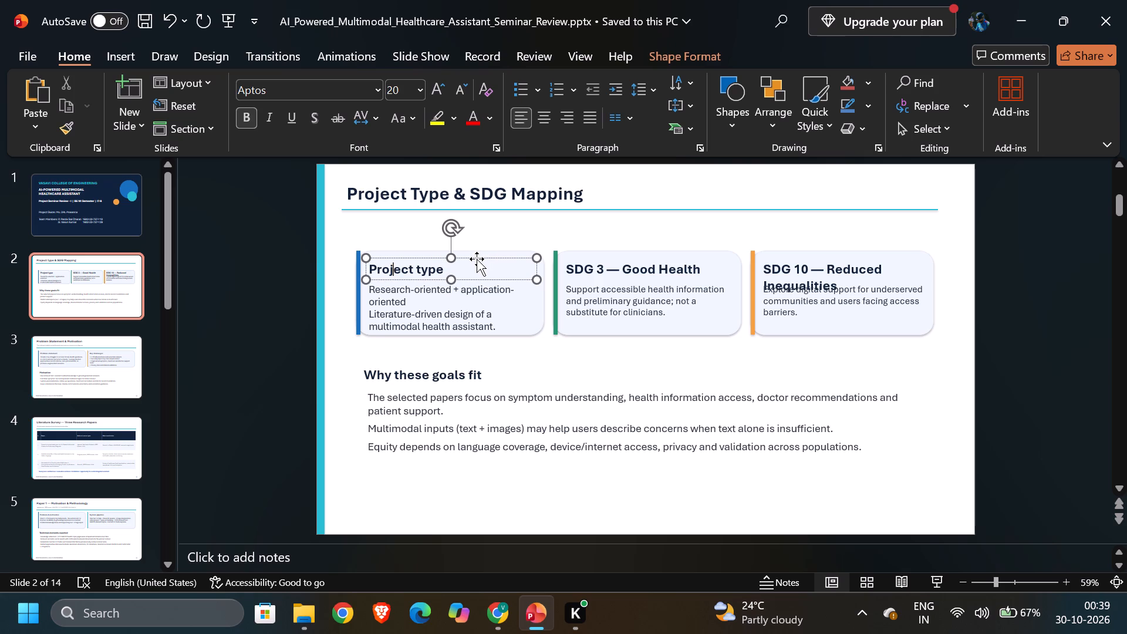
drag(477, 259, 477, 251)
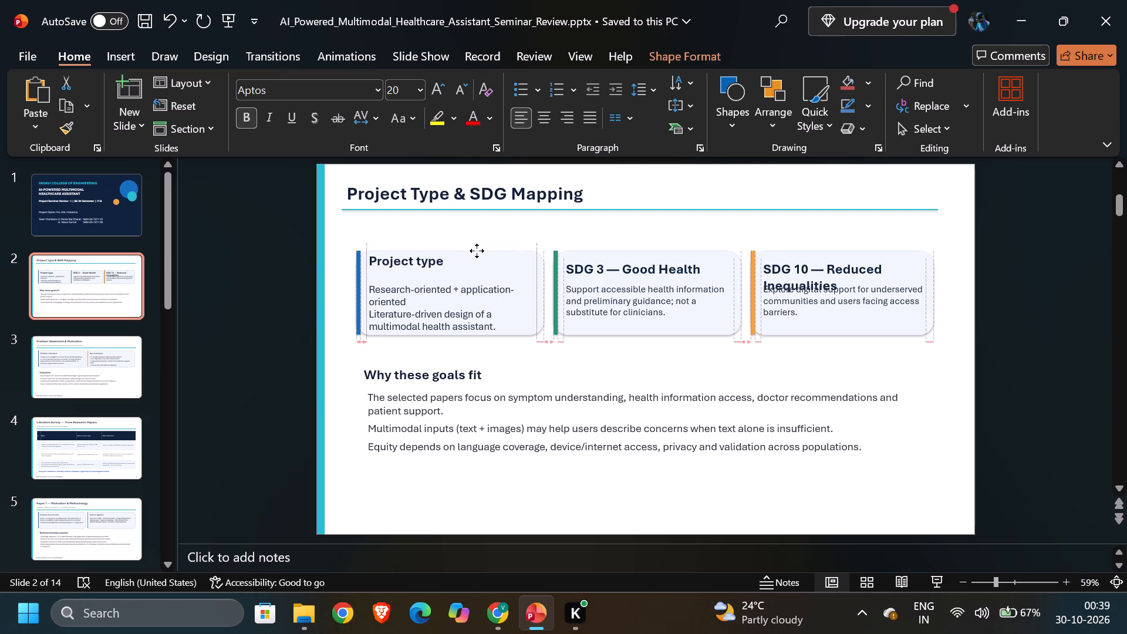
drag(477, 251, 477, 250)
click(606, 214)
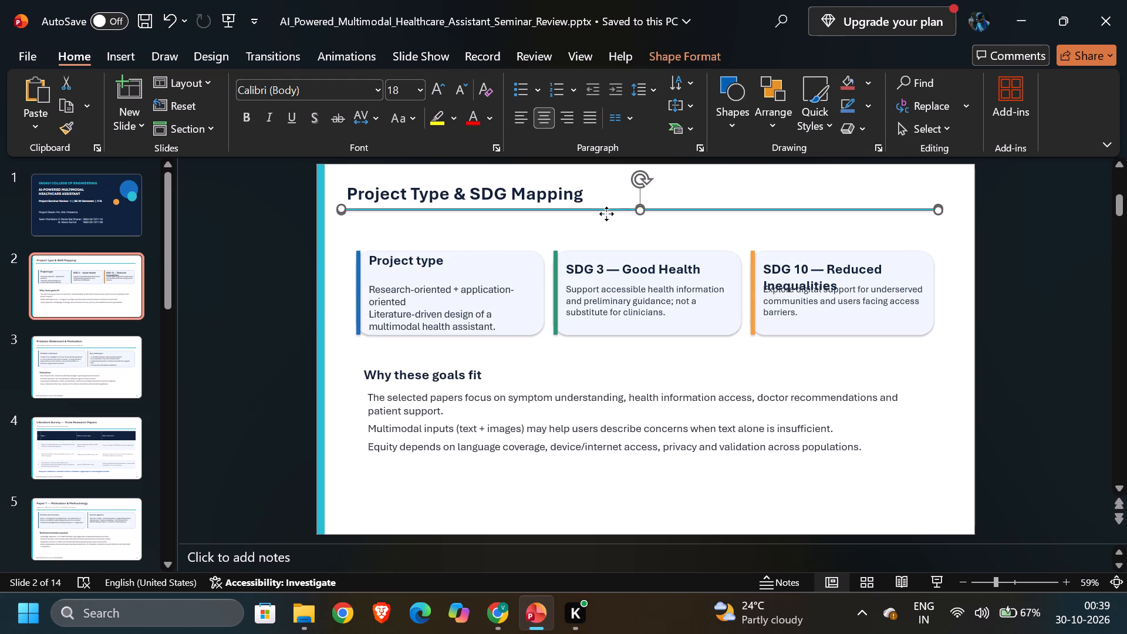
Move the "SDG 3 — Good Health" heading slightly up, towards the top edge of its card.
click(672, 276)
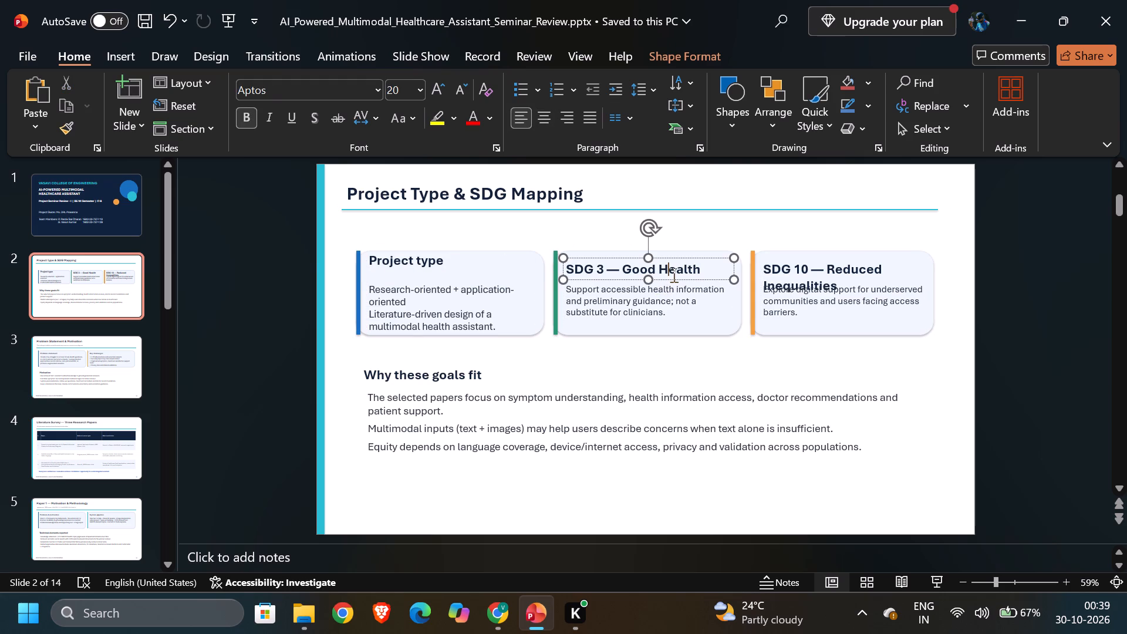
drag(680, 256, 680, 246)
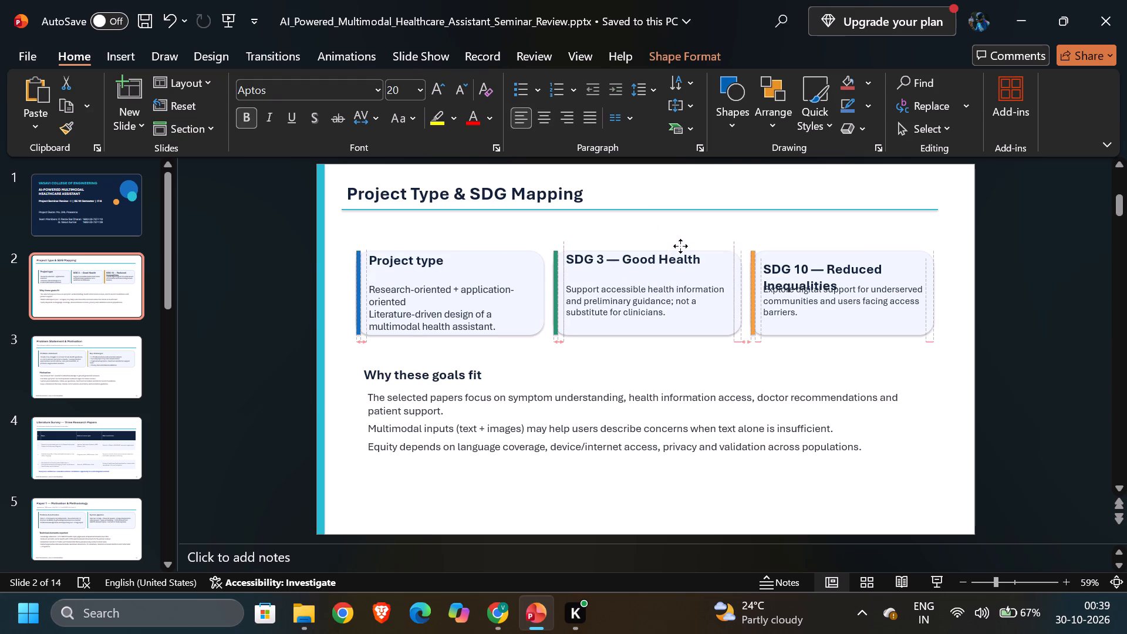
drag(680, 246, 680, 245)
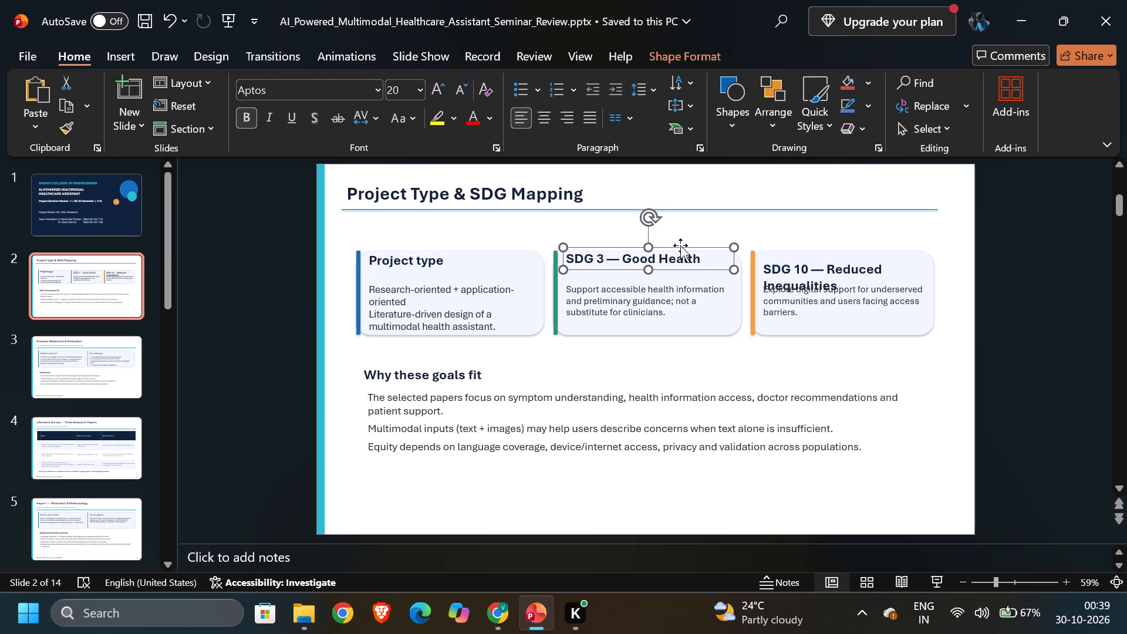
click(747, 237)
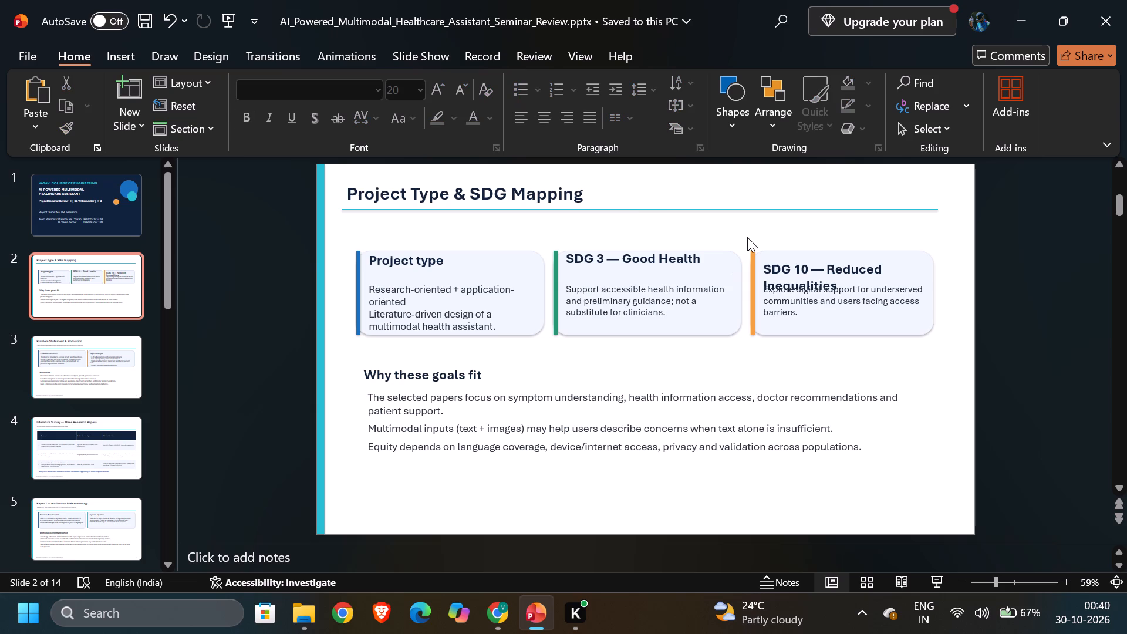
Move the "SDG 10 — Reduced Inequalities" heading up so its second line clears the card's body text.
click(852, 267)
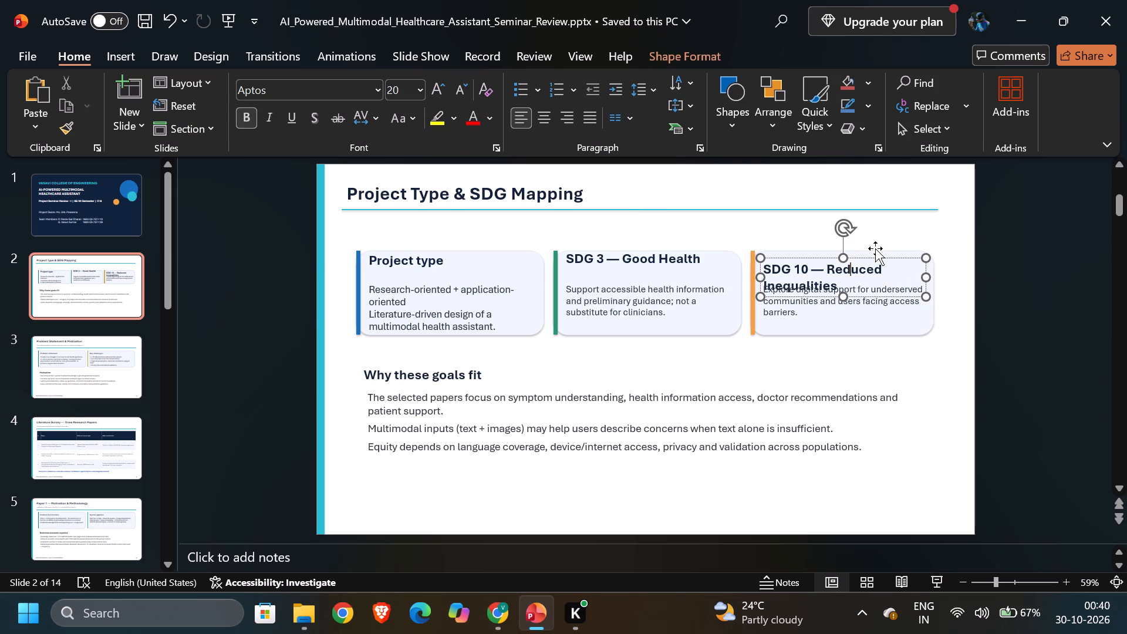
drag(867, 259, 867, 258)
drag(867, 258, 867, 249)
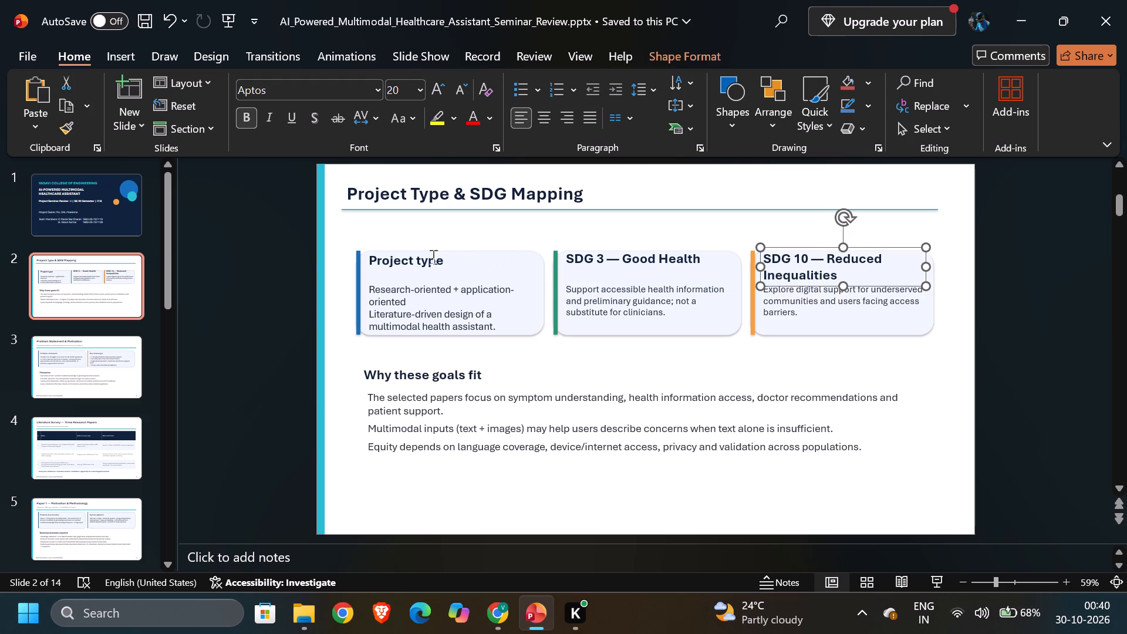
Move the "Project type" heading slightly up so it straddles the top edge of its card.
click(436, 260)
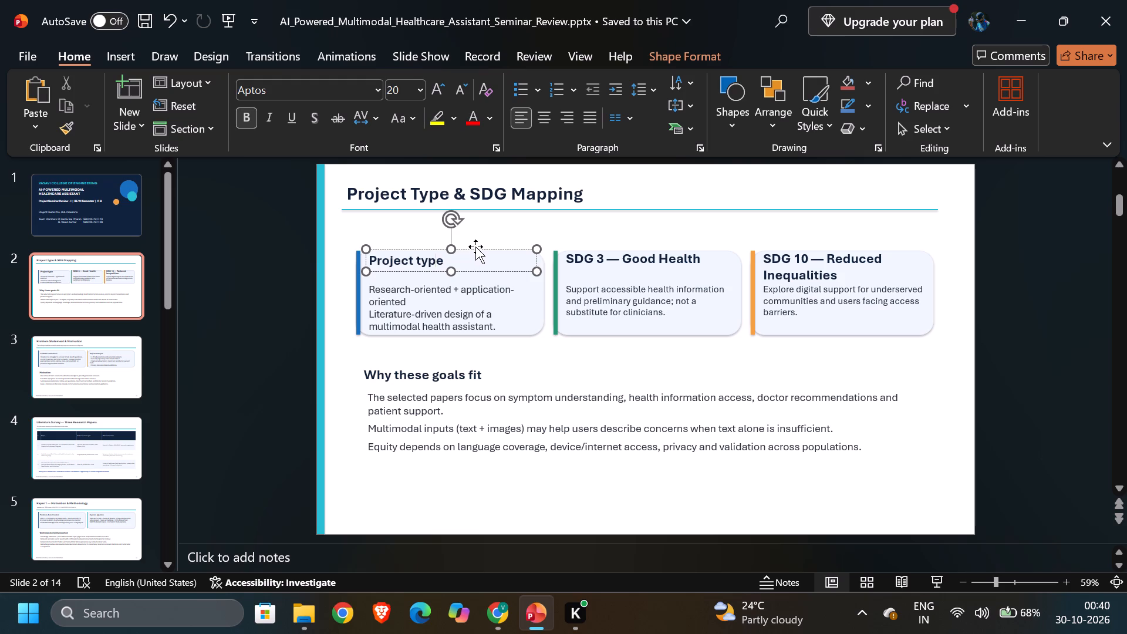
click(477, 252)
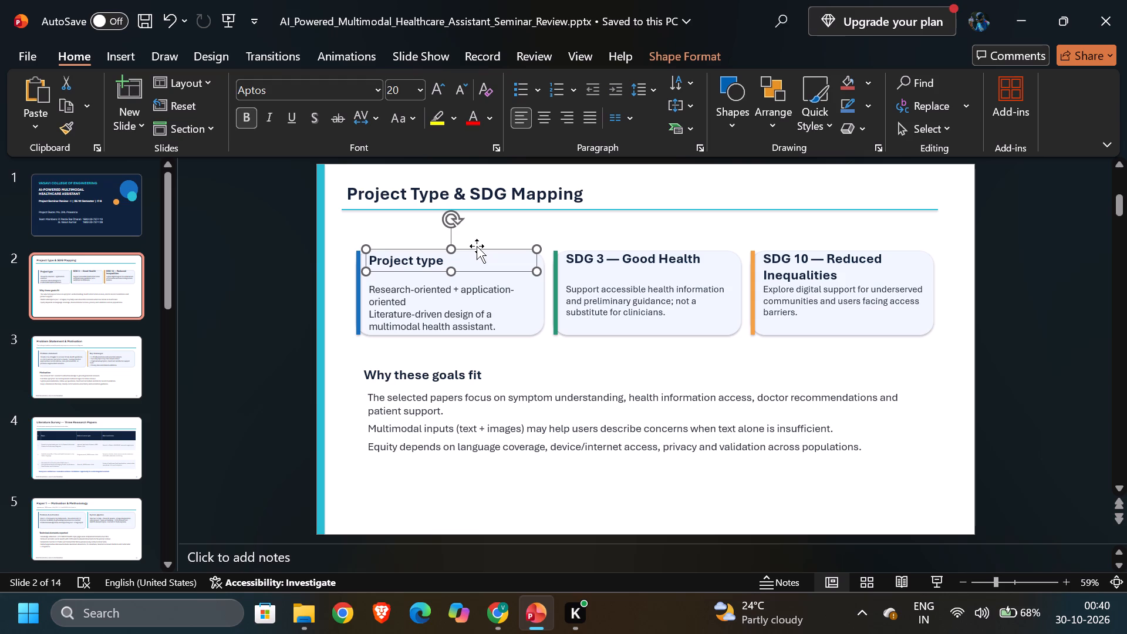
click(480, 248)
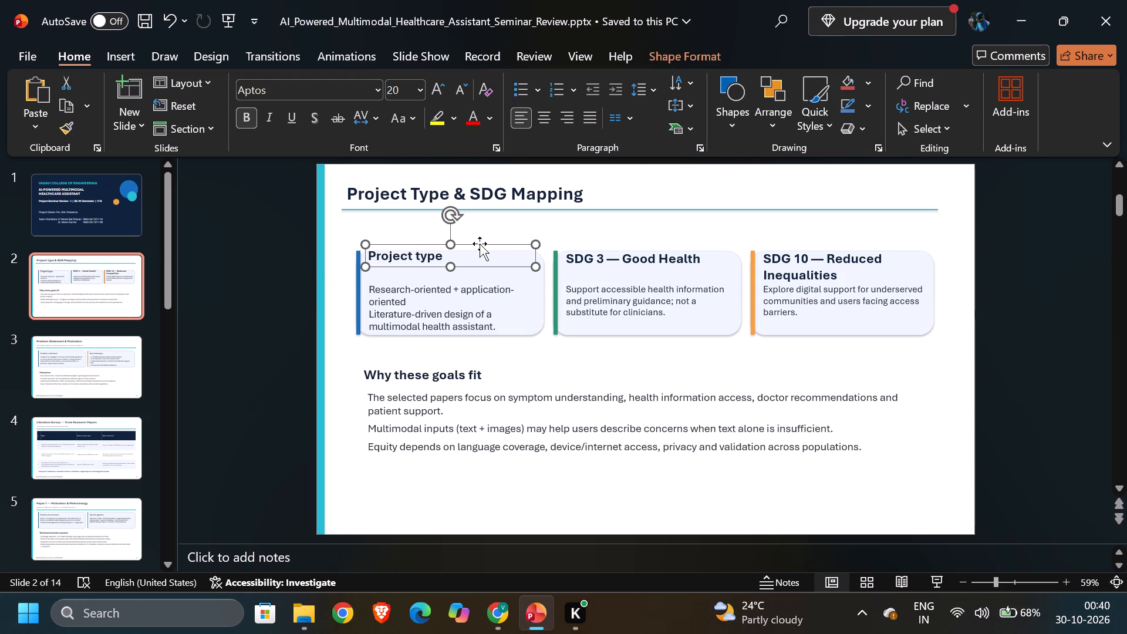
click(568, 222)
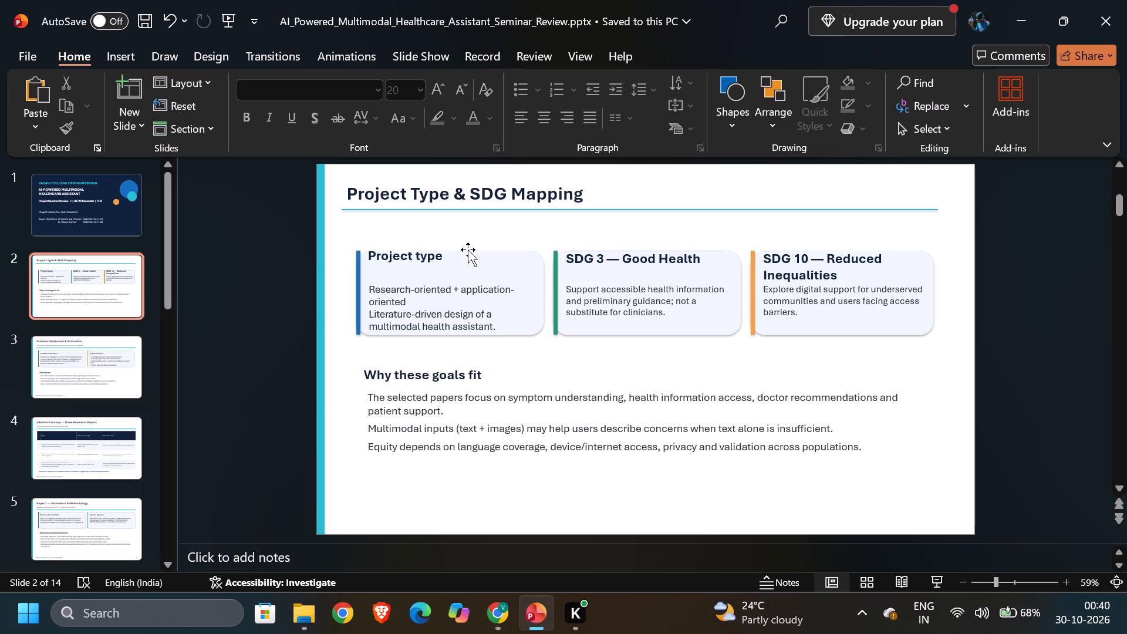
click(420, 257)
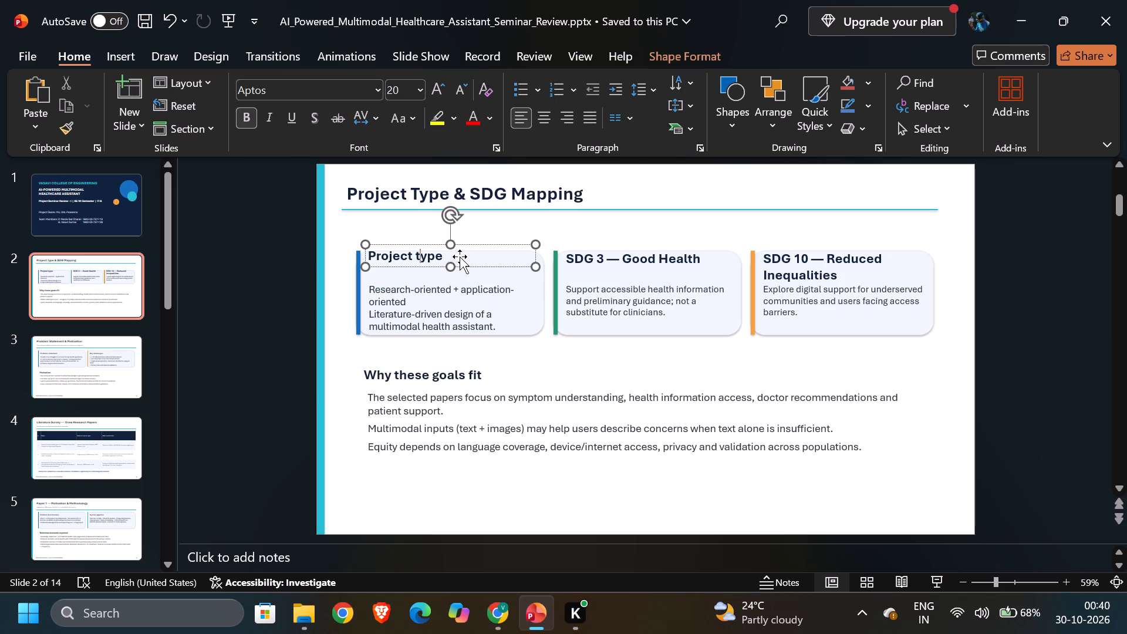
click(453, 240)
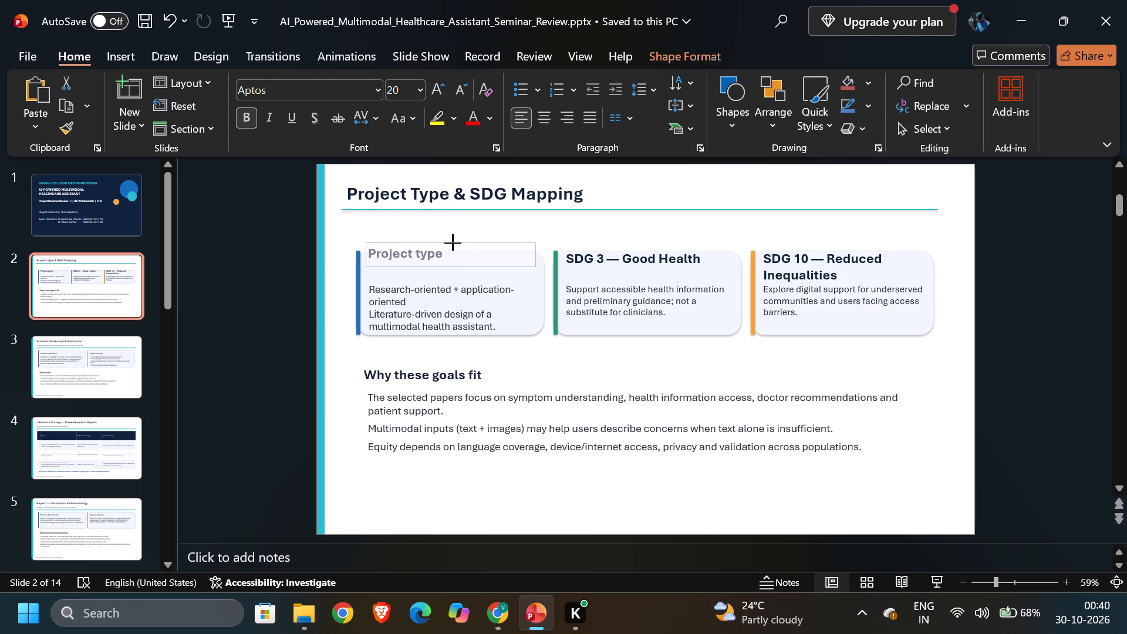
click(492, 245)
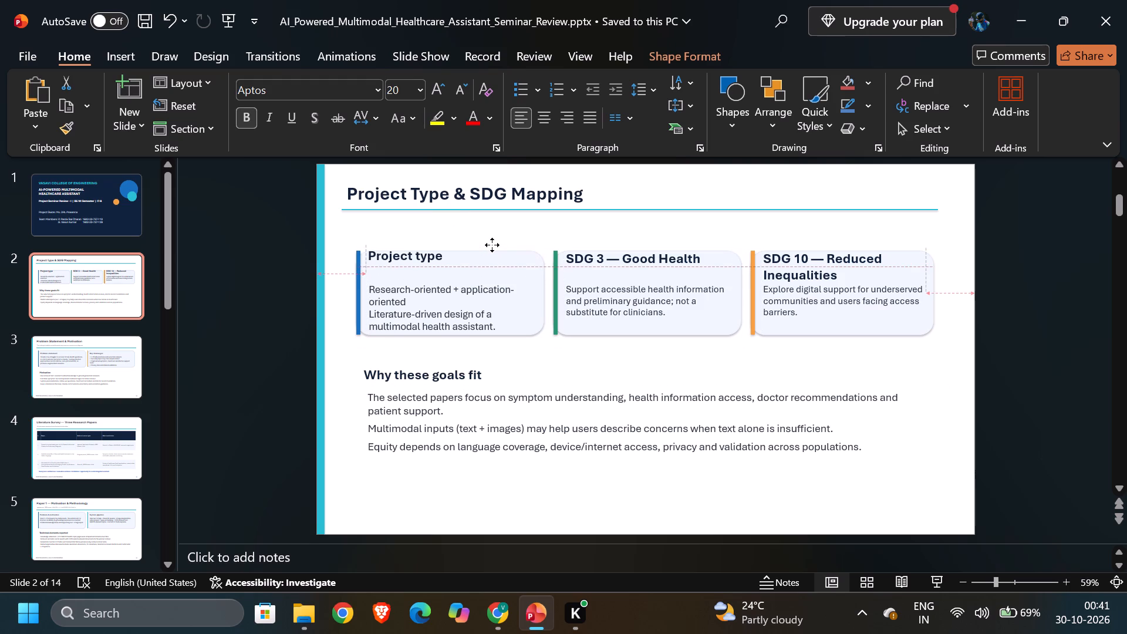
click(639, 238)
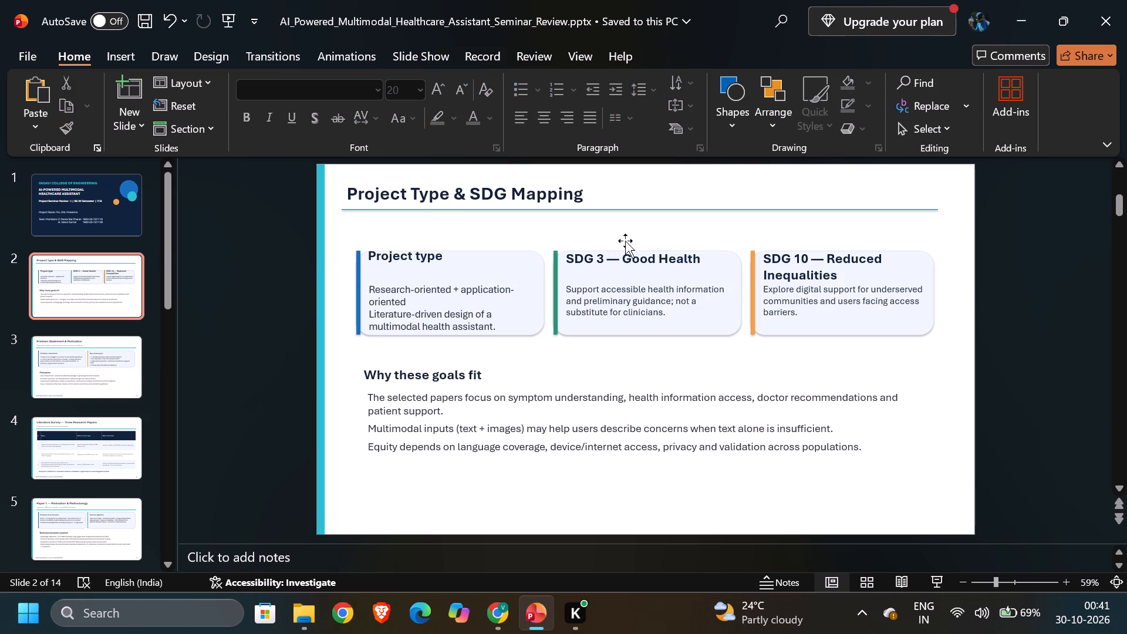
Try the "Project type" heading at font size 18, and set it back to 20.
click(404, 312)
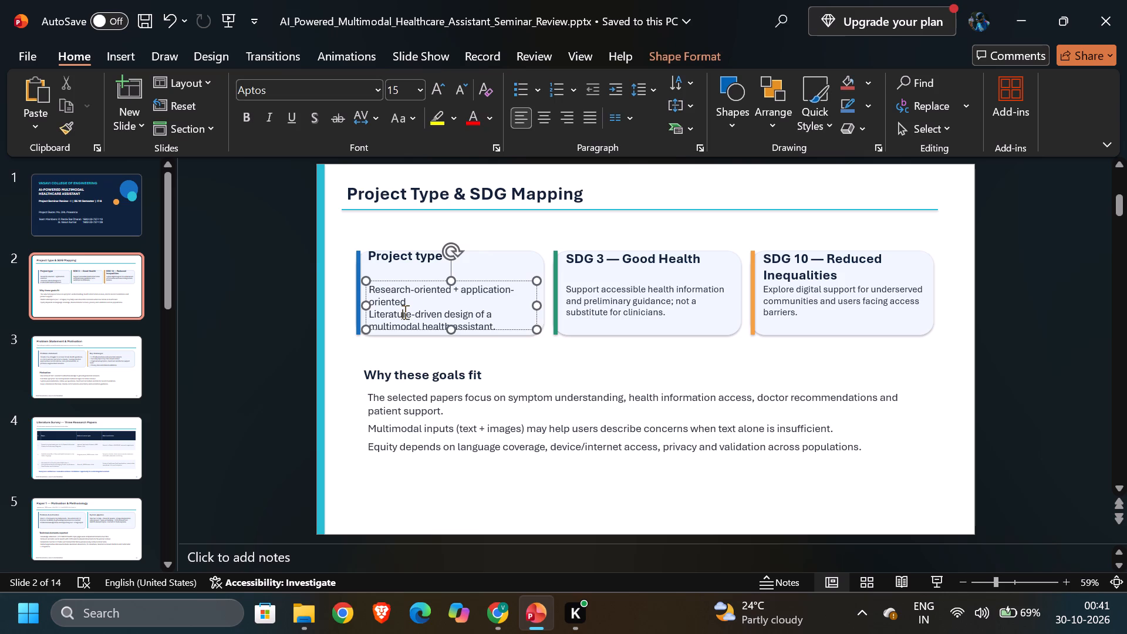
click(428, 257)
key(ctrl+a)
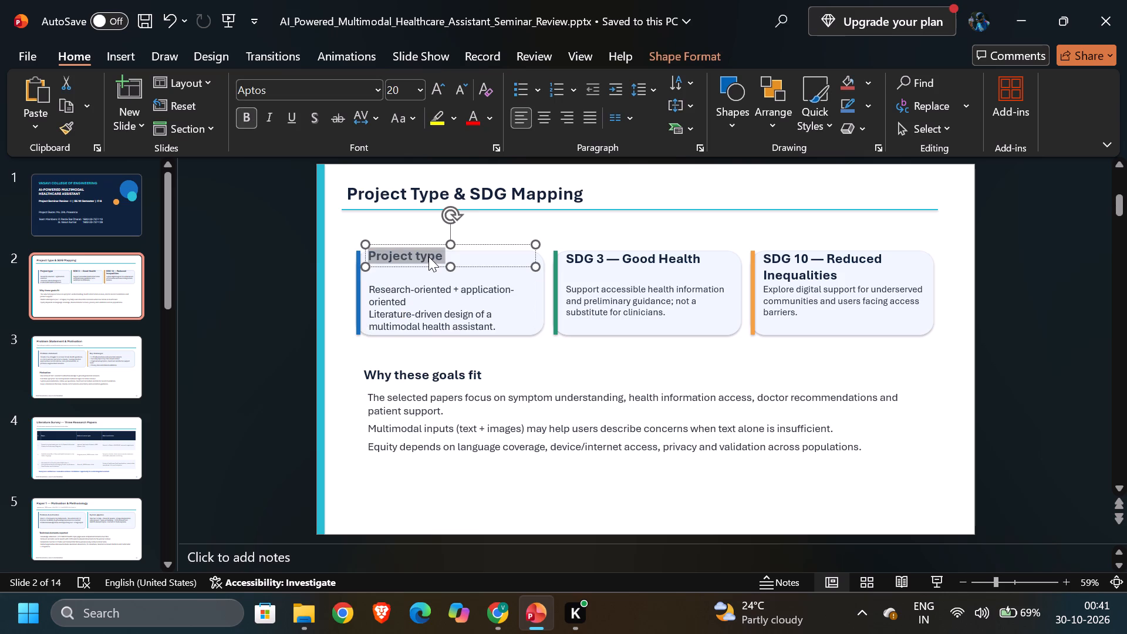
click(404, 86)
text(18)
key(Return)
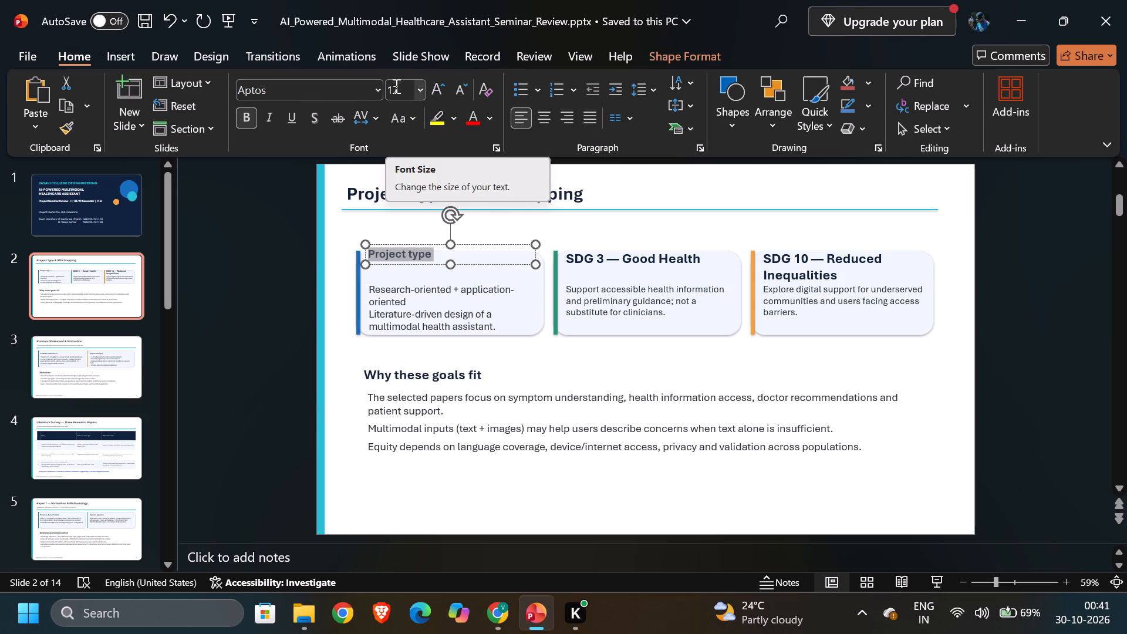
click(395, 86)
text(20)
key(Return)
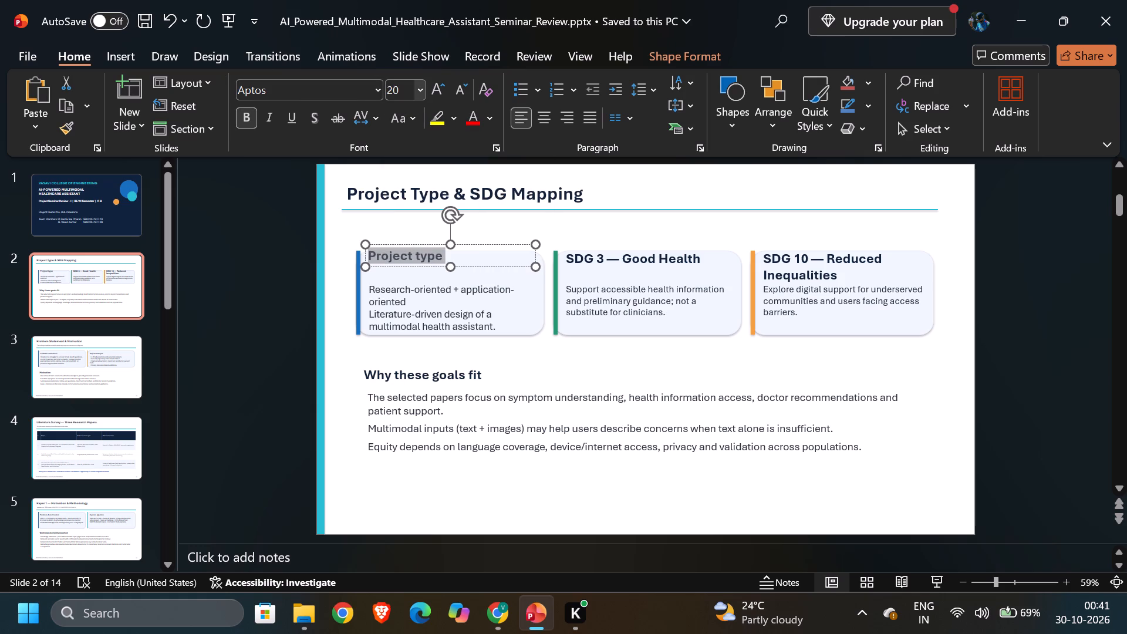
Move the "Project type" heading slightly down so it sits just inside the top edge of its card.
click(324, 271)
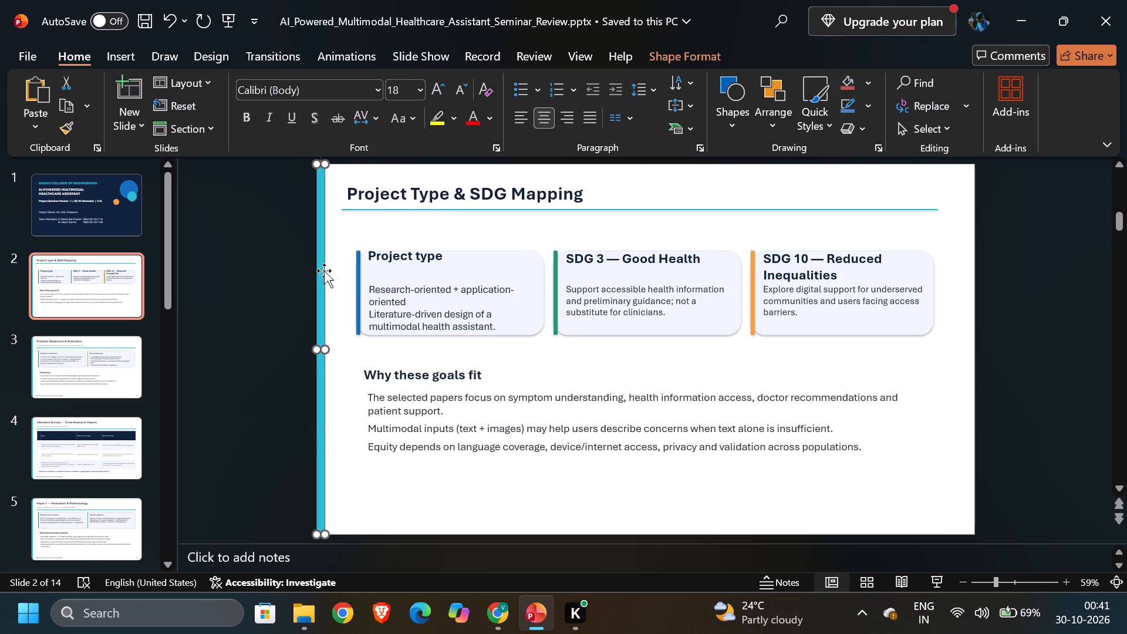
click(444, 258)
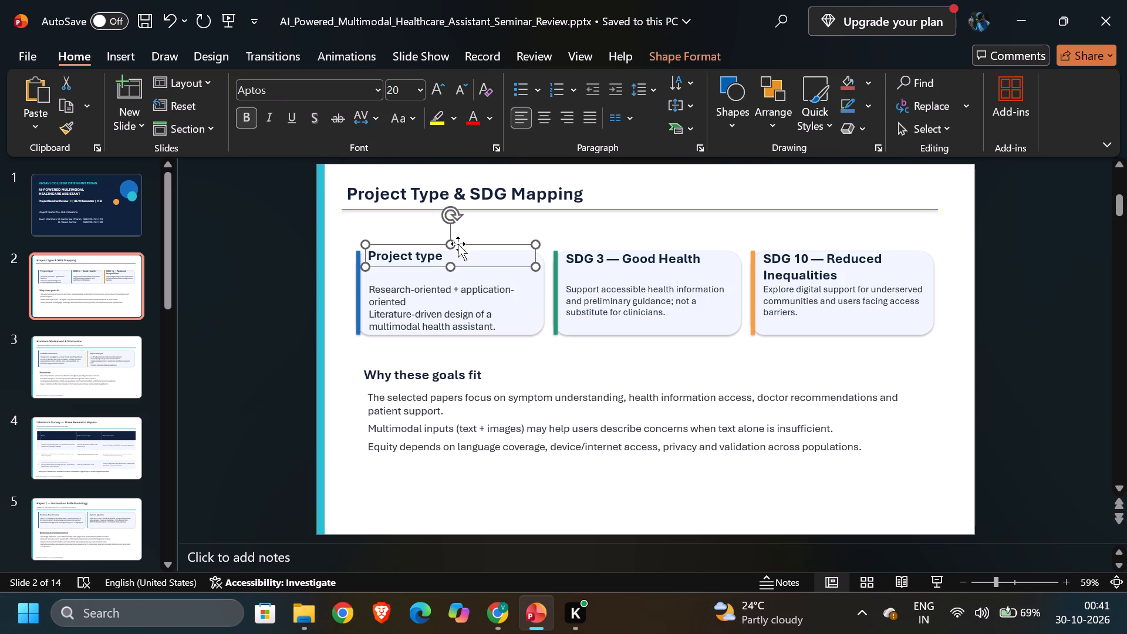
click(468, 244)
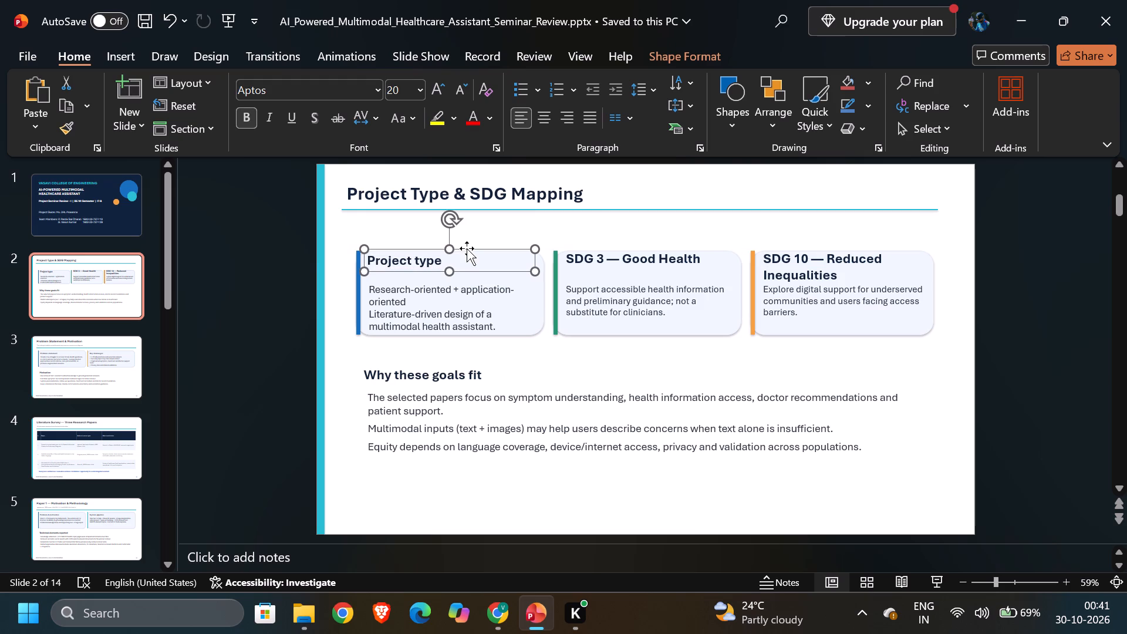
Move the "SDG 3 — Good Health" heading slightly down and left, level with the "Project type" heading.
click(630, 263)
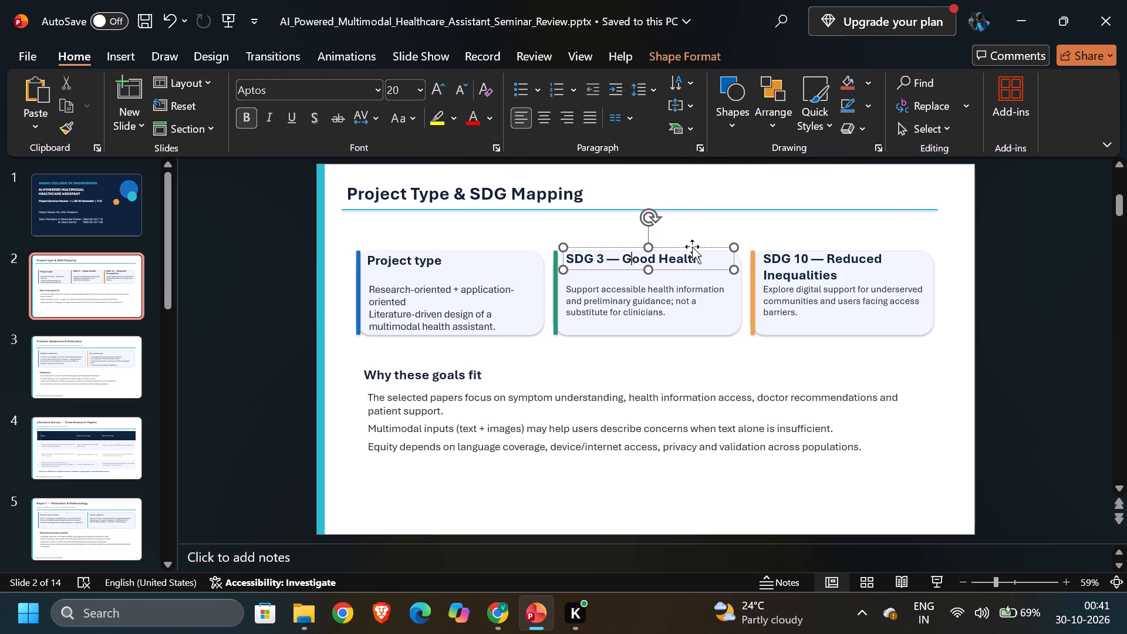
click(695, 247)
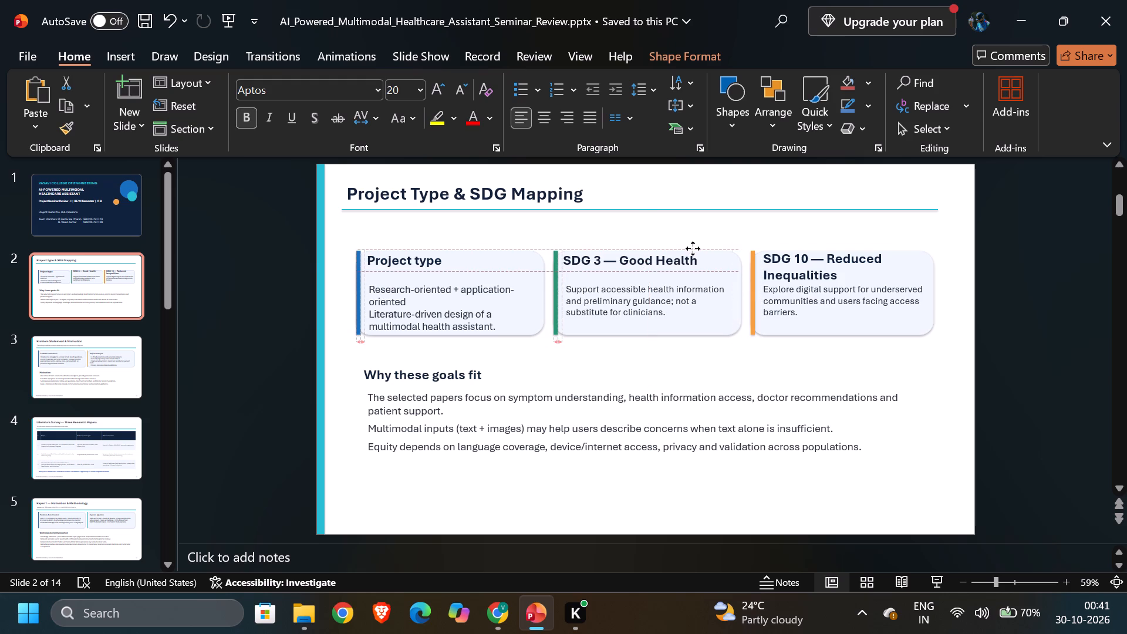
click(703, 247)
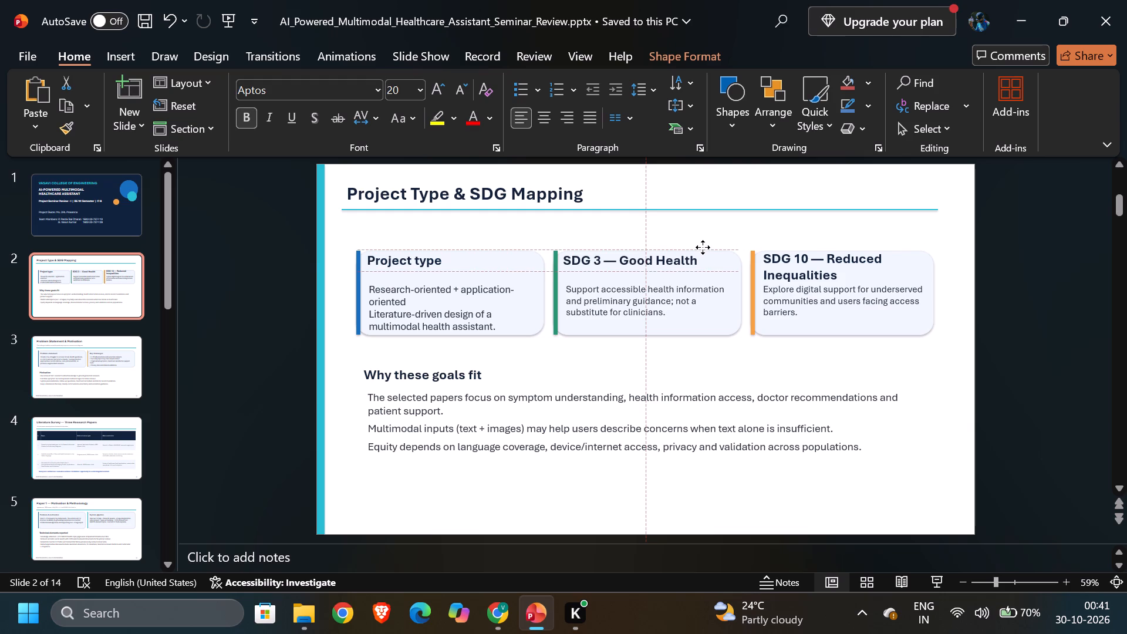
Compare the text formatting of the three card headings on slide 2.
click(825, 279)
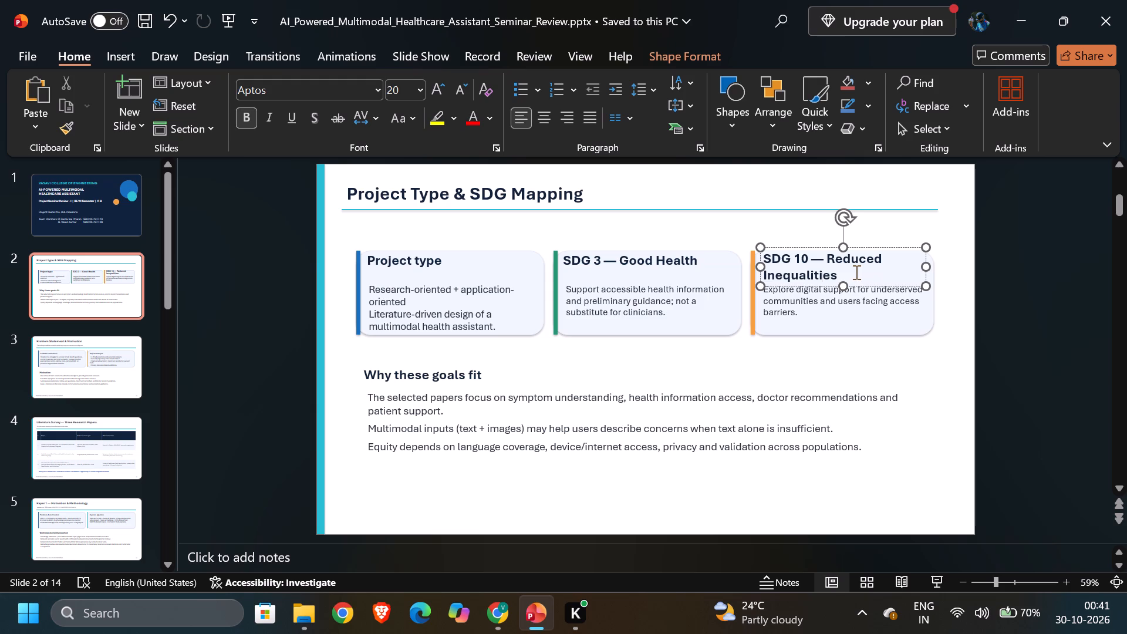
click(618, 260)
key(ctrl+a)
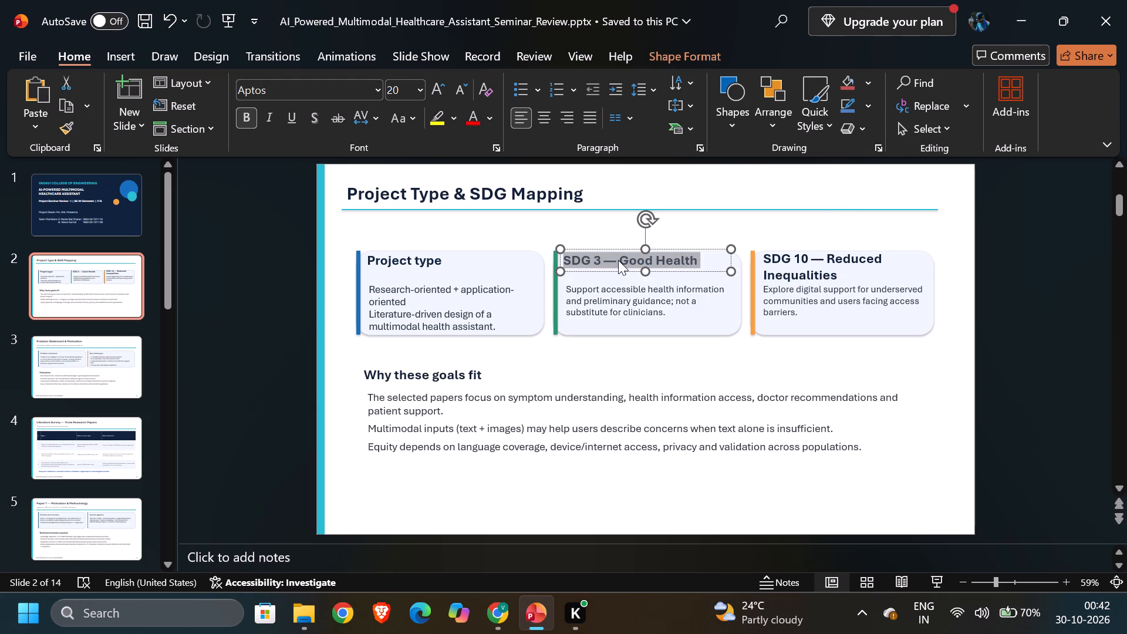
double_click(421, 267)
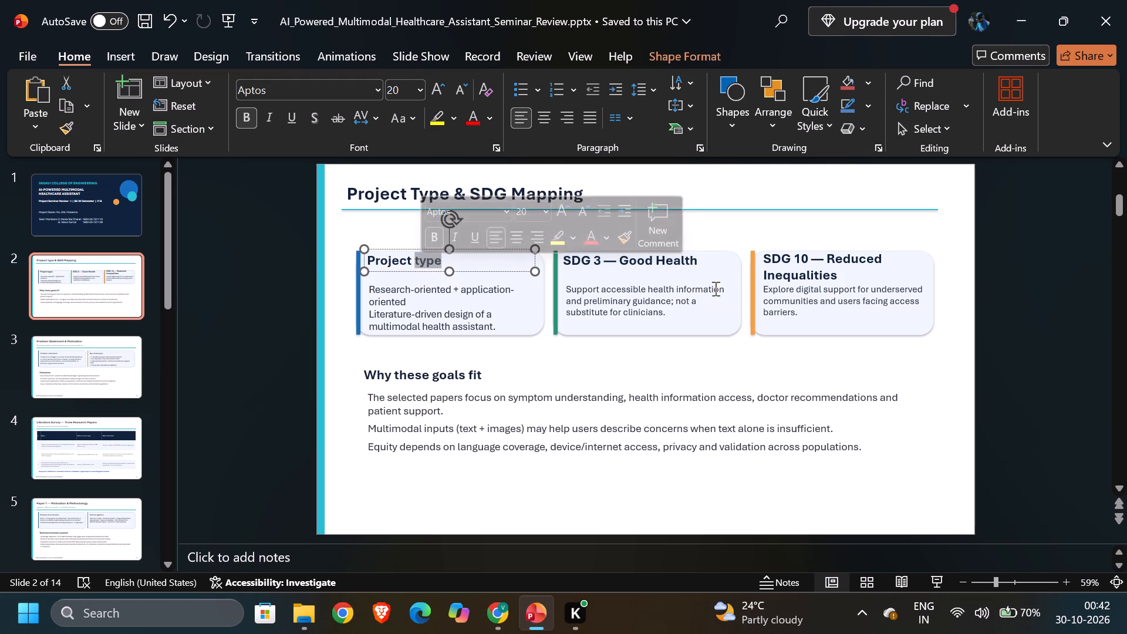
click(809, 248)
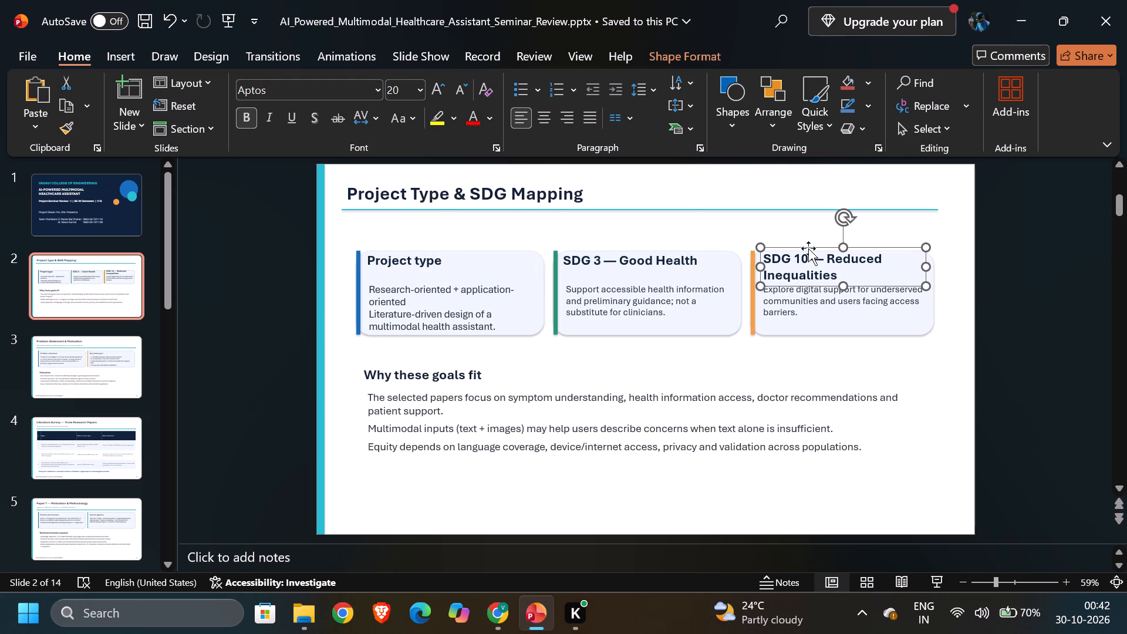
key(ctrl+a)
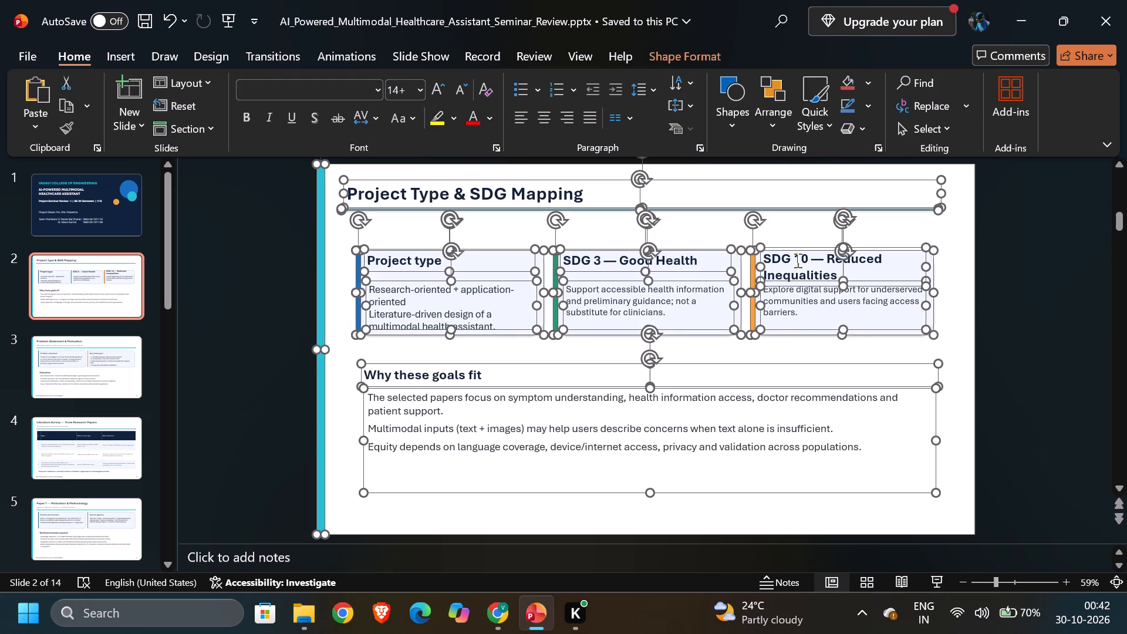
click(797, 260)
key(ctrl+a)
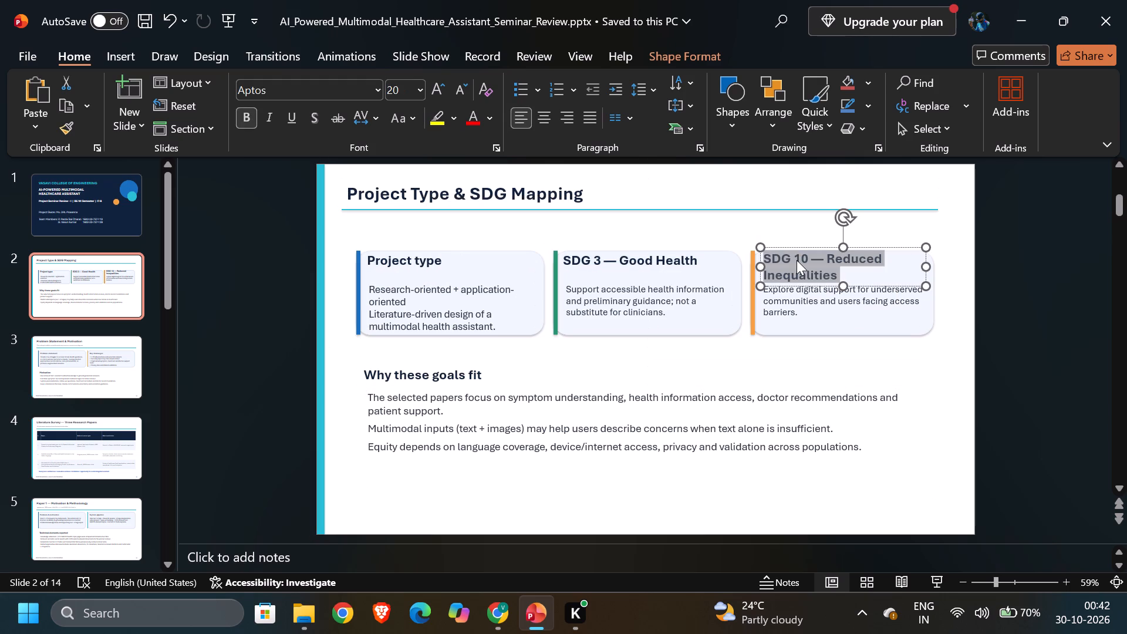
click(842, 328)
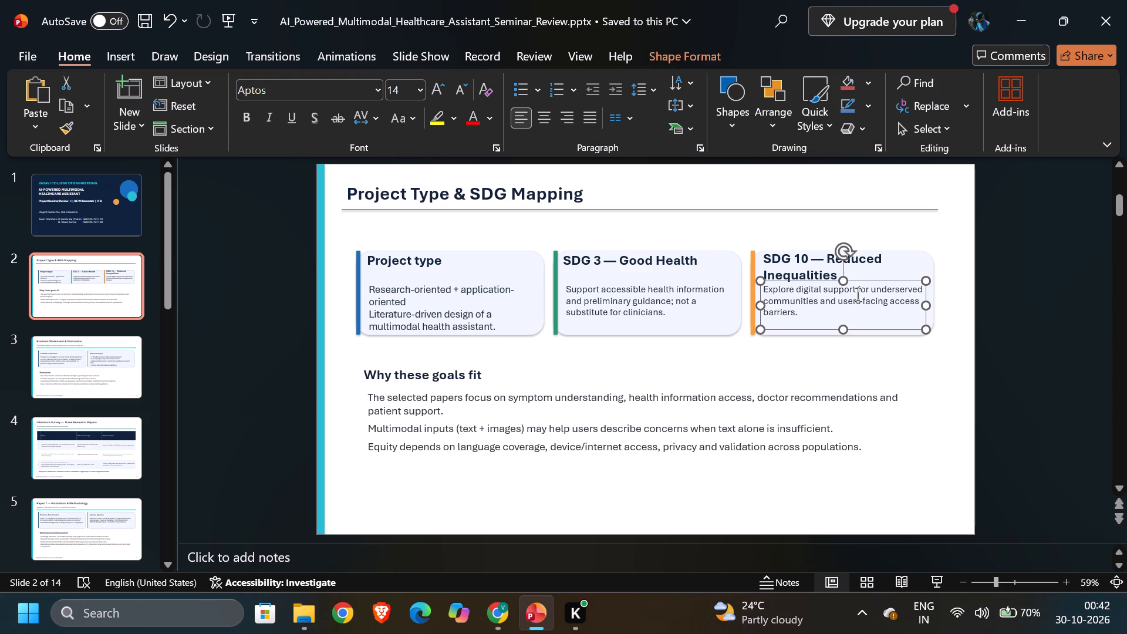
Fine-tune the position of the "SDG 10 — Reduced Inequalities" heading so both lines fit between its card's top edge and the body text.
click(782, 265)
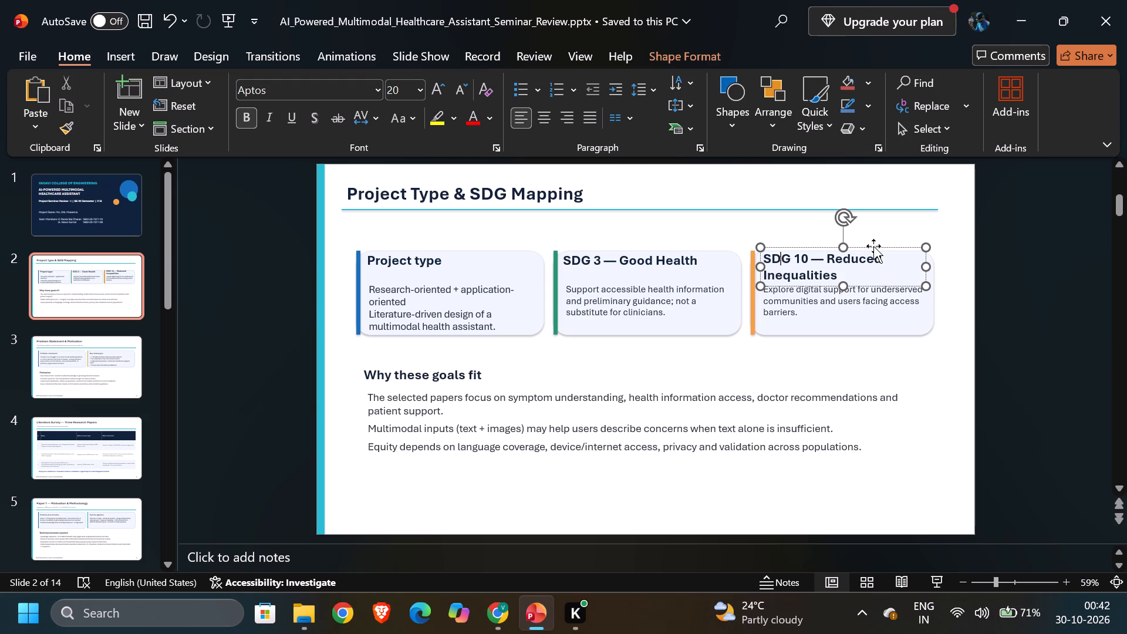
click(873, 246)
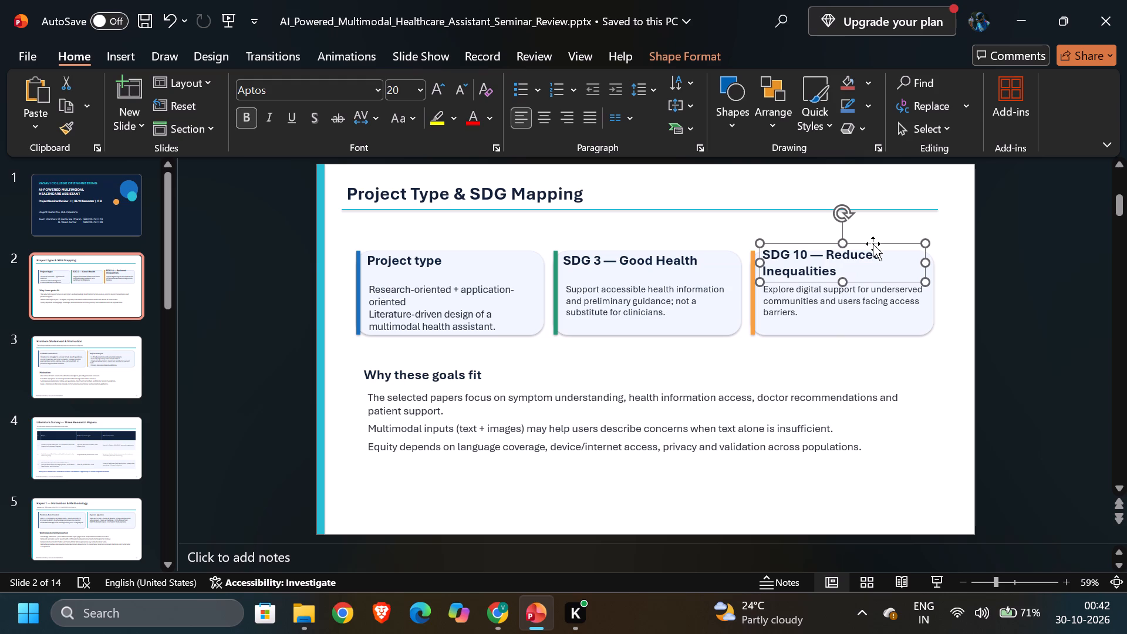
click(873, 244)
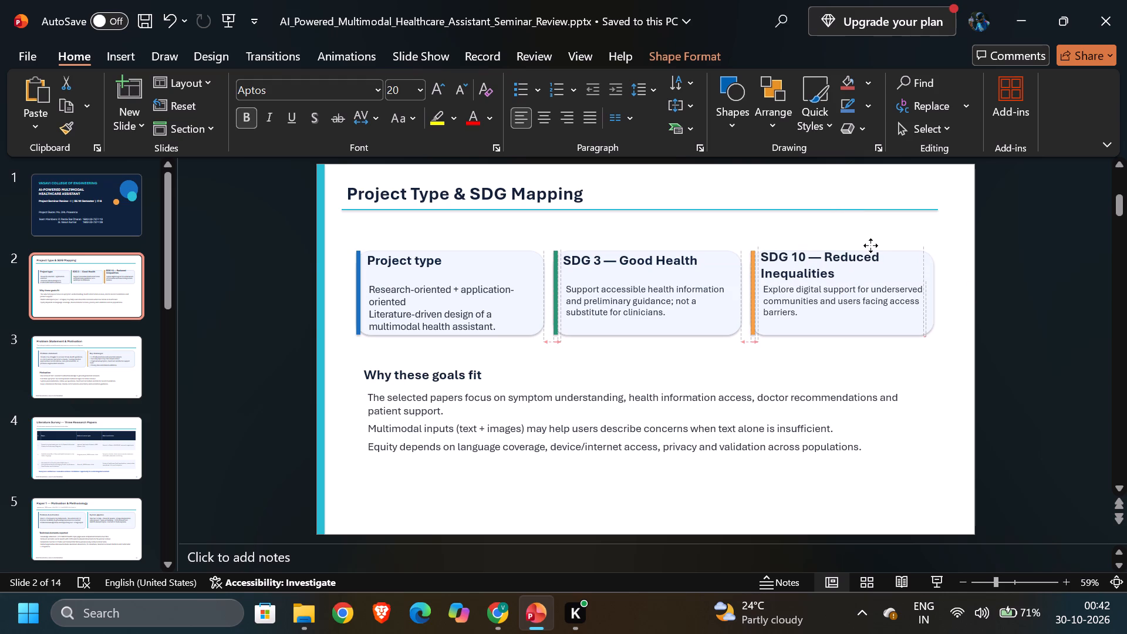
click(818, 234)
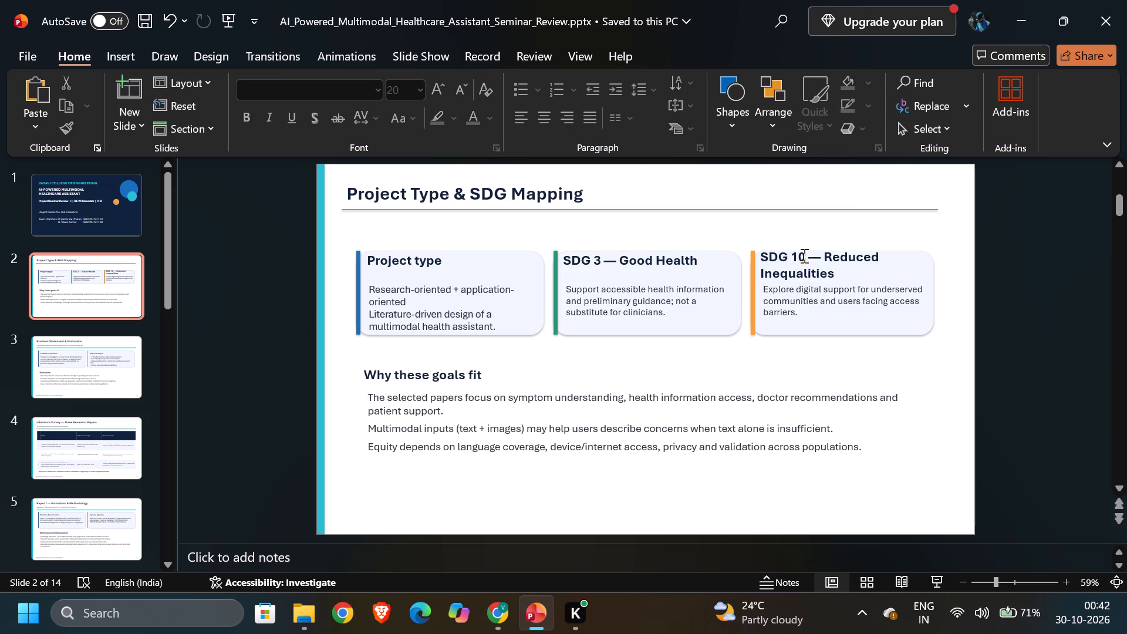
click(803, 256)
click(859, 245)
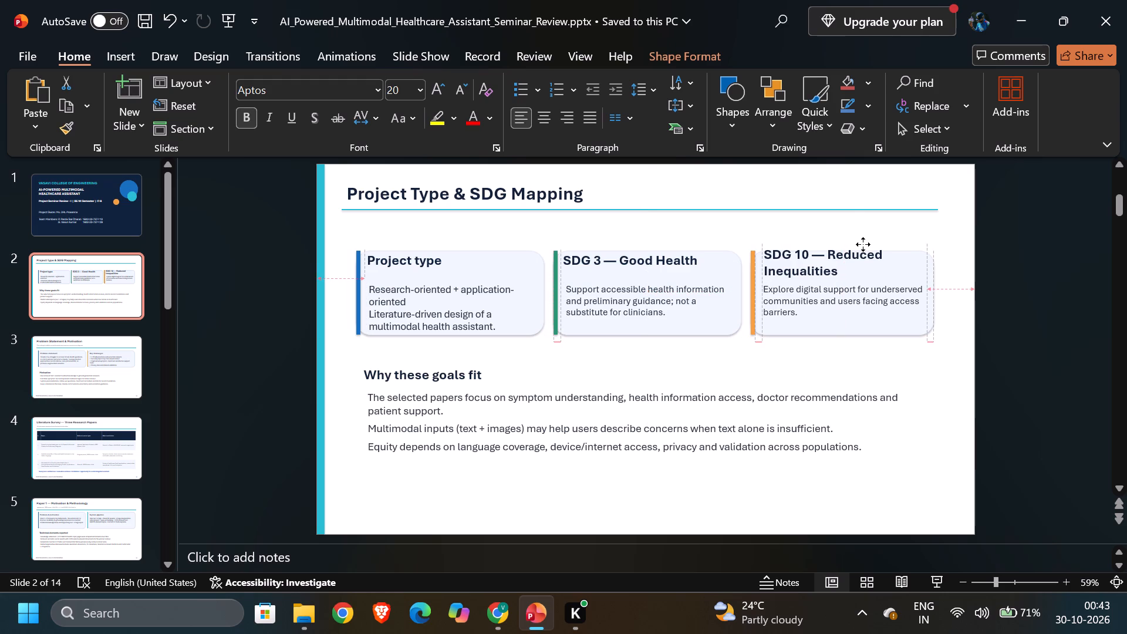
click(863, 244)
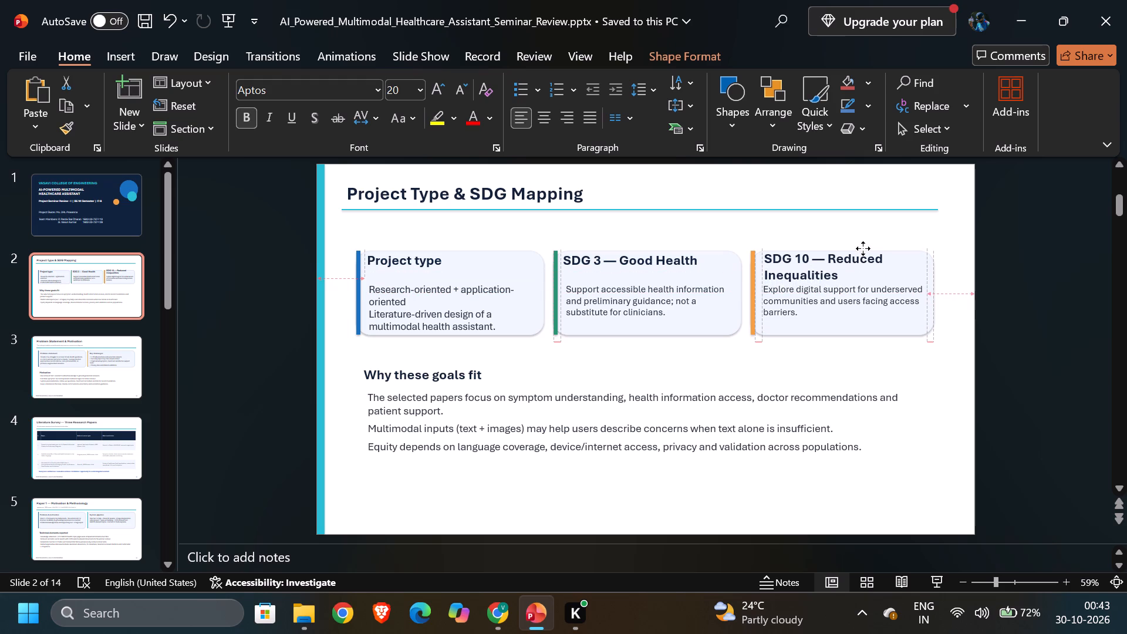
click(1001, 284)
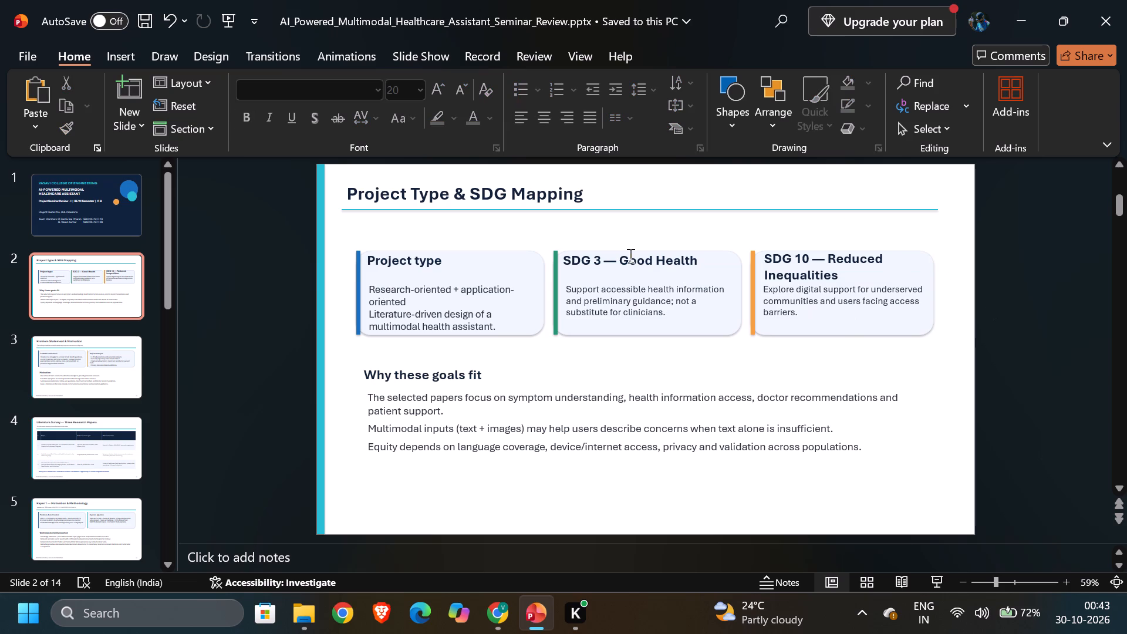
Set the body text of the "Project type" card on slide 2 to font size 16.
click(480, 297)
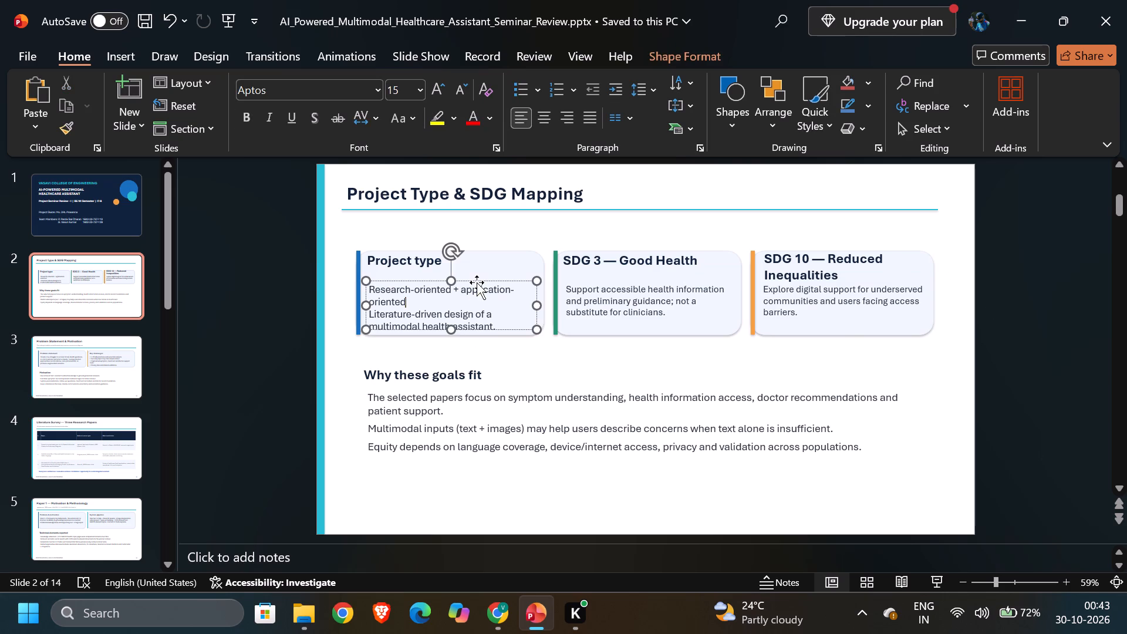
click(477, 278)
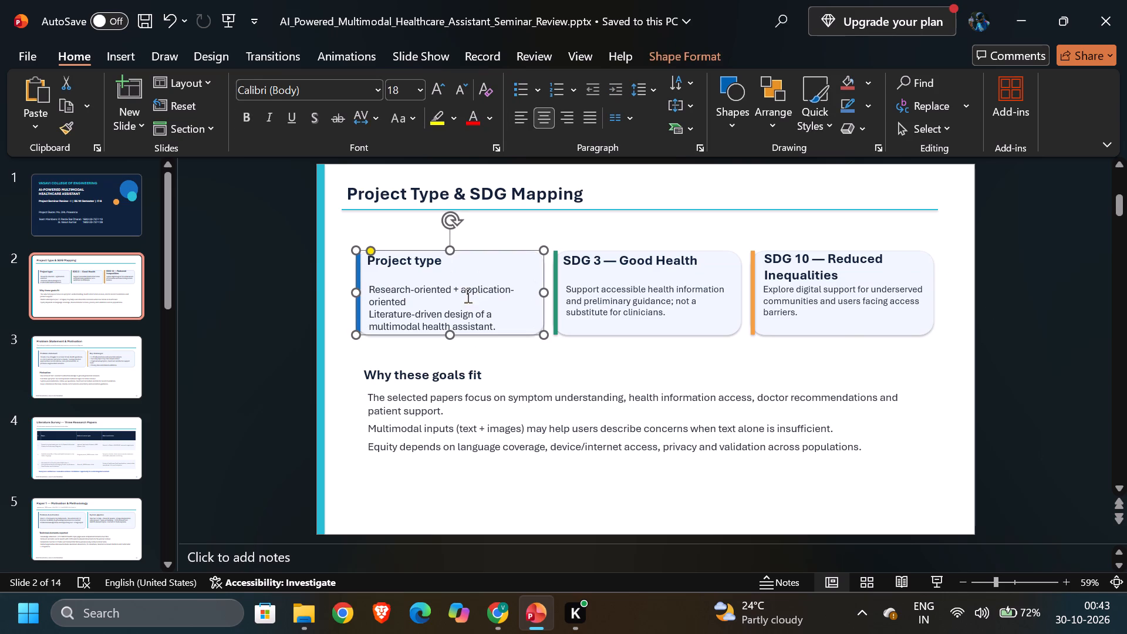
click(462, 303)
key(ctrl+a)
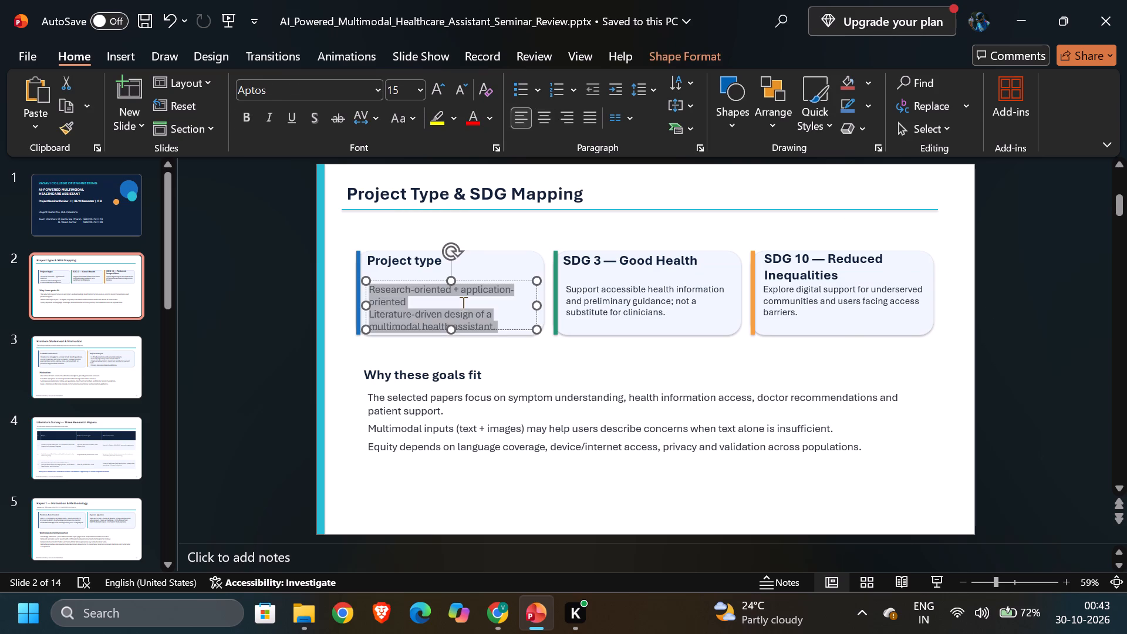
click(404, 92)
text(16)
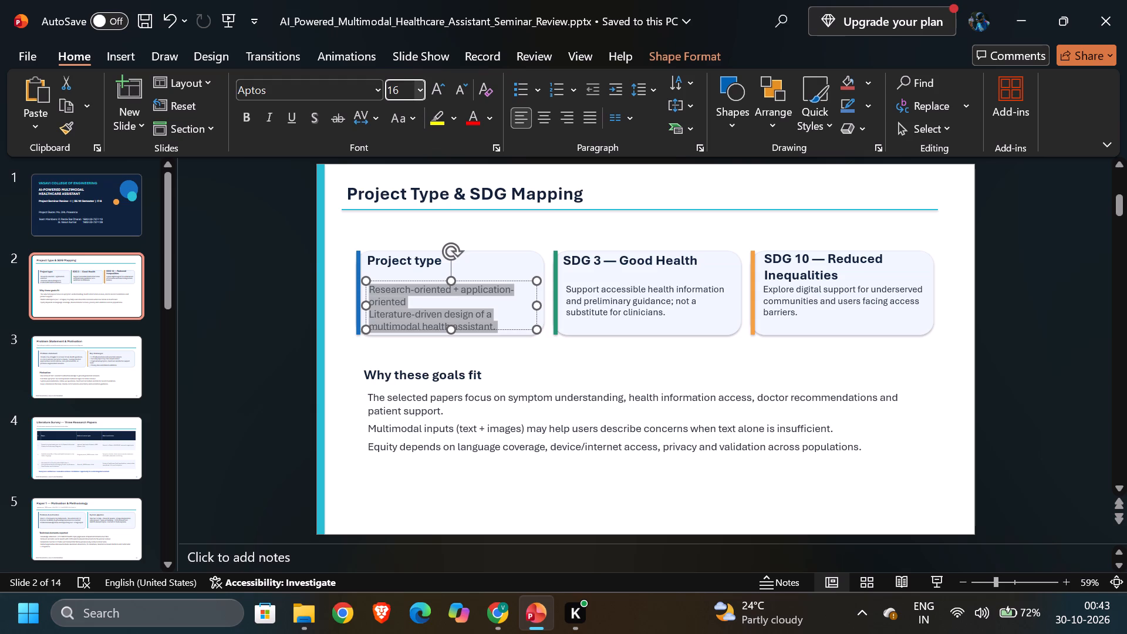
key(Return)
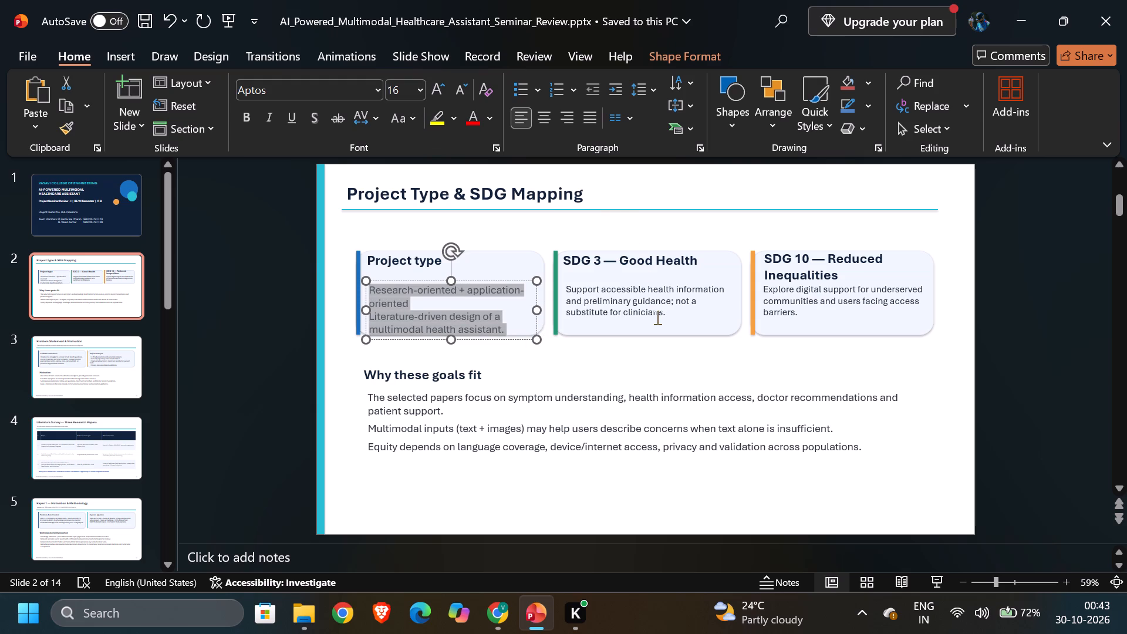
Set the body text of the "SDG 3 — Good Health" card to font size 16.
click(642, 279)
click(629, 294)
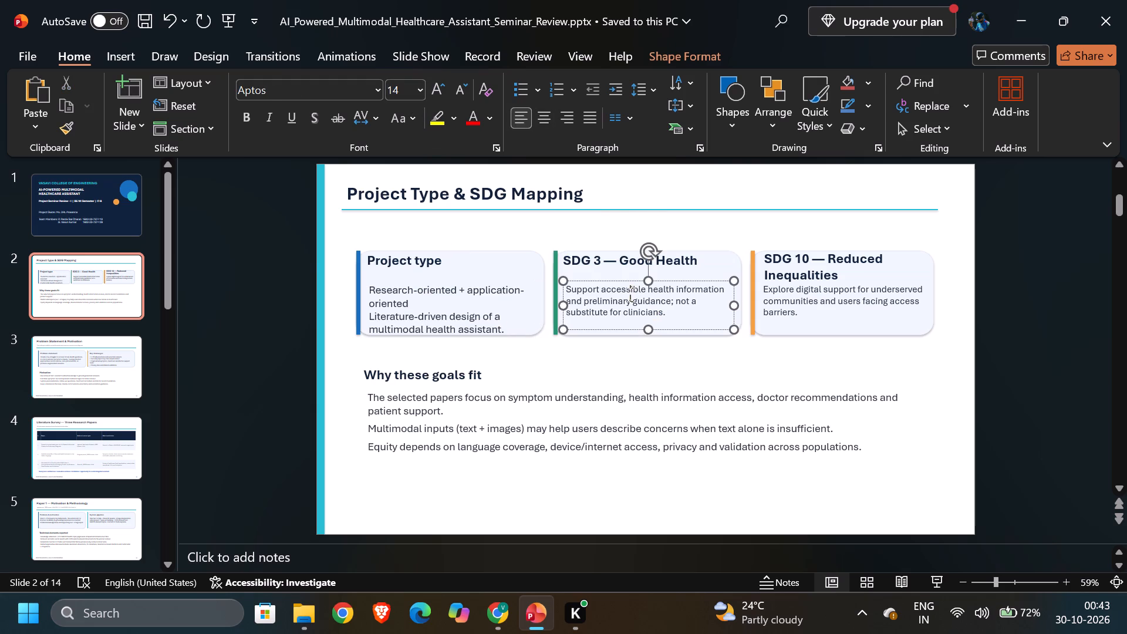
key(ctrl+a)
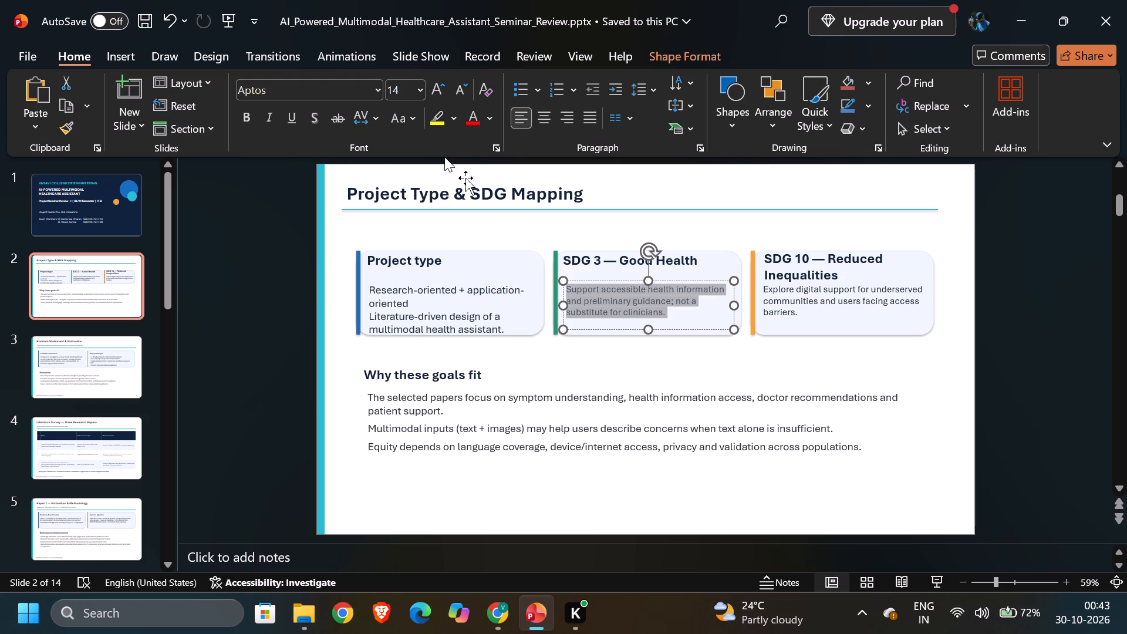
click(400, 89)
text(16)
key(Return)
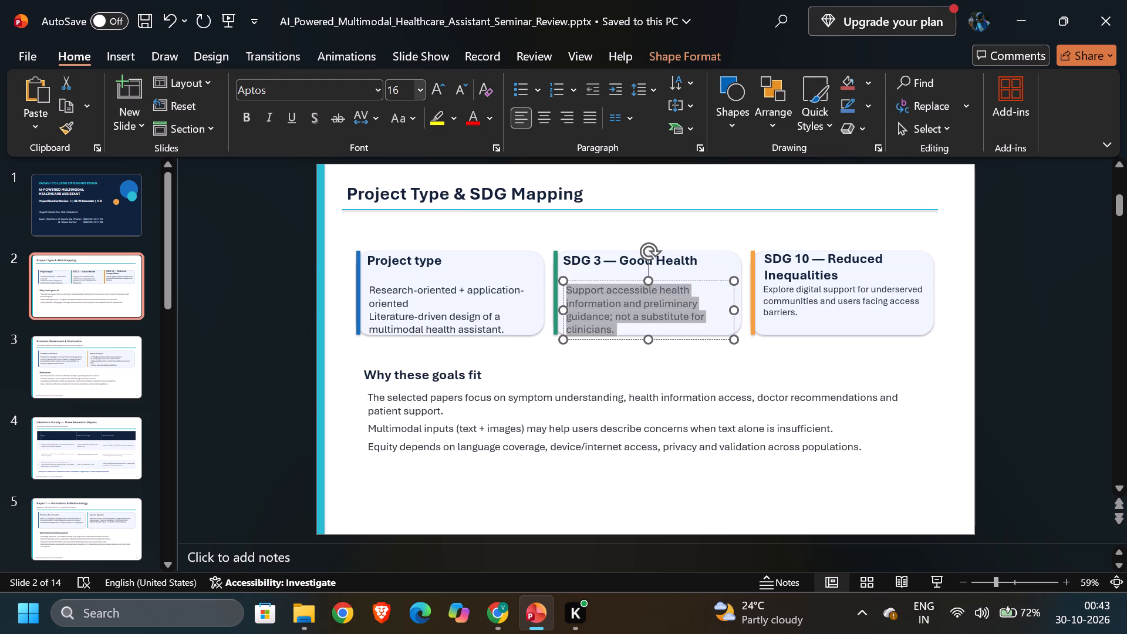
Set the body text of the "SDG 10 — Reduced Inequalities" card to font size 16.
click(843, 298)
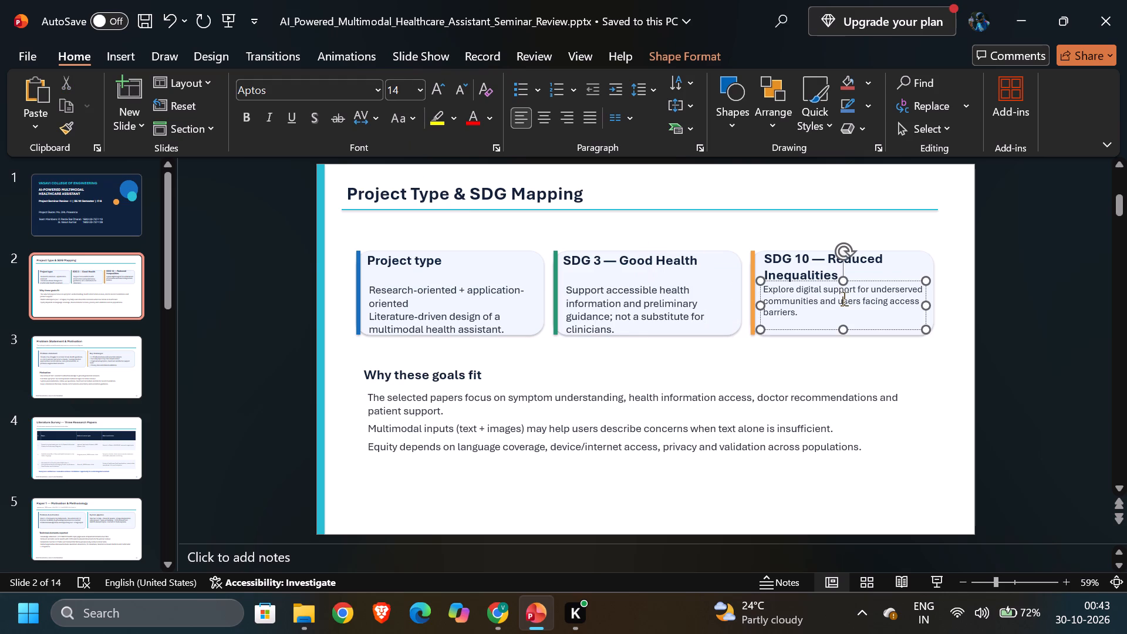
key(ctrl+a)
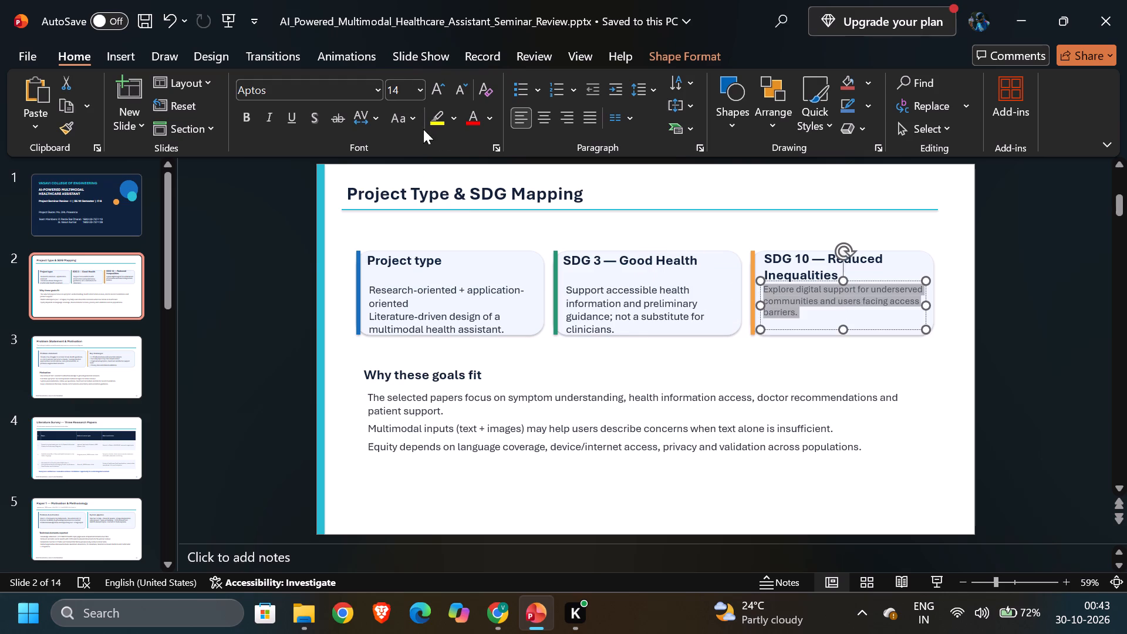
click(407, 90)
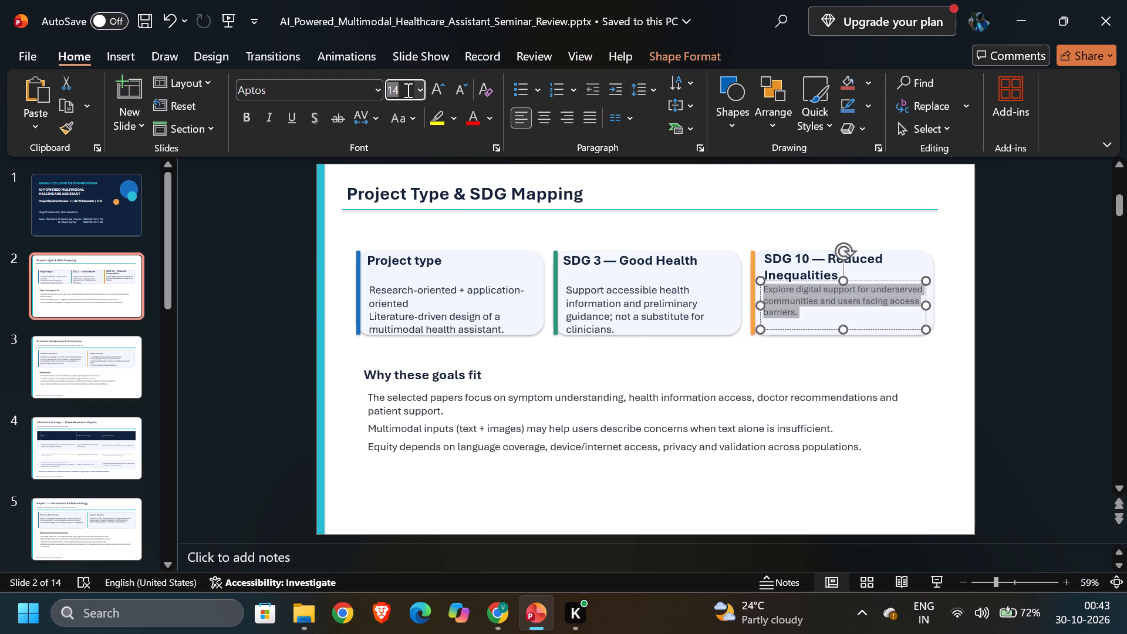
text(16)
key(Return)
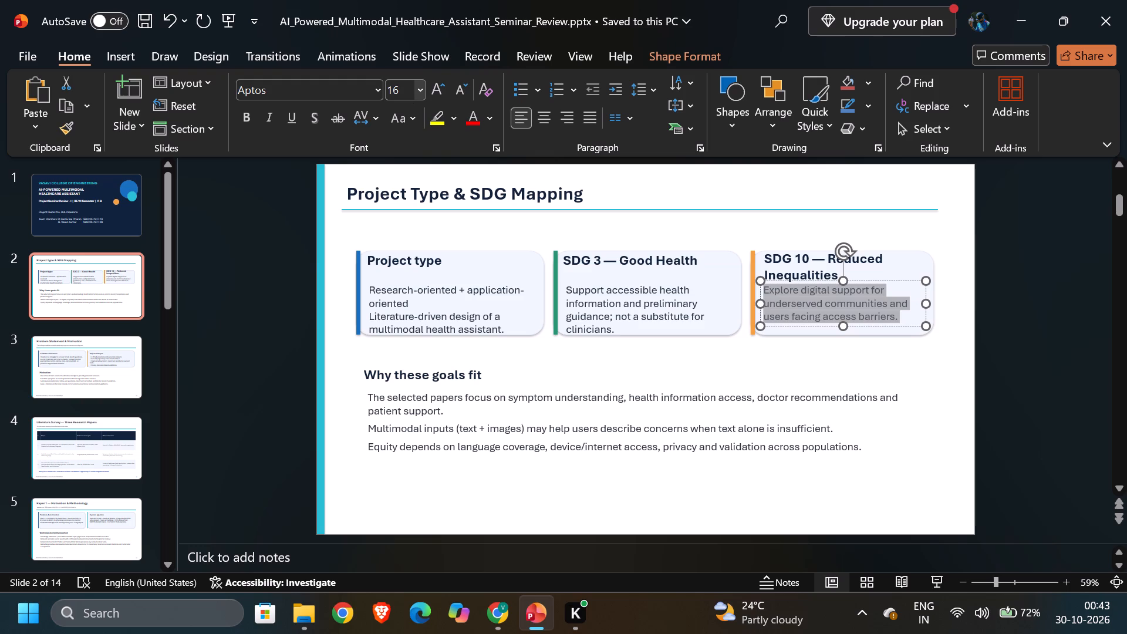
click(857, 389)
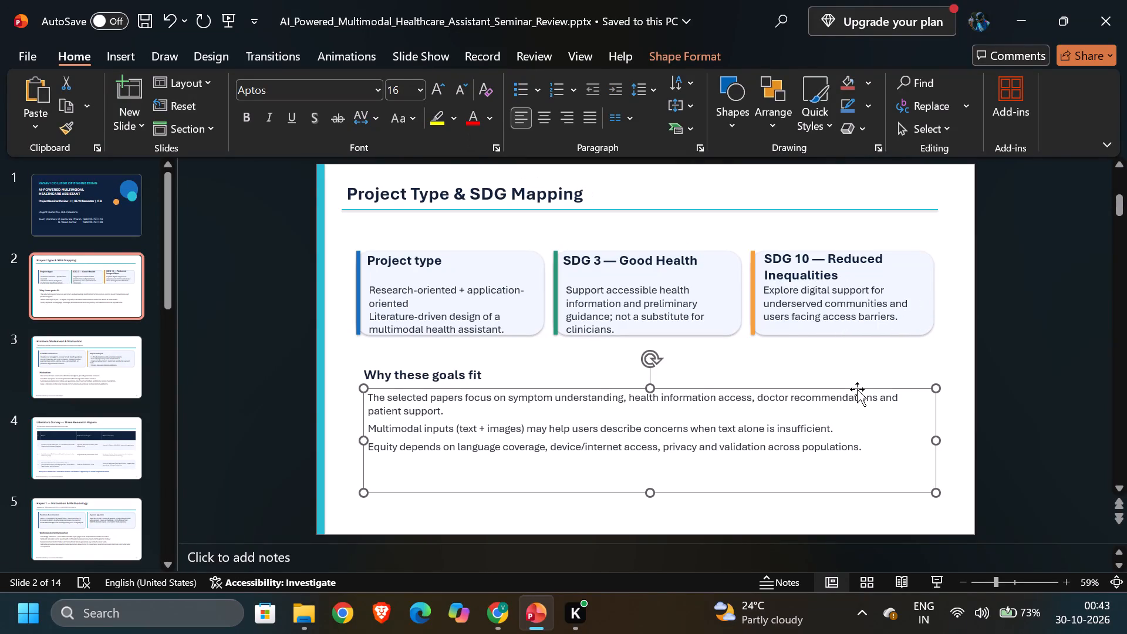
click(758, 362)
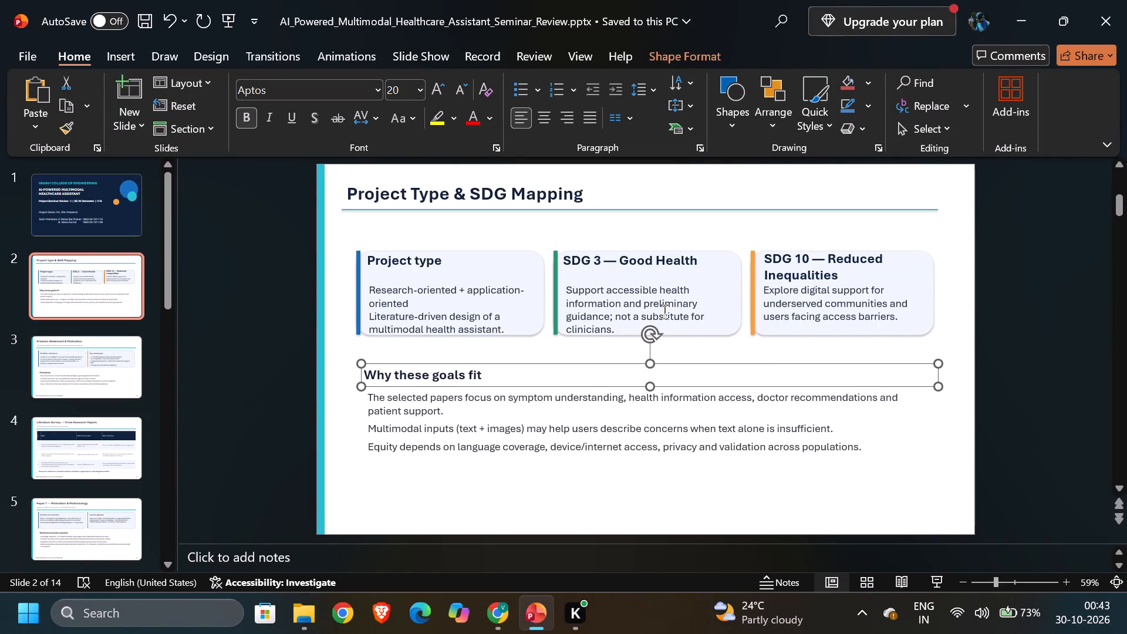
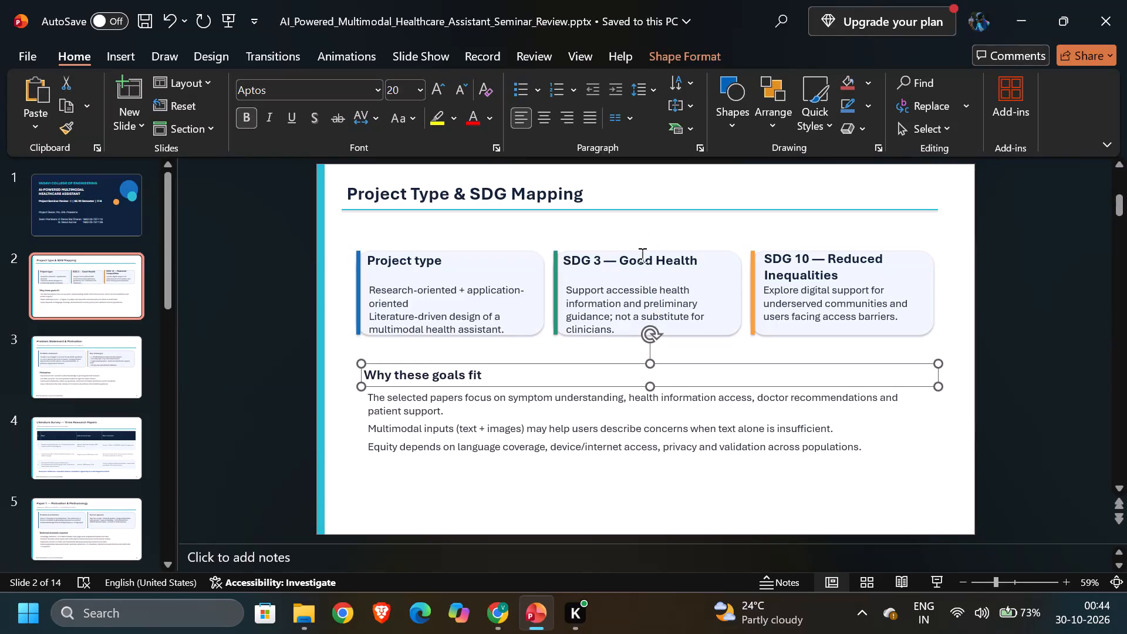
Move the body text of the "SDG 3 — Good Health" card up so it sits directly beneath its heading and inside the card.
click(636, 265)
click(627, 298)
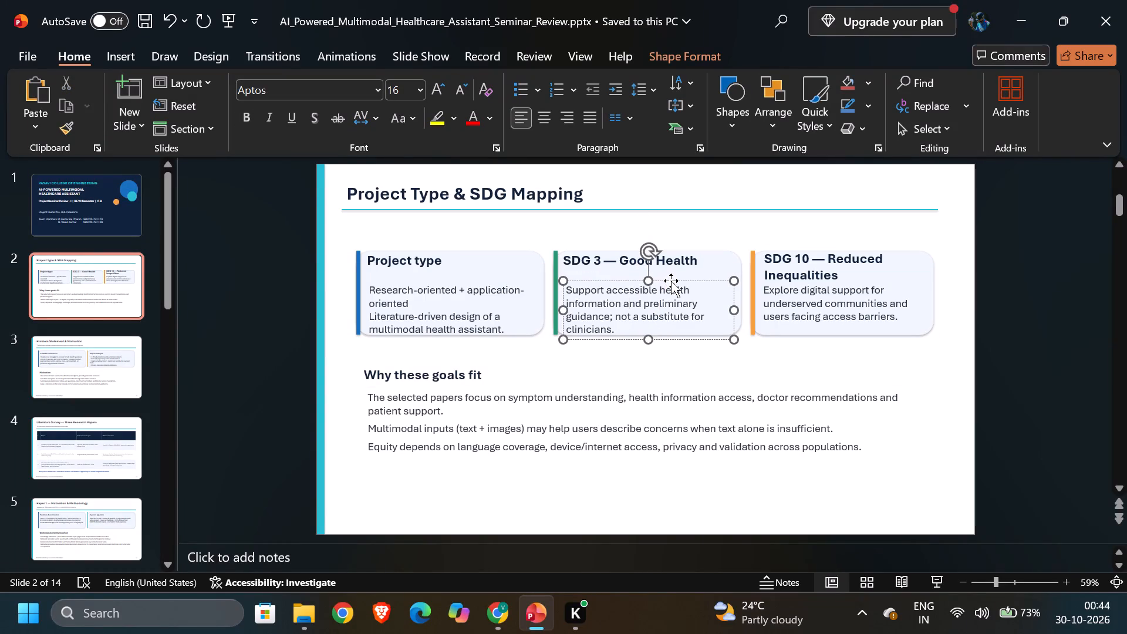
drag(671, 281, 671, 273)
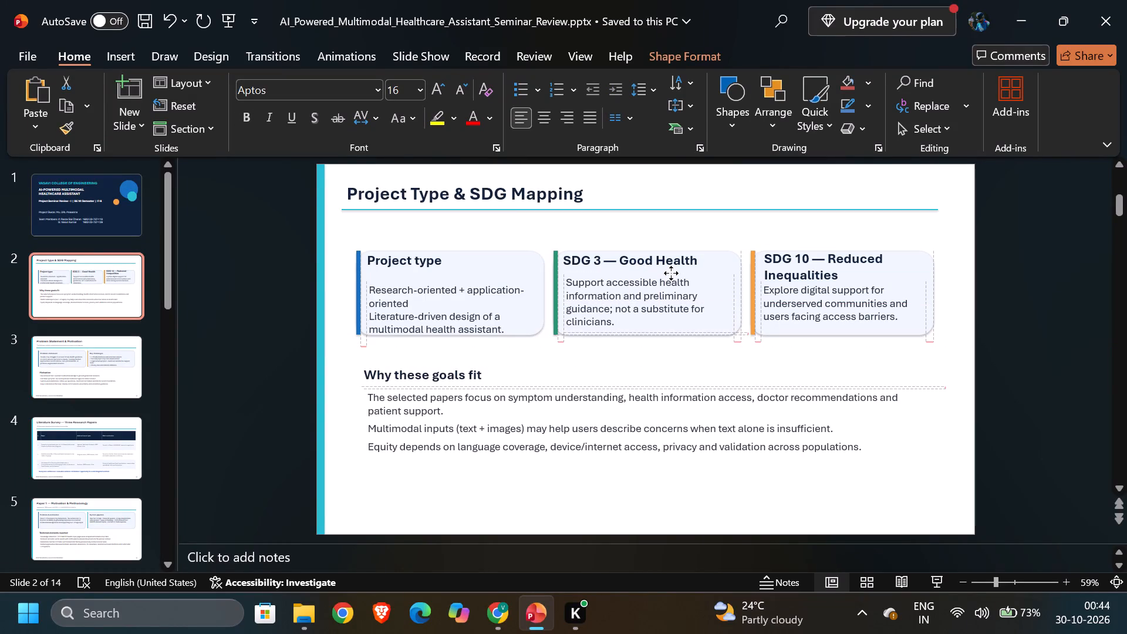
drag(671, 273, 672, 271)
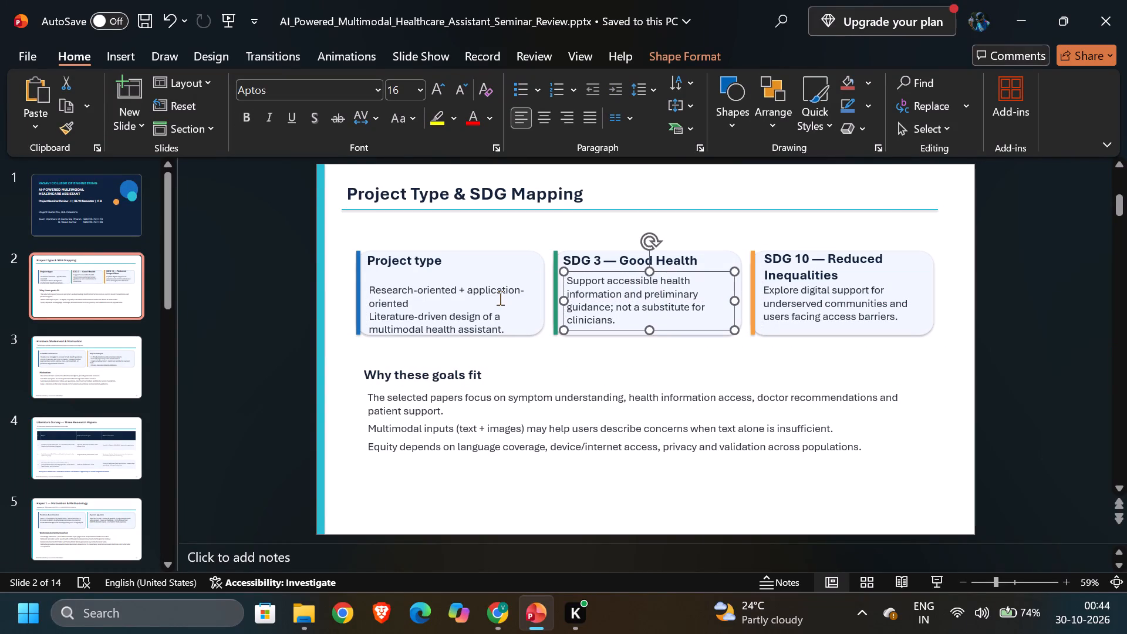
Move the body text of the "Project type" card up beneath its heading, level with the SDG 3 card's body text.
click(499, 298)
drag(496, 280, 495, 271)
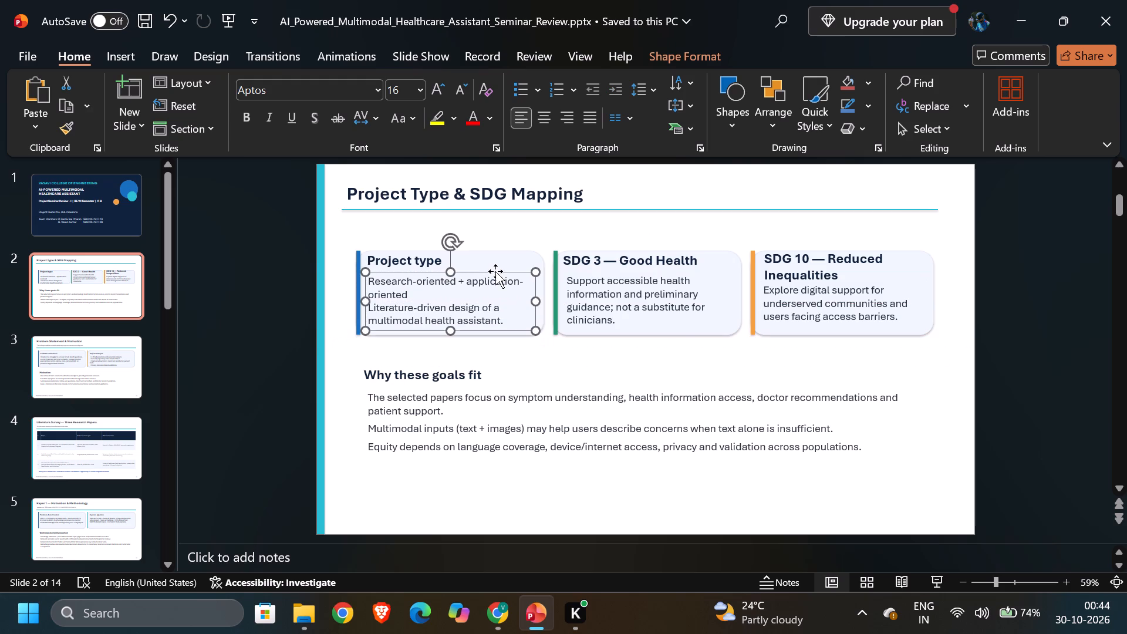
click(788, 348)
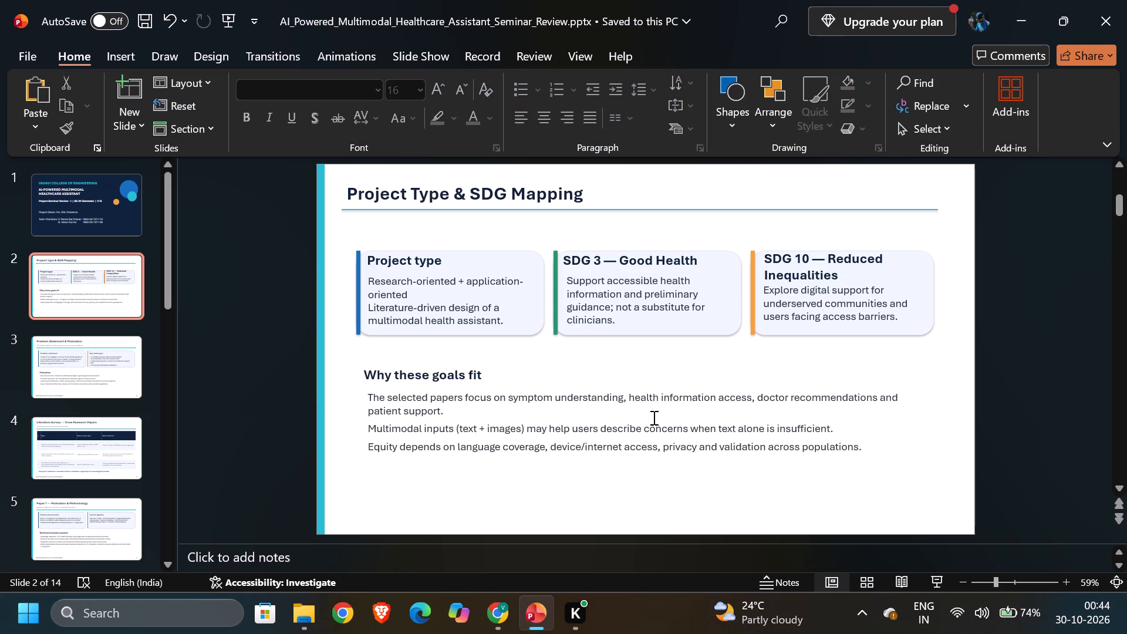
Check the font sizes of the three cards' body text, the headings and the "Why these goals fit" text.
click(483, 320)
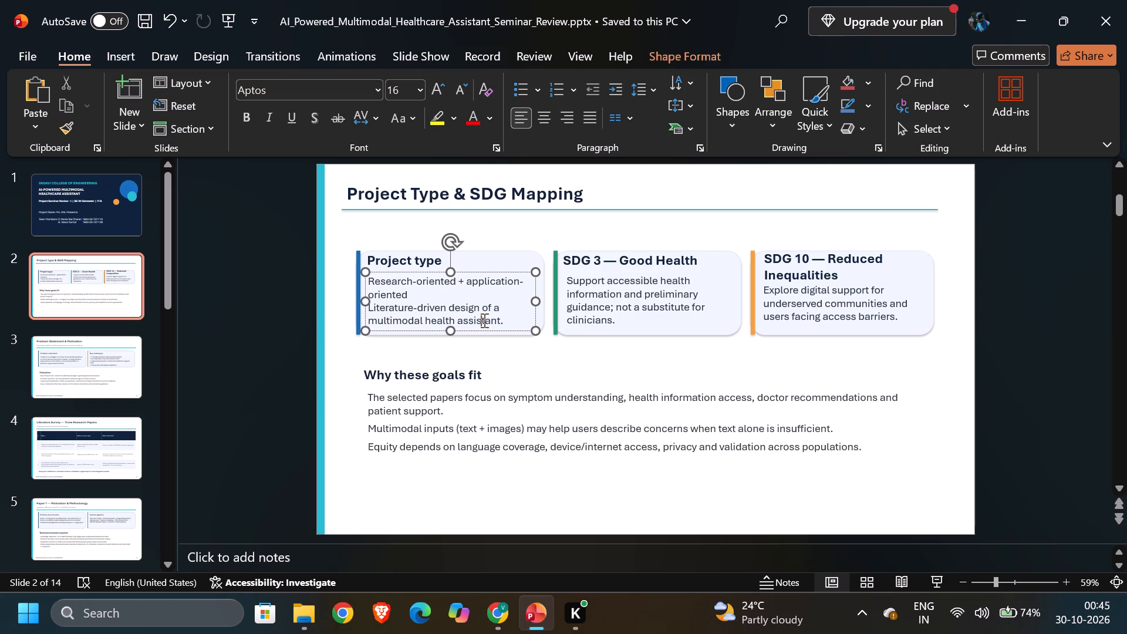
click(595, 316)
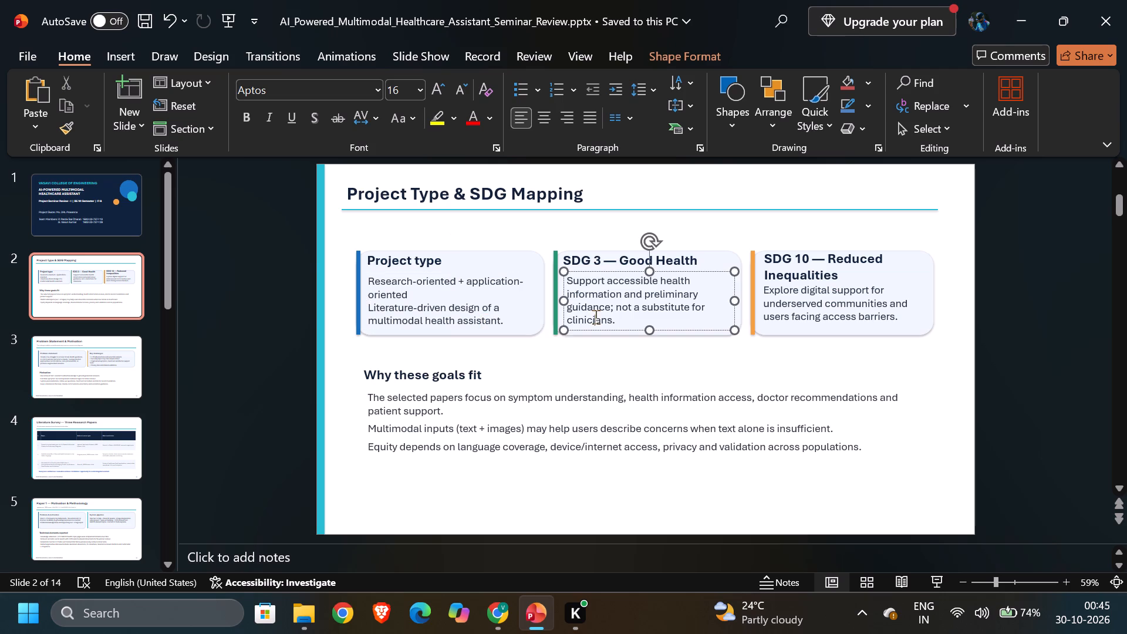
click(808, 310)
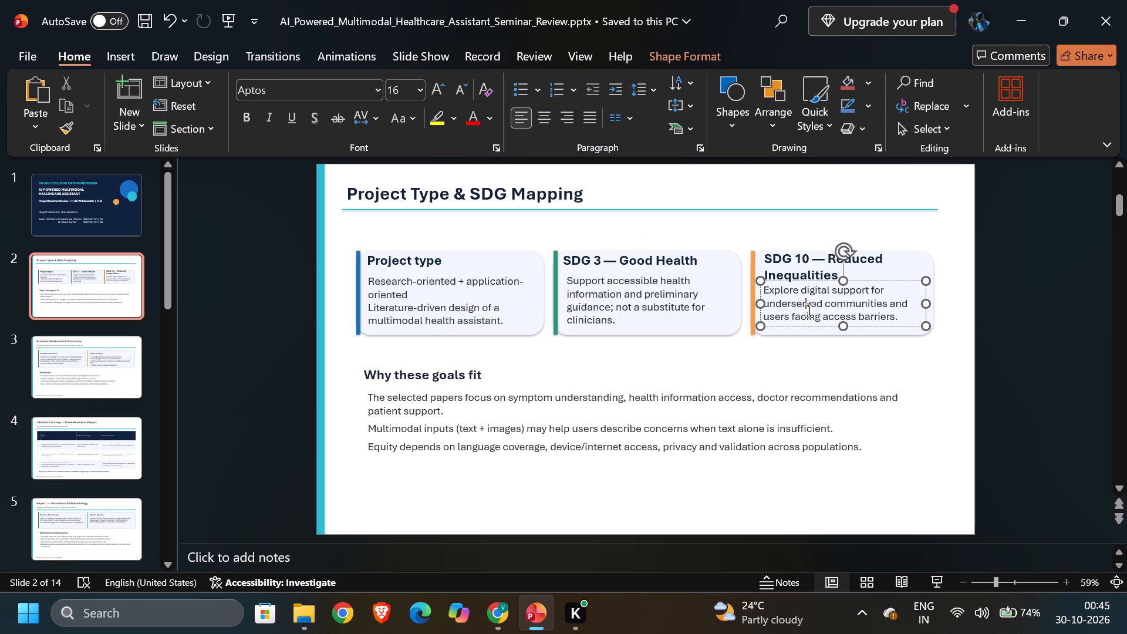
click(399, 383)
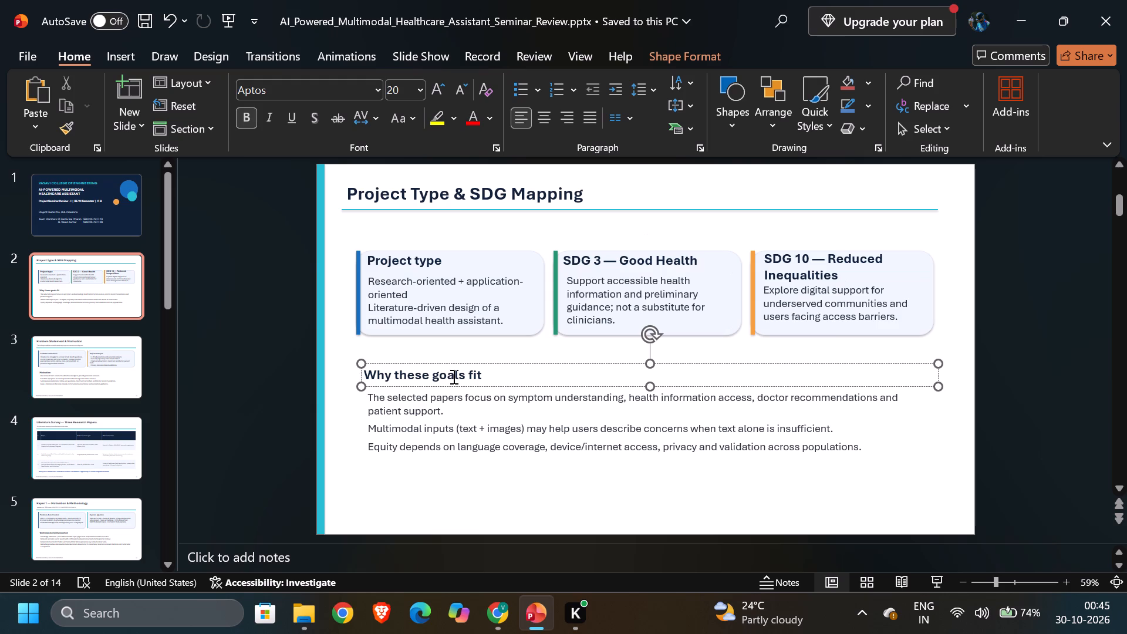
click(426, 258)
click(483, 440)
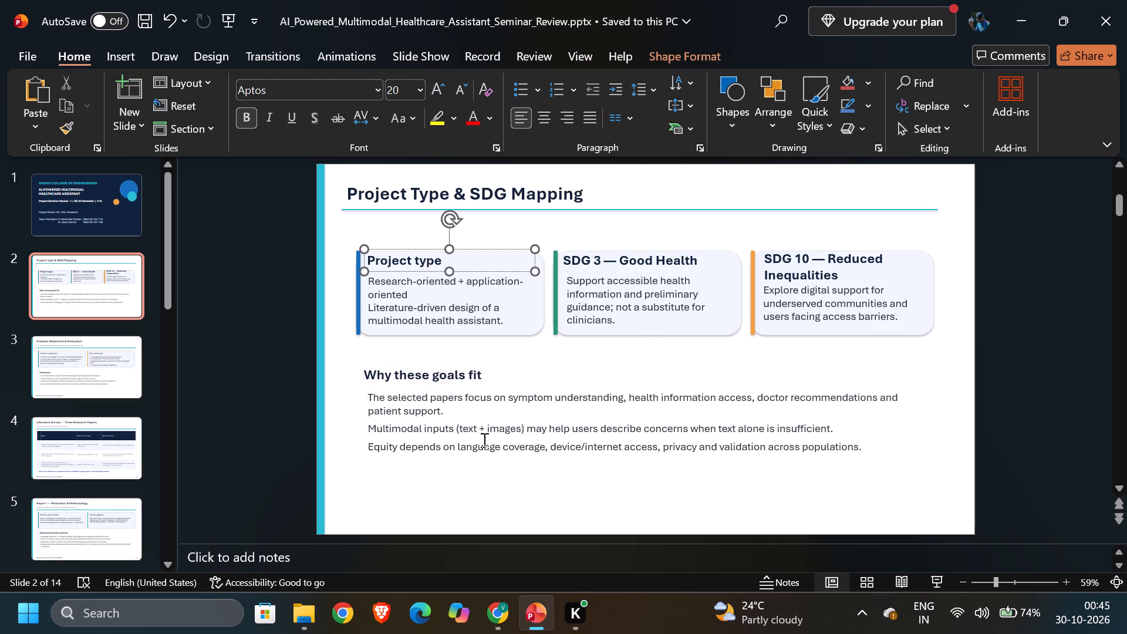
click(507, 444)
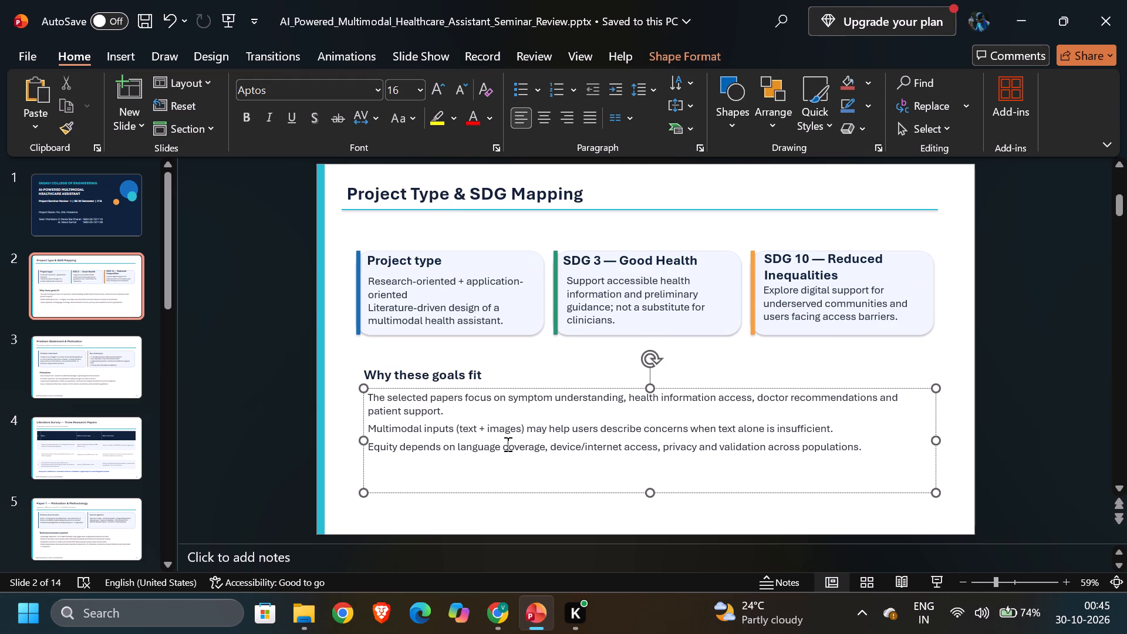
key(ctrl+a)
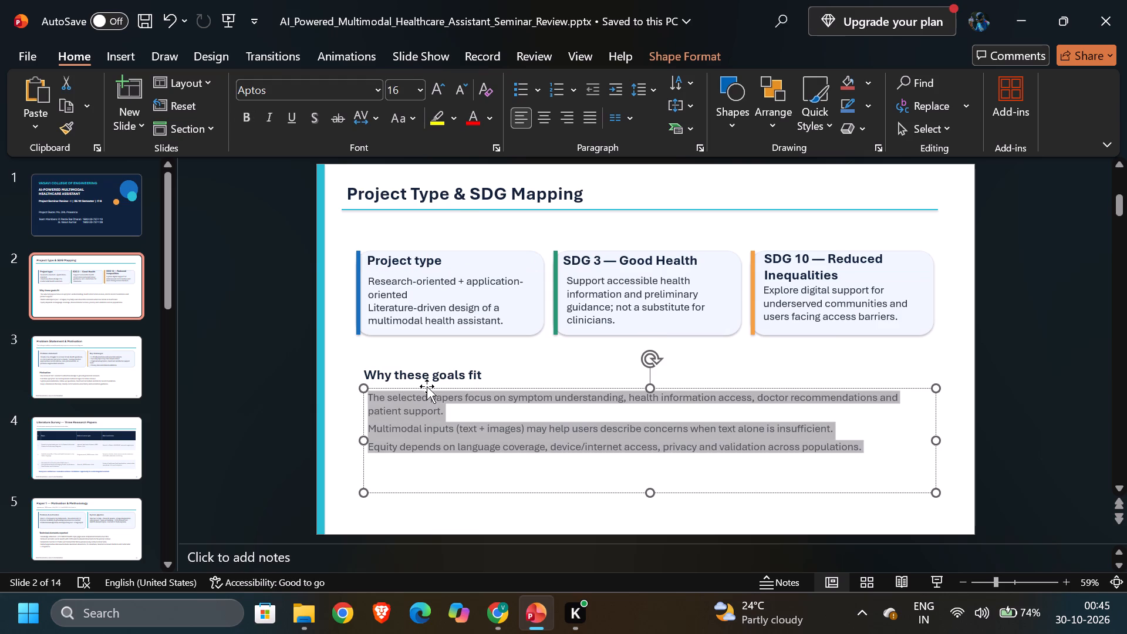
click(426, 367)
key(ctrl+a)
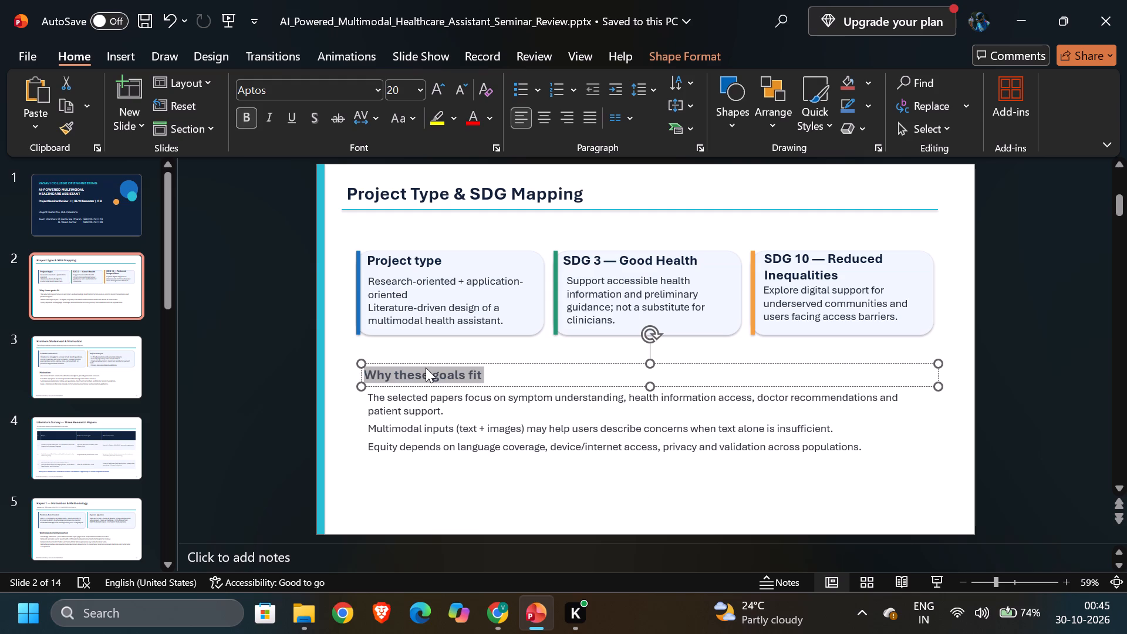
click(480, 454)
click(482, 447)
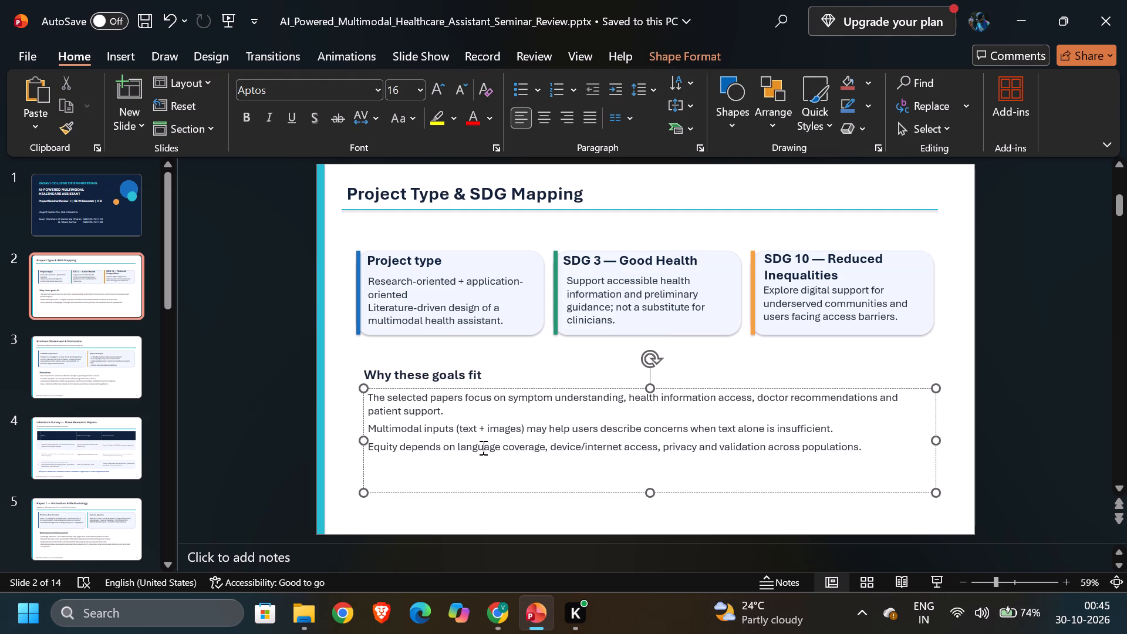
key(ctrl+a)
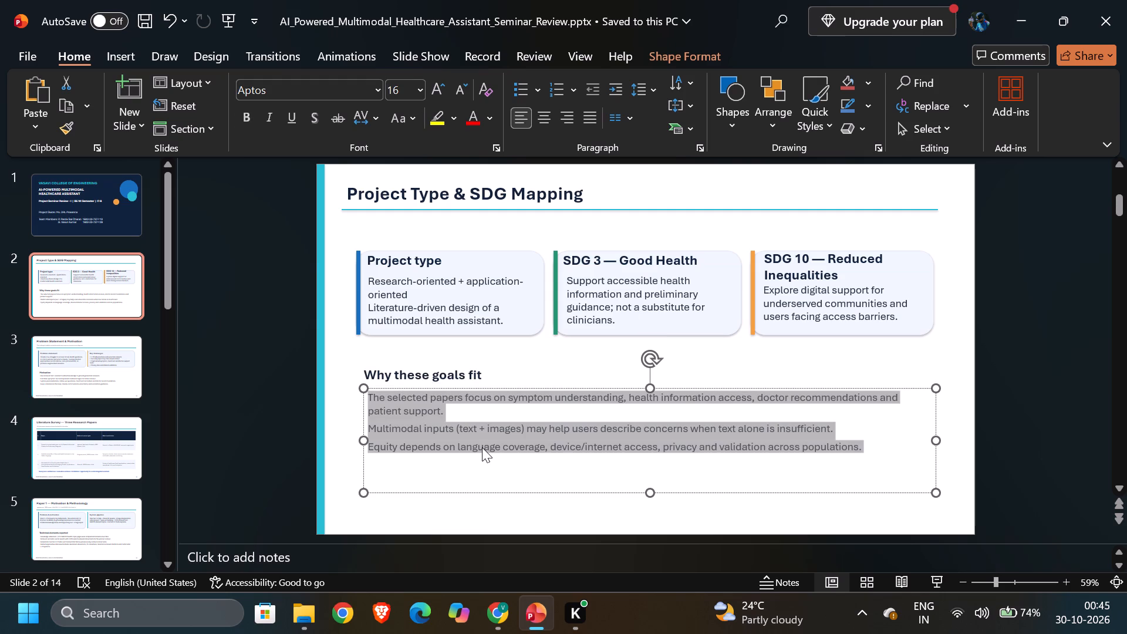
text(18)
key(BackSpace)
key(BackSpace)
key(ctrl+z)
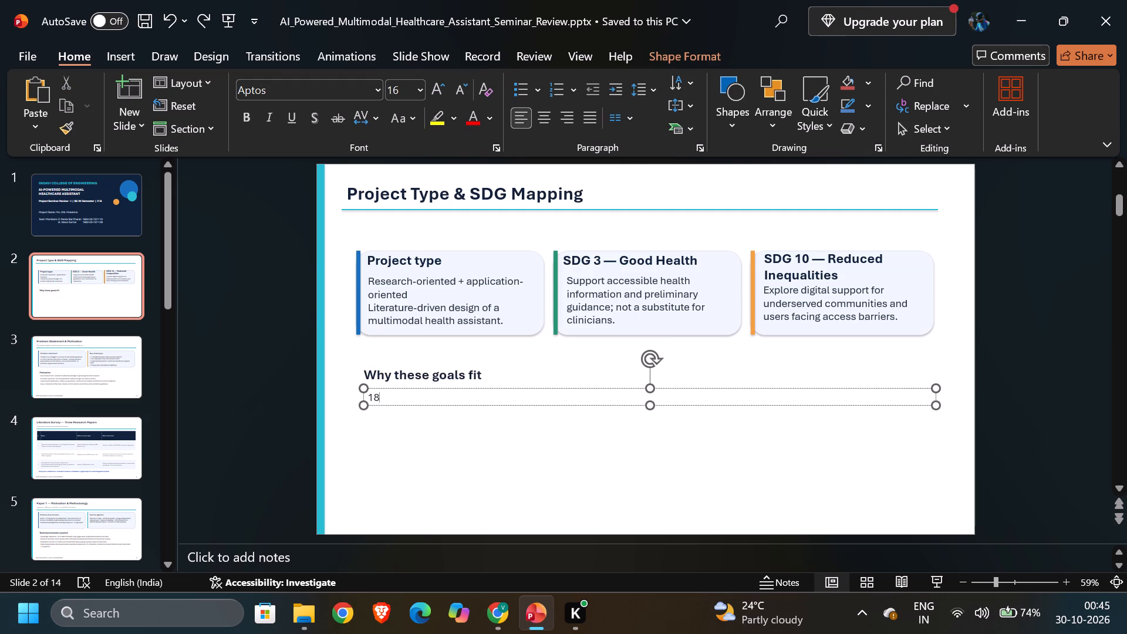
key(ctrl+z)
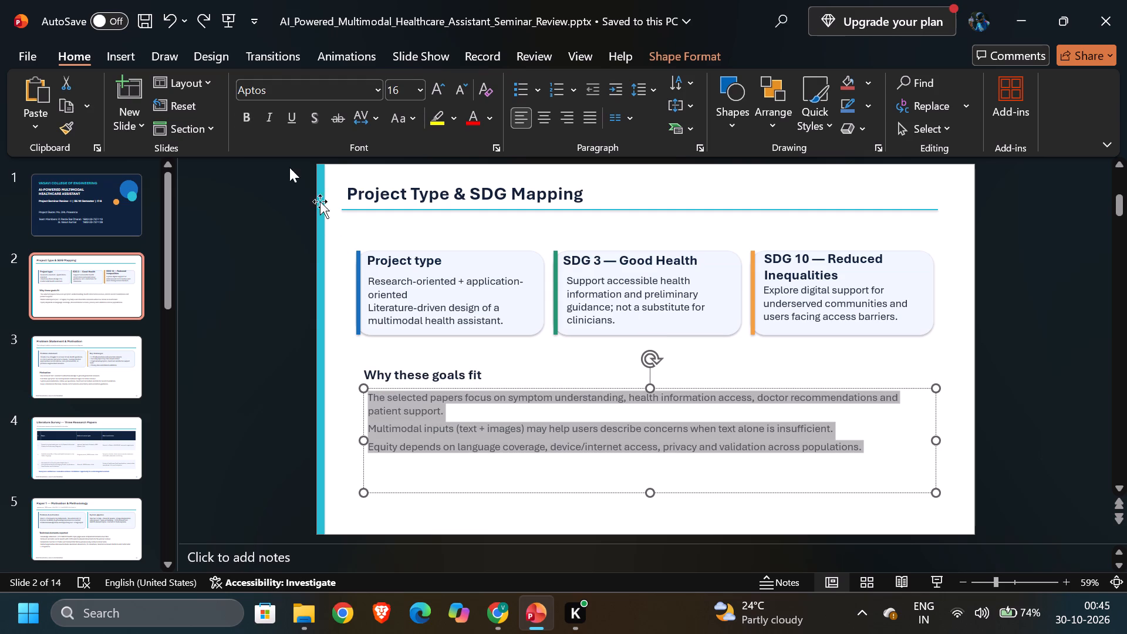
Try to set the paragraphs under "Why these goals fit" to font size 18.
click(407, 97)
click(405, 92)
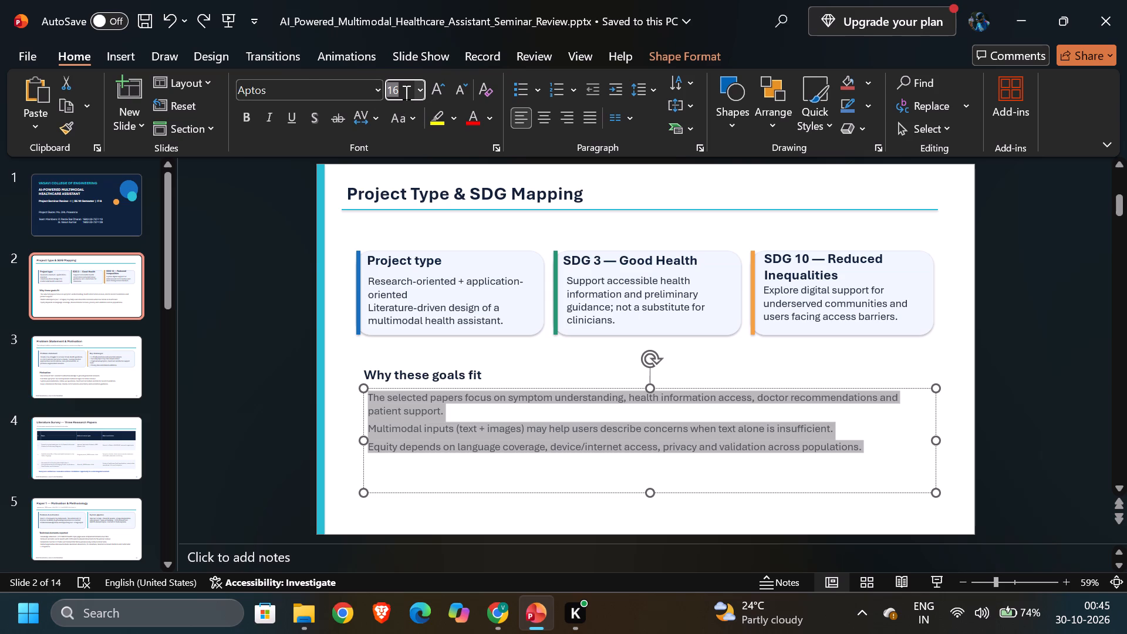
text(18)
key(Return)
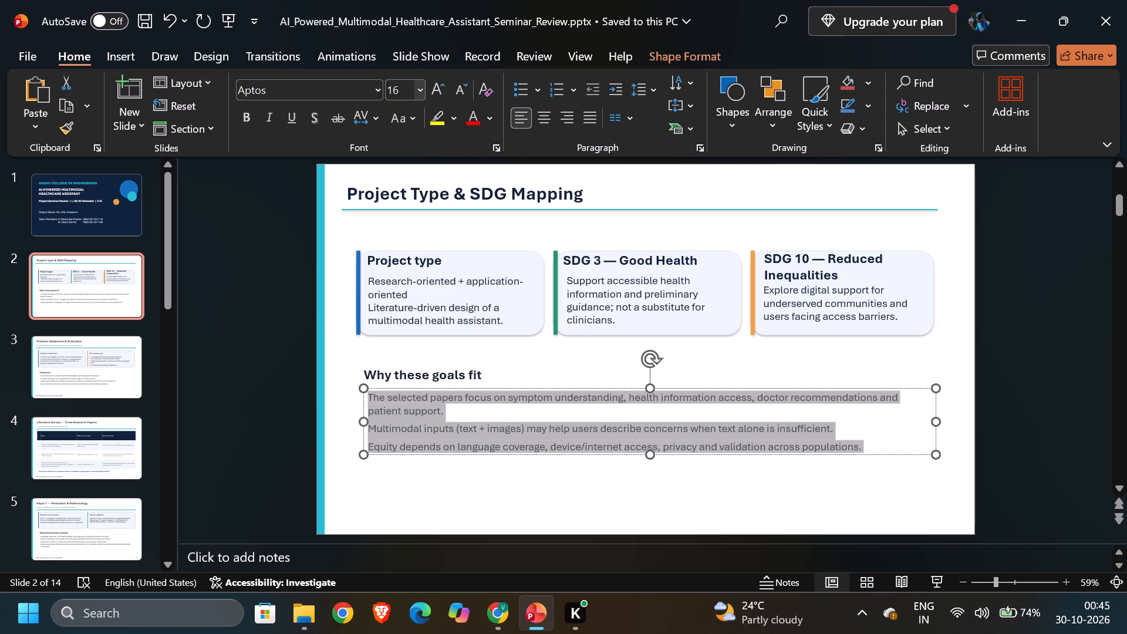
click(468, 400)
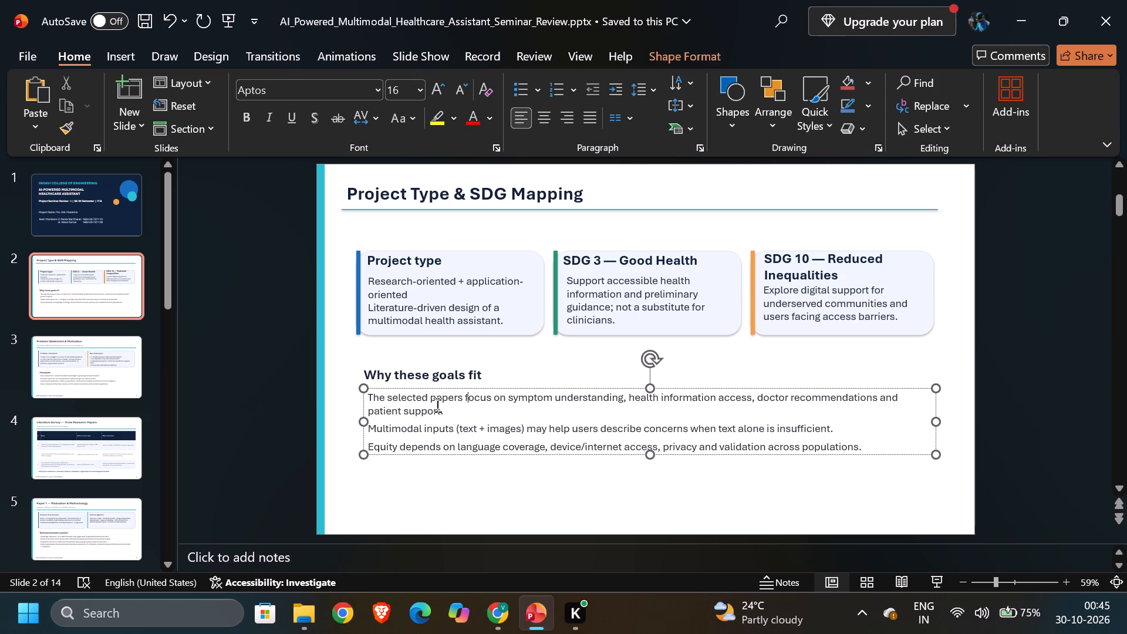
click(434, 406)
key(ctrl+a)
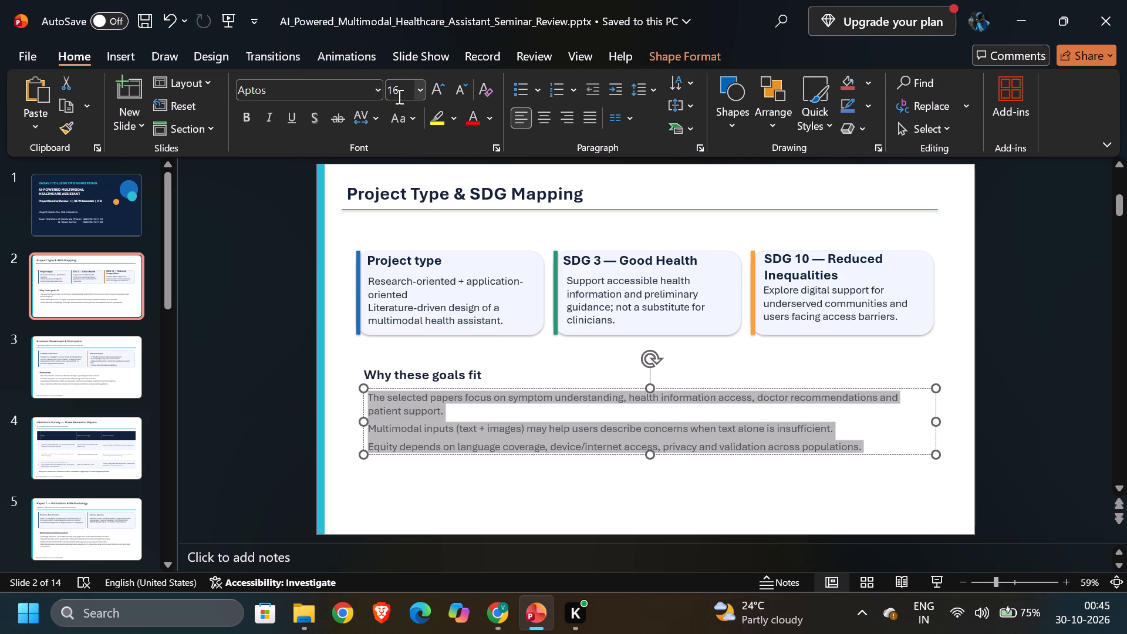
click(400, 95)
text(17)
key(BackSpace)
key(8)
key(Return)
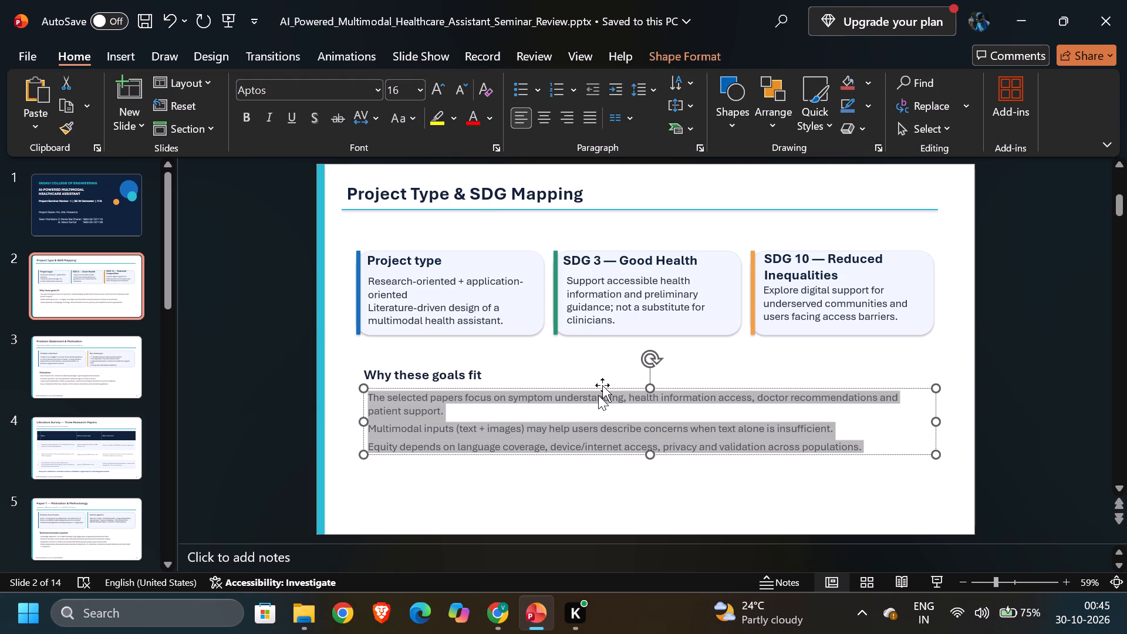
Set the "Why these goals fit" heading to font size 22.
click(454, 375)
key(ctrl+a)
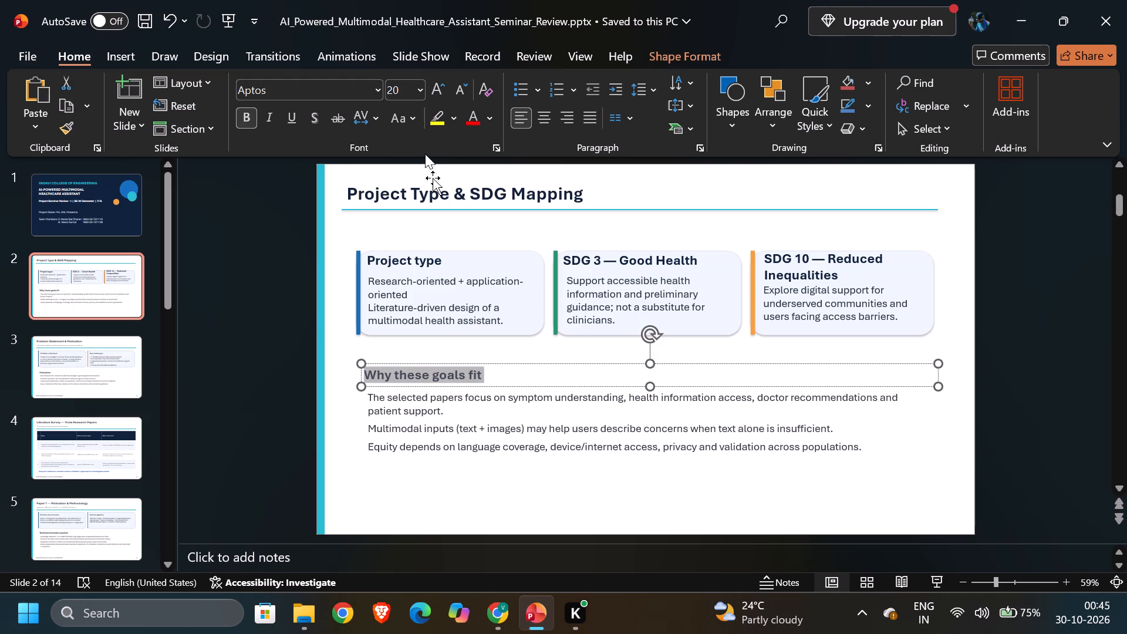
click(401, 96)
text(22)
key(Return)
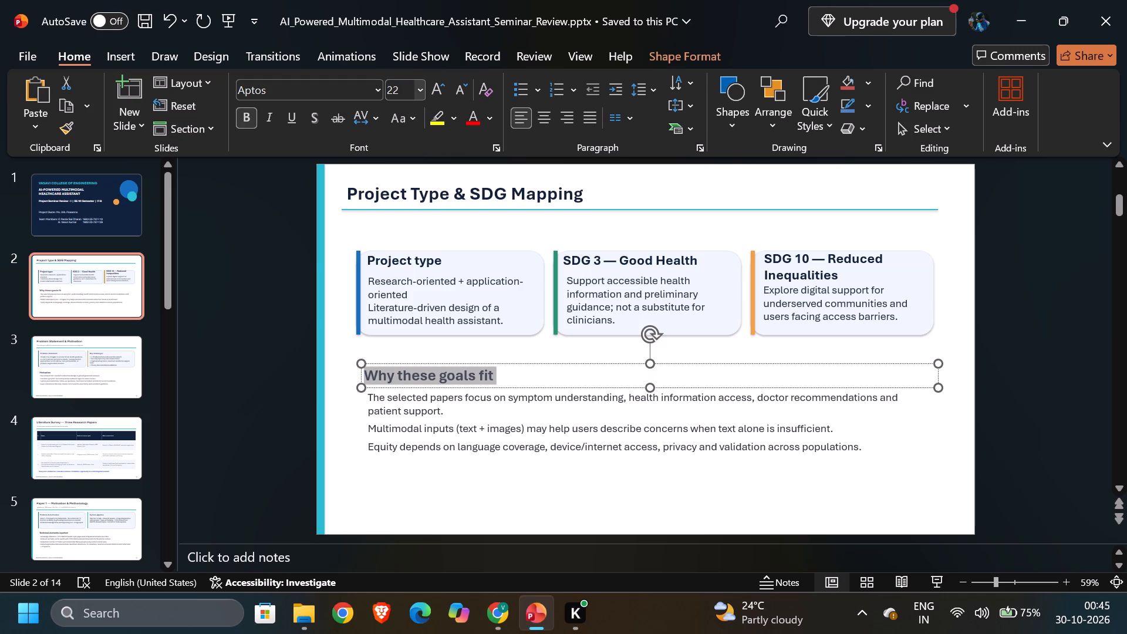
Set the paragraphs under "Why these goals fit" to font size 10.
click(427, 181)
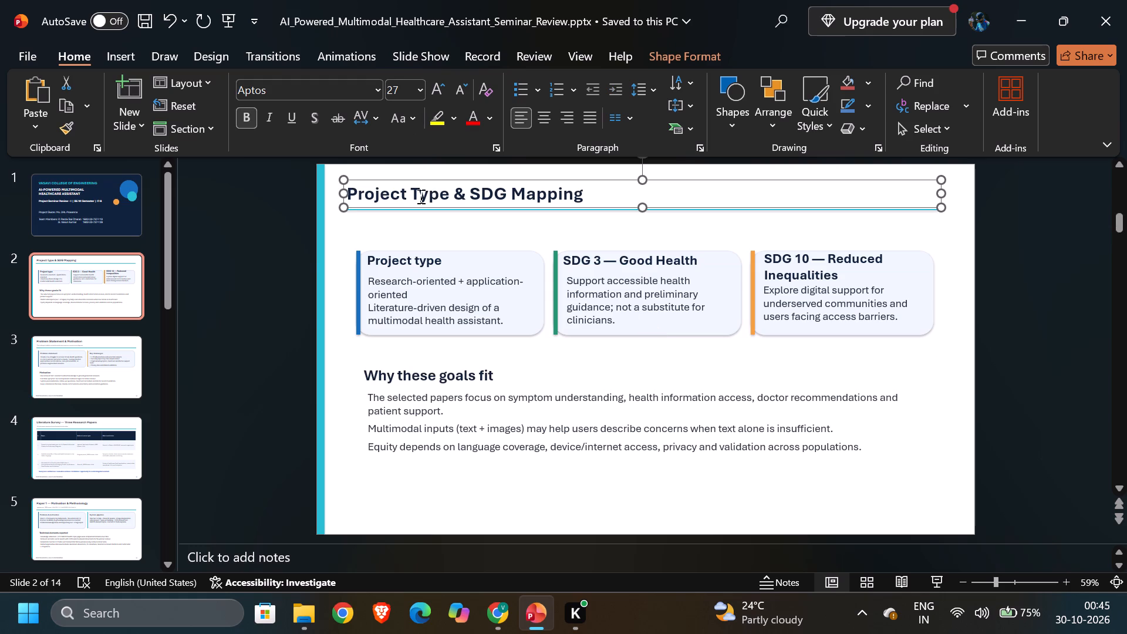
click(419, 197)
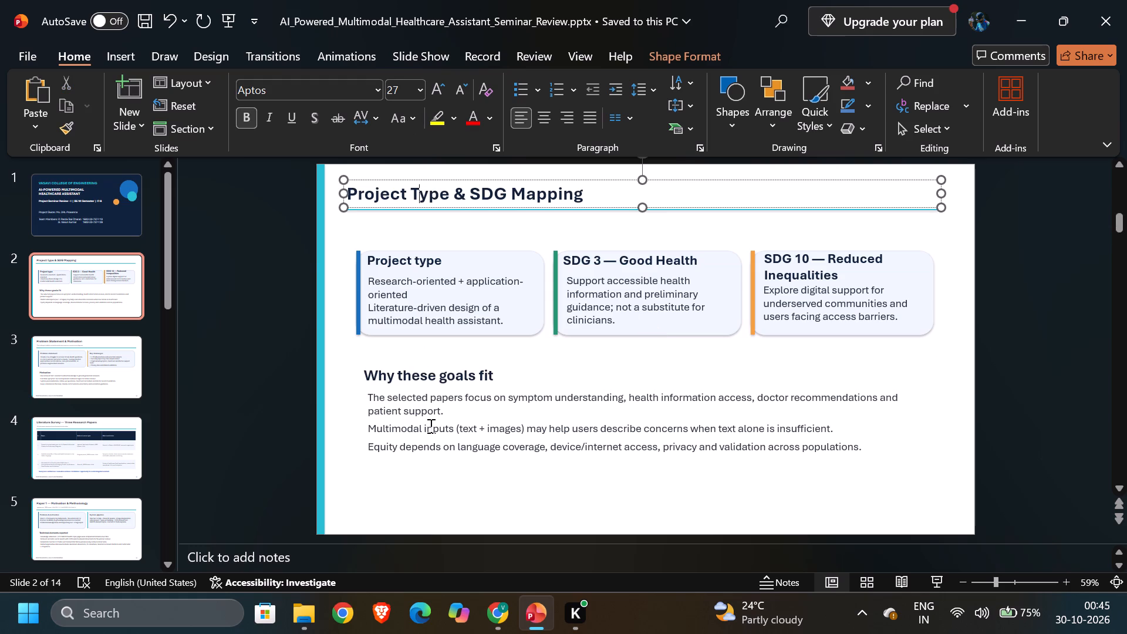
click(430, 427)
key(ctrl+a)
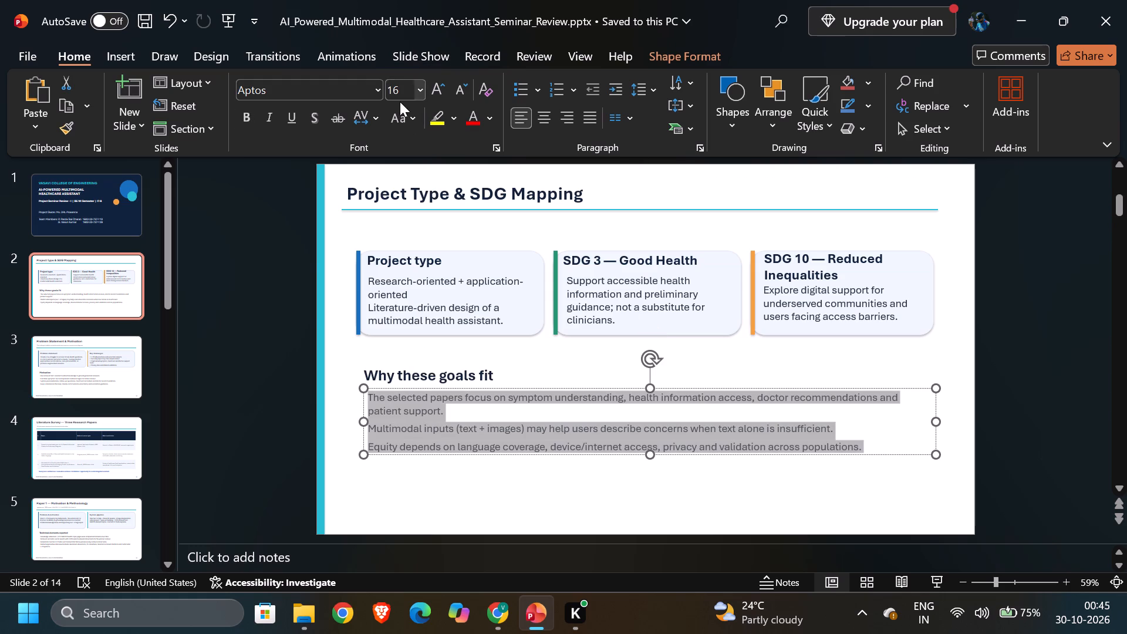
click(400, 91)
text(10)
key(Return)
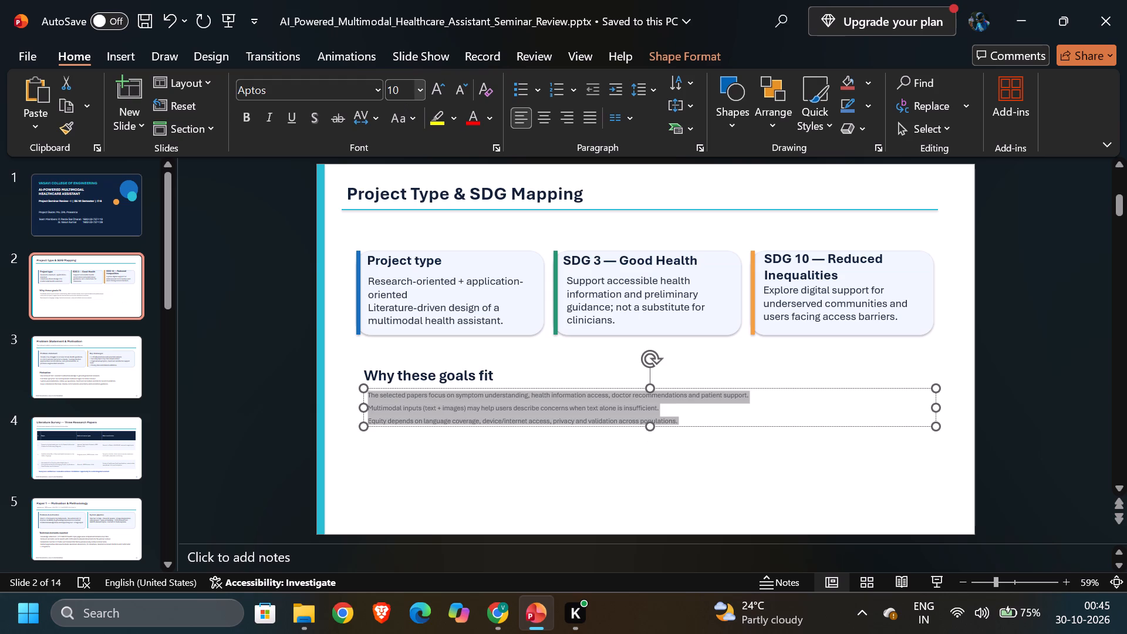
Set the paragraphs under "Why these goals fit" to font size 20 and deselect them.
click(405, 80)
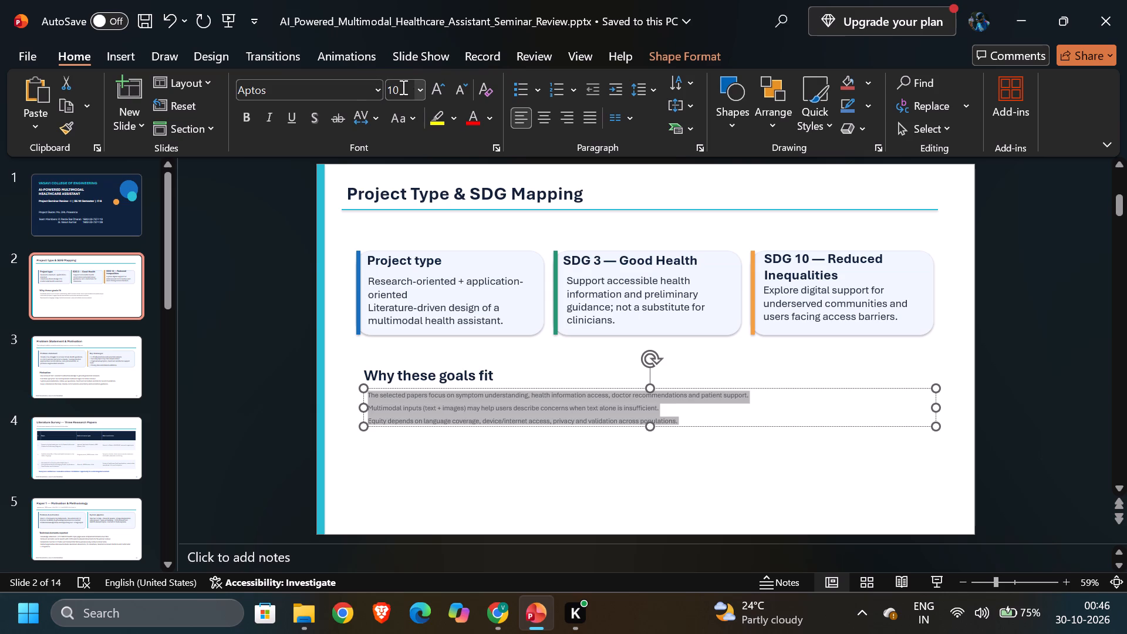
click(402, 87)
text(20)
key(Return)
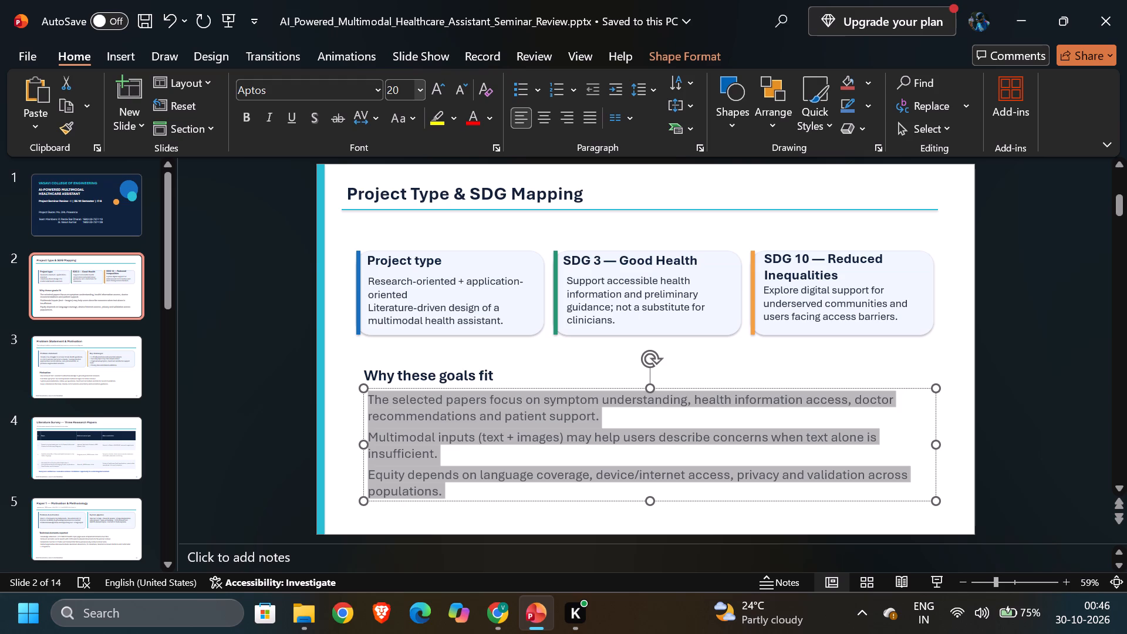
click(325, 286)
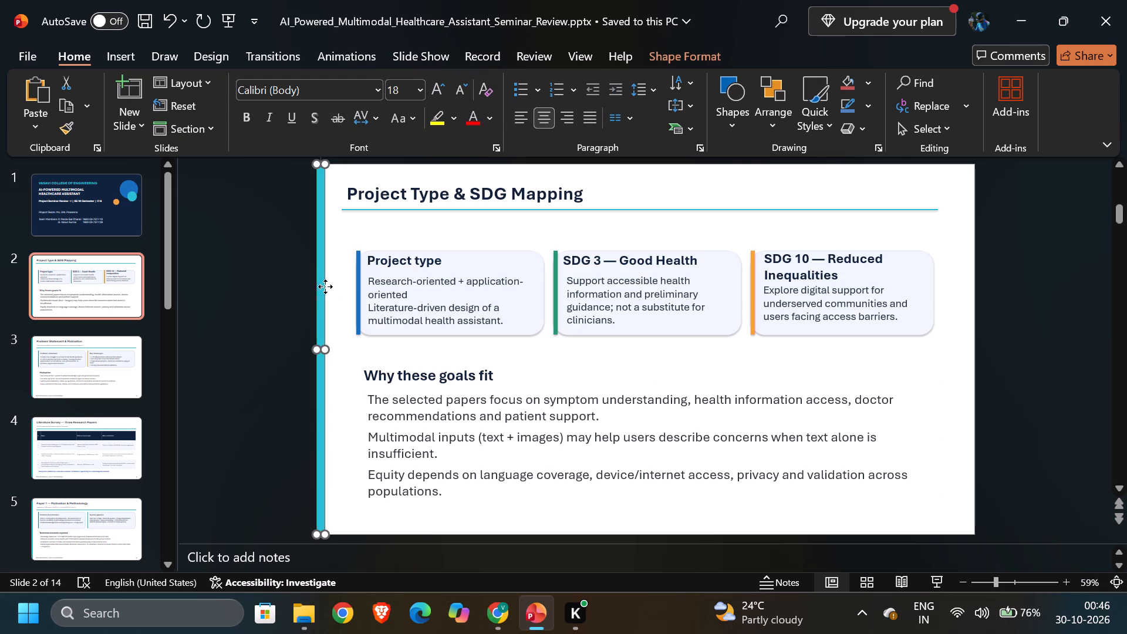
click(275, 416)
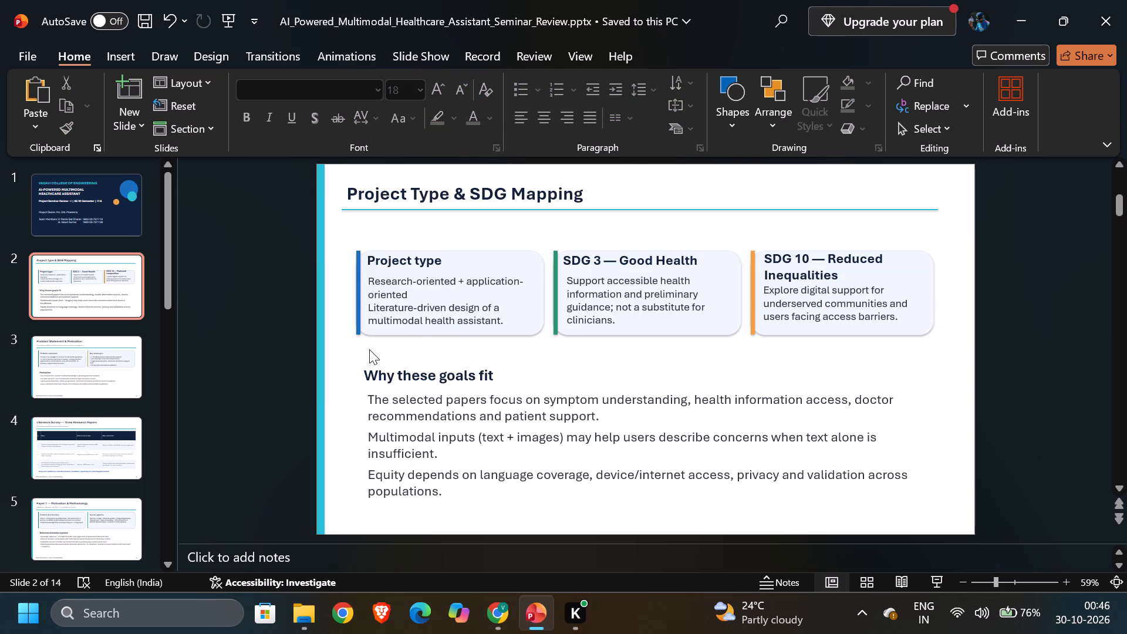
click(419, 315)
click(219, 398)
On slide 3, delete the subtitle text box under the "Problem Statement & Motivation" title.
click(147, 377)
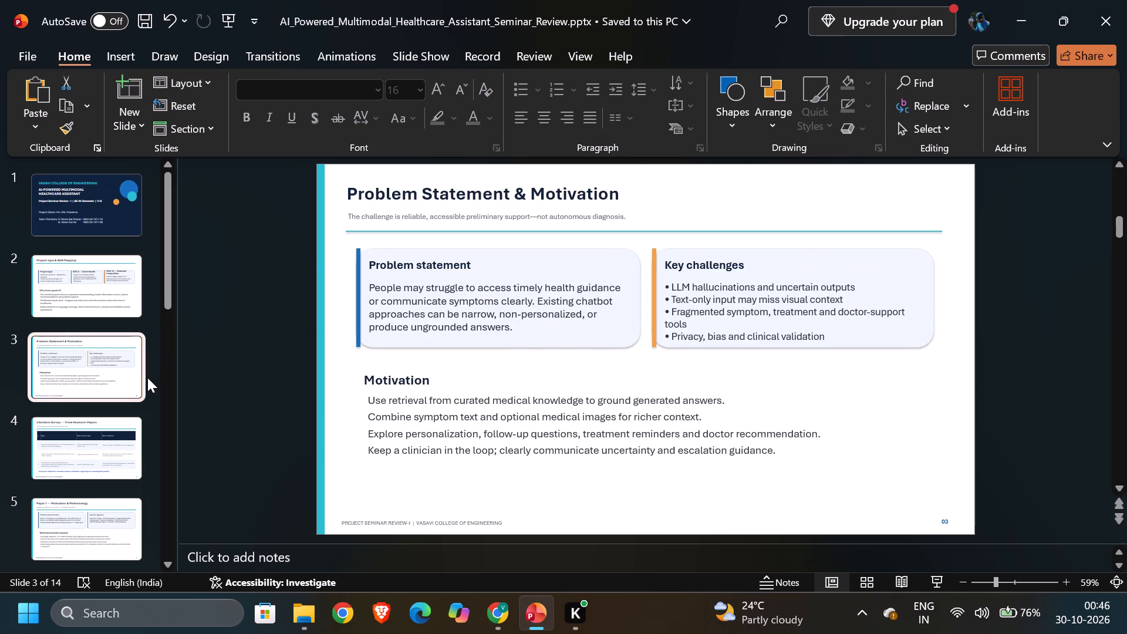
click(480, 215)
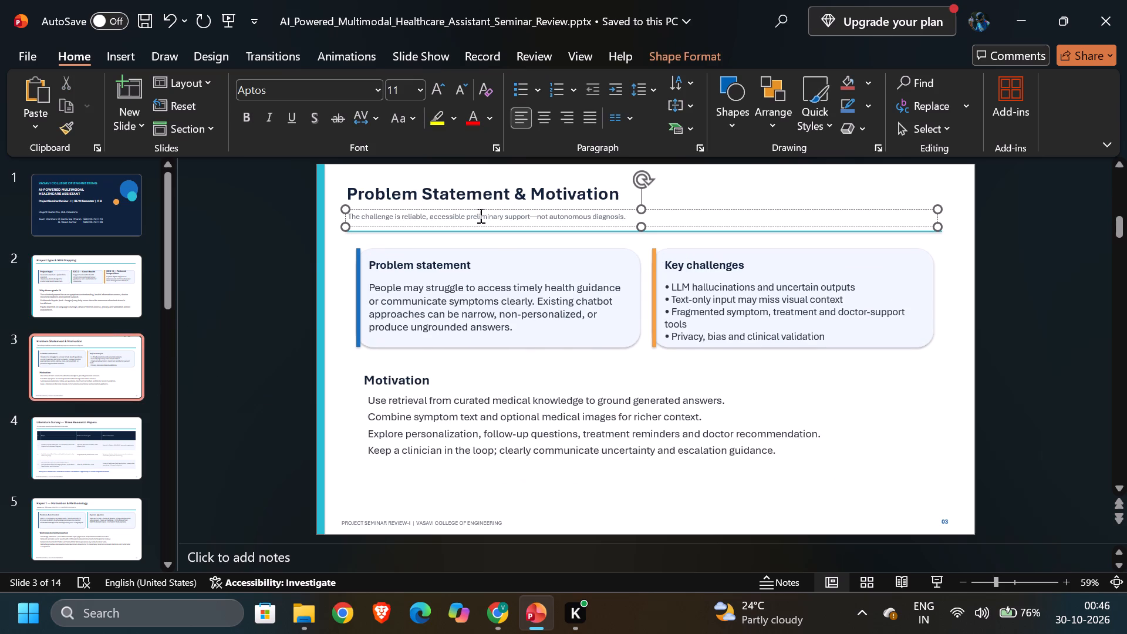
click(704, 208)
key(Delete)
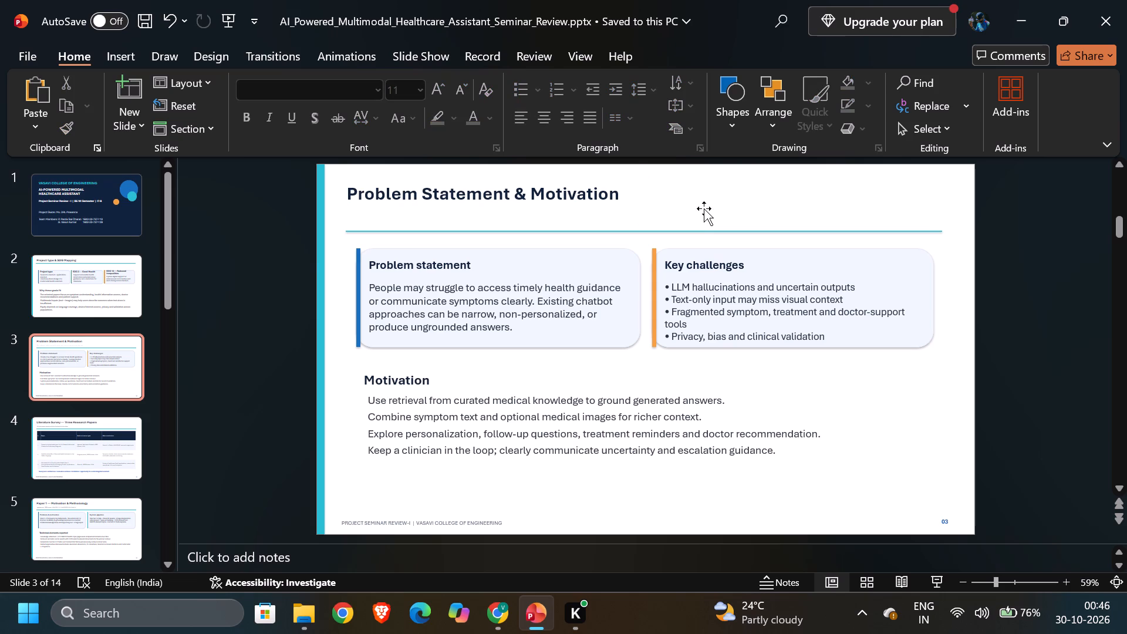
Move slide 3's teal divider line up to just beneath the title and deselect it.
click(631, 230)
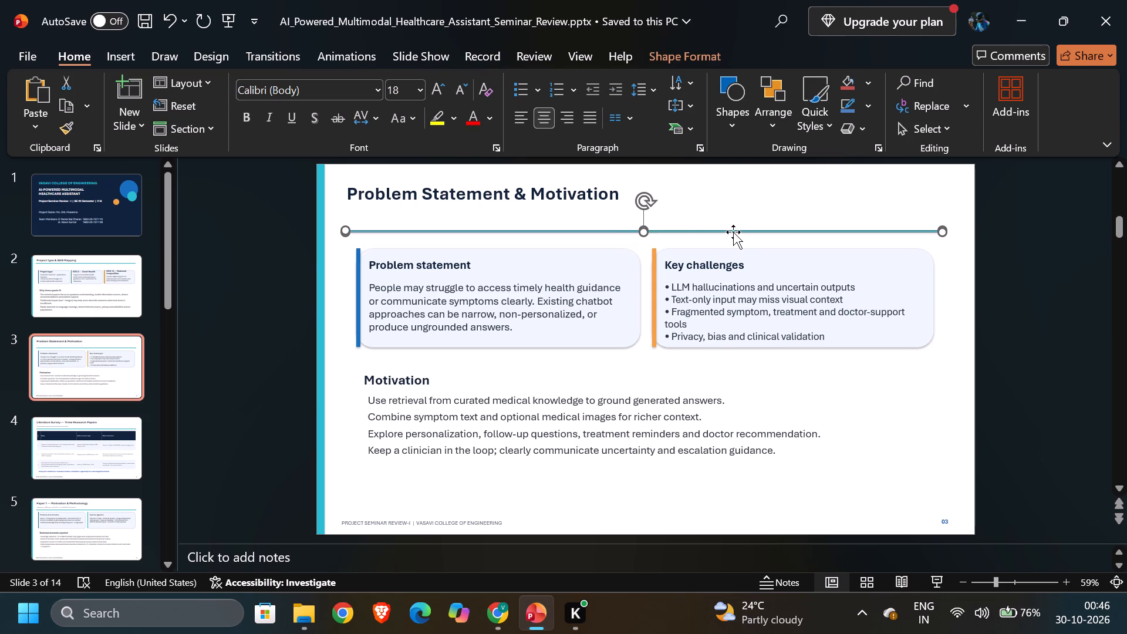
drag(733, 232, 735, 212)
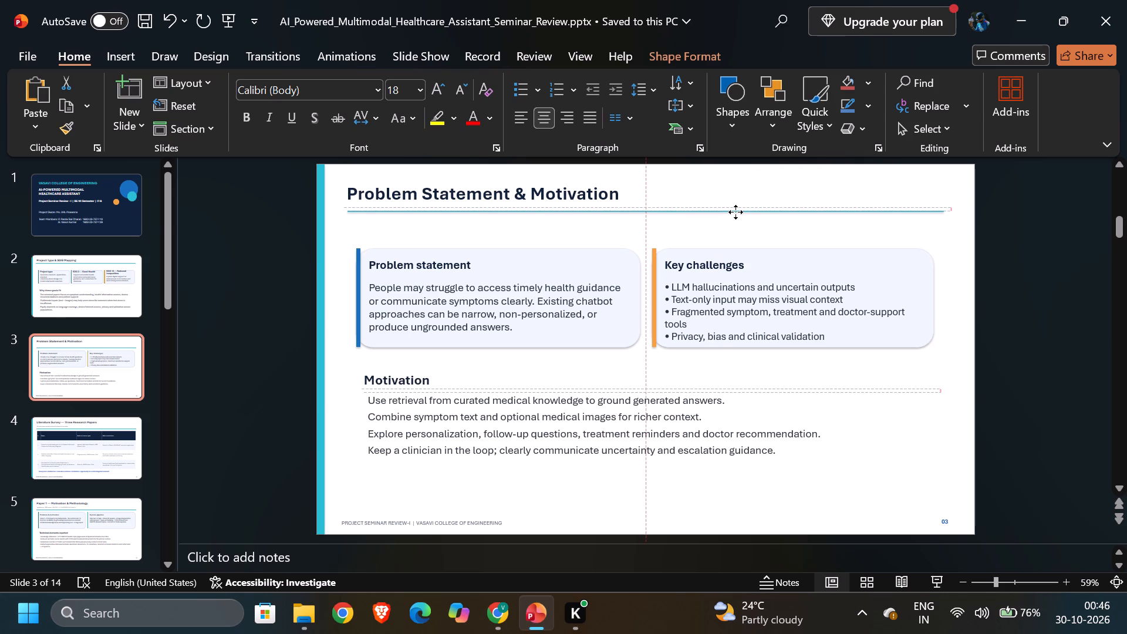
drag(735, 212, 735, 213)
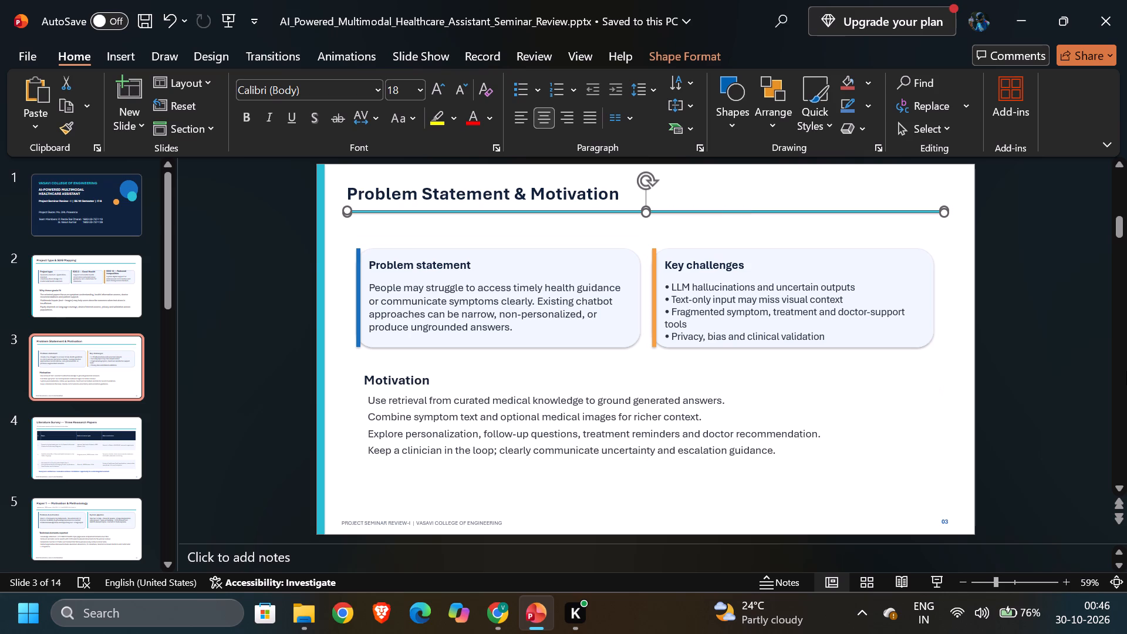
click(295, 377)
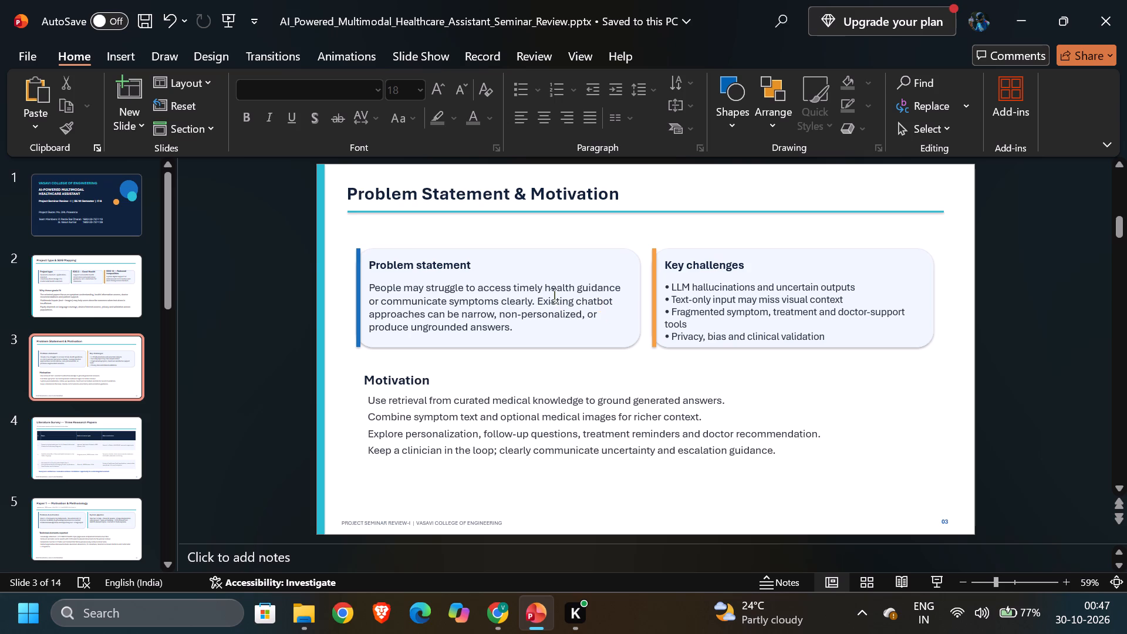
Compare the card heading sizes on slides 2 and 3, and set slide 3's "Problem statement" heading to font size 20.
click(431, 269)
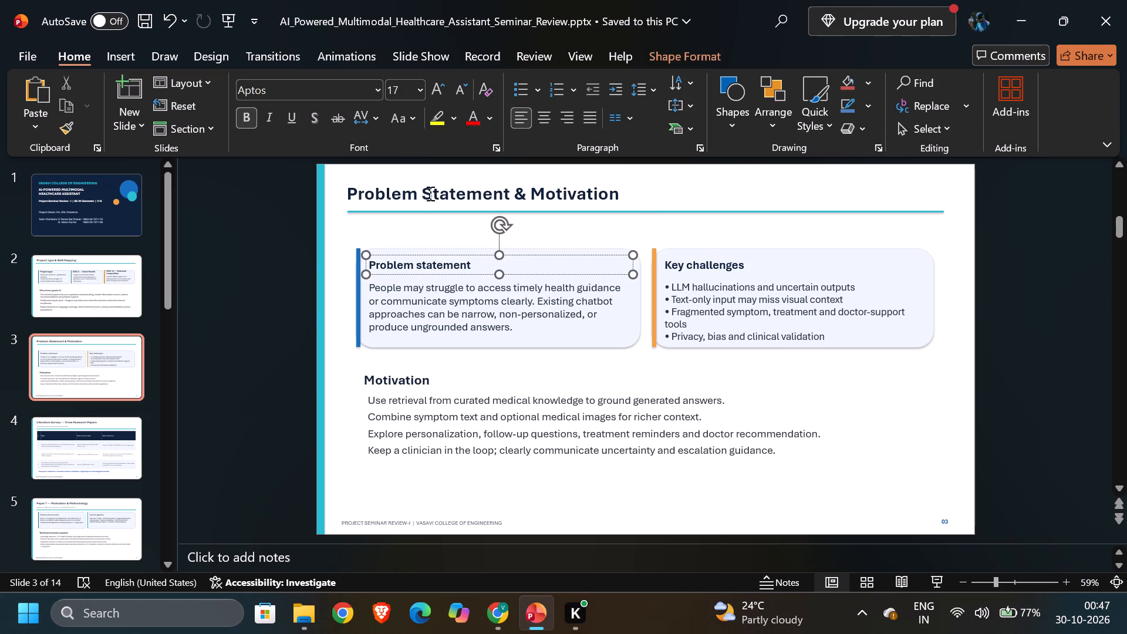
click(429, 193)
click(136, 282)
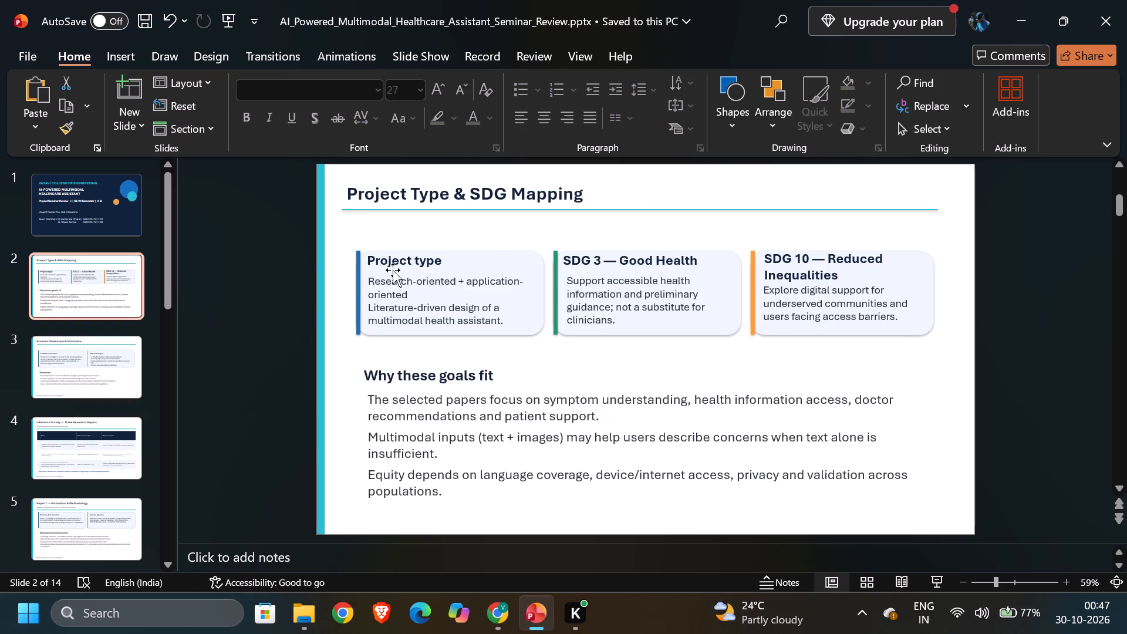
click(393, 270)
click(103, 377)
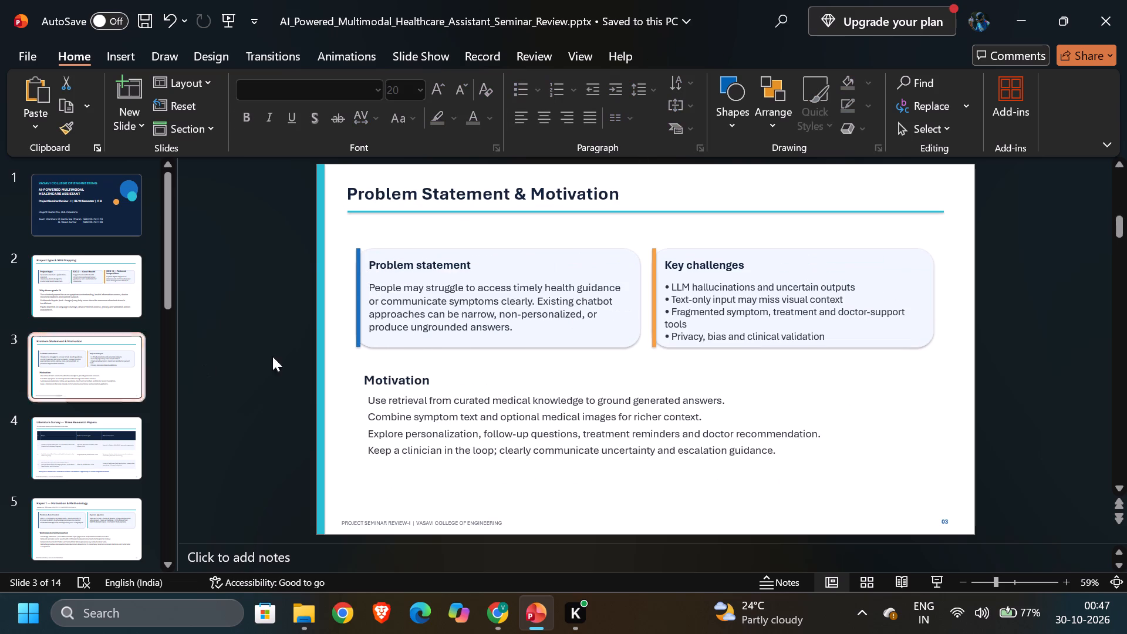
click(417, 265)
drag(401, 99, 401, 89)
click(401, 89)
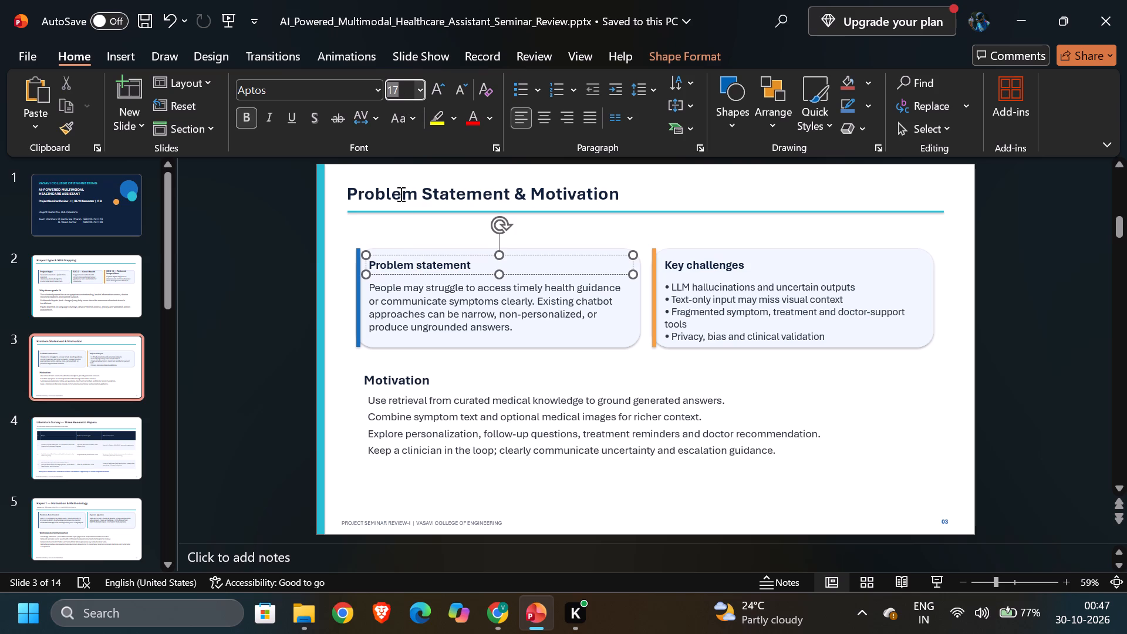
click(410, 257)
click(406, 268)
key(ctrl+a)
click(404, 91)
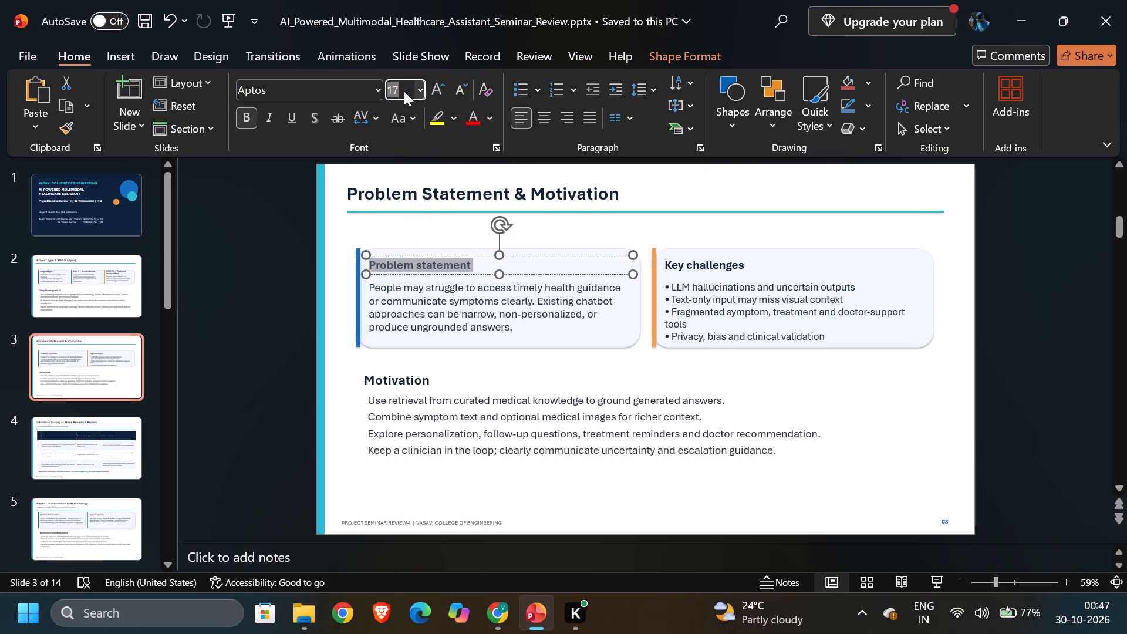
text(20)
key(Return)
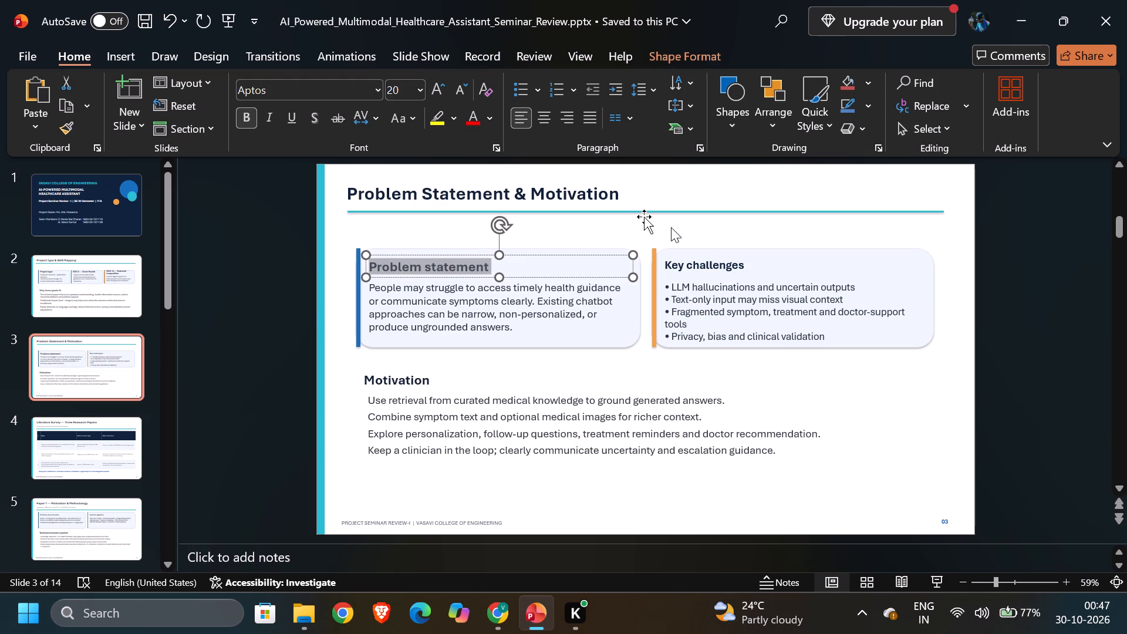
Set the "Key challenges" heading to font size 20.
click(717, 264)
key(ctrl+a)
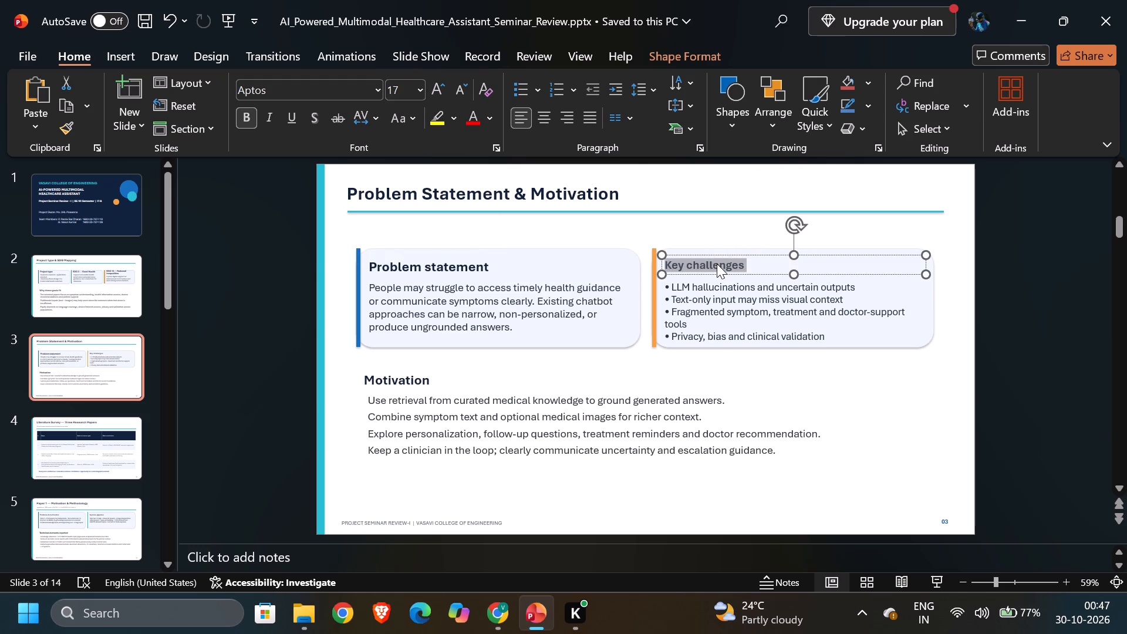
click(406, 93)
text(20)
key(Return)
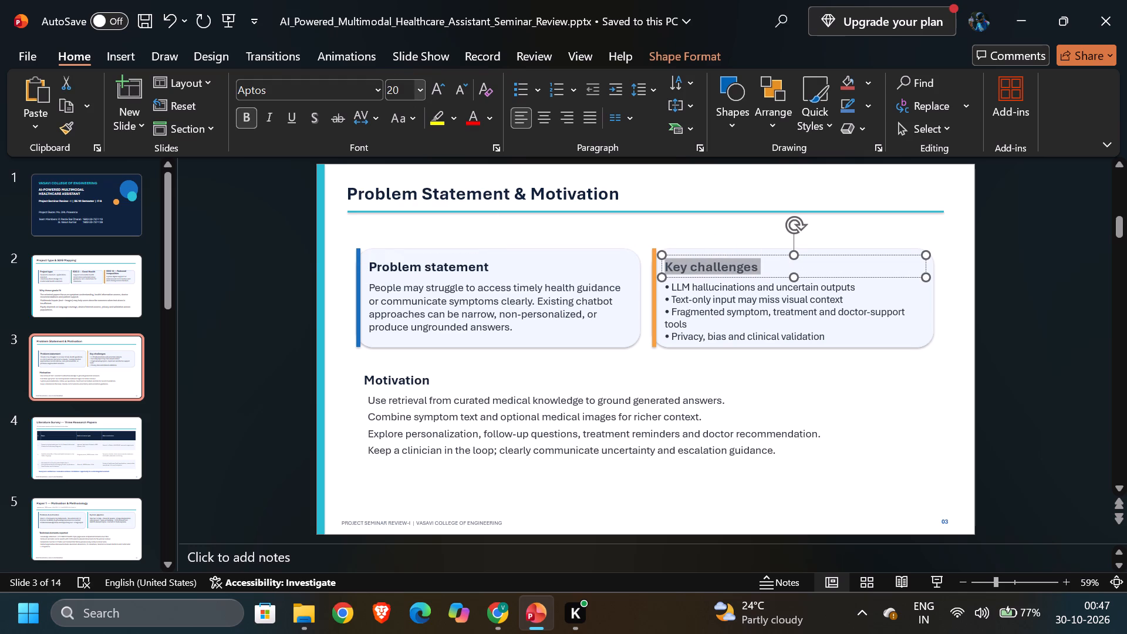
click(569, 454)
Set the paragraph in the "Problem statement" card to font size 20.
click(445, 298)
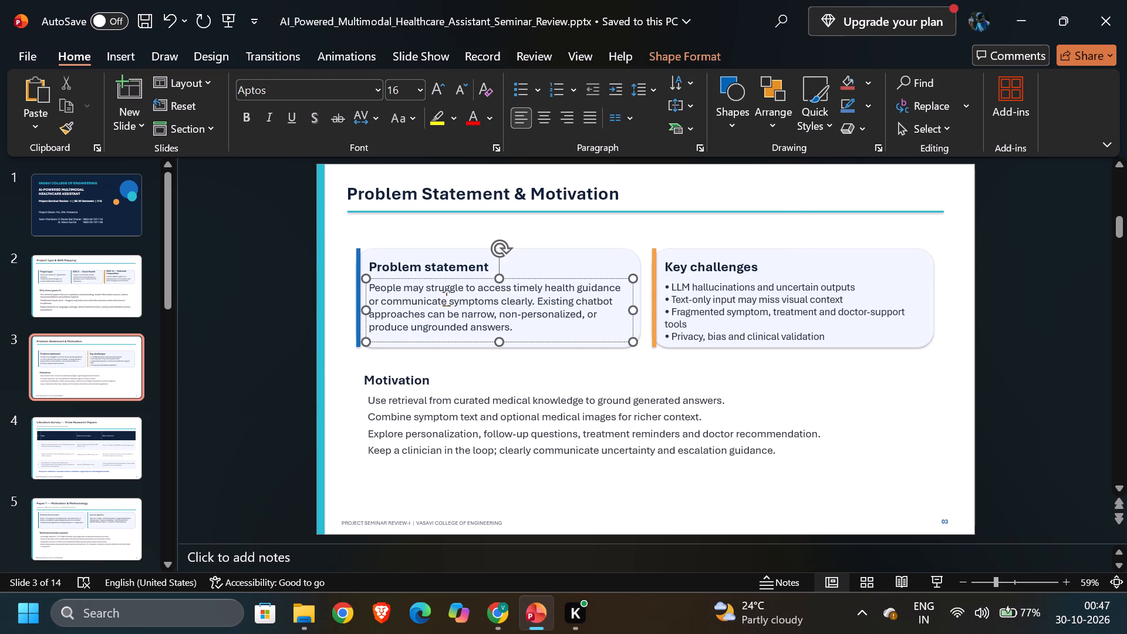
key(ctrl+a)
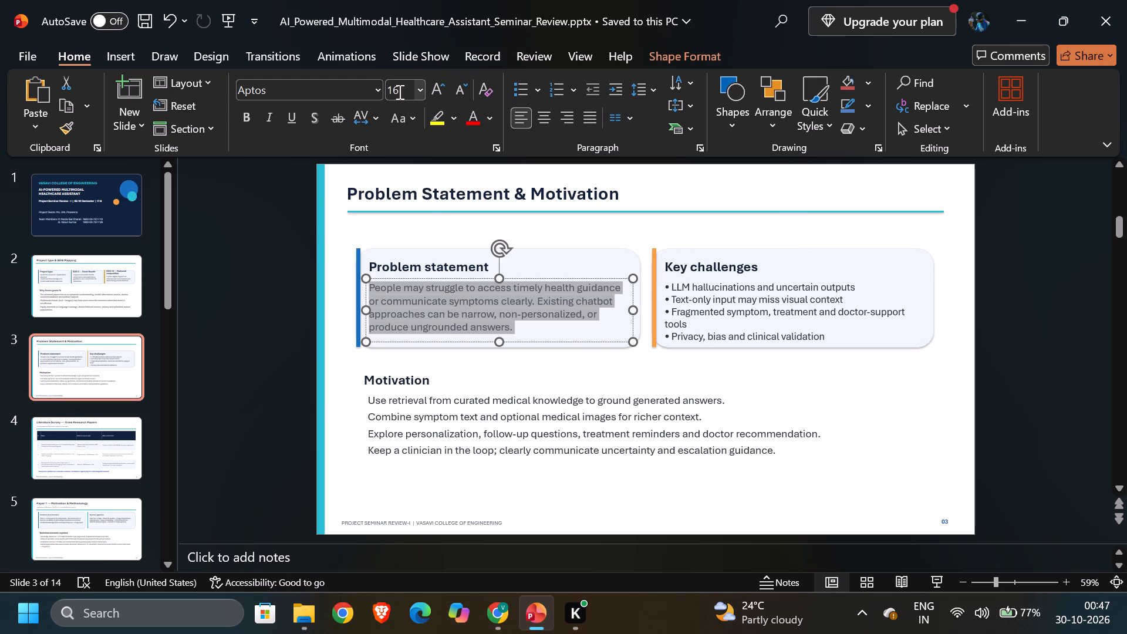
click(399, 92)
text(20)
key(Return)
Set the "Problem statement" heading to font size 24.
click(460, 268)
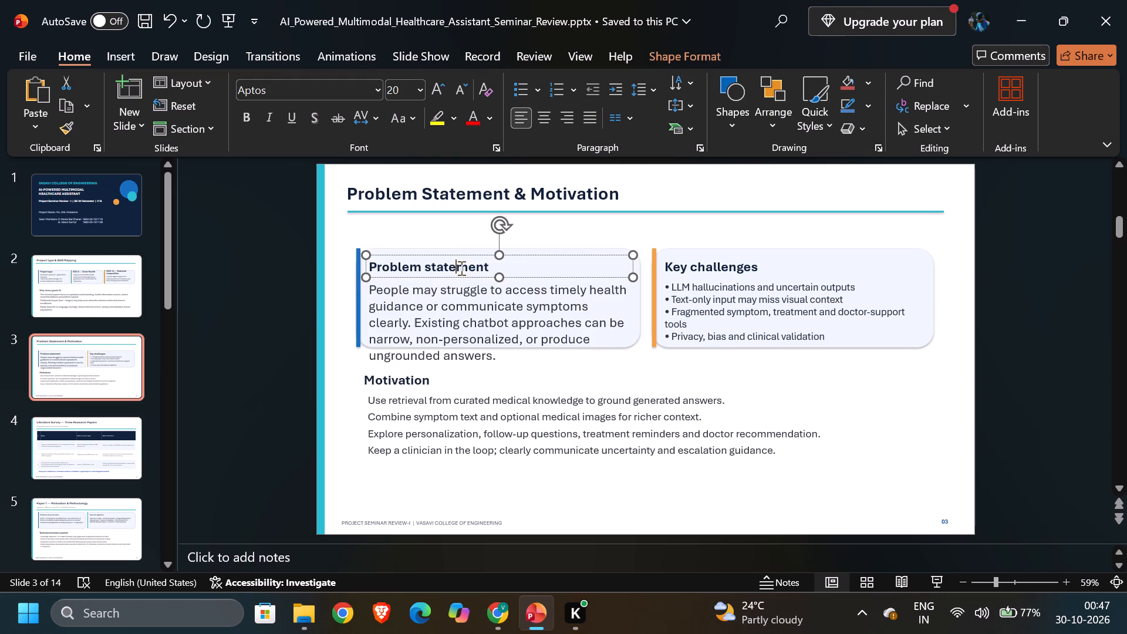
key(ctrl+a)
click(404, 93)
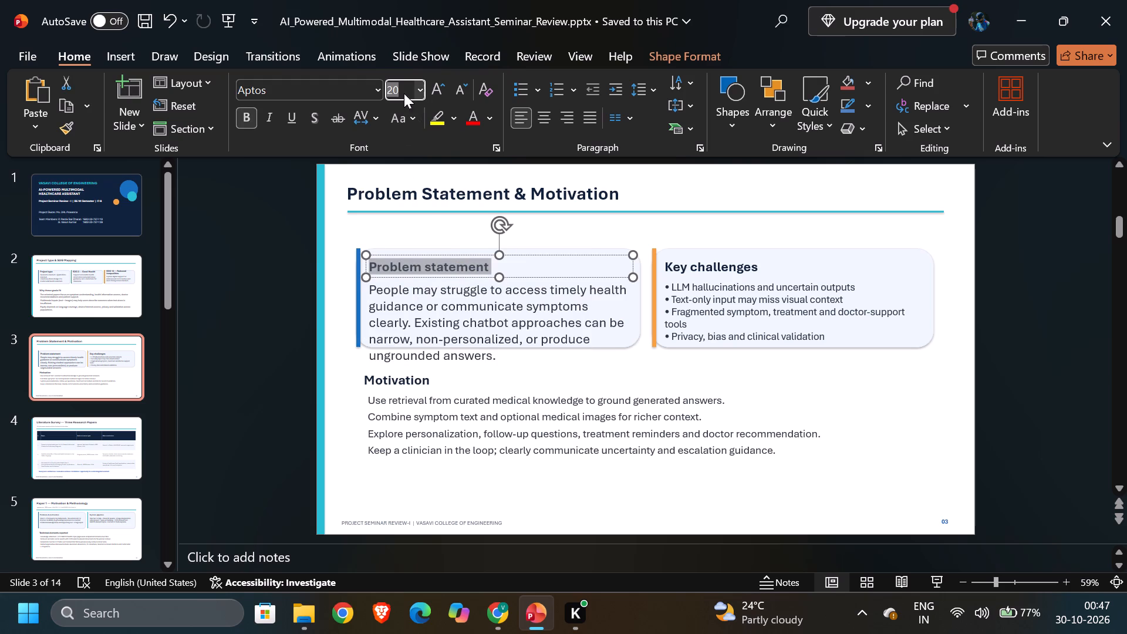
key(2)
key(4)
key(Return)
click(613, 352)
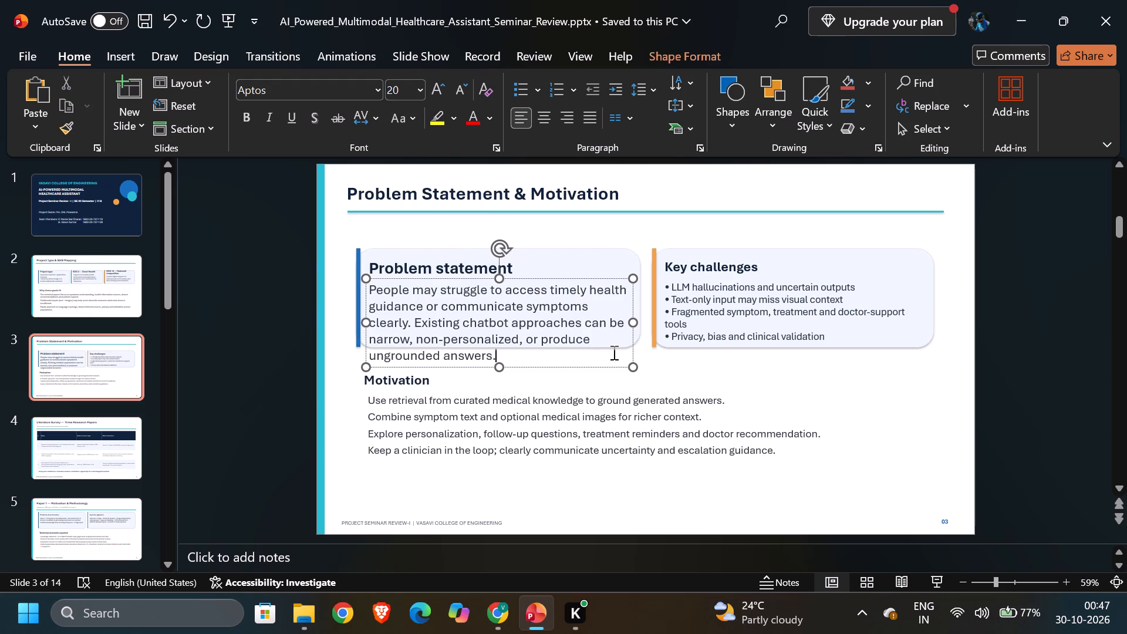
Set the "Key challenges" heading to font size 24.
click(704, 271)
key(ctrl+a)
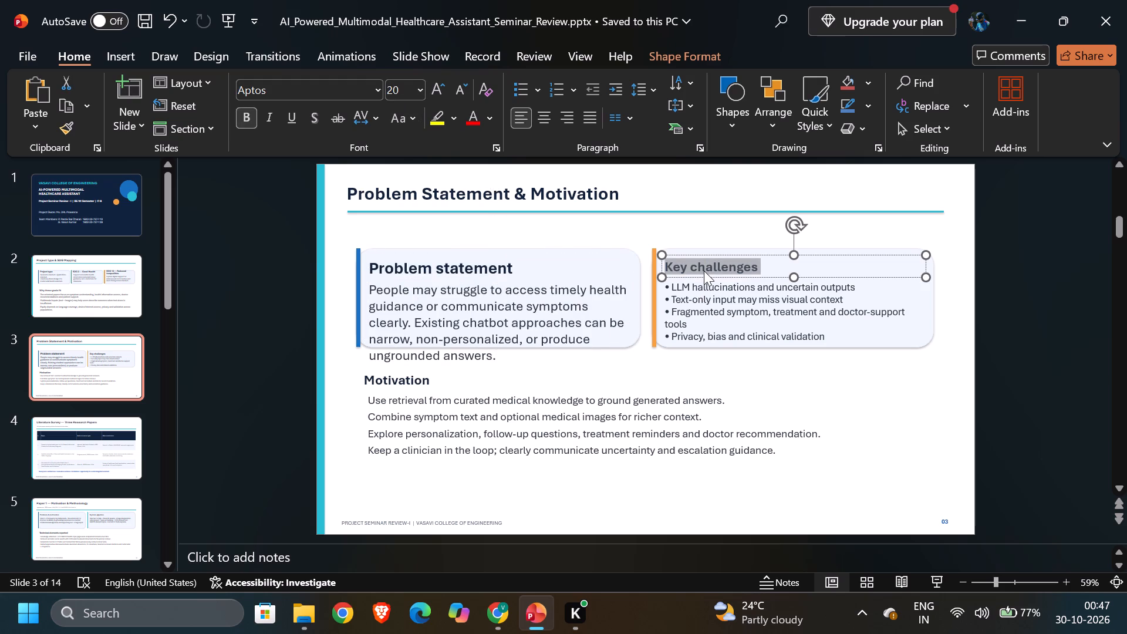
click(402, 89)
text(24)
key(Return)
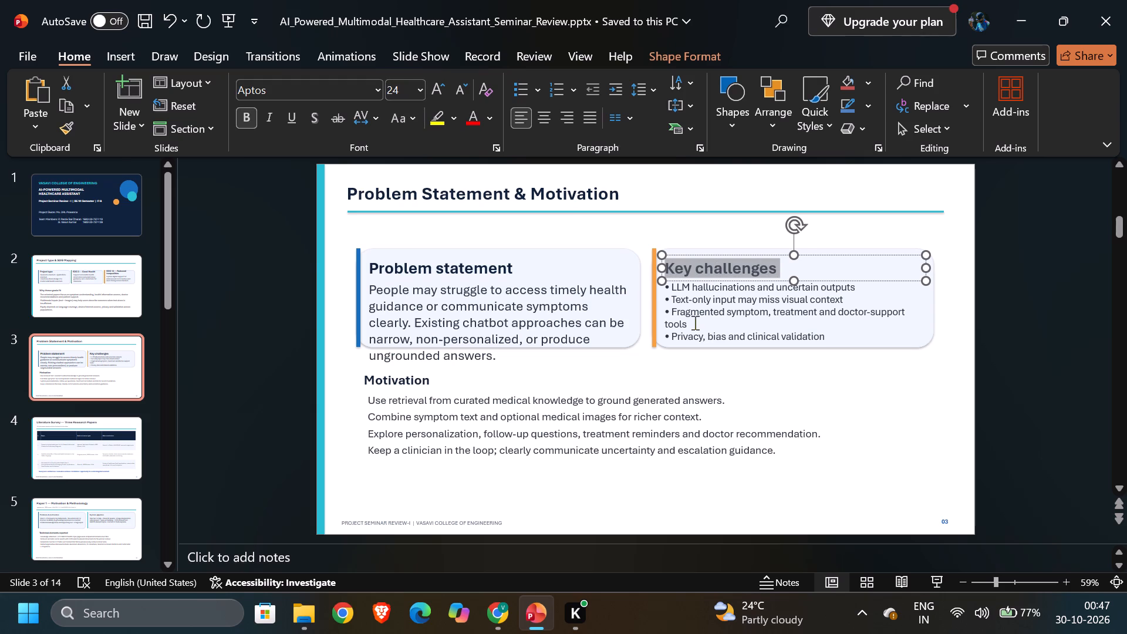
Set the bullet list in the "Key challenges" card to font size 20.
click(698, 321)
key(ctrl+a)
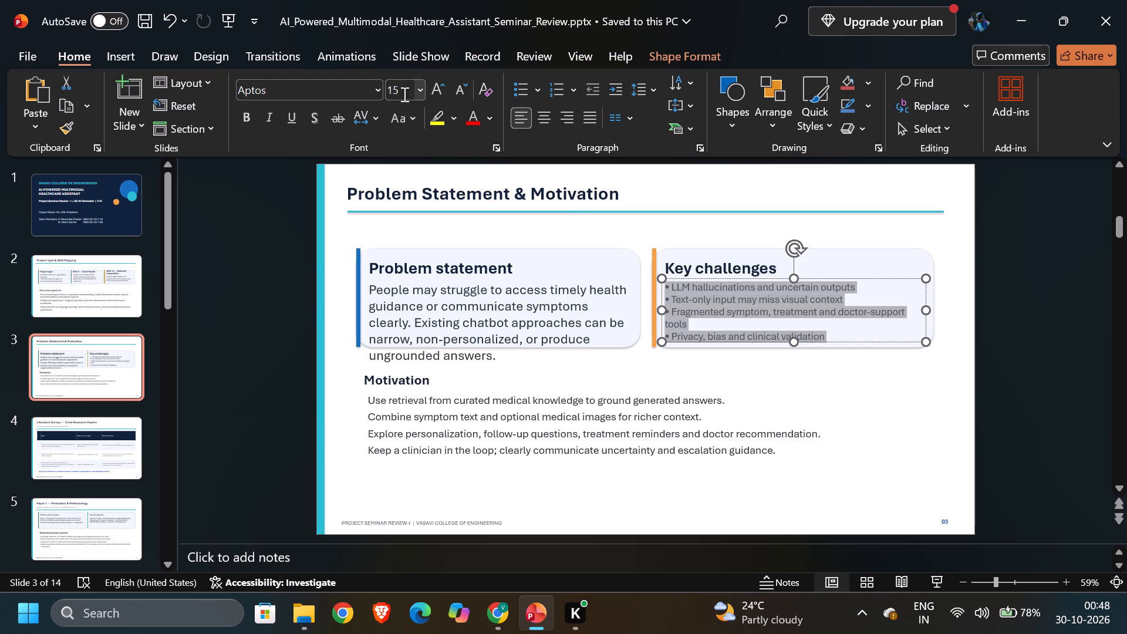
click(403, 95)
text(20)
key(Return)
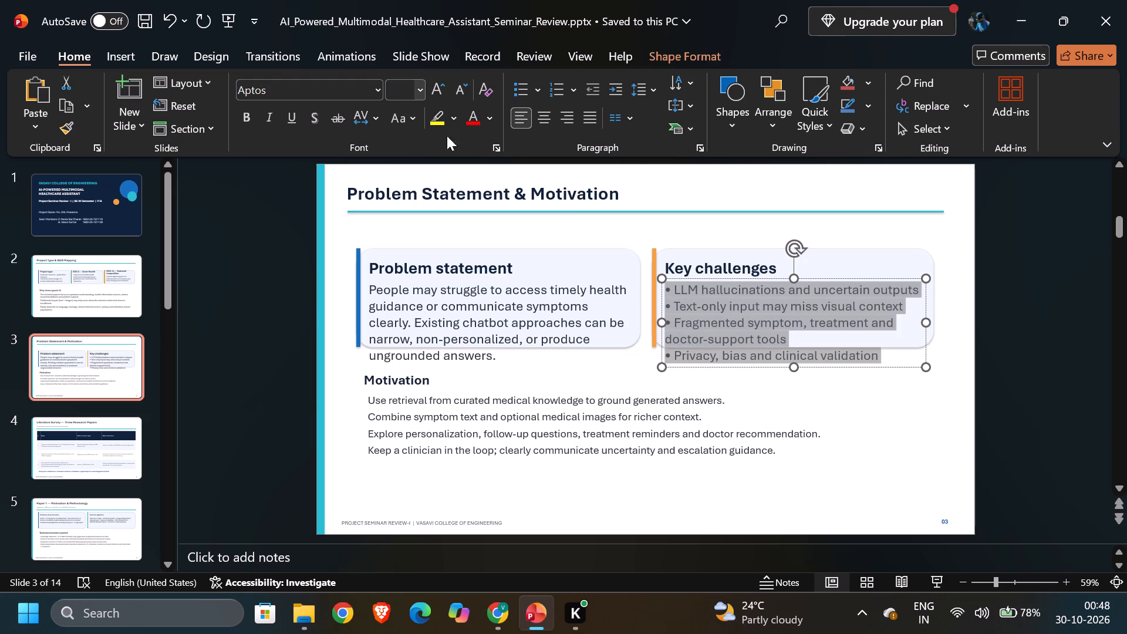
click(844, 374)
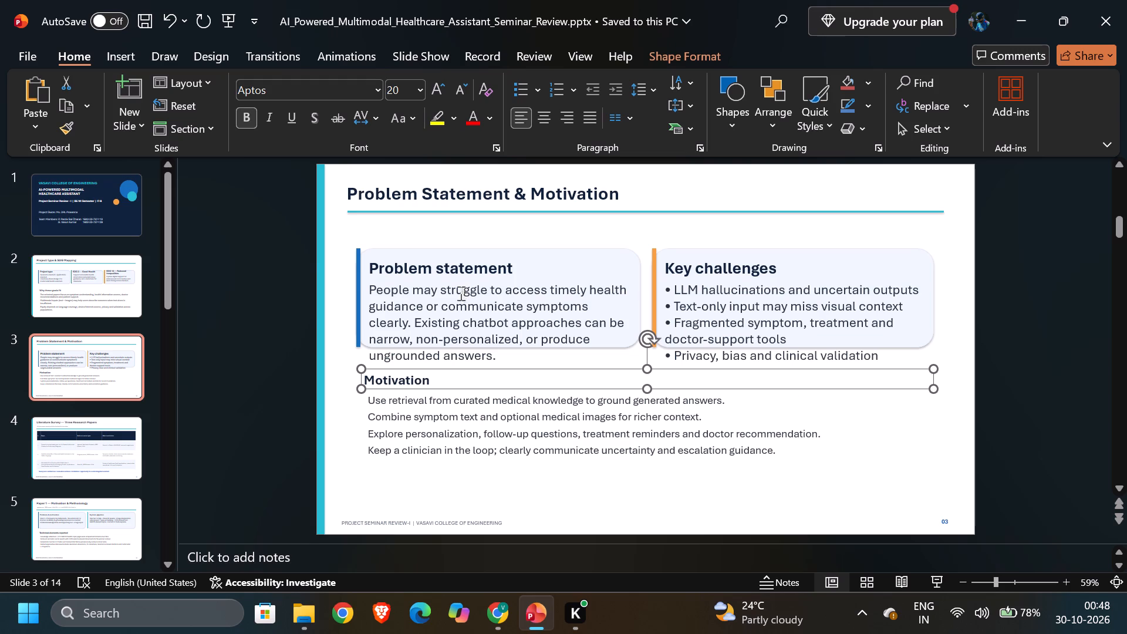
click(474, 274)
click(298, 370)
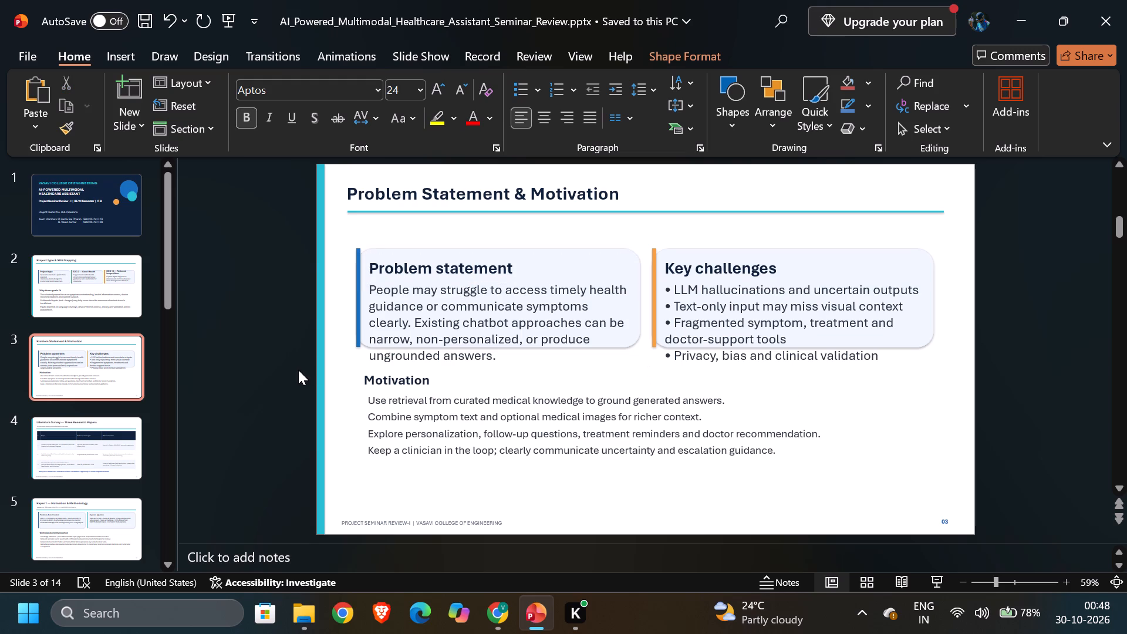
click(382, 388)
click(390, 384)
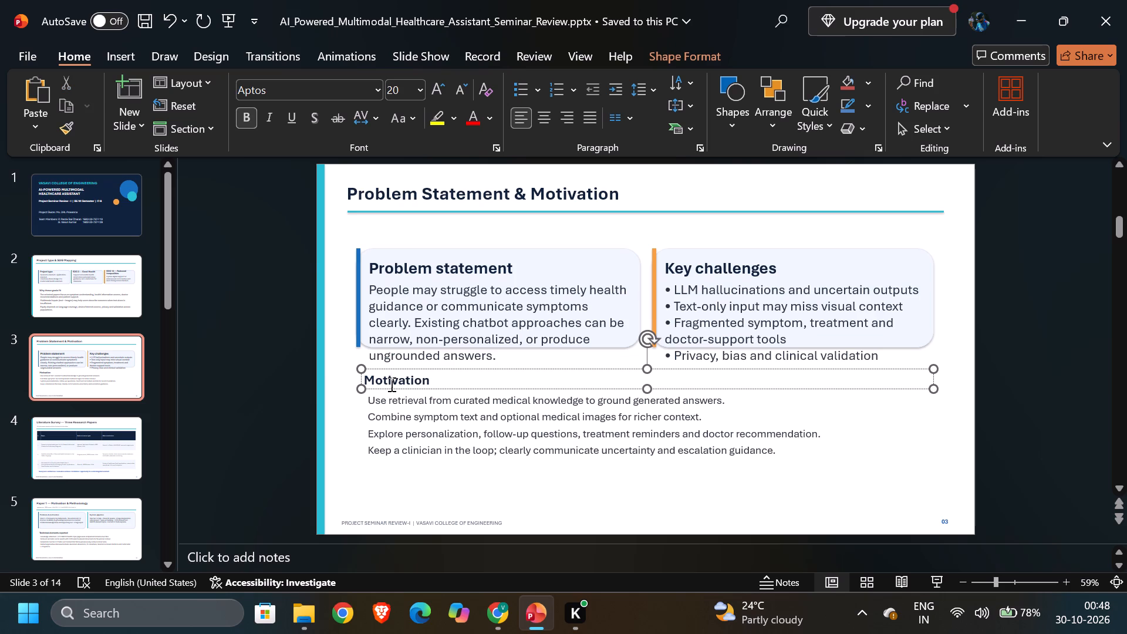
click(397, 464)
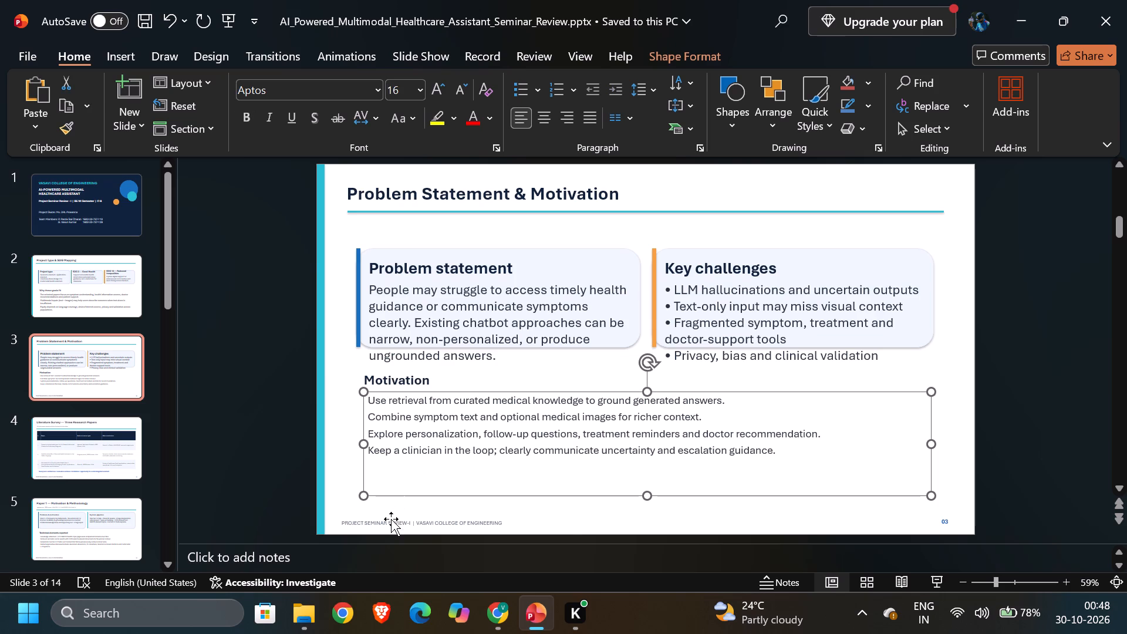
Delete the "PROJECT SEMINAR REVIEW-I | VASAVI COLLEGE OF ENGINEERING" footer text from slide 3.
click(391, 519)
key(Delete)
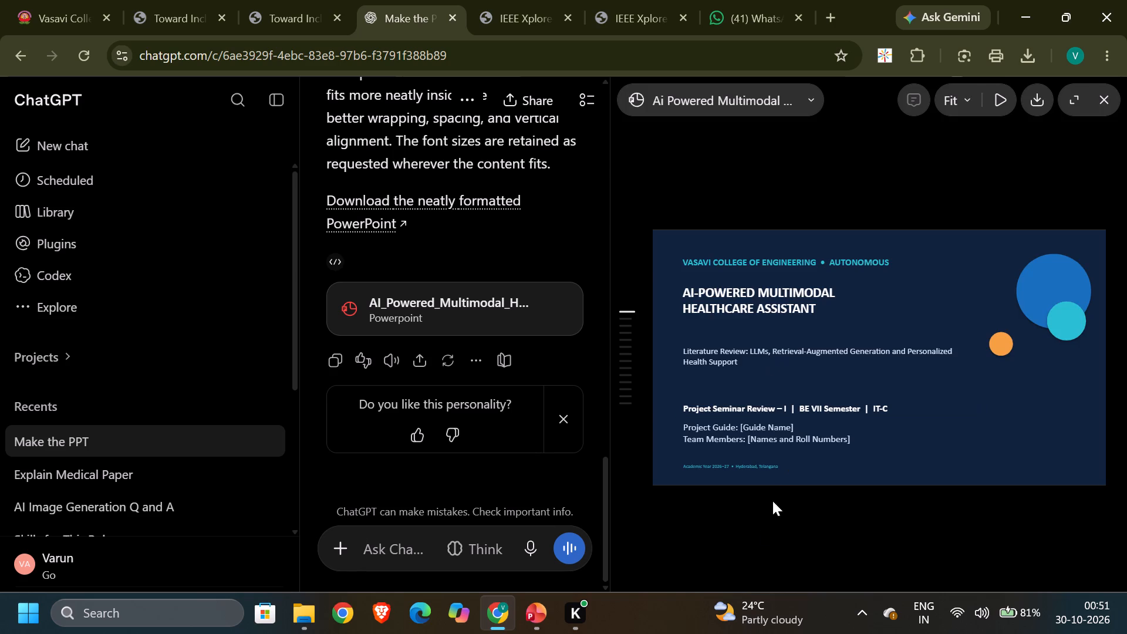
scroll(761, 529, down, 2)
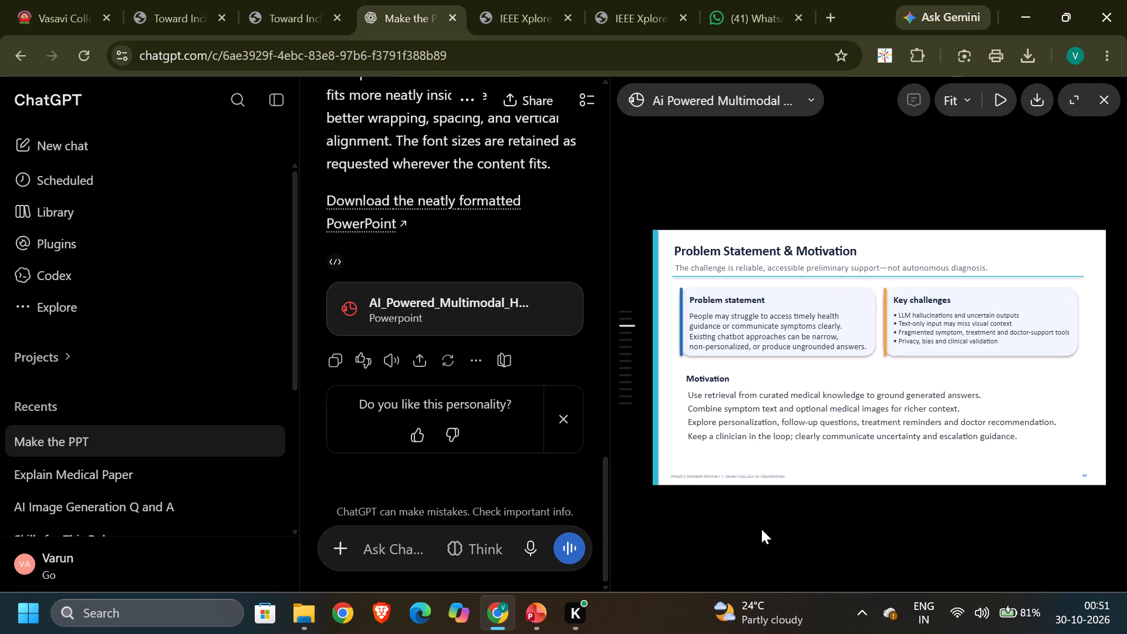
scroll(761, 529, down, 1)
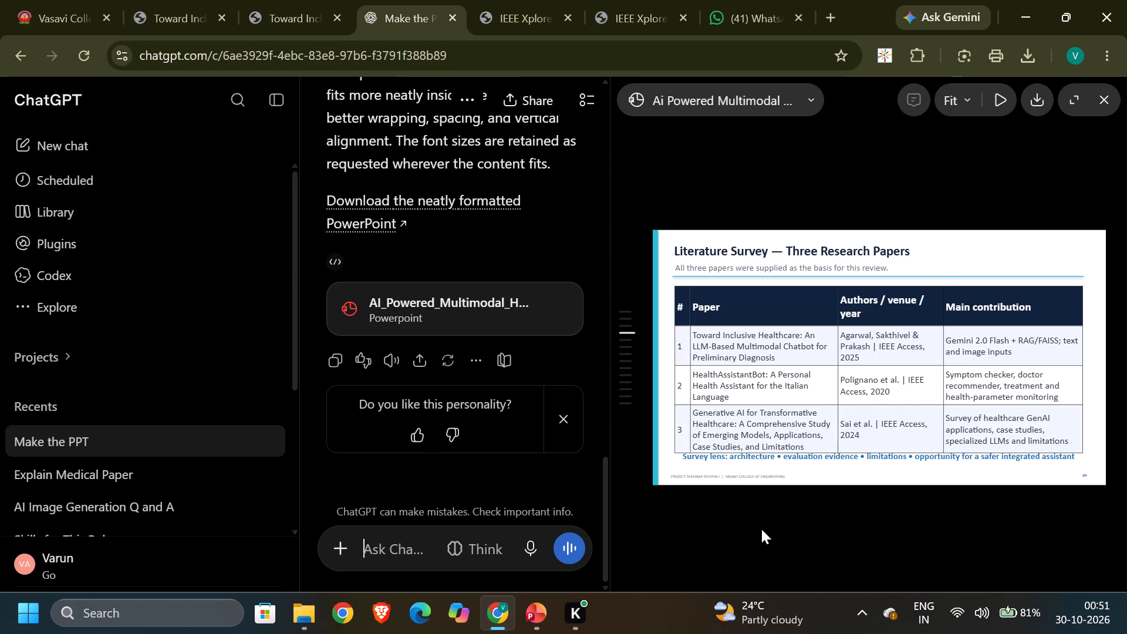
scroll(761, 529, down, 7)
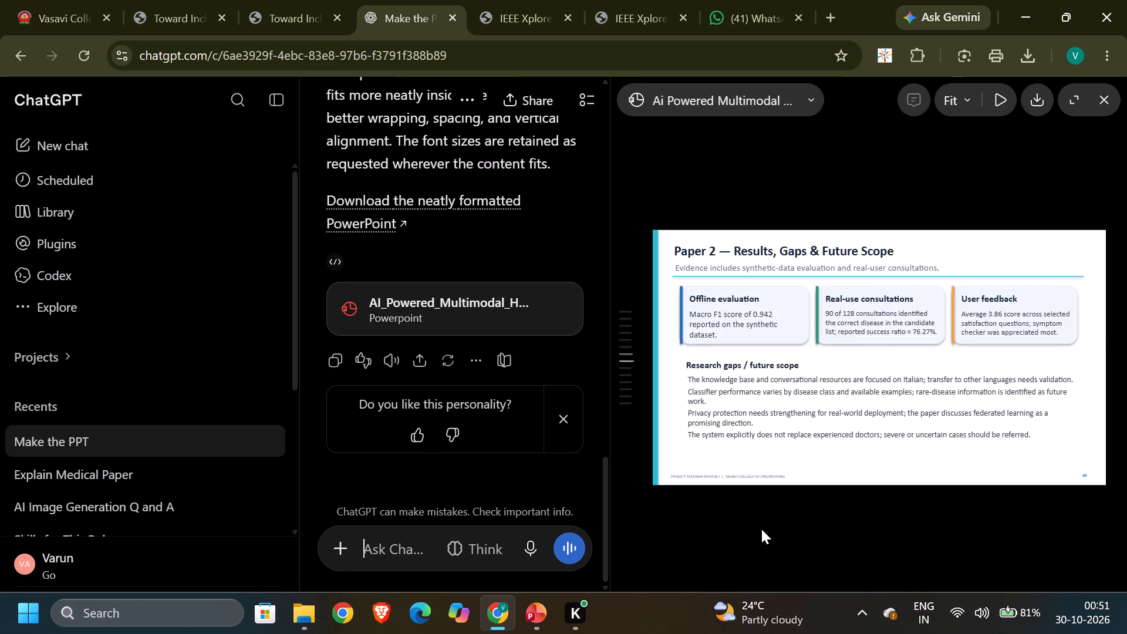
scroll(761, 529, down, 10)
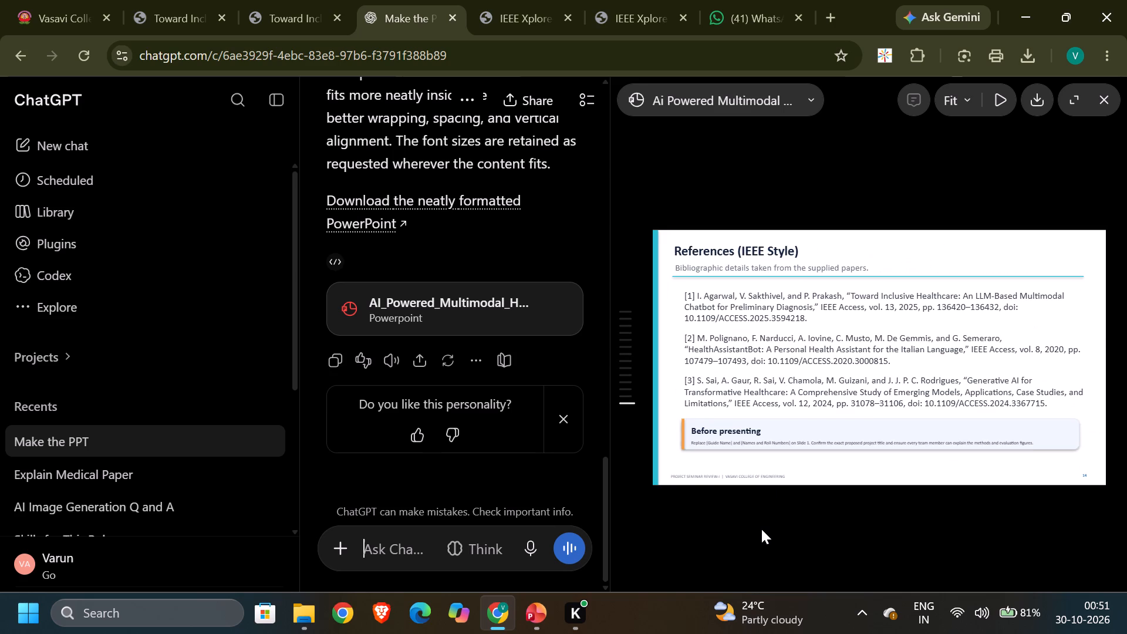
Download the neatly formatted deck and open the file in PowerPoint.
click(1033, 96)
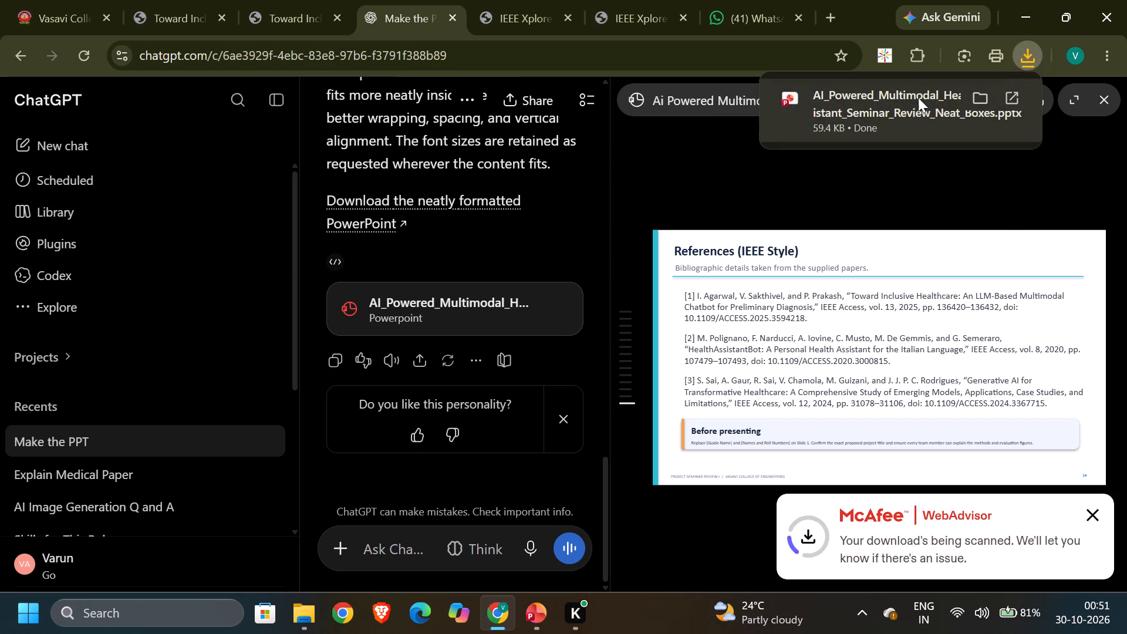
click(899, 97)
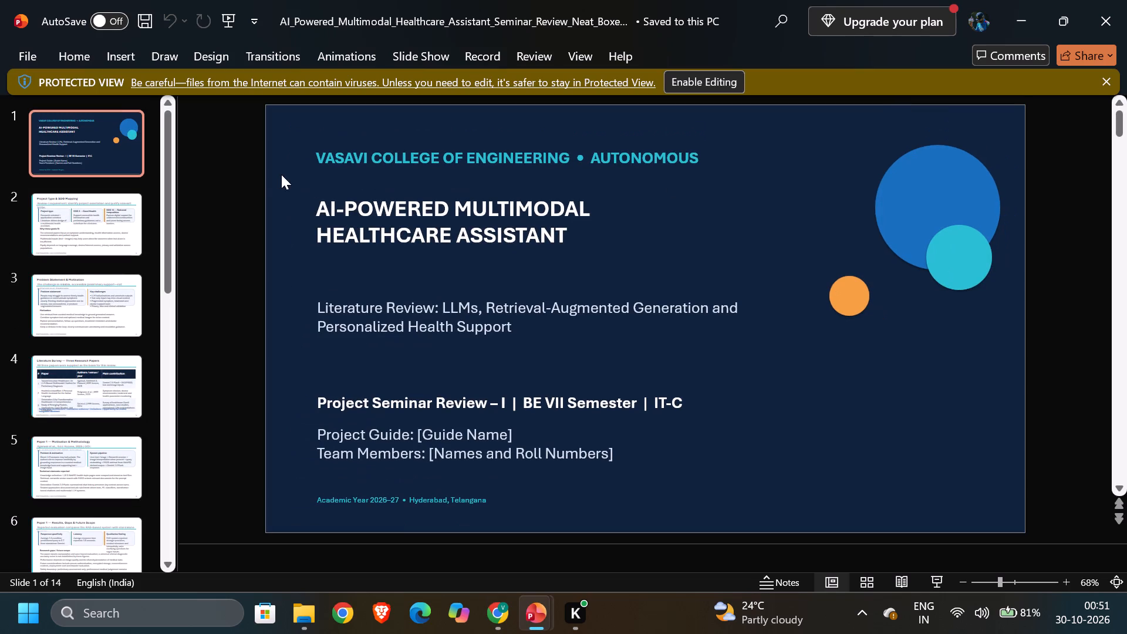
Look through slides 2 to 6 of the deck to check how headings, subtitles and card text fit.
click(103, 222)
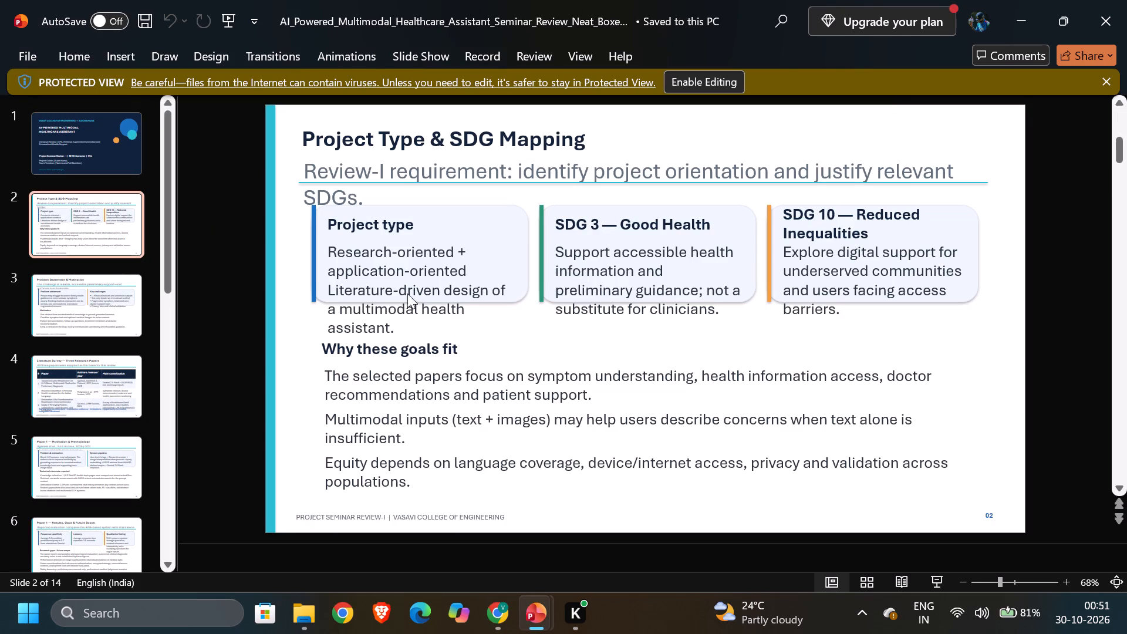
click(124, 303)
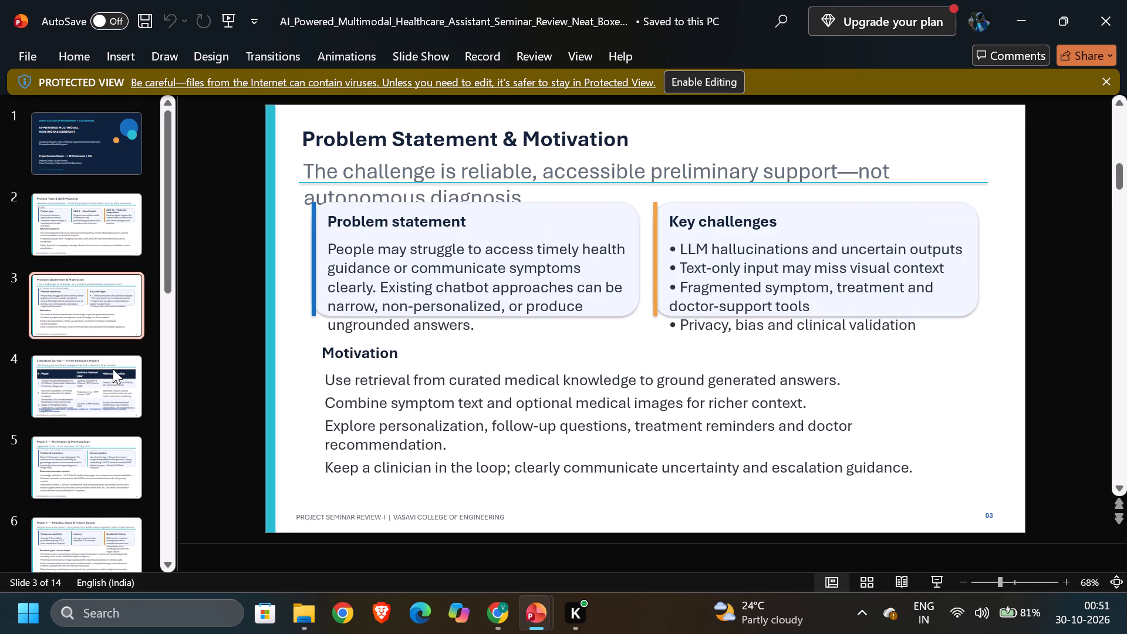
click(109, 374)
click(91, 447)
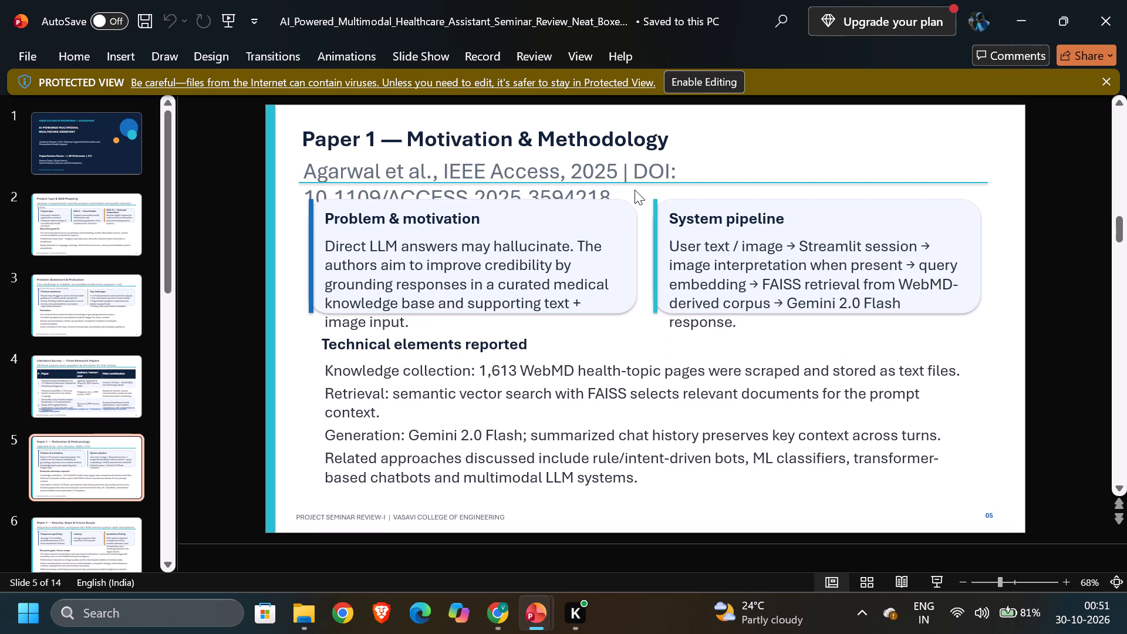
click(608, 176)
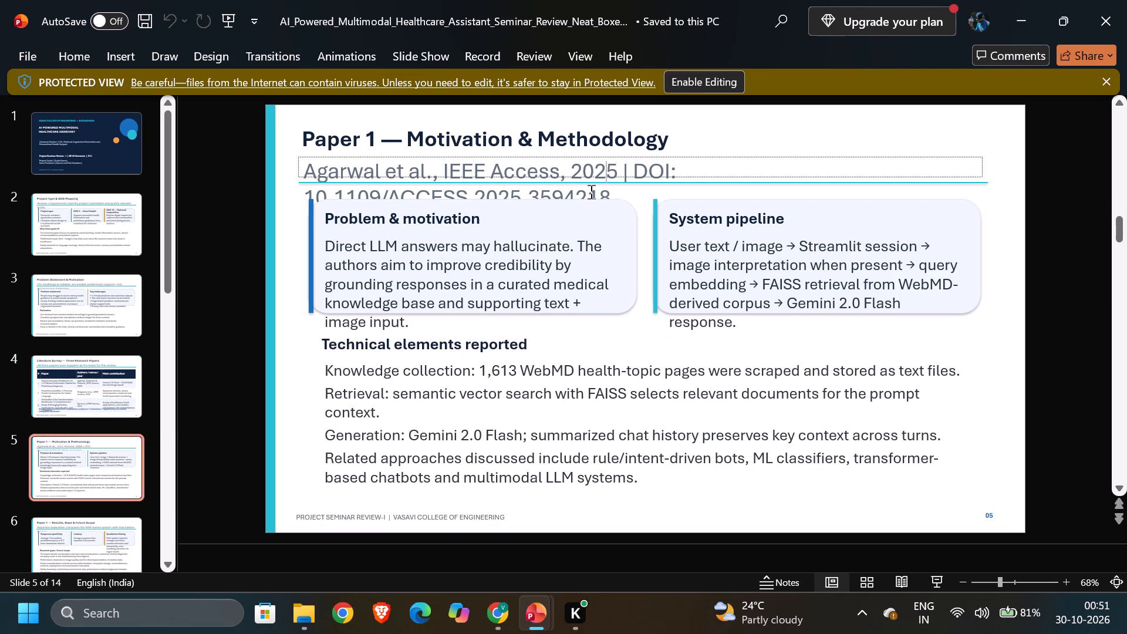
click(590, 191)
click(130, 529)
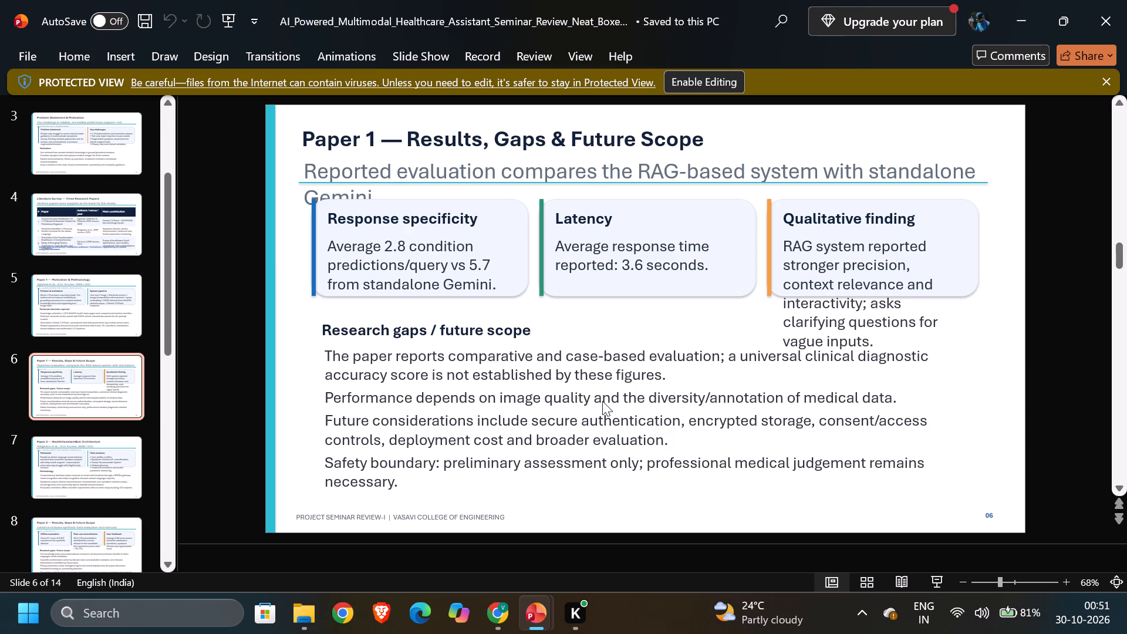
scroll(118, 220, up, 7)
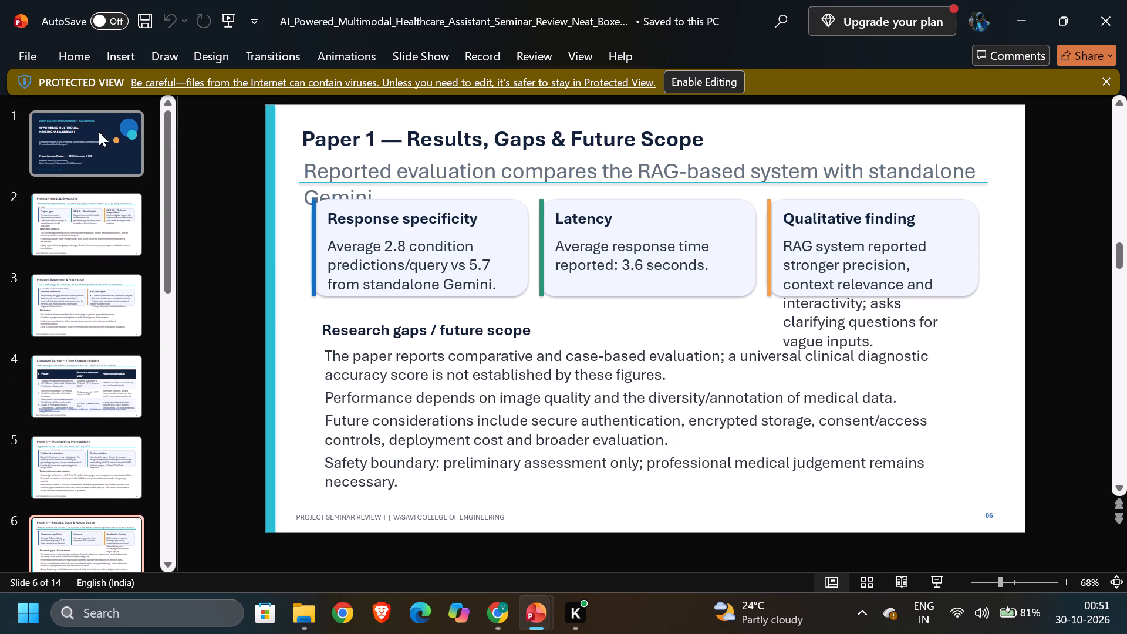
Return to the Project Type & SDG Mapping slide and enable editing of the protected deck.
click(94, 152)
click(97, 218)
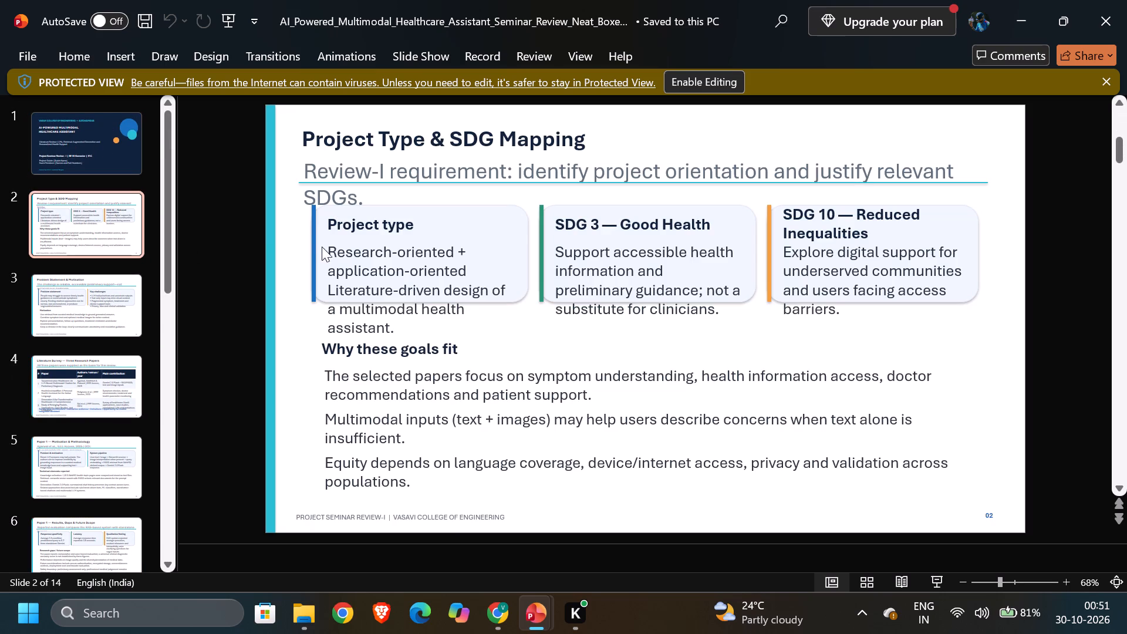
click(459, 229)
click(523, 269)
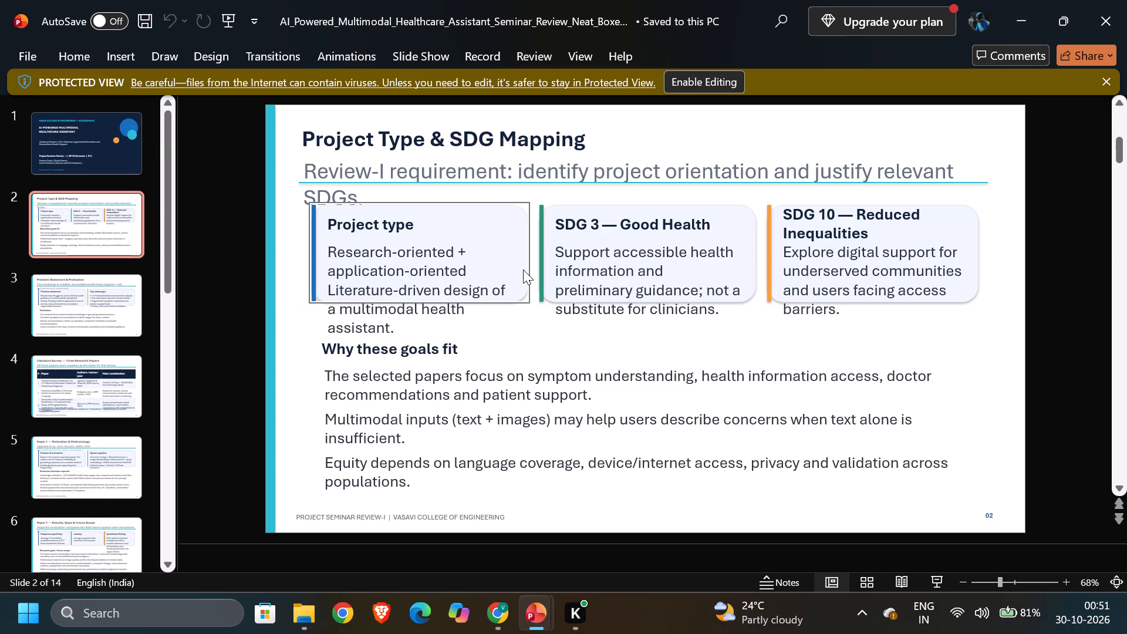
drag(529, 301, 532, 322)
click(483, 221)
click(488, 203)
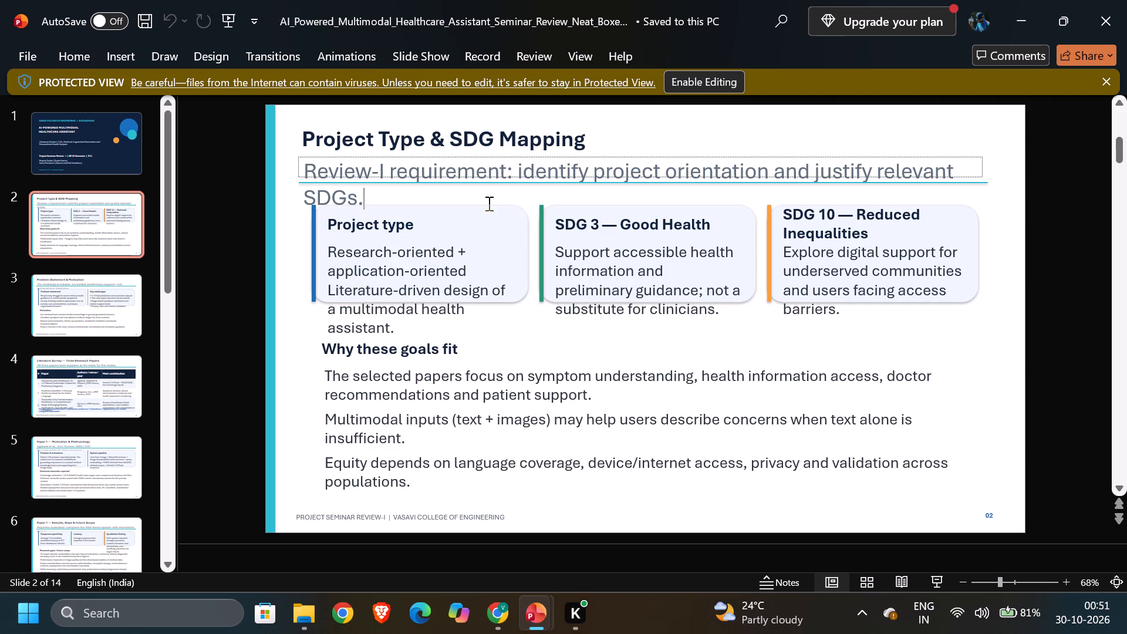
click(726, 81)
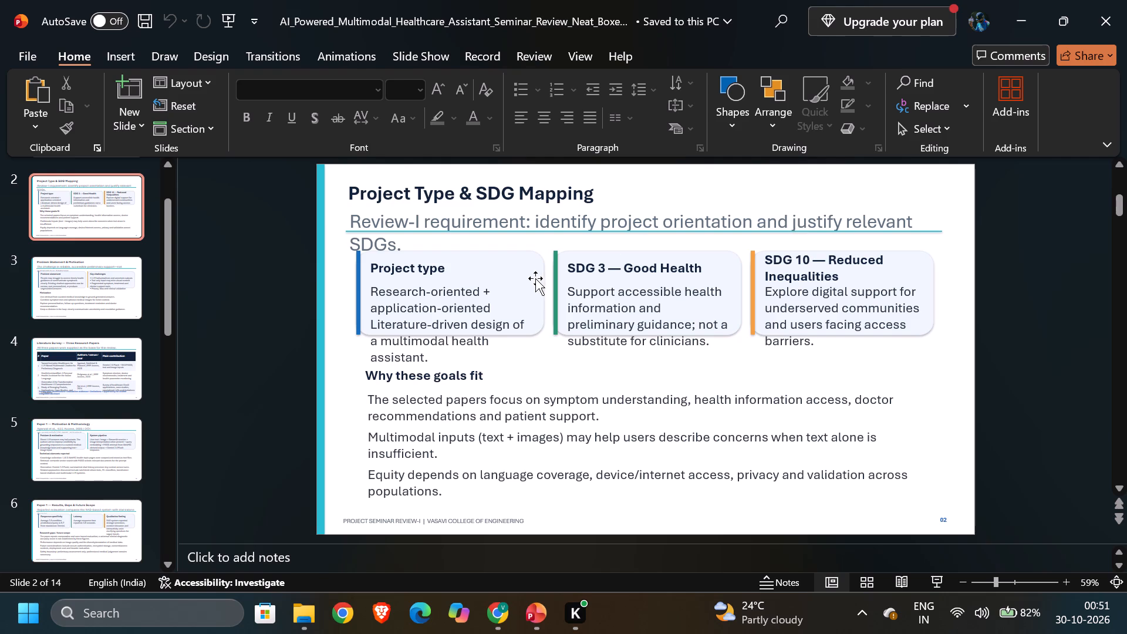
Extend the Project type card downward so its background covers all of its description text.
click(517, 278)
drag(543, 334, 547, 364)
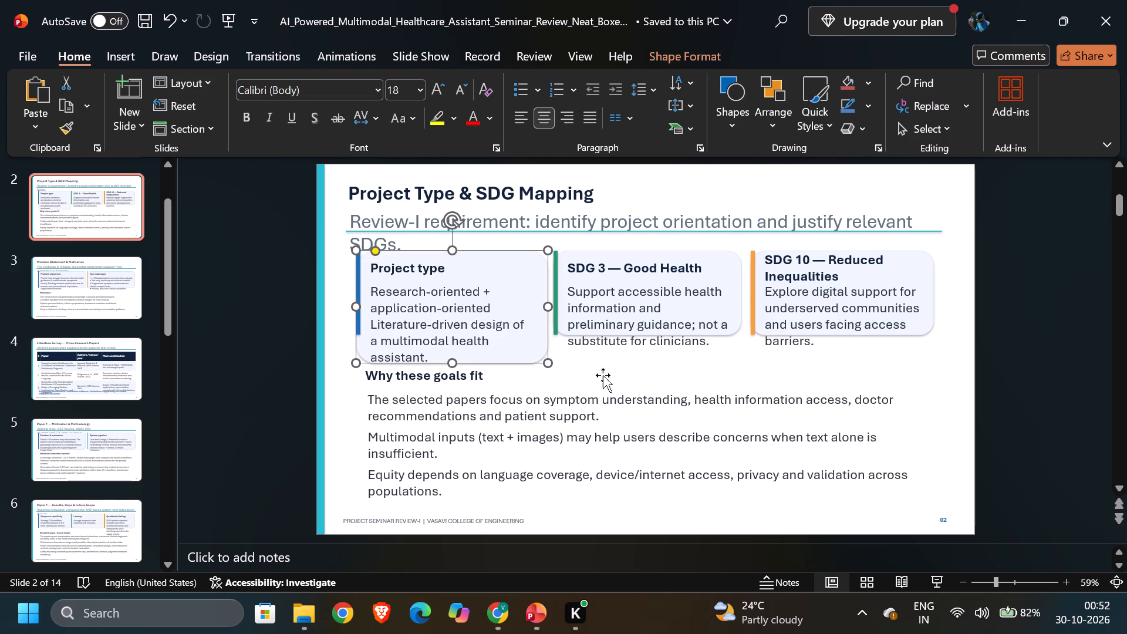
click(630, 378)
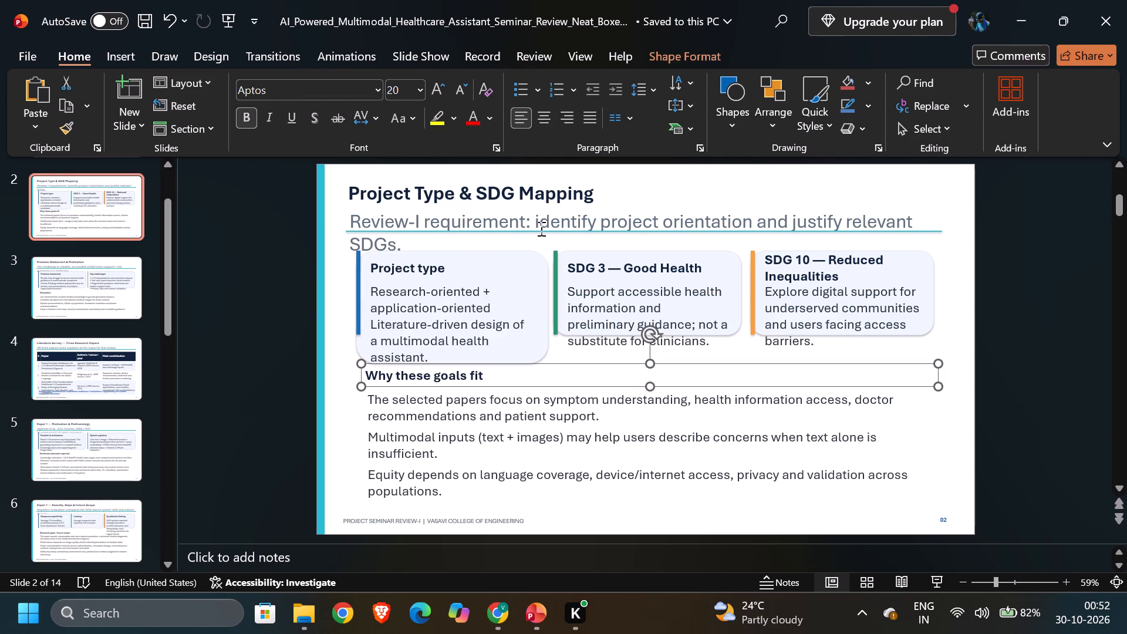
Delete the "Review-I requirement" subtitle text box beneath the Project Type & SDG Mapping title.
click(543, 227)
click(675, 208)
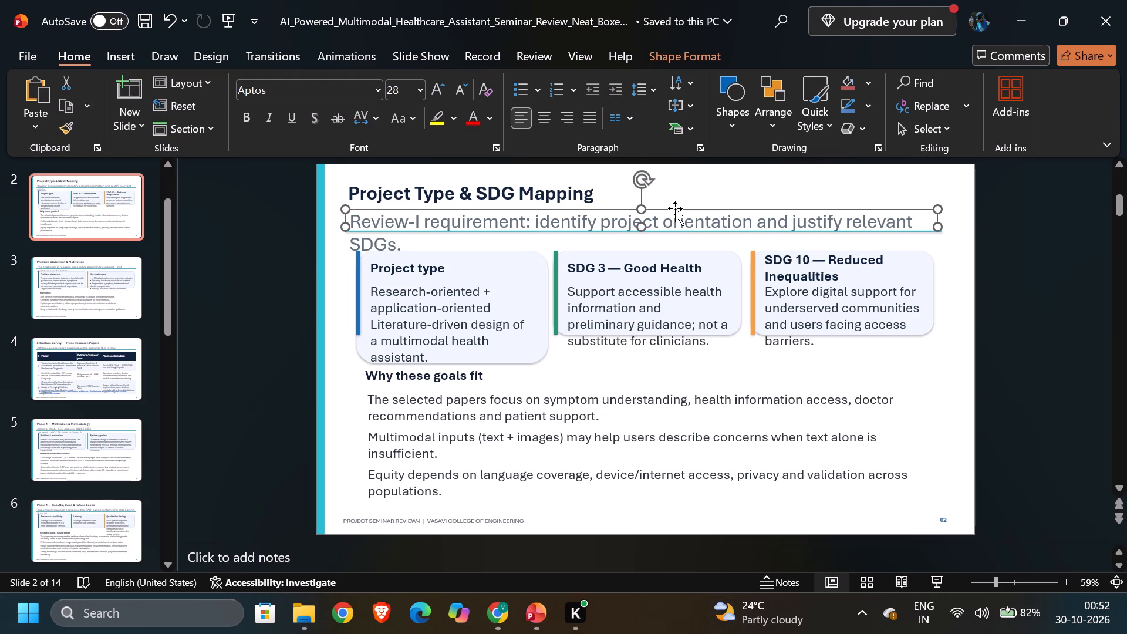
key(Delete)
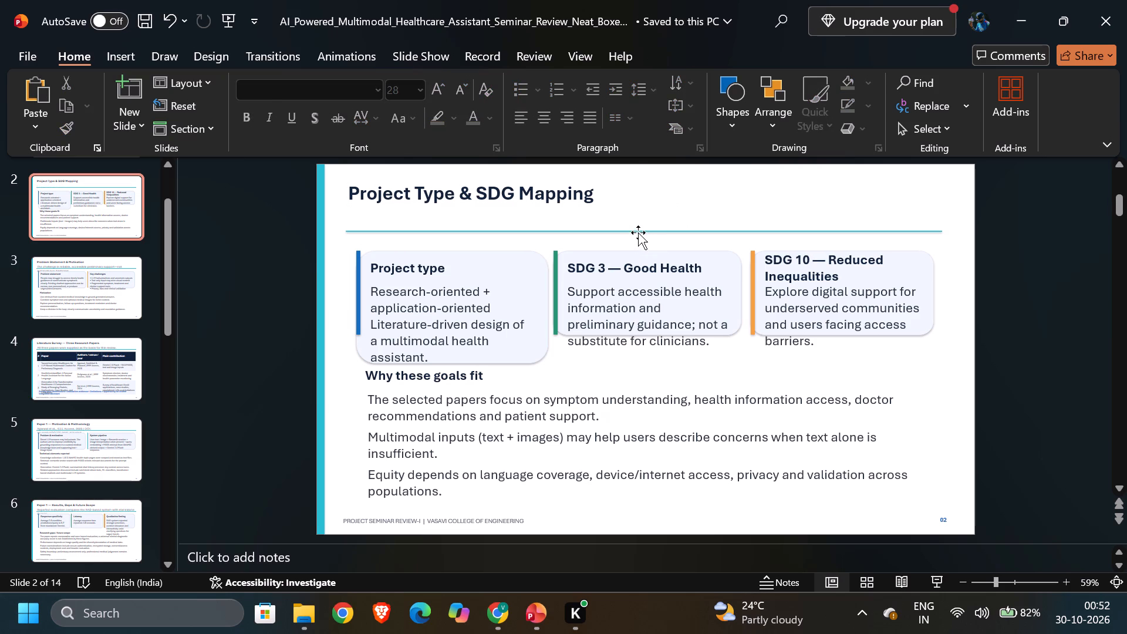
Move the teal divider line up to sit directly beneath the slide title.
click(639, 231)
drag(691, 230, 691, 223)
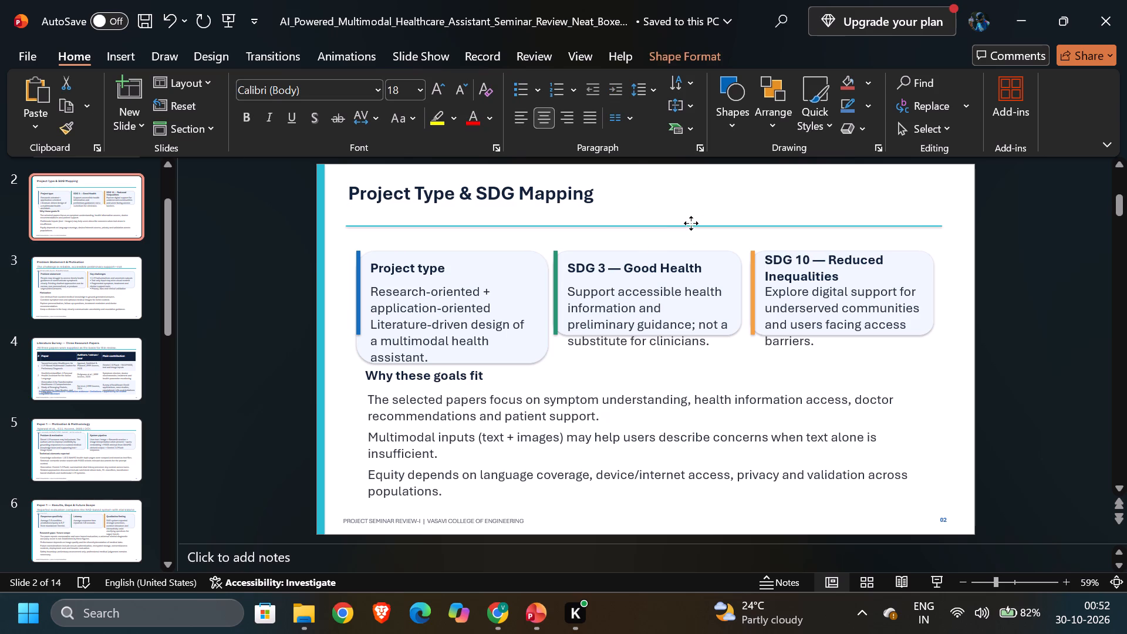
drag(691, 223, 689, 207)
click(691, 226)
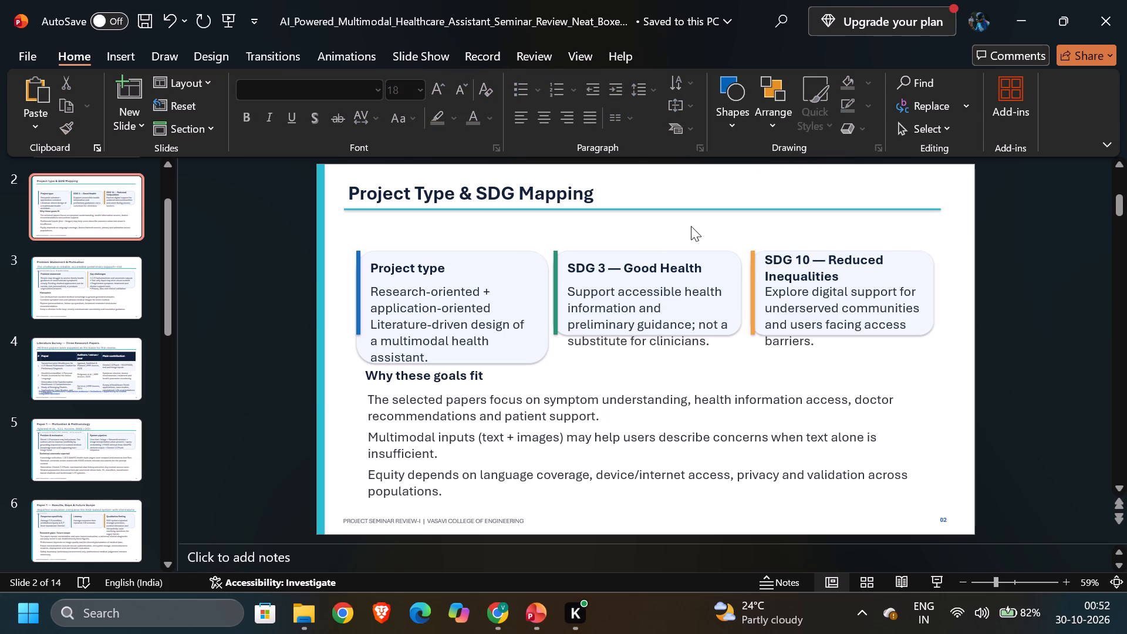
Shift the Project type card background up toward the divider line and move its heading to the card's upper edge.
click(513, 247)
drag(514, 251, 514, 232)
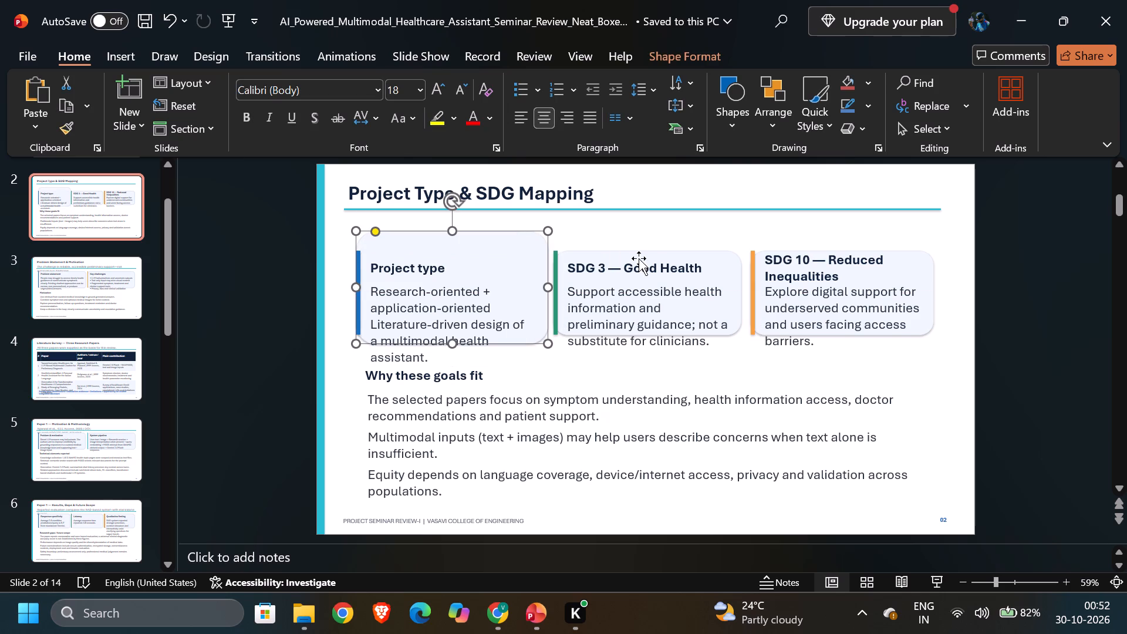
click(433, 322)
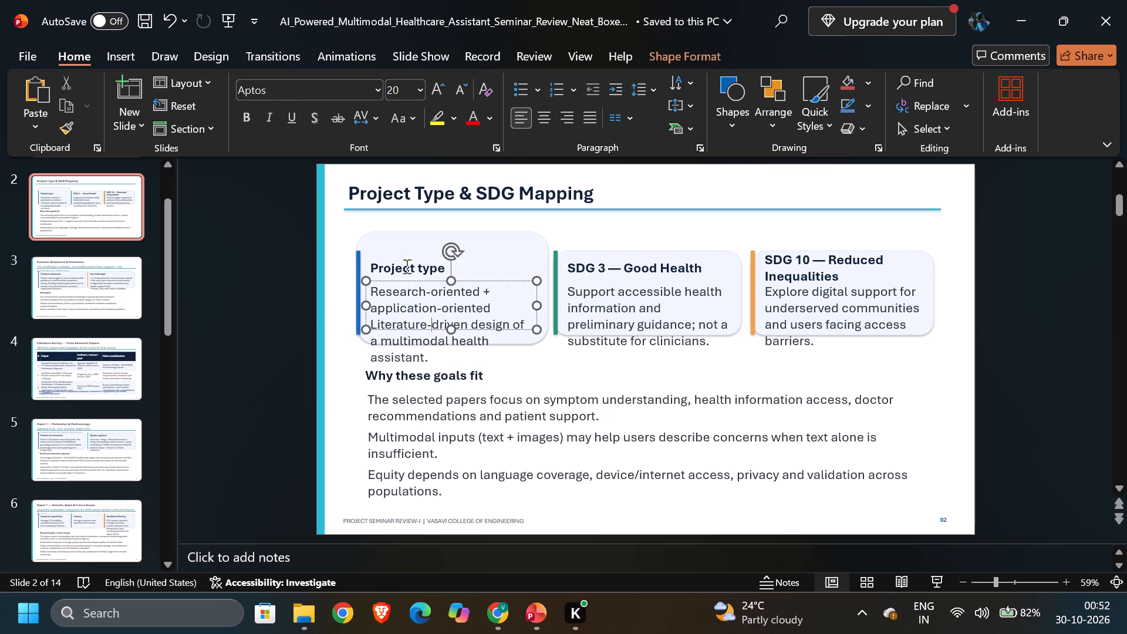
click(403, 268)
drag(420, 258, 420, 225)
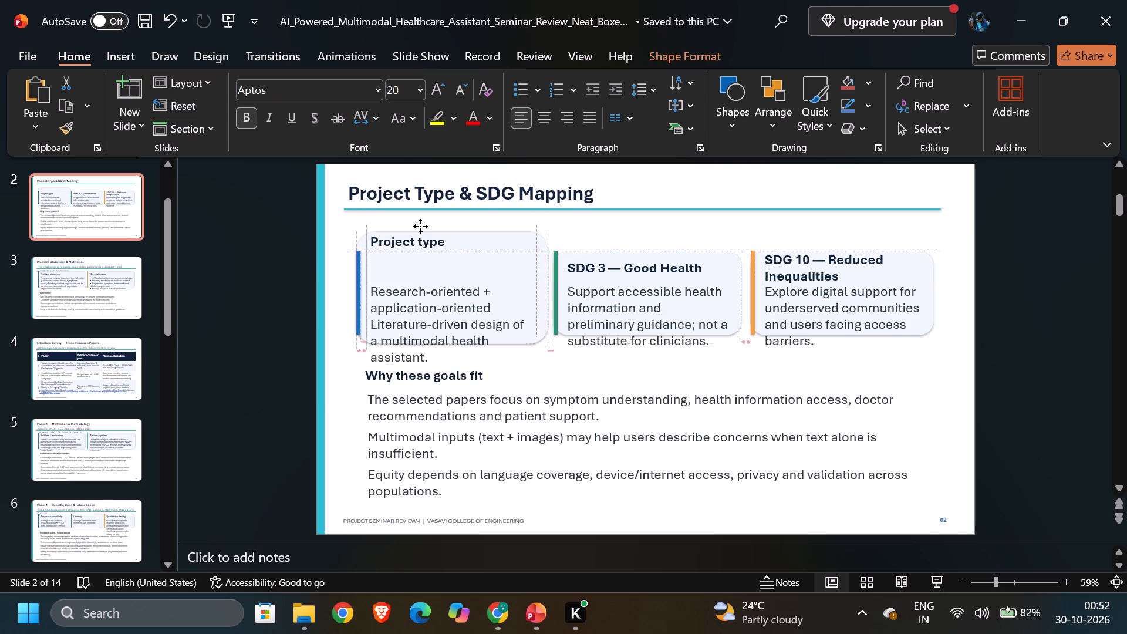
drag(420, 225, 419, 240)
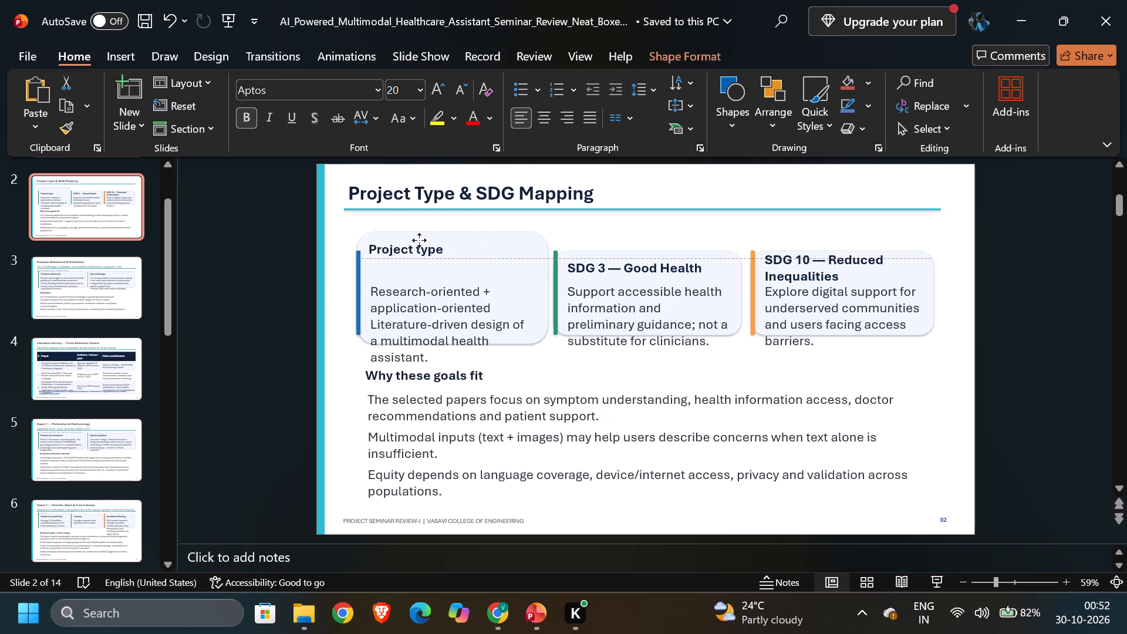
drag(419, 240, 419, 238)
Move the Project type description directly below its heading and resize its text box to fit within the card.
click(438, 339)
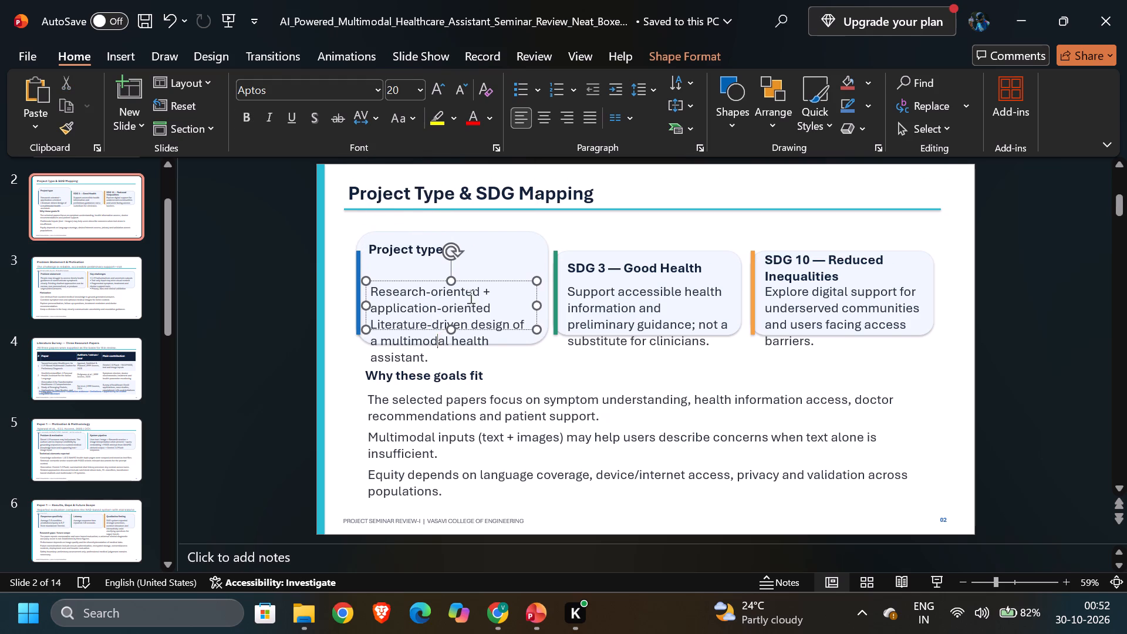
drag(486, 279, 486, 201)
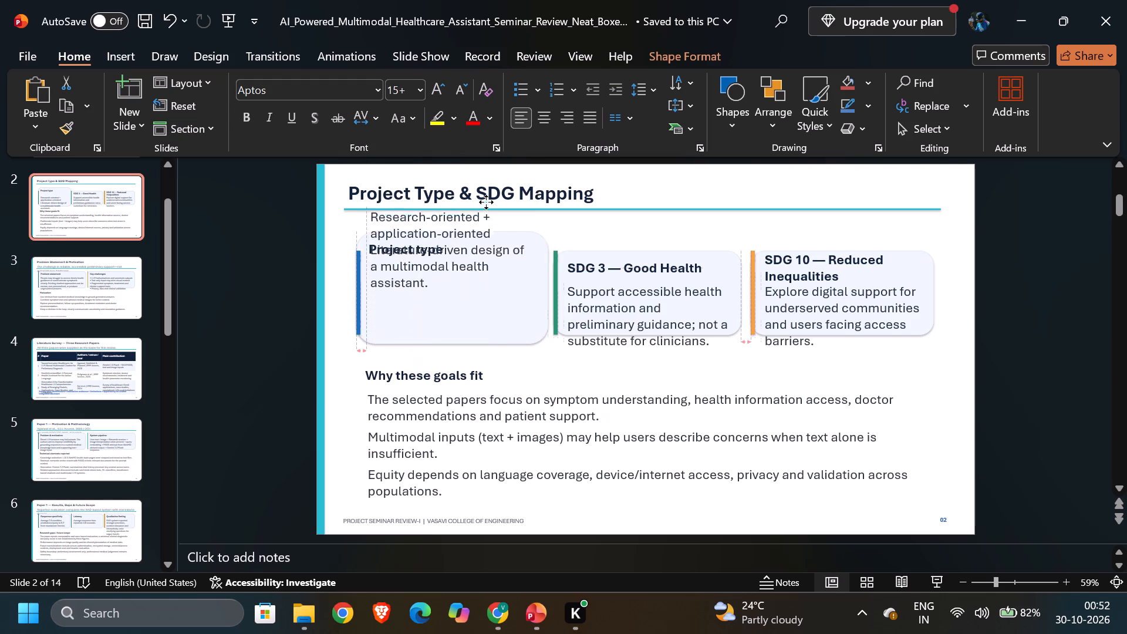
drag(486, 201, 486, 254)
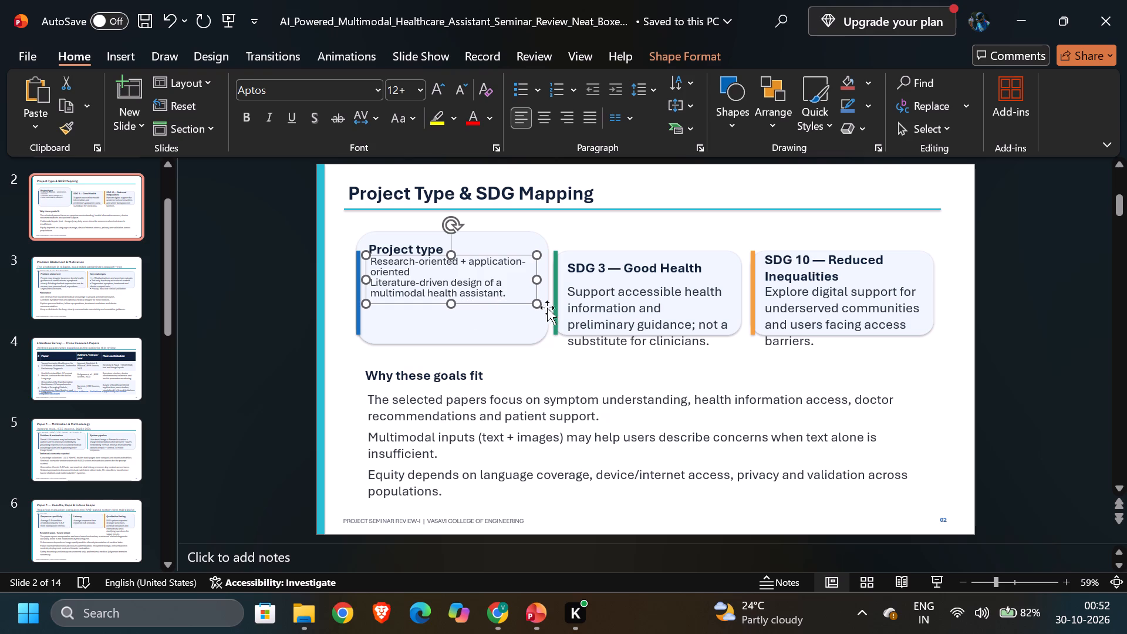
drag(535, 306, 536, 333)
click(552, 369)
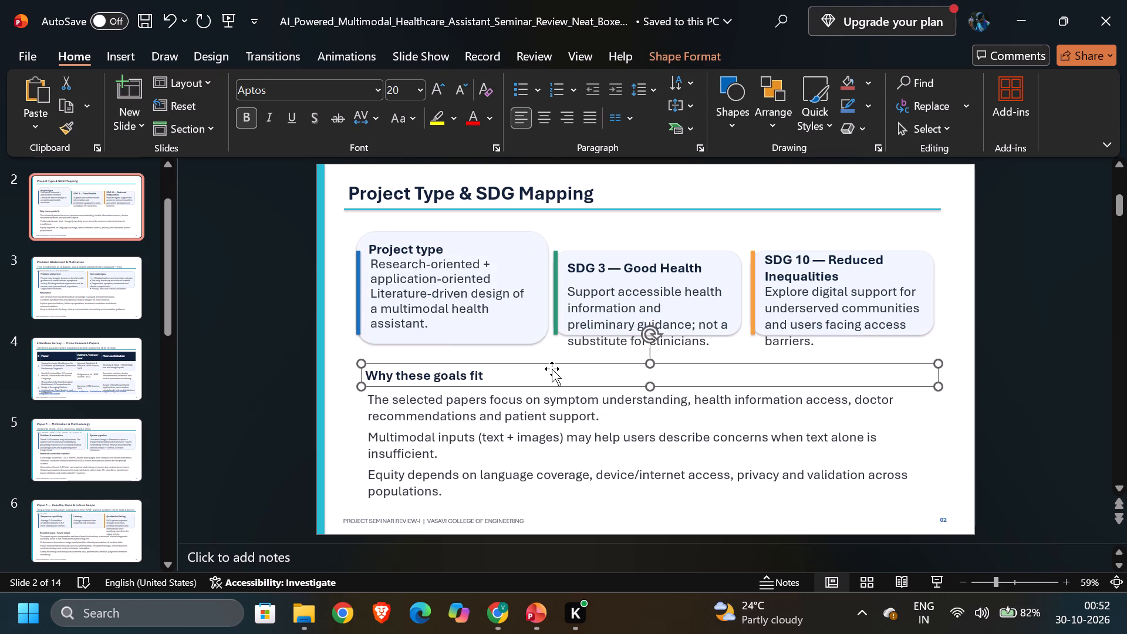
Delete the blue, green and orange accent bars from the left edges of the three cards.
click(362, 268)
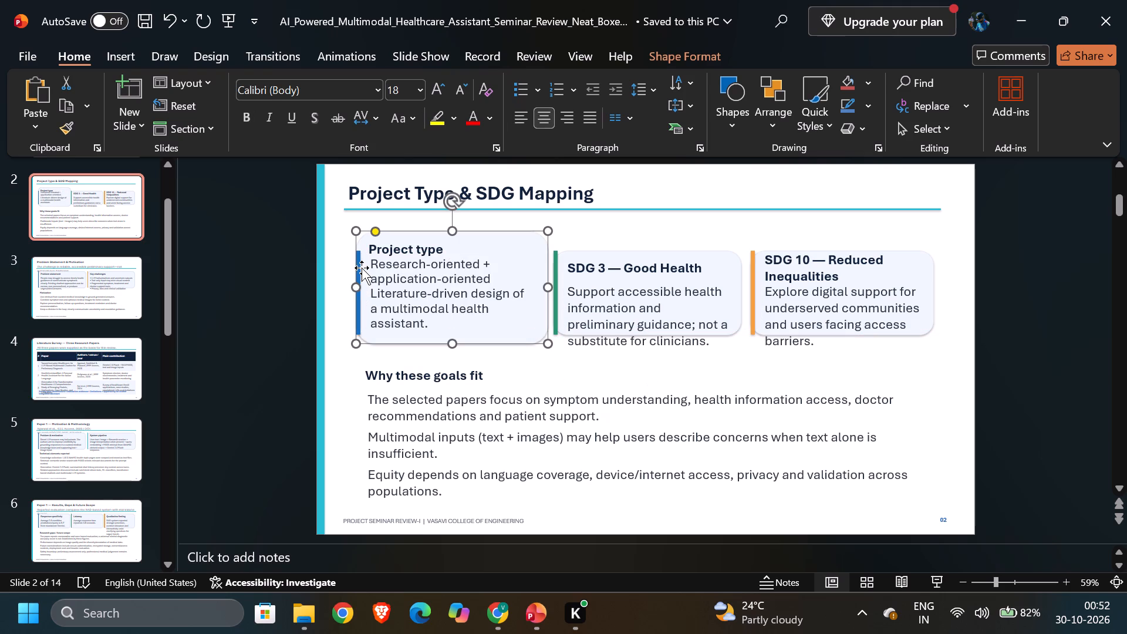
click(356, 268)
click(359, 267)
key(Delete)
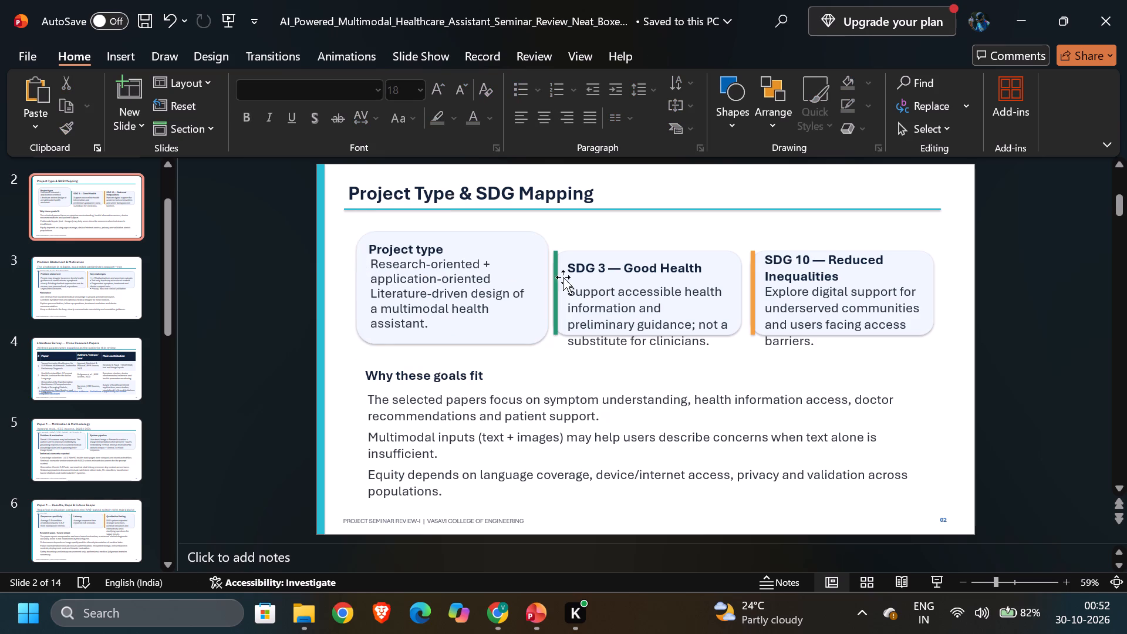
click(555, 275)
key(Delete)
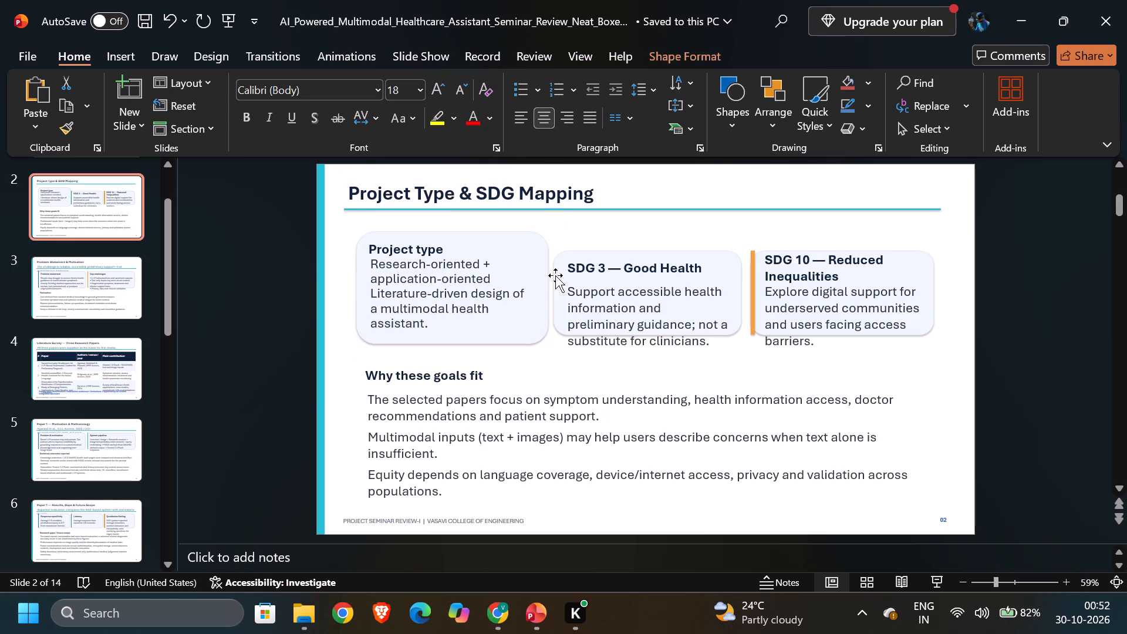
click(755, 285)
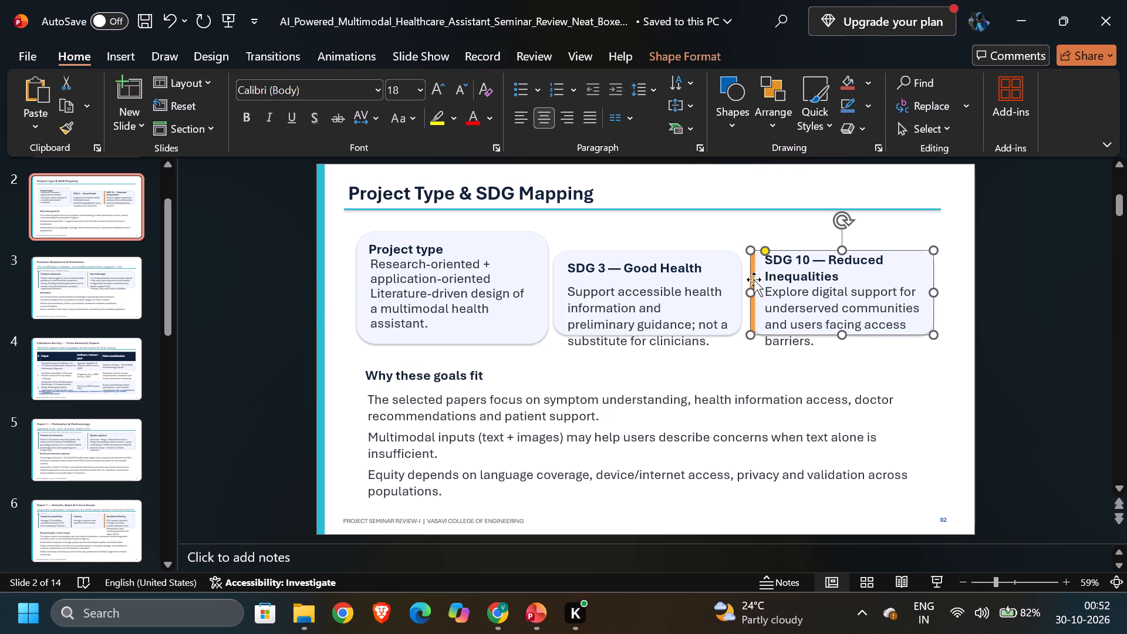
click(756, 279)
click(753, 274)
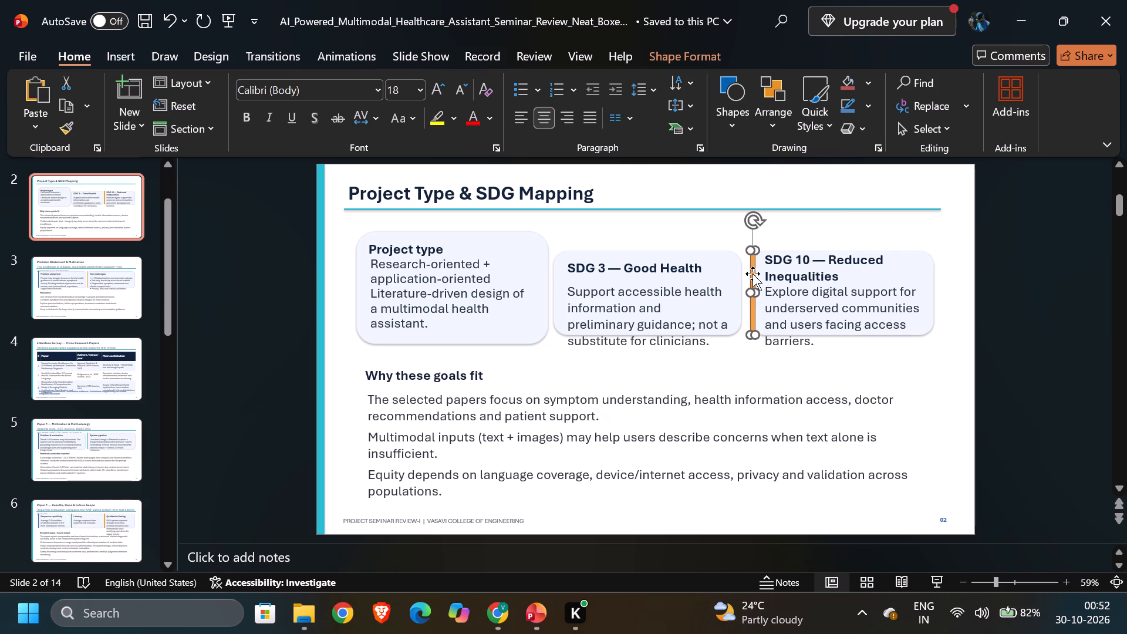
key(Delete)
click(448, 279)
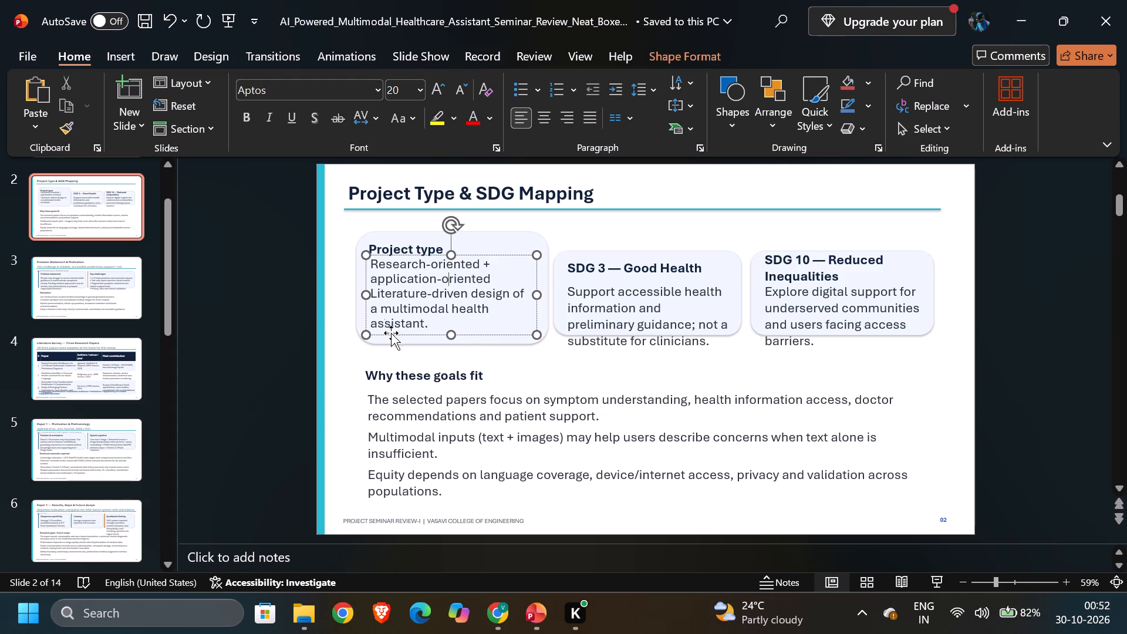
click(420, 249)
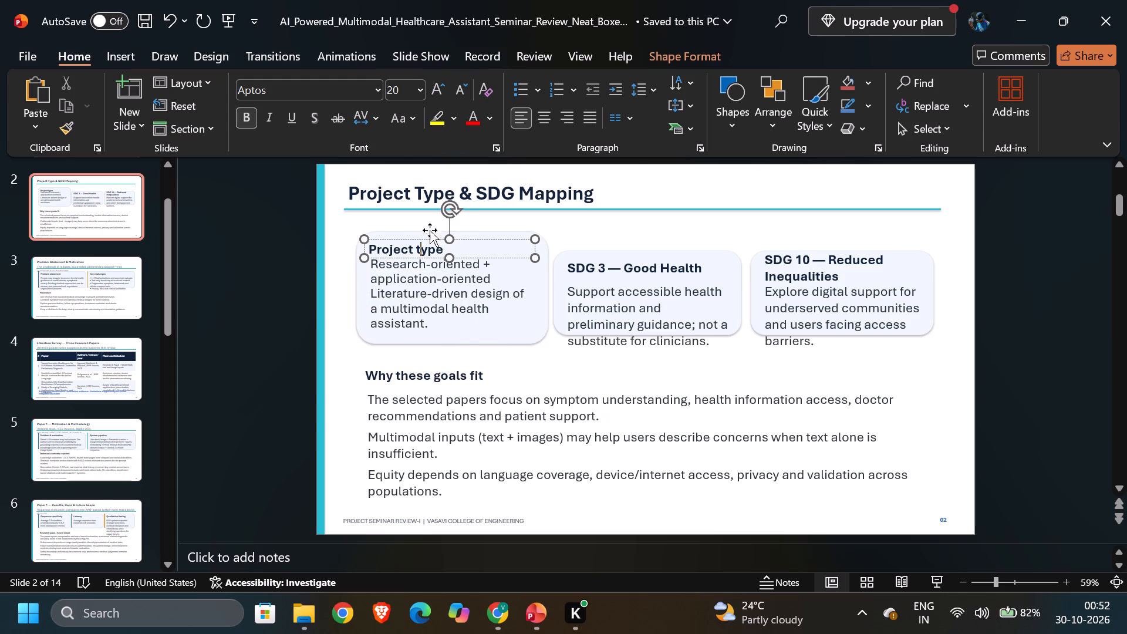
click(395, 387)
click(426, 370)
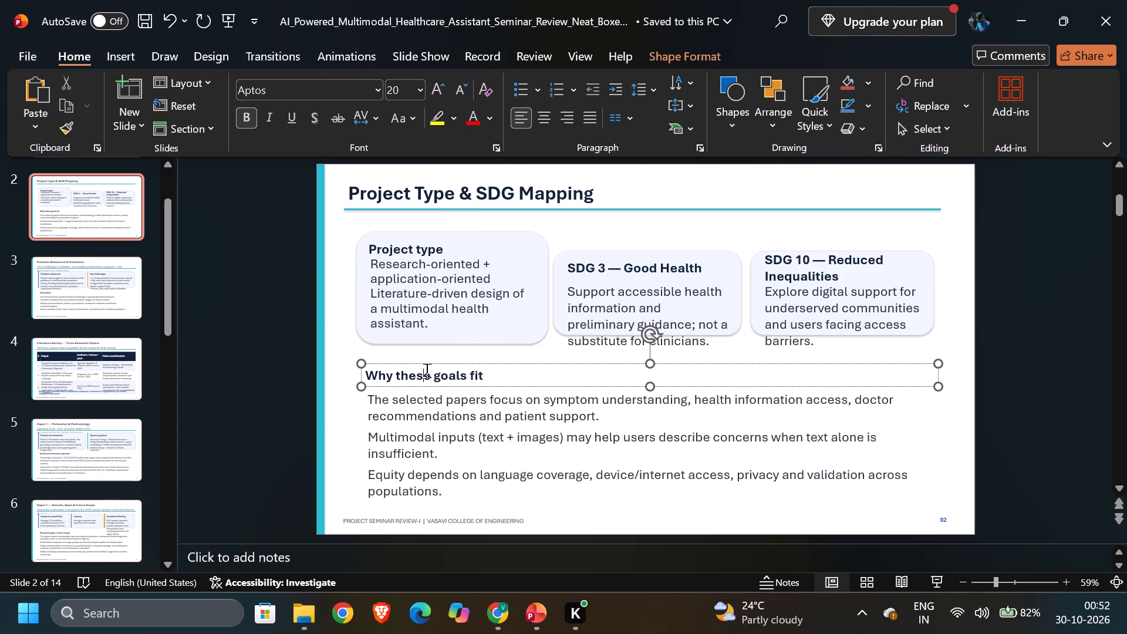
Enlarge the SDG 3 card background upward and slightly downward so it roughly matches the height of the Project type card.
click(620, 301)
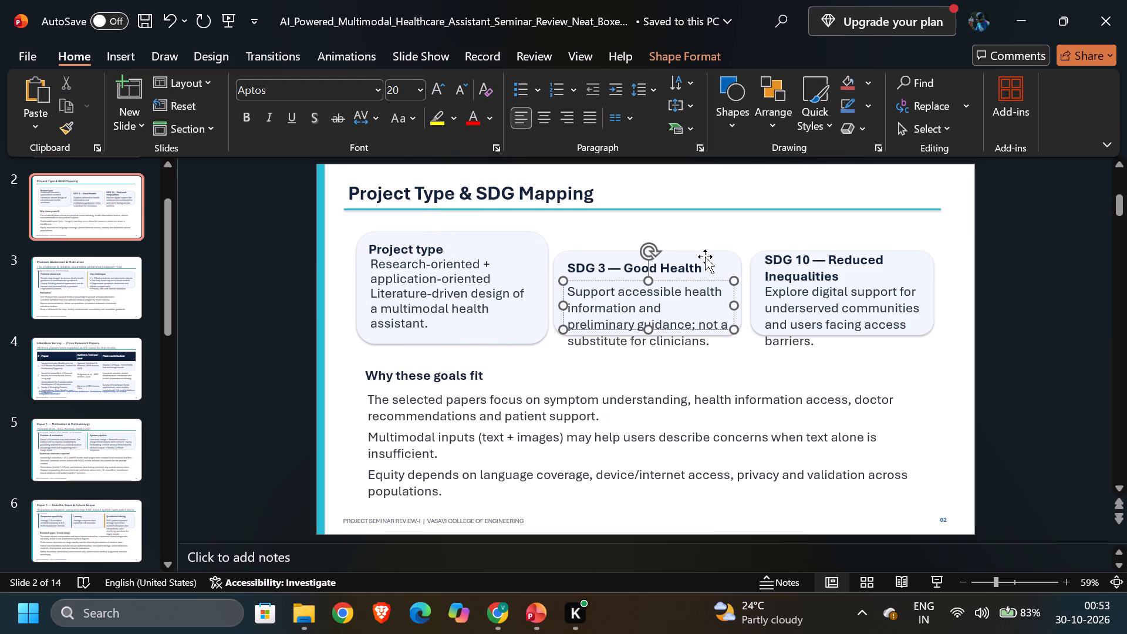
click(705, 257)
drag(741, 335, 746, 343)
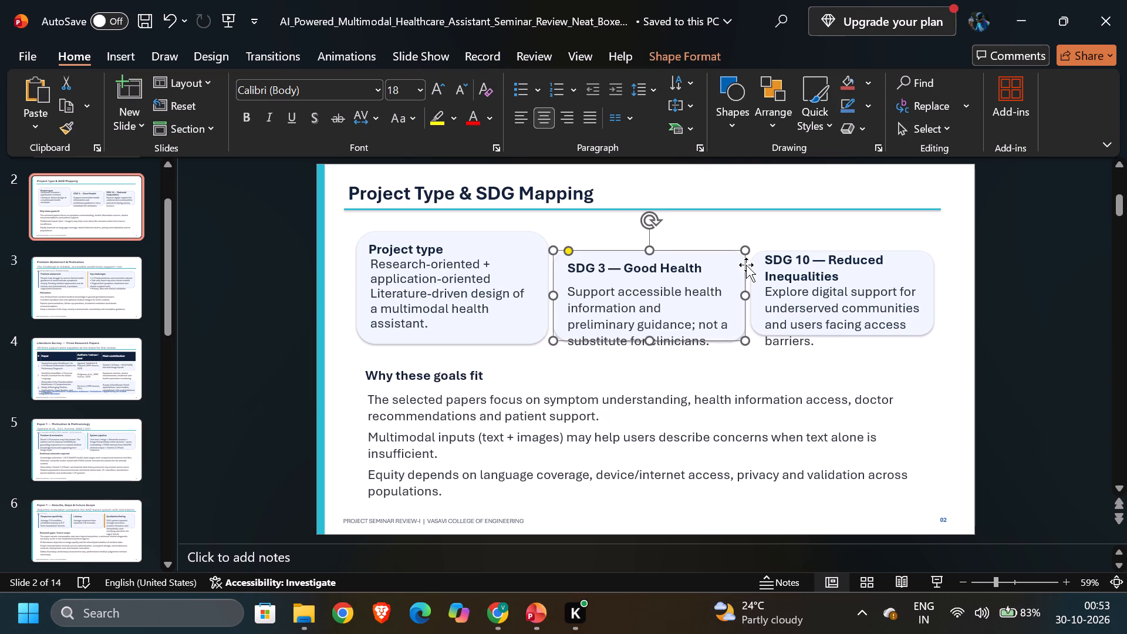
drag(744, 255, 743, 238)
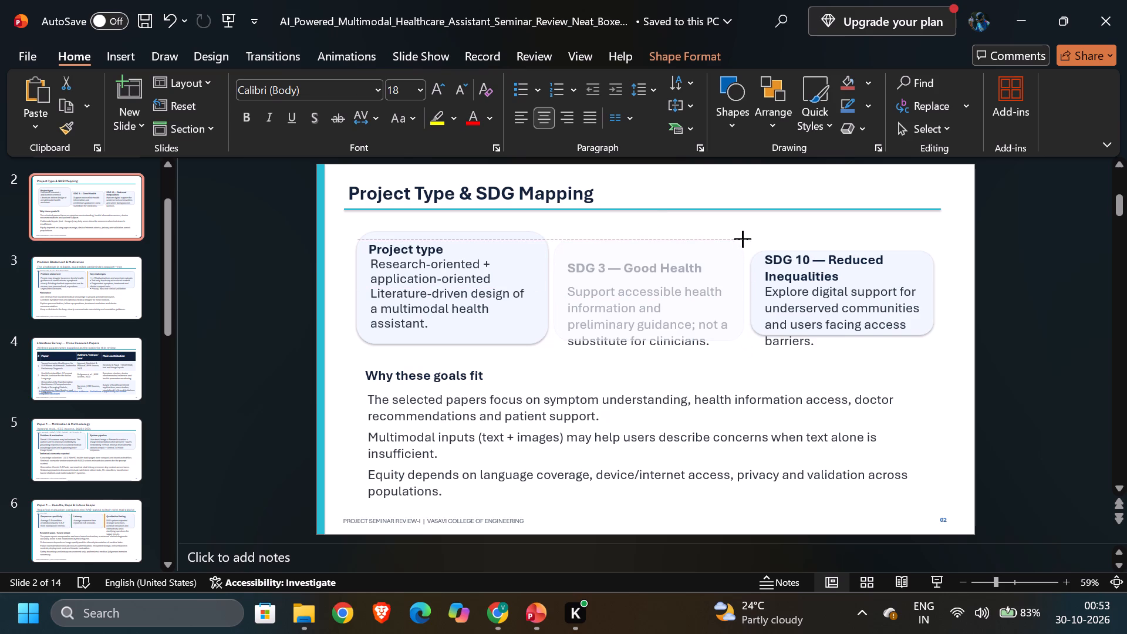
drag(743, 238, 743, 235)
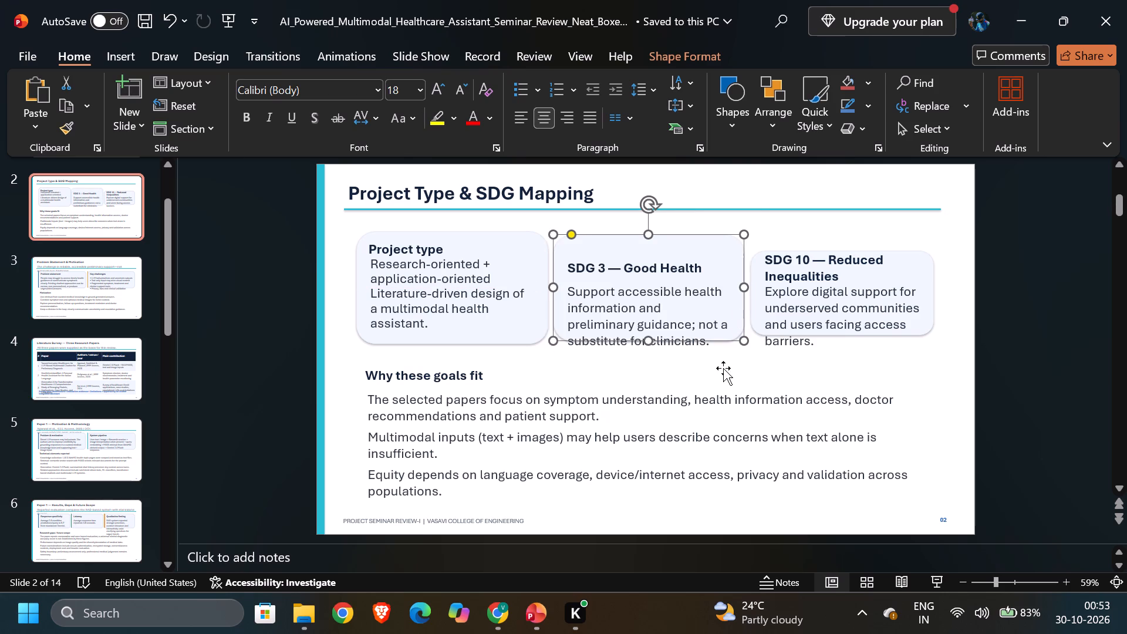
click(723, 370)
Move the "SDG 3 — Good Health" heading up to the upper edge of its card.
click(655, 278)
click(659, 274)
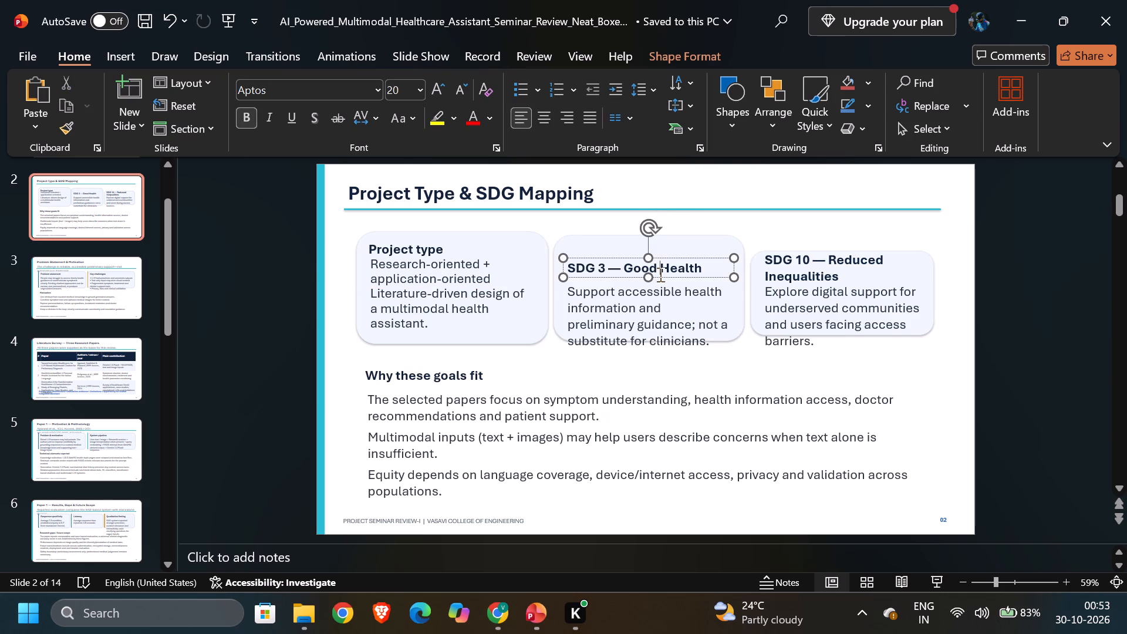
drag(697, 259, 694, 238)
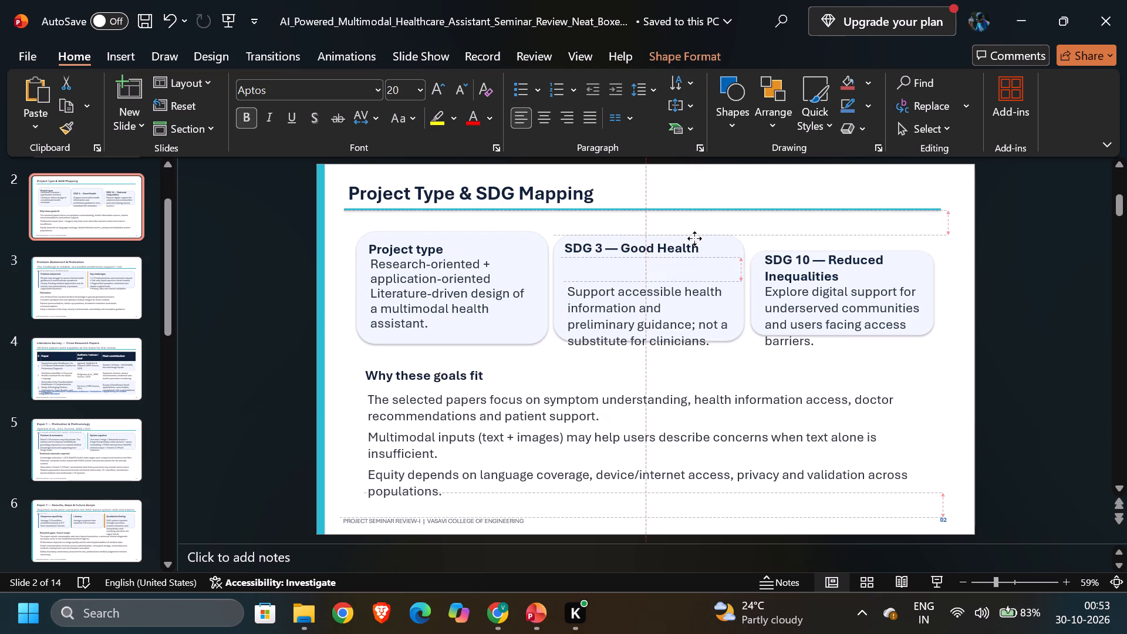
Move the SDG 3 description directly below its heading and extend its text box down toward the card's lower edge.
click(676, 299)
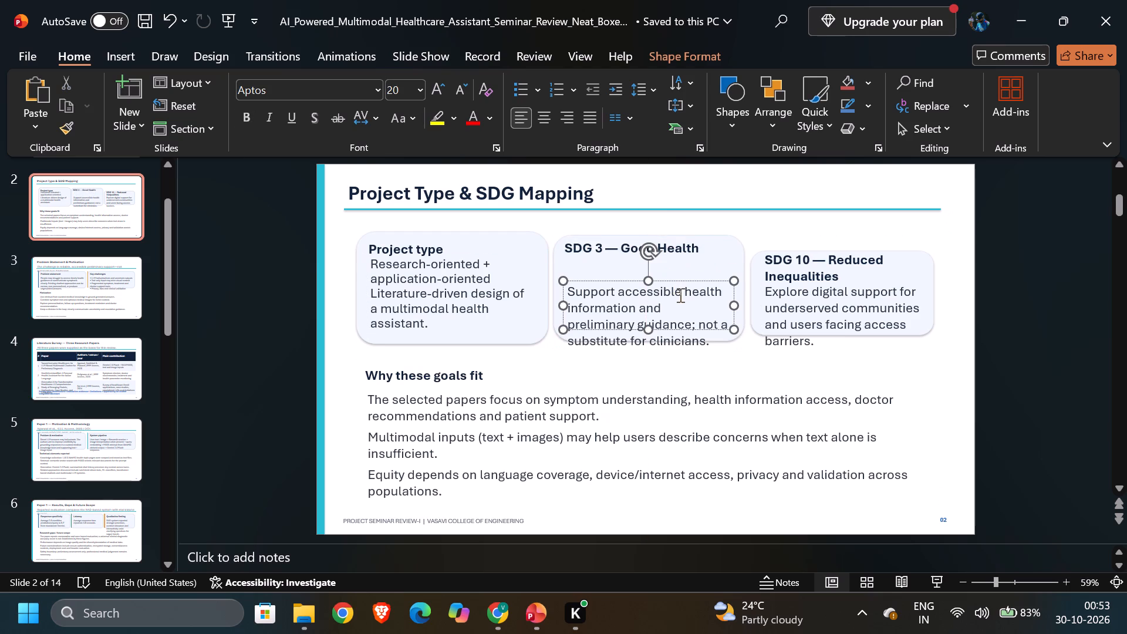
drag(679, 280, 676, 257)
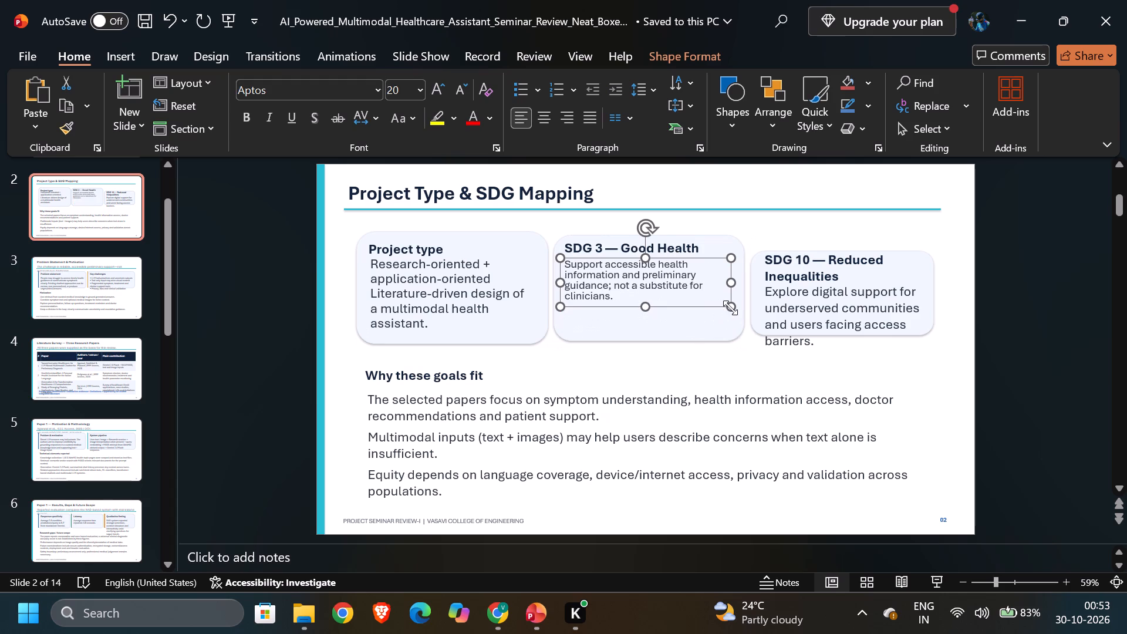
drag(733, 307, 737, 328)
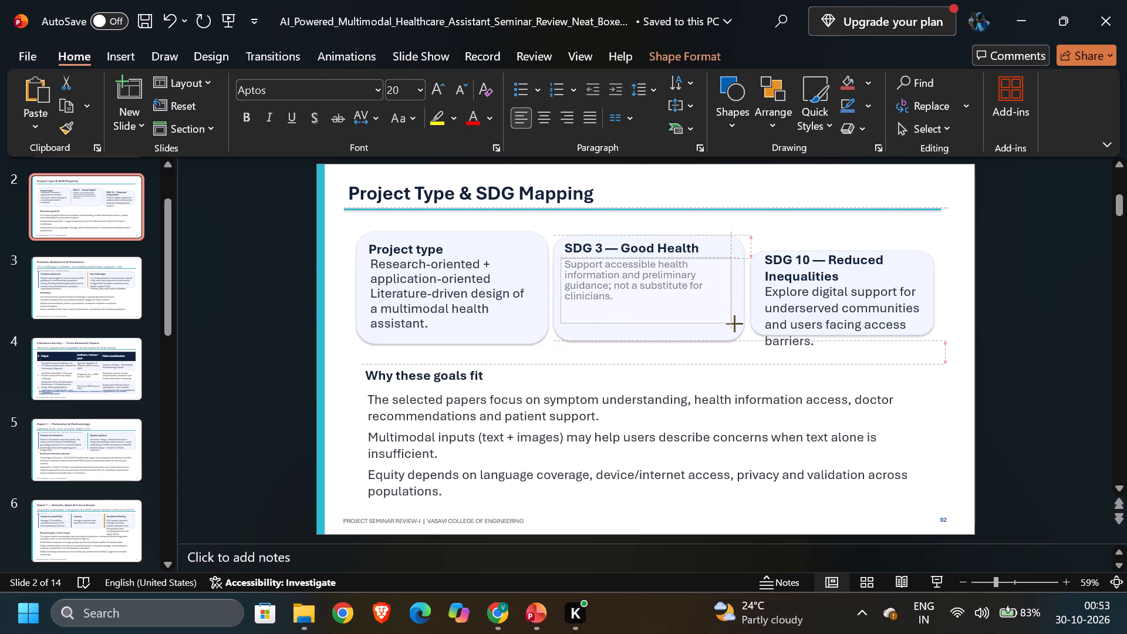
click(752, 347)
Enlarge the SDG 10 card background upward and slightly downward to line up with the SDG 3 card.
click(846, 262)
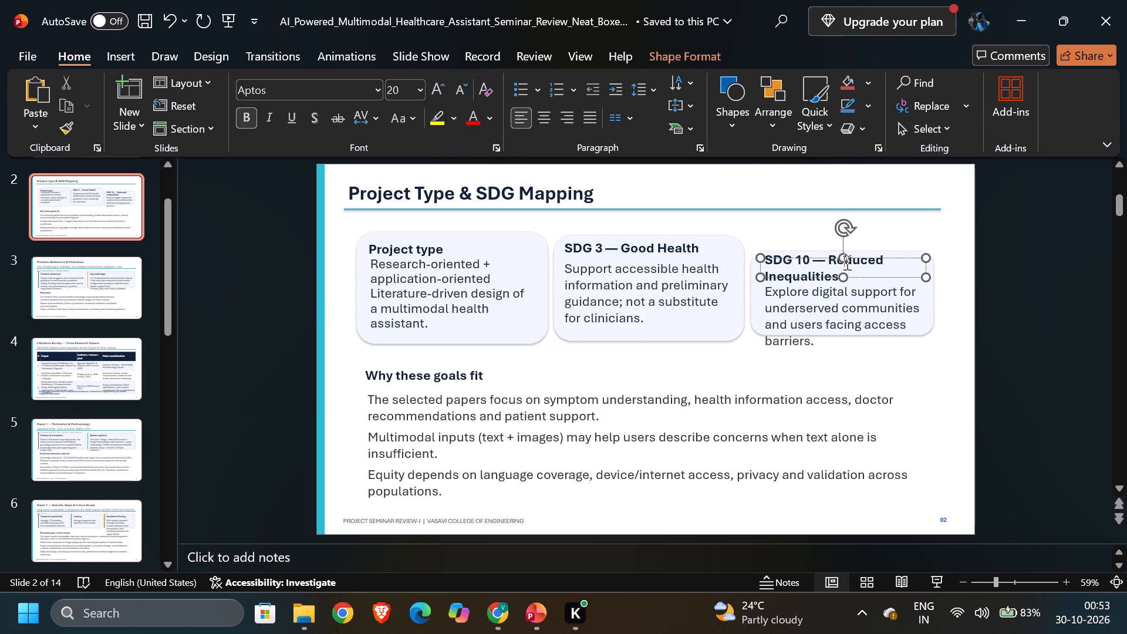
click(919, 246)
drag(934, 247, 934, 241)
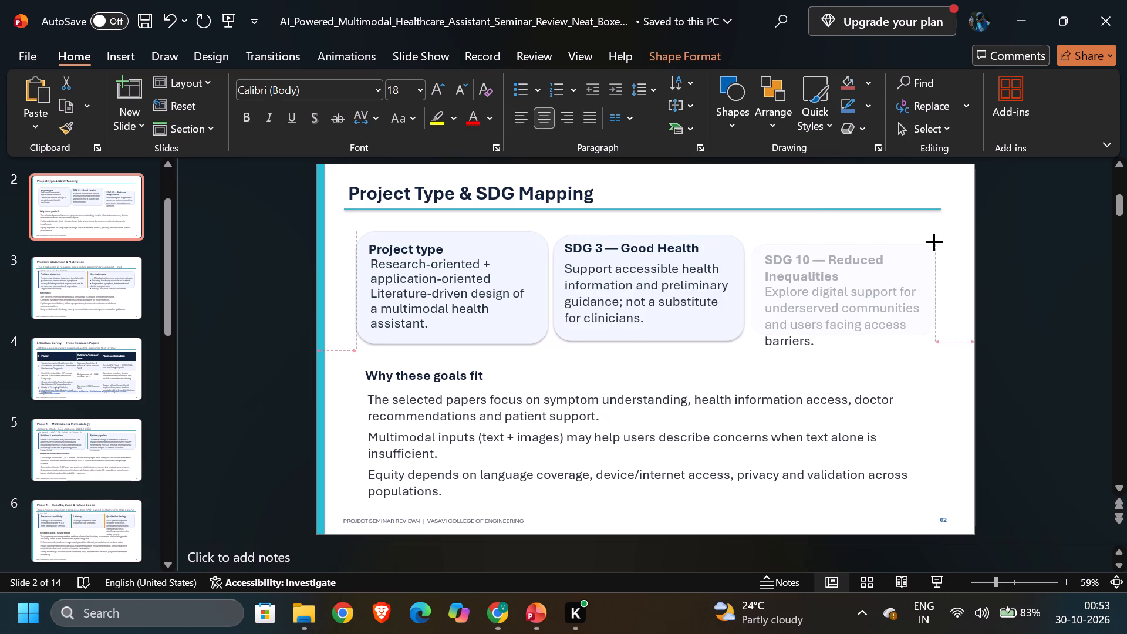
drag(934, 241, 934, 235)
drag(934, 235, 932, 235)
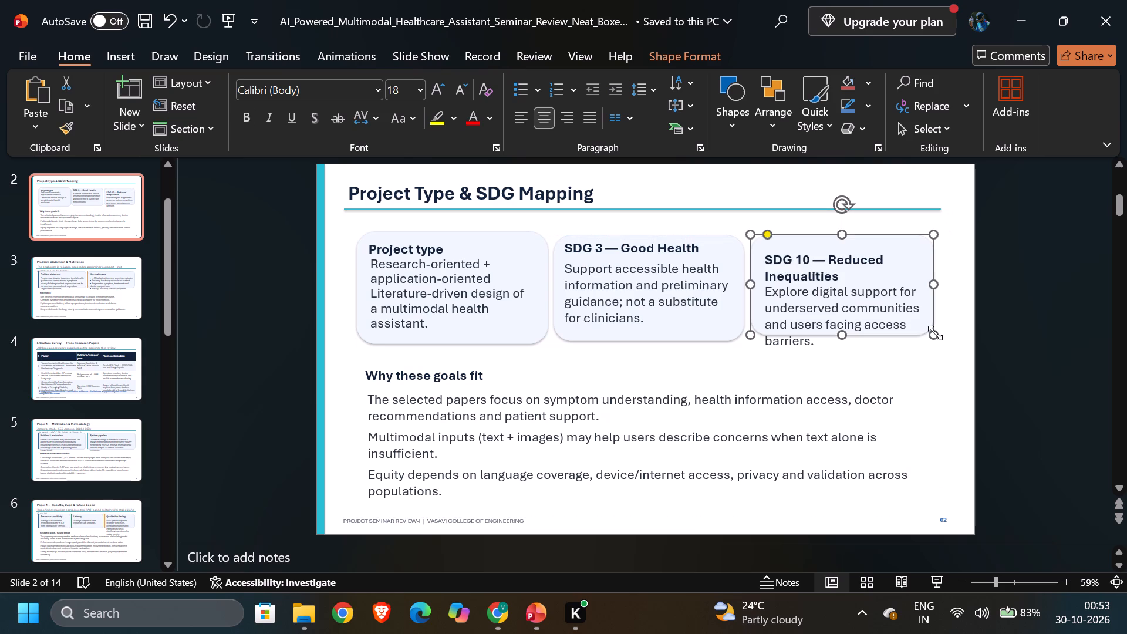
click(934, 333)
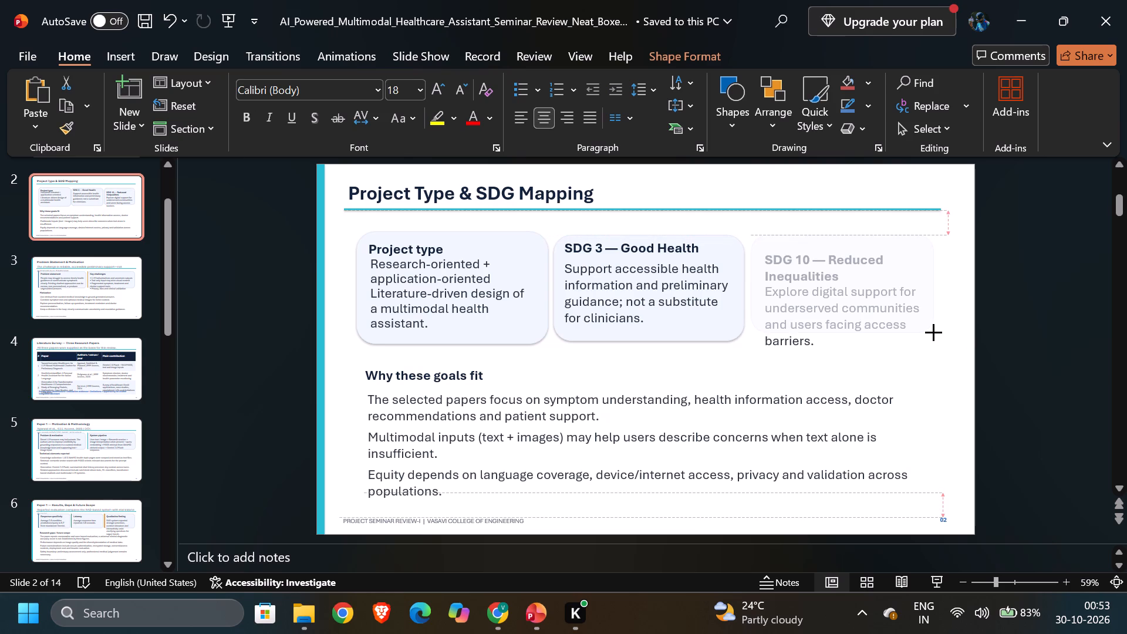
click(900, 376)
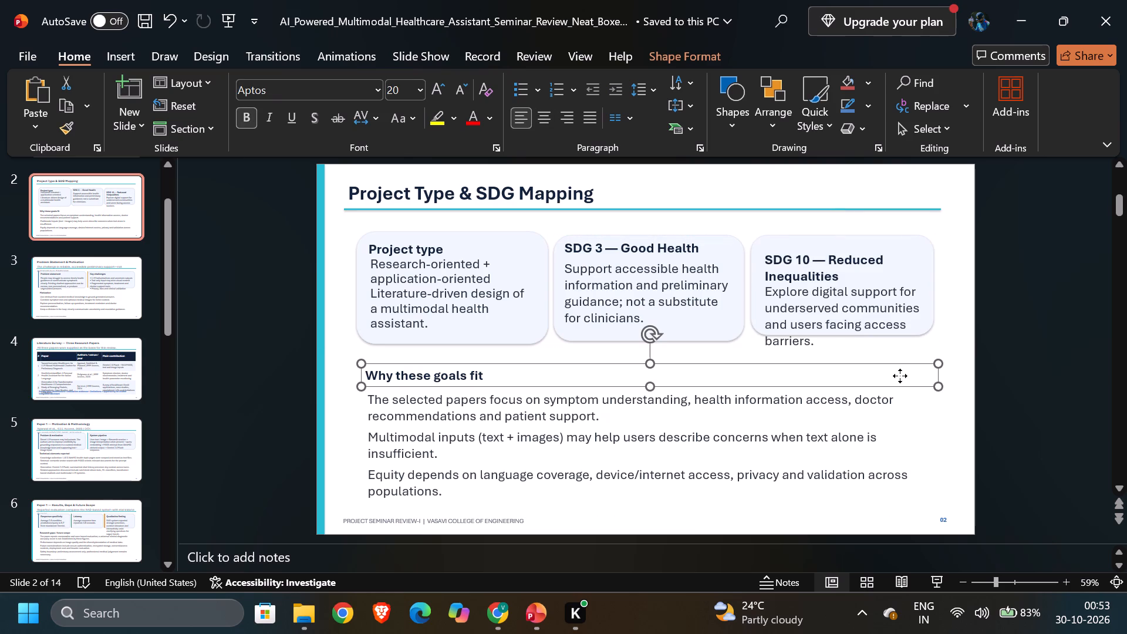
click(899, 321)
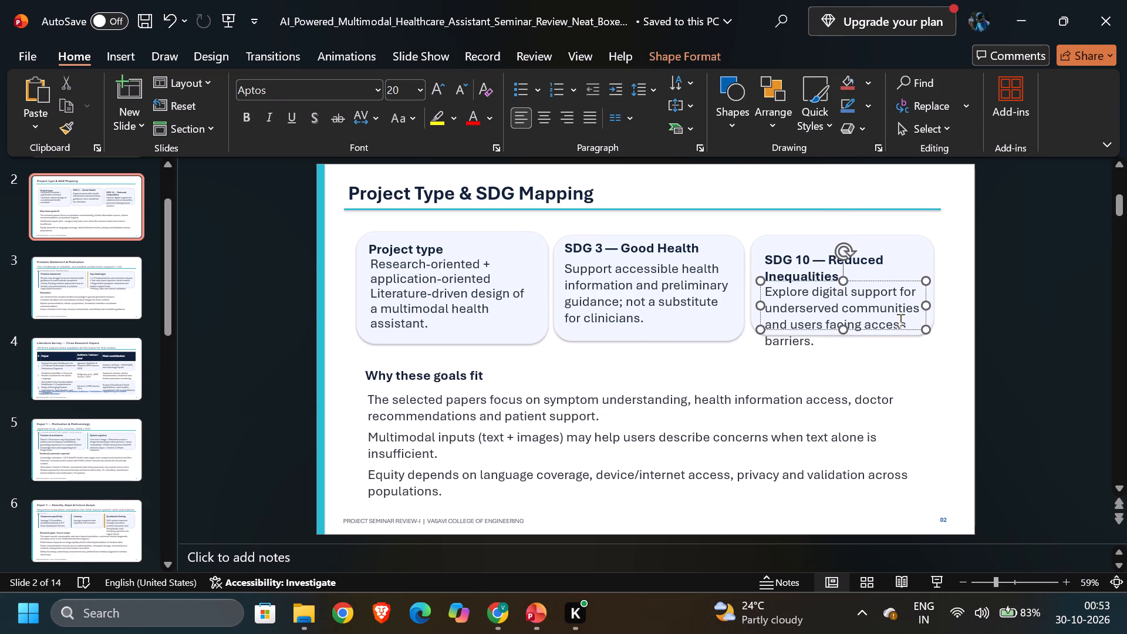
click(914, 261)
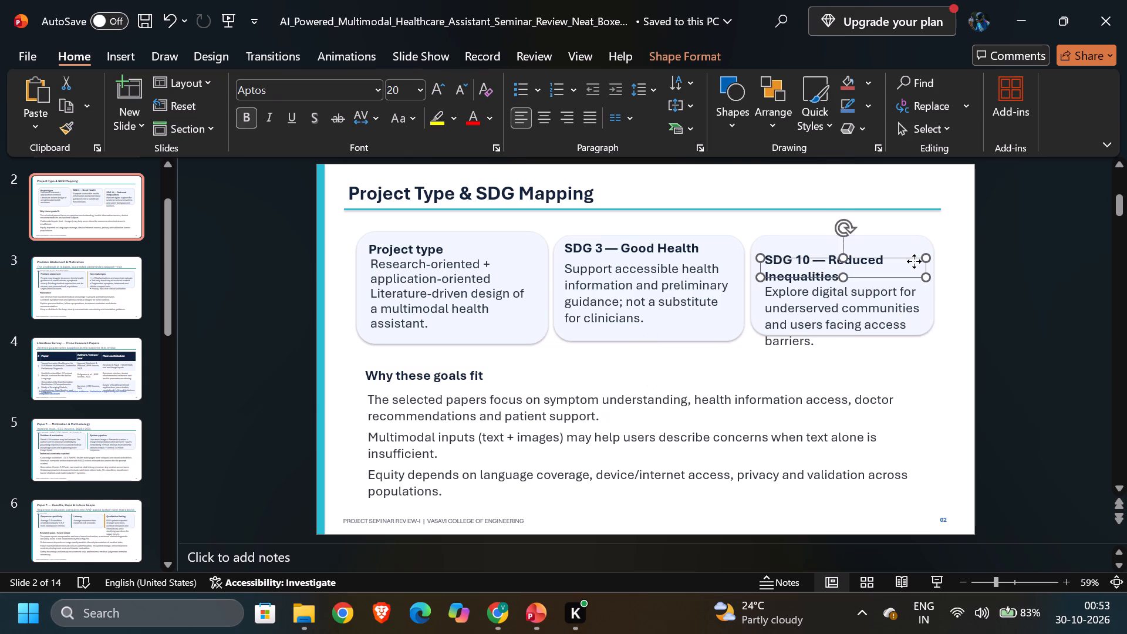
click(917, 235)
click(932, 336)
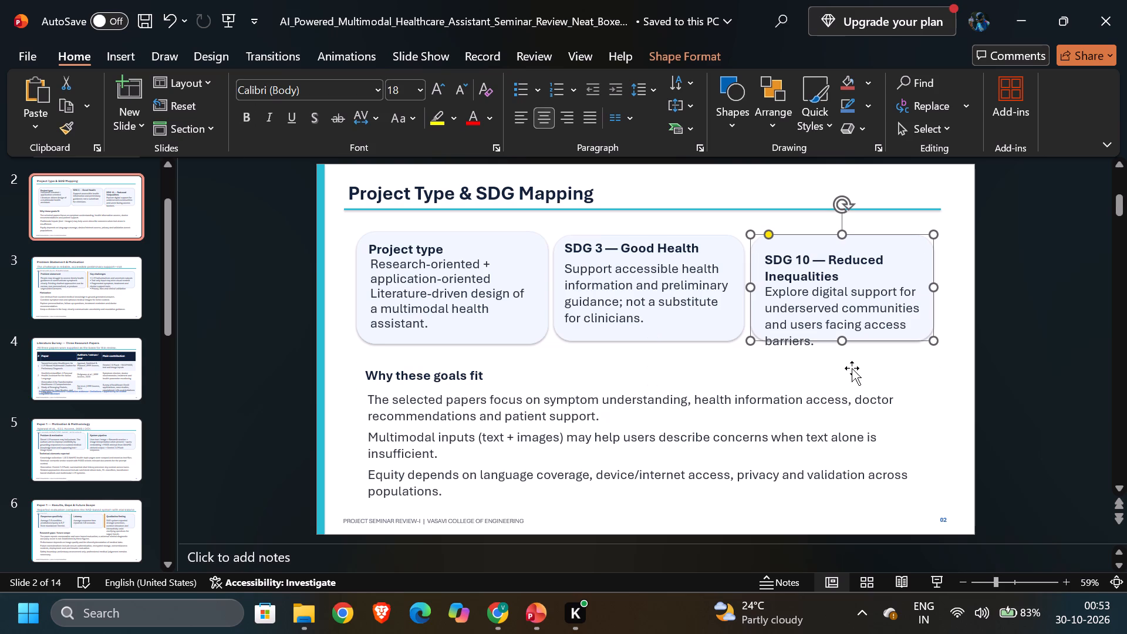
click(847, 372)
Move the "SDG 10 — Reduced Inequalities" heading to its card's upper edge and make its text box taller to hold both lines.
click(813, 264)
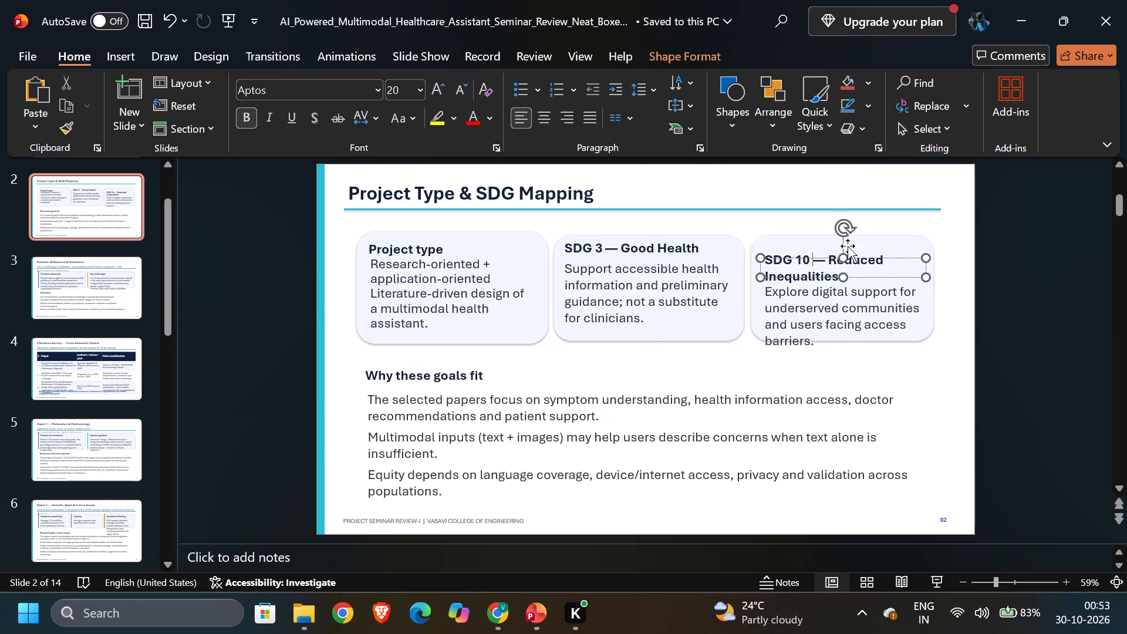
drag(870, 257, 868, 242)
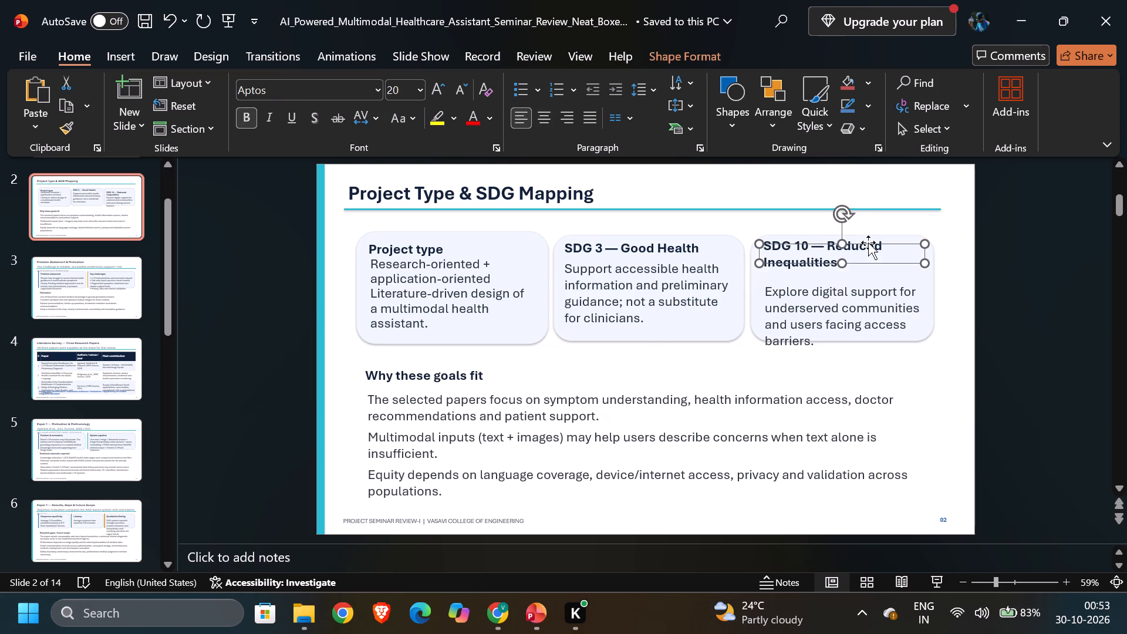
drag(922, 261, 920, 274)
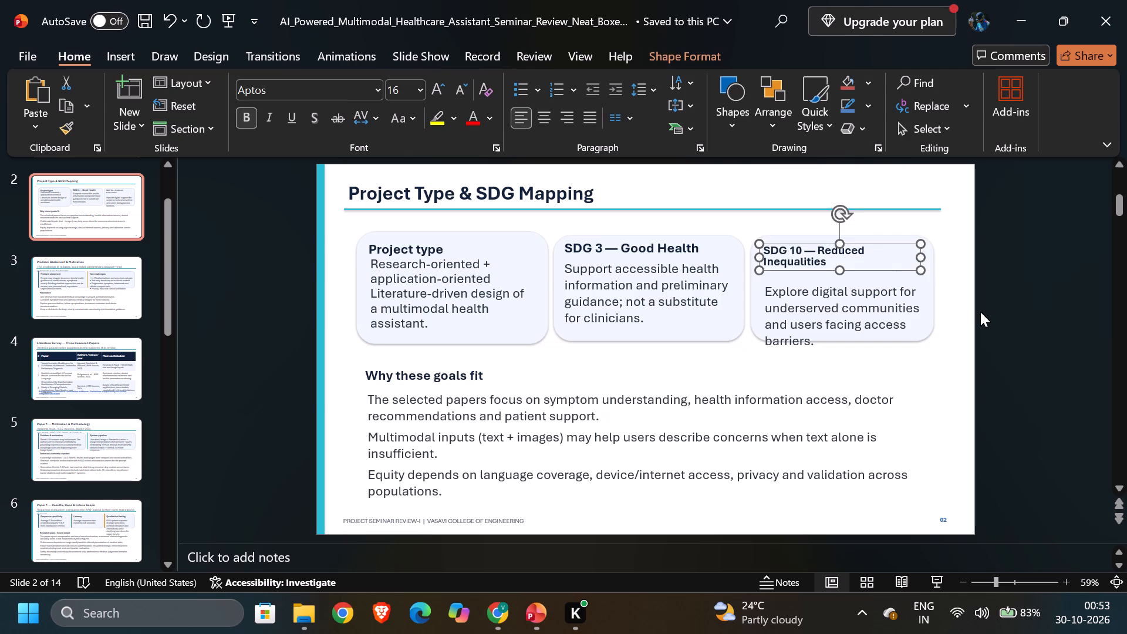
click(980, 312)
Move the SDG 10 description directly below its heading and extend its text box down to near the card's lower edge.
click(838, 331)
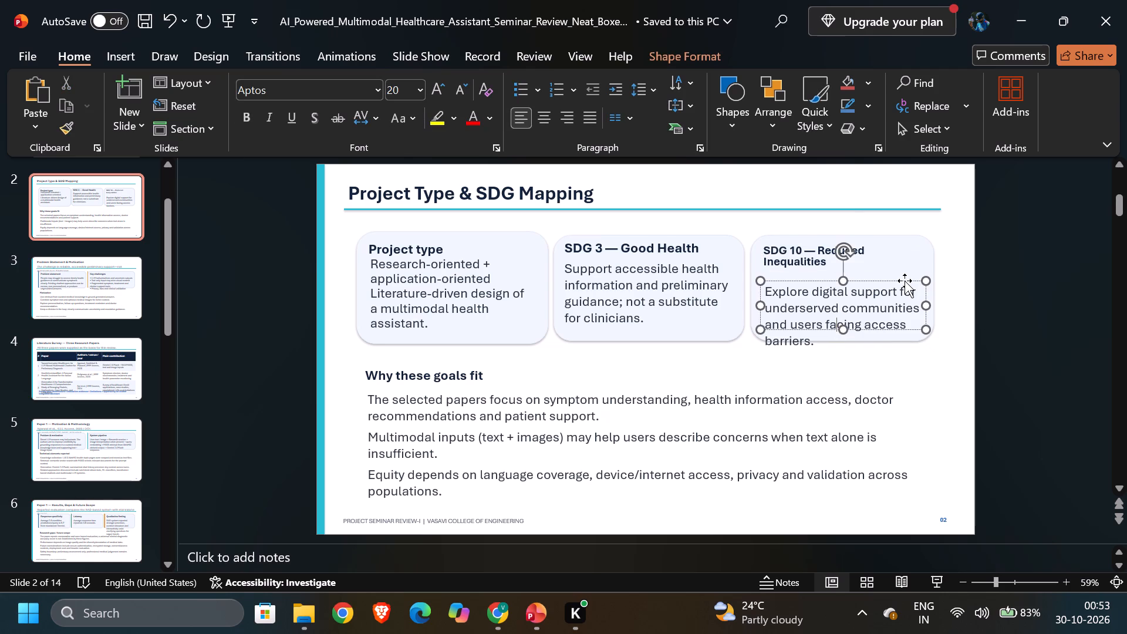
drag(905, 281, 903, 265)
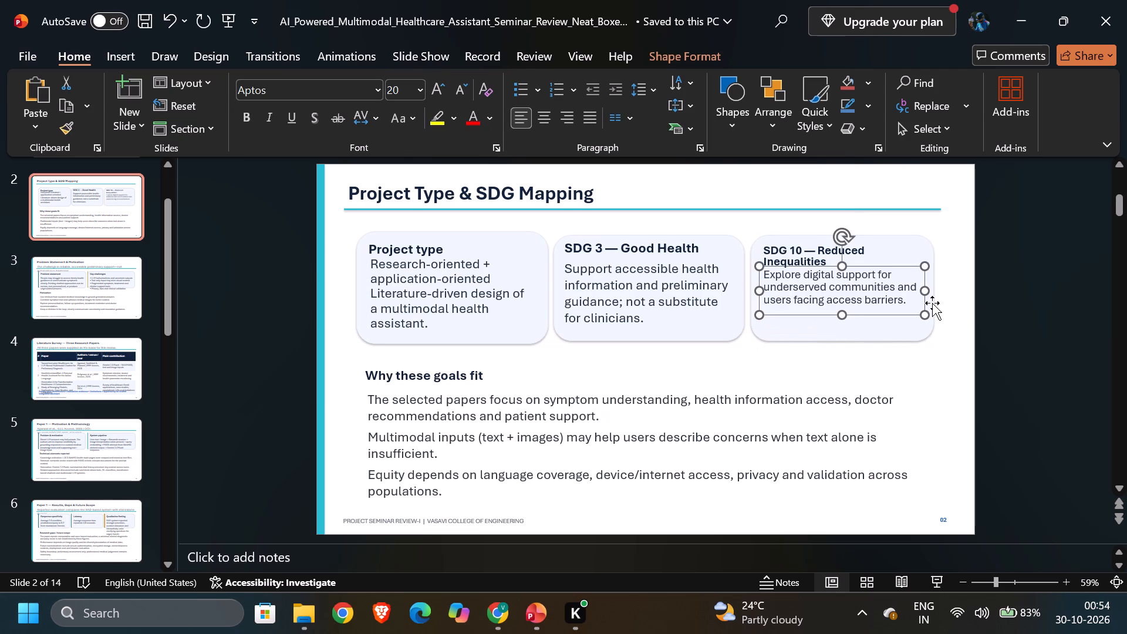
drag(923, 318, 924, 329)
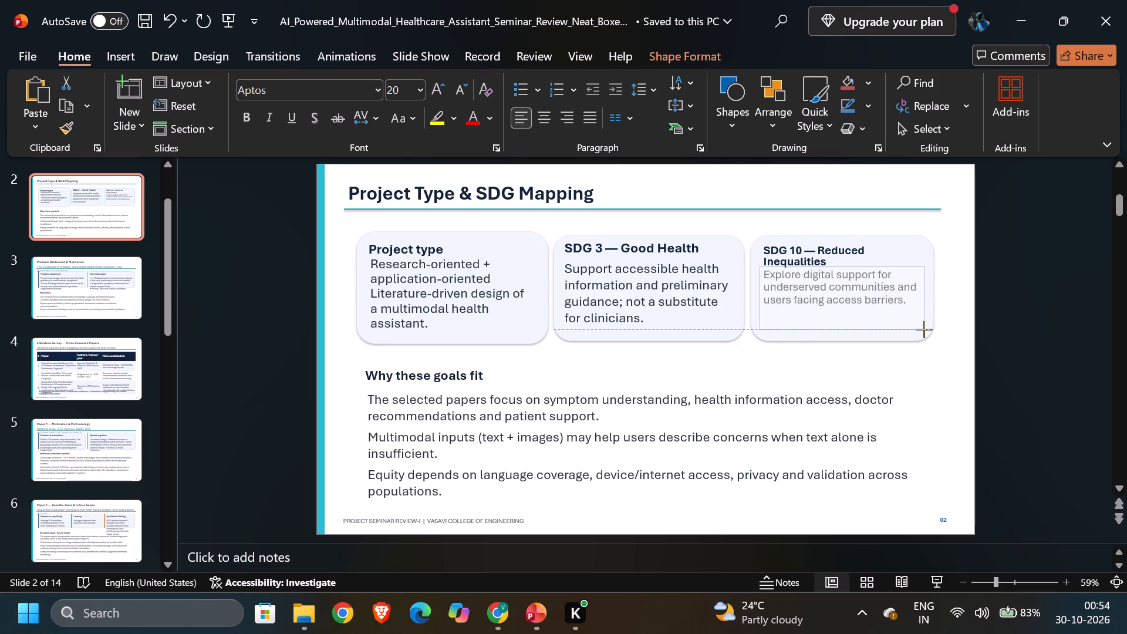
drag(924, 329, 924, 330)
click(950, 345)
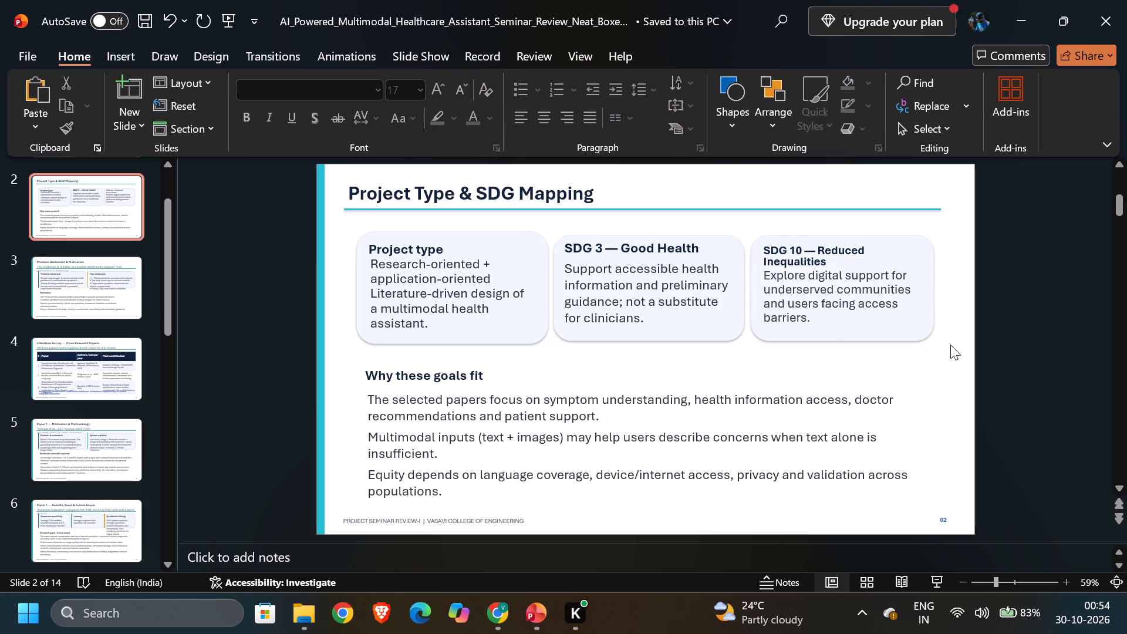
Set the font size of the "Project type" card heading to 24.
click(395, 251)
key(ctrl+a)
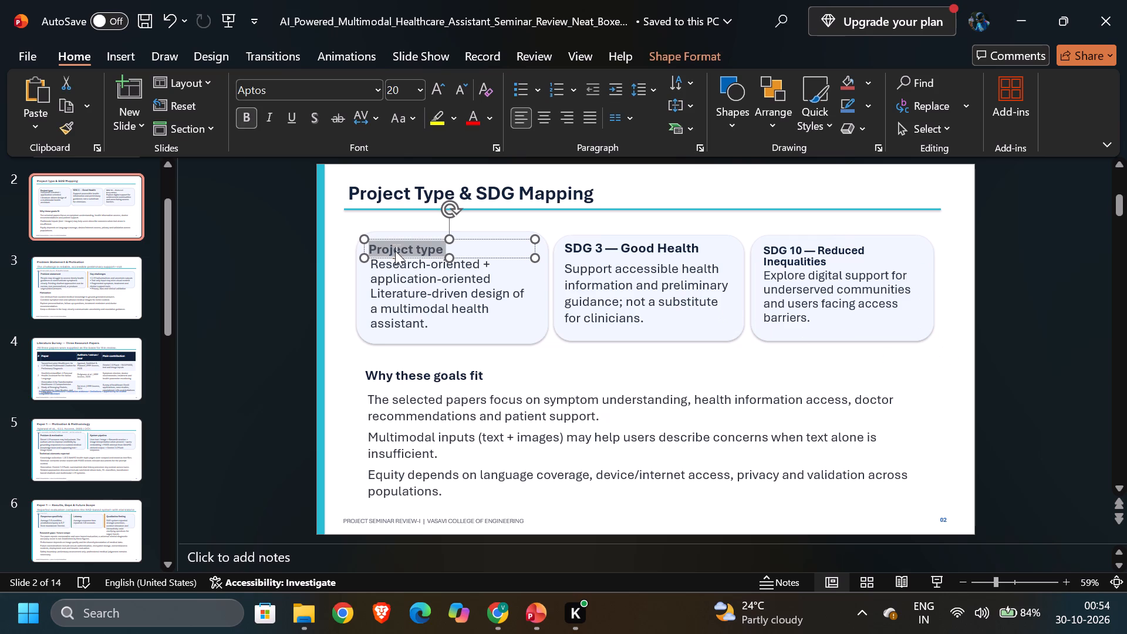
click(404, 183)
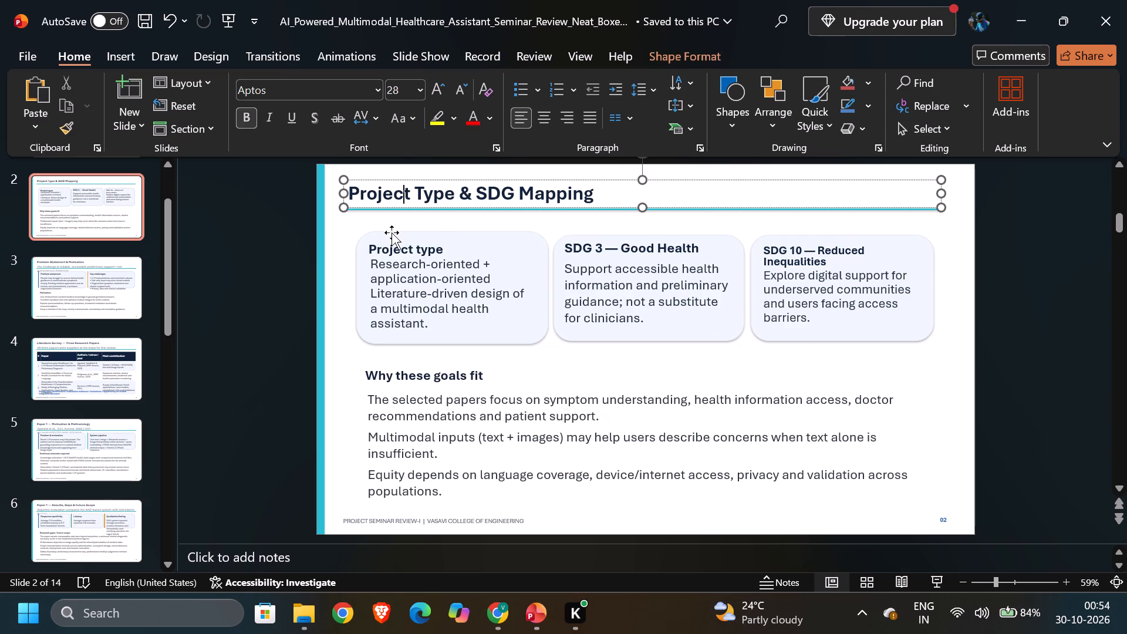
click(390, 251)
key(ctrl+a)
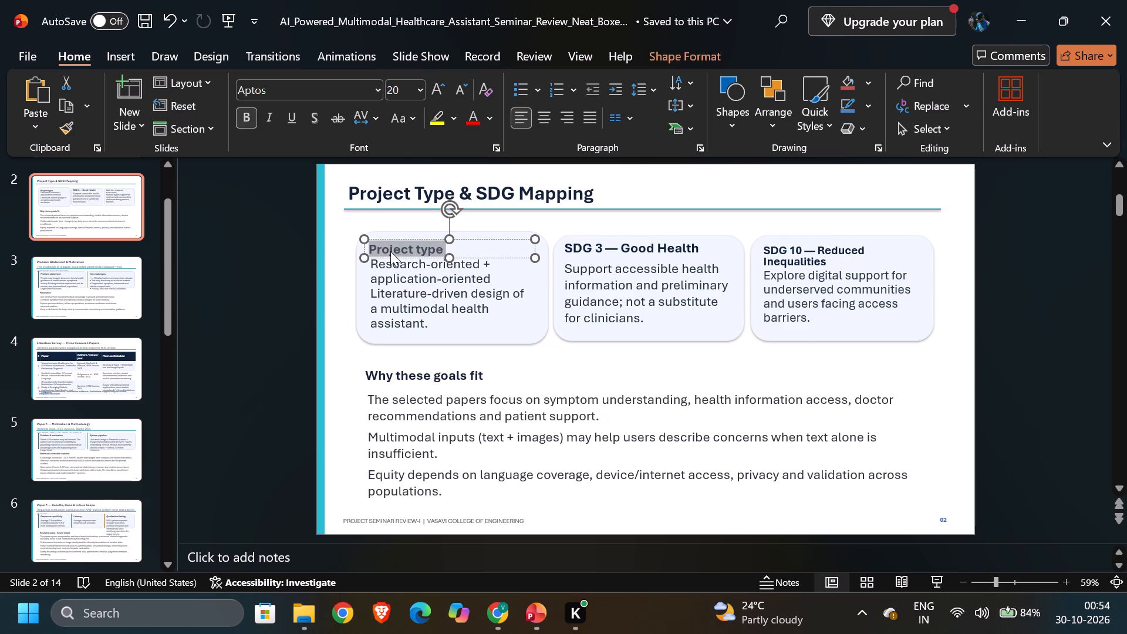
click(404, 87)
text(24)
key(backslash)
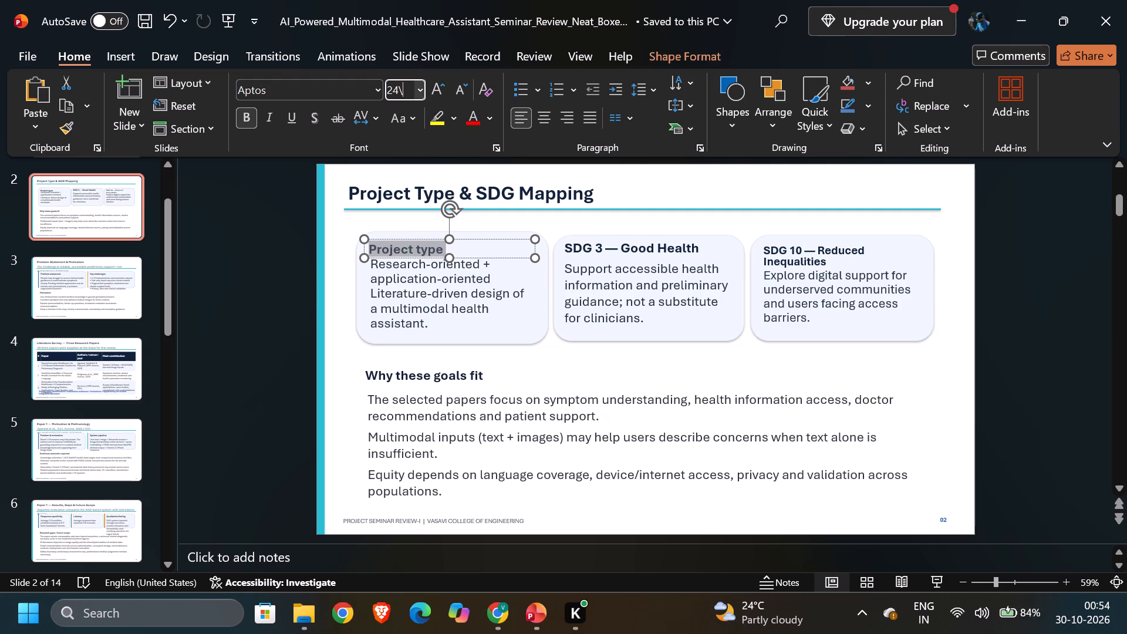
key(BackSpace)
key(Return)
click(334, 235)
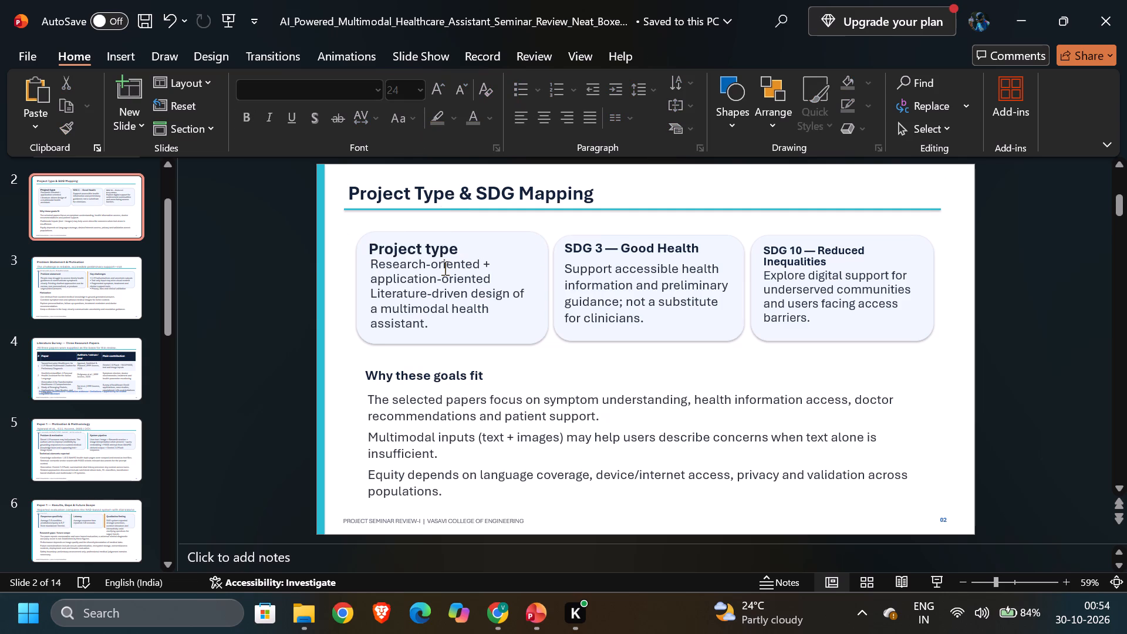
Shift the Project type description down slightly to leave room beneath its enlarged heading.
click(453, 274)
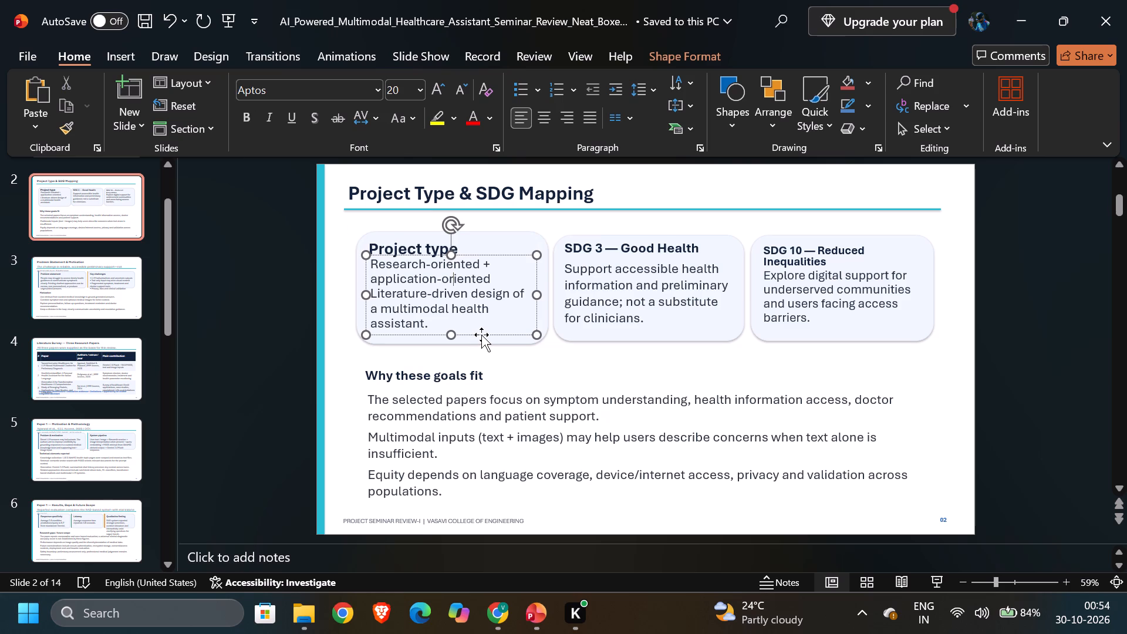
click(481, 335)
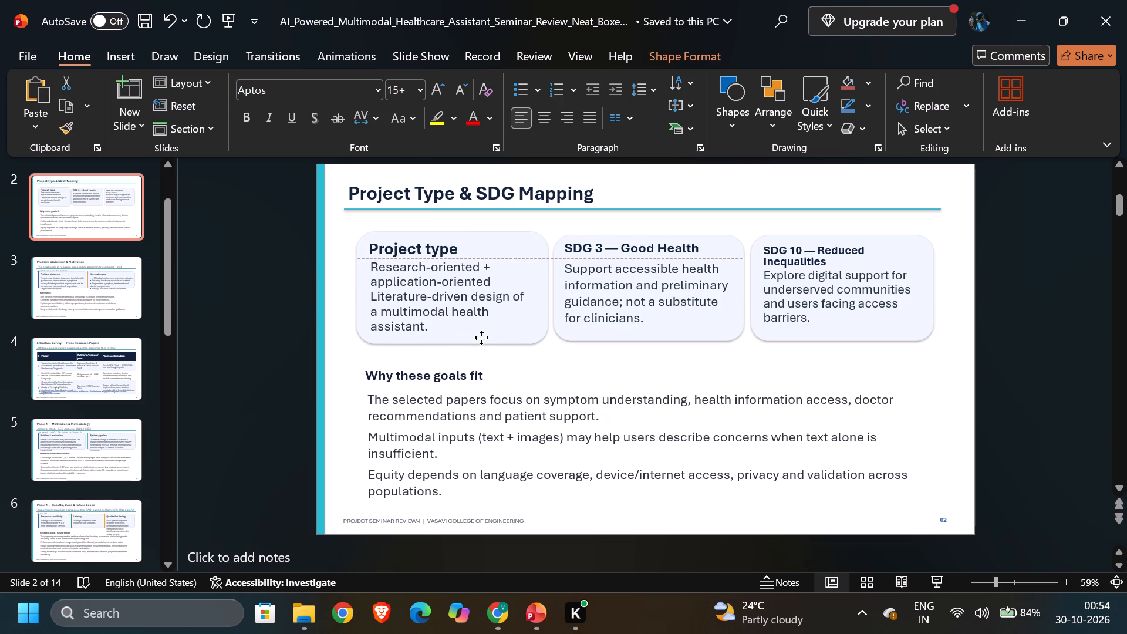
Extend the upper edge of the SDG 3 — Good Health card slightly upward to line up with the Project type card.
click(344, 290)
click(607, 249)
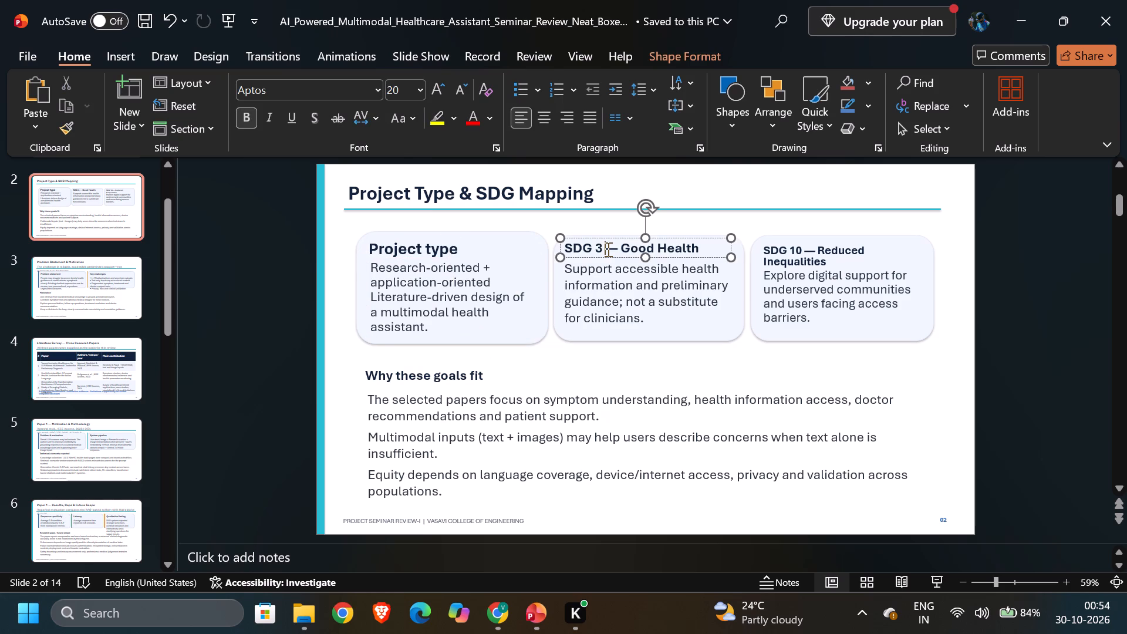
click(598, 340)
click(591, 356)
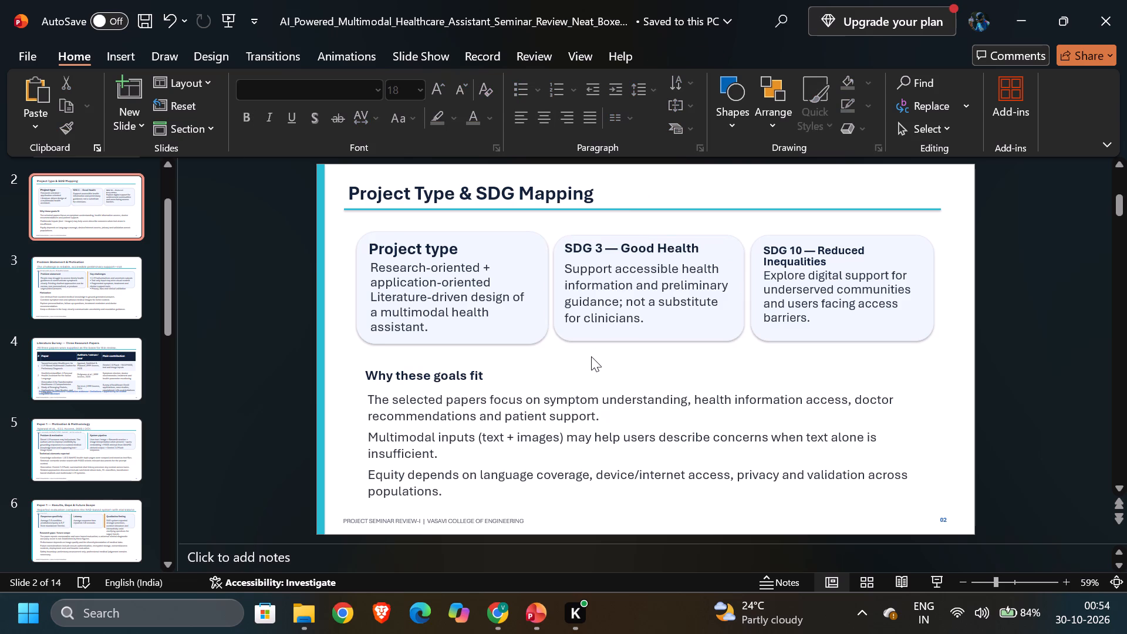
click(642, 237)
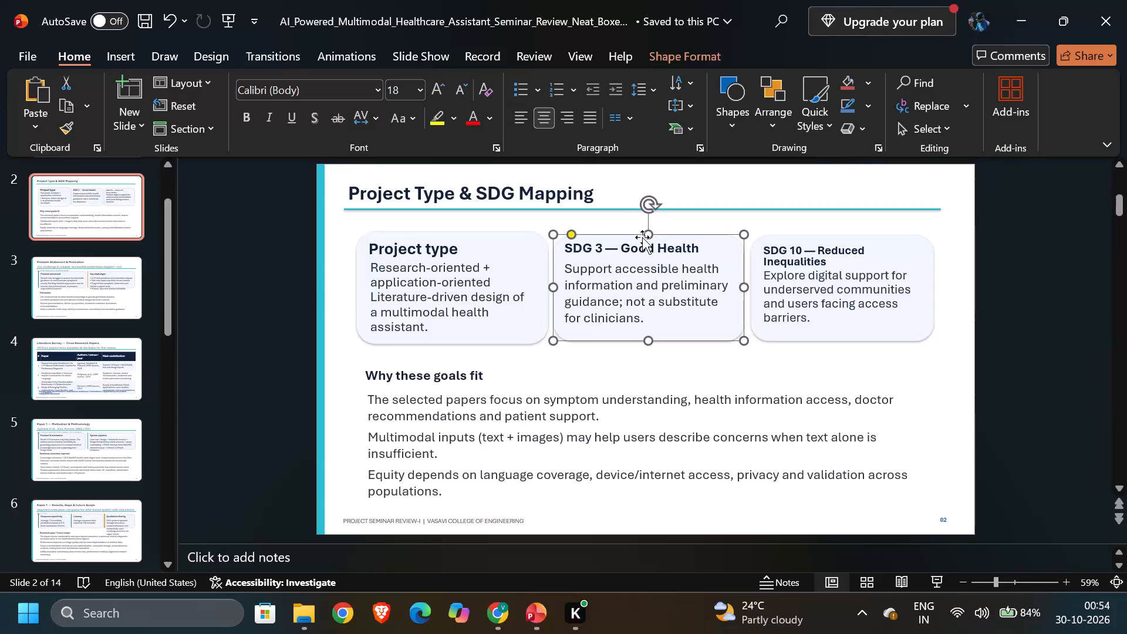
click(649, 234)
click(622, 365)
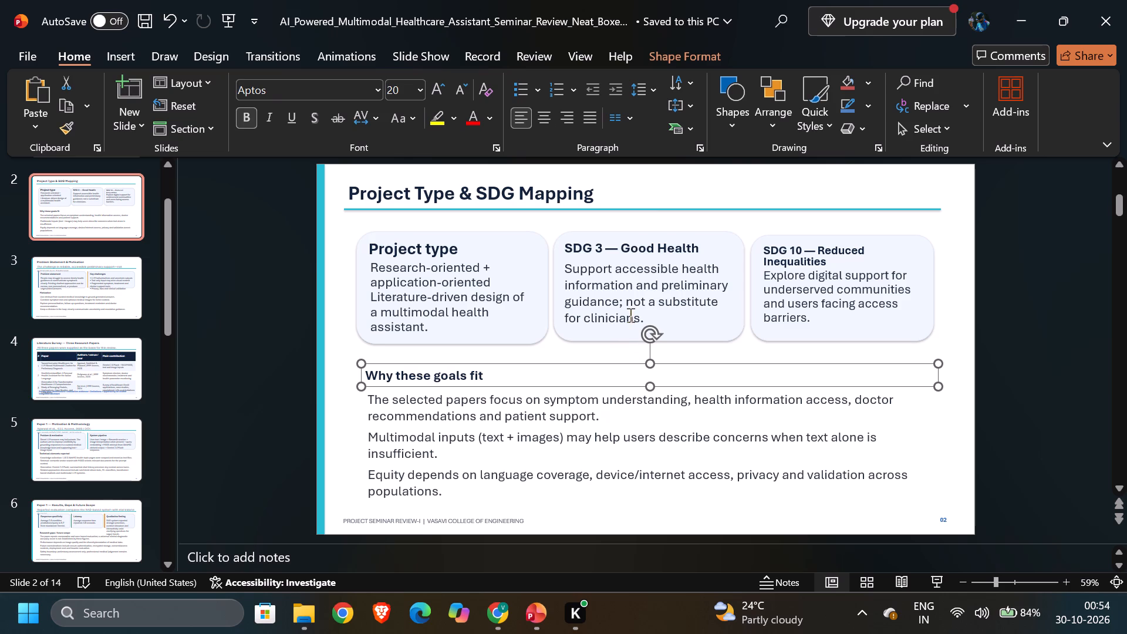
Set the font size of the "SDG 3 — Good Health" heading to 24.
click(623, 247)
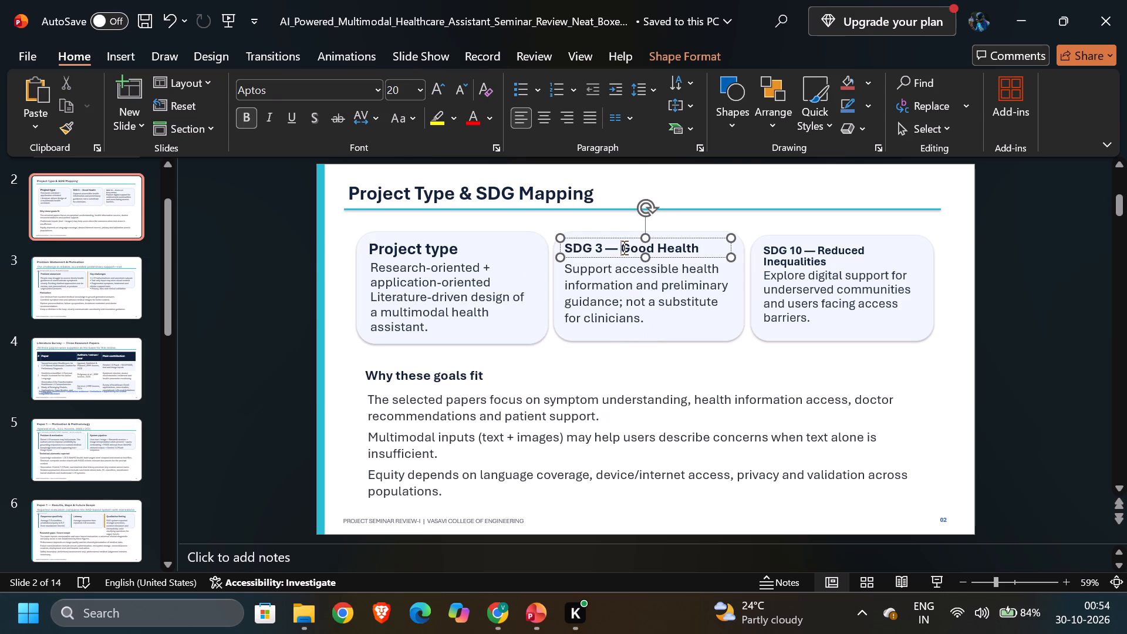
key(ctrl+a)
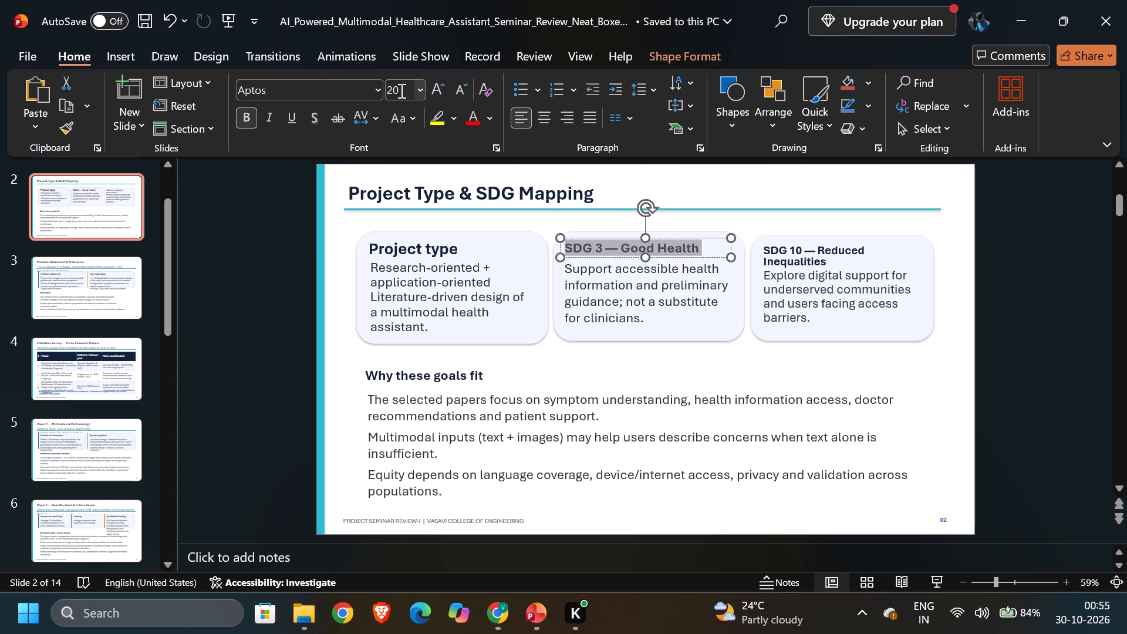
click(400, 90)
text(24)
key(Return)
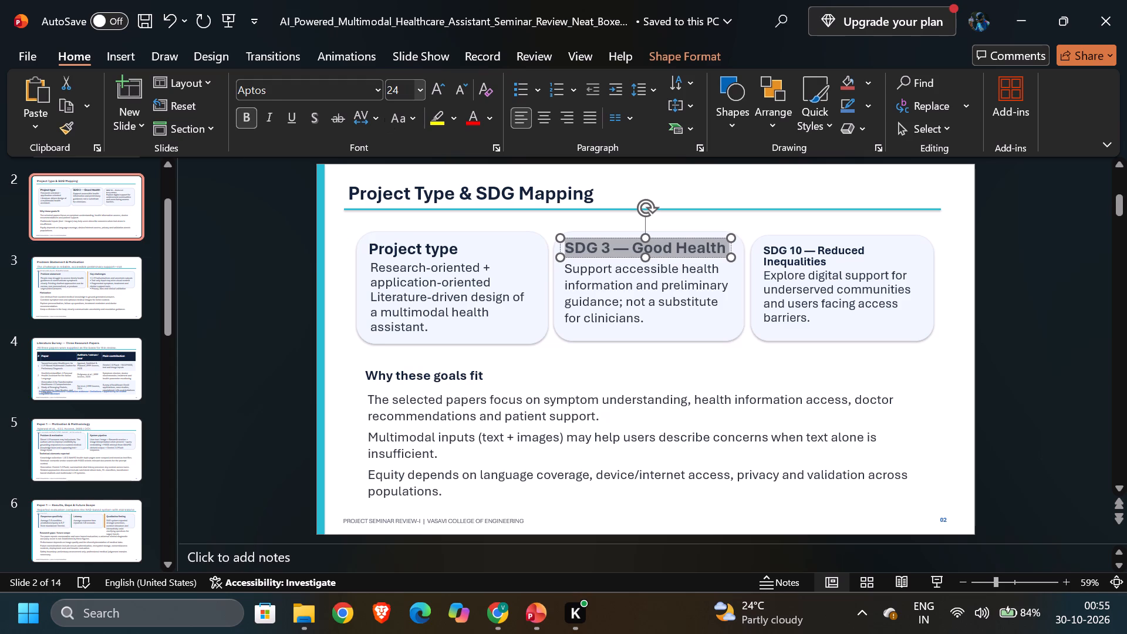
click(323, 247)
Set the font size of the "Project type" card heading to 22.
click(404, 253)
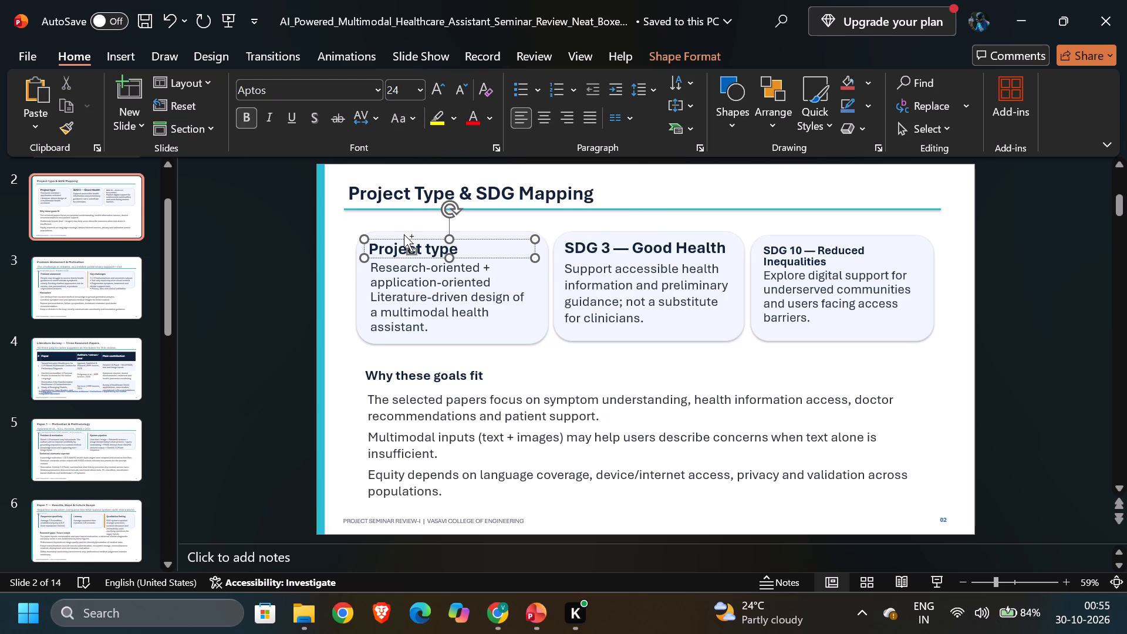
key(ctrl+a)
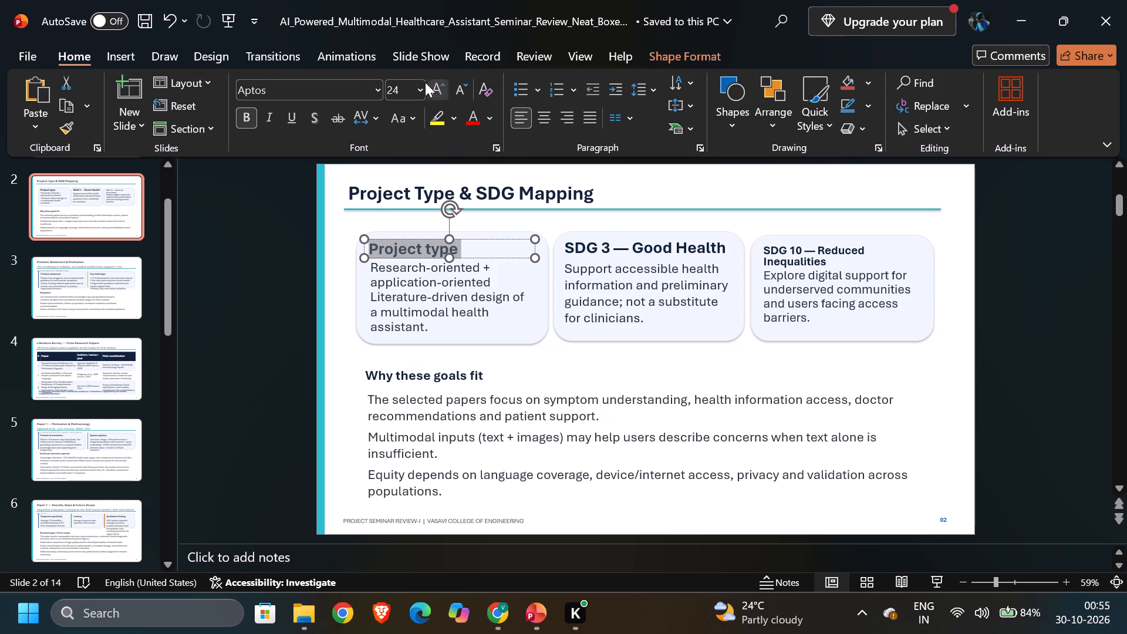
click(409, 91)
key(1)
key(BackSpace)
text(22)
key(Return)
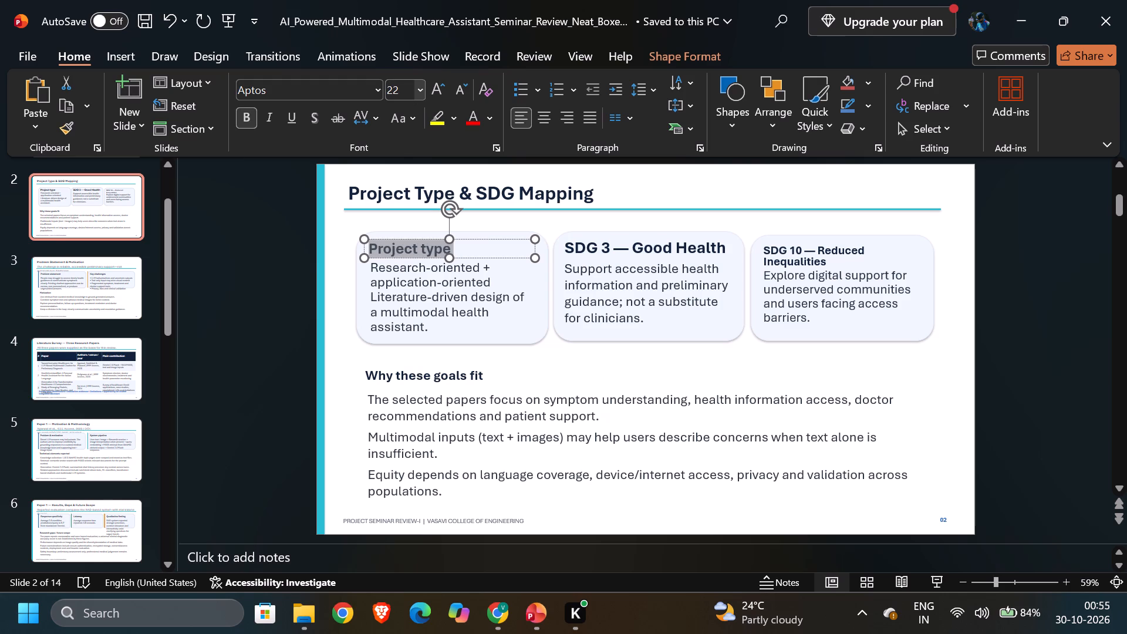
Set the font size of the "SDG 3 — Good Health" card heading to 22.
click(582, 246)
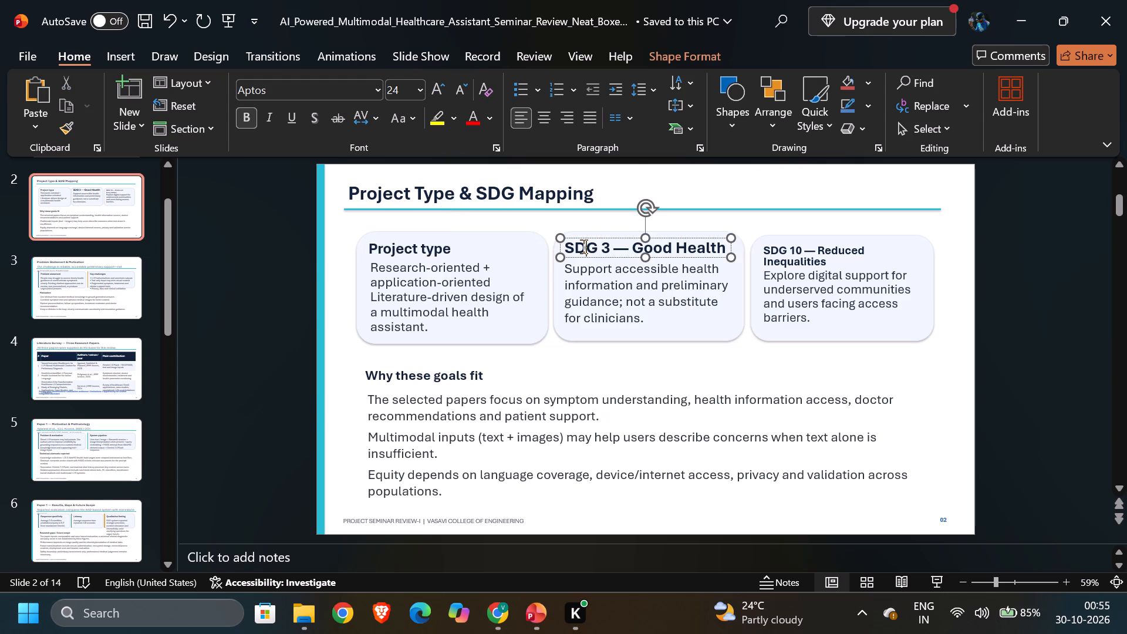
key(ctrl+a)
click(401, 89)
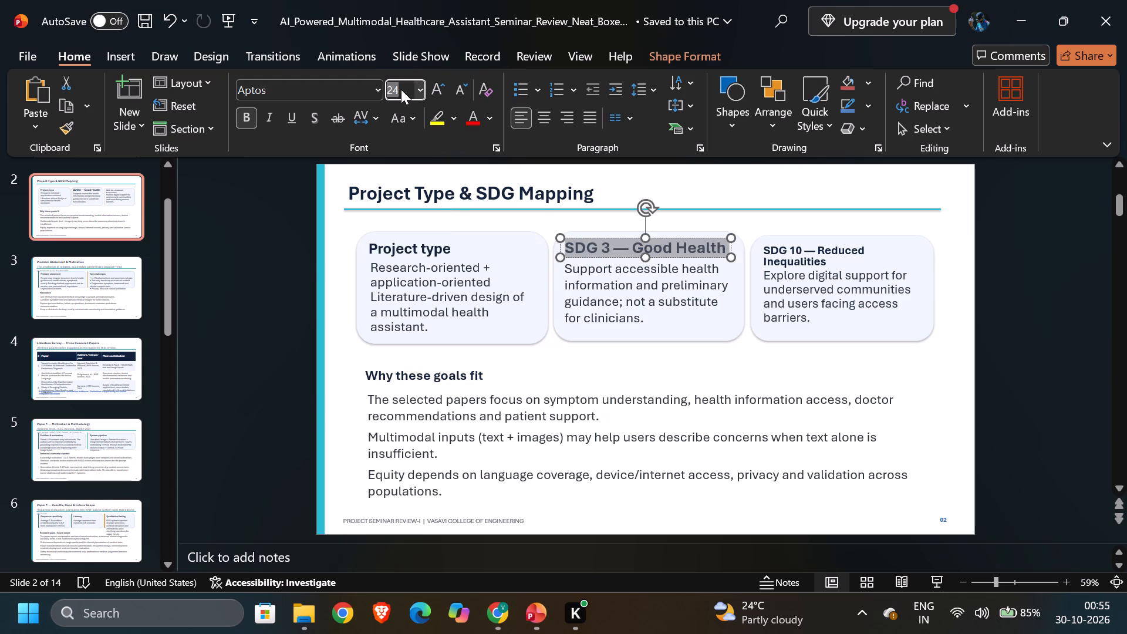
text(22)
key(Return)
Set the font size of the "SDG 10 — Reduced Inequalities" card heading to 22.
click(805, 249)
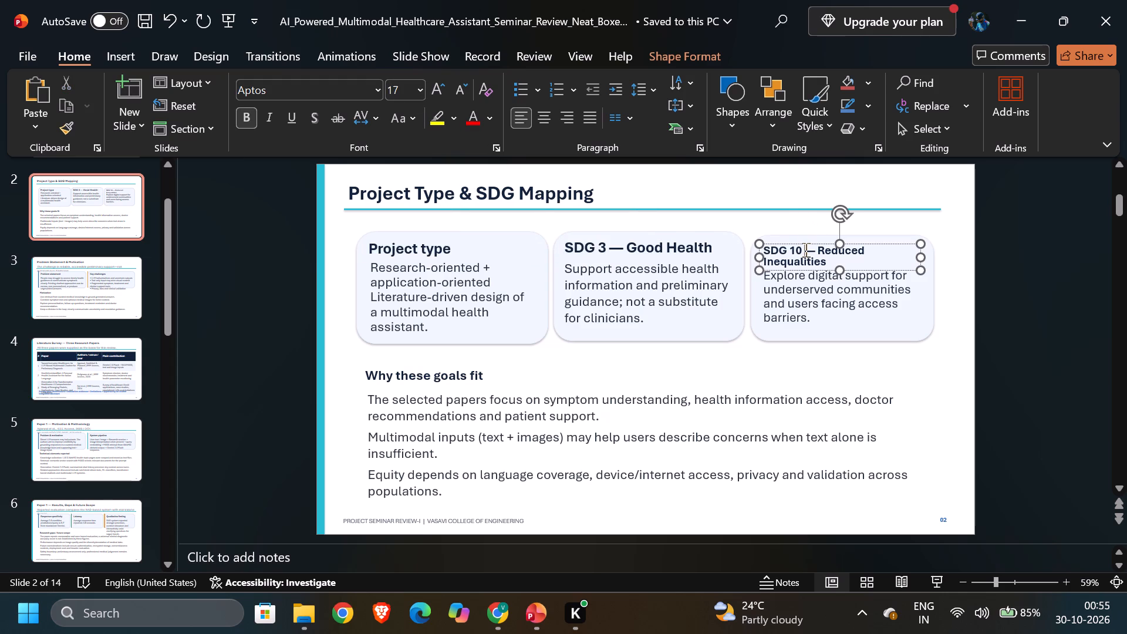
key(ctrl+a)
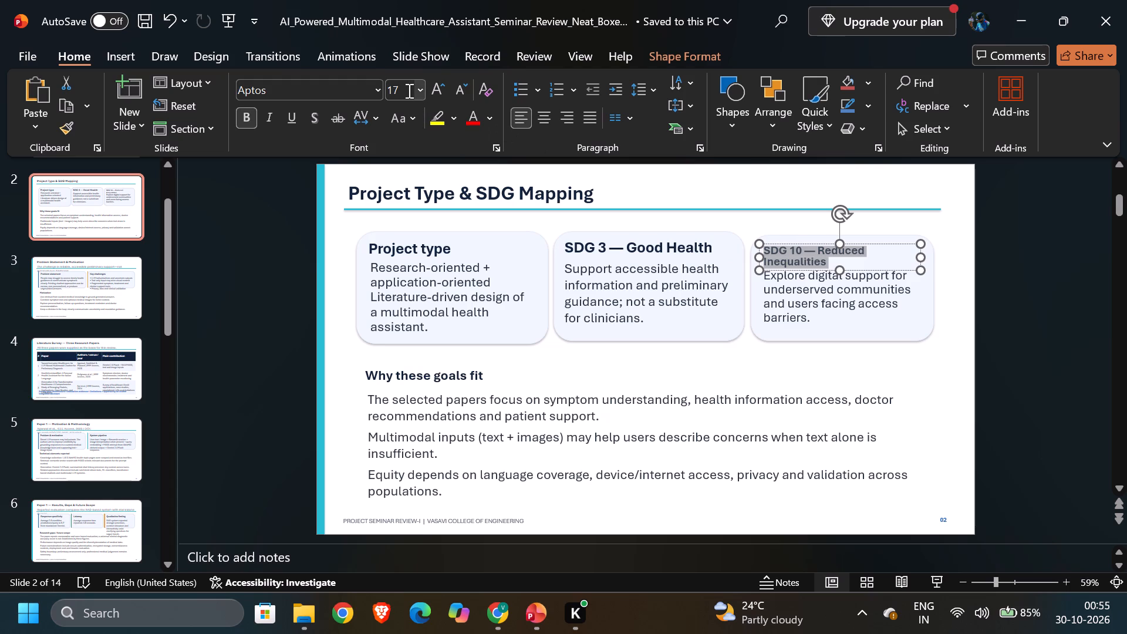
click(408, 90)
text(22)
key(Return)
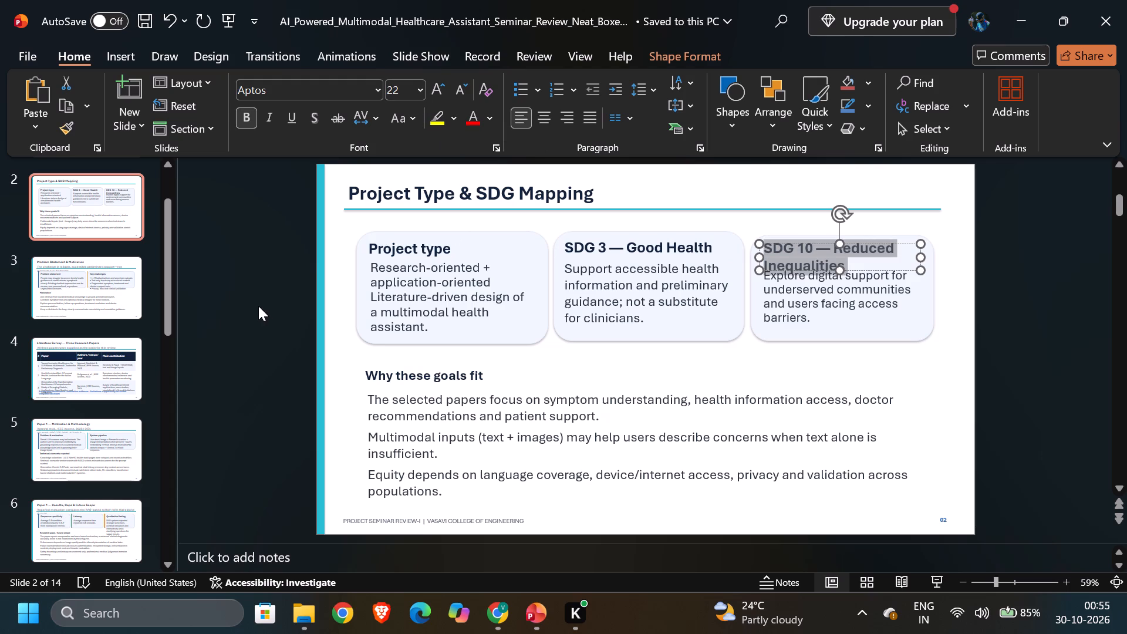
click(258, 306)
Shift the SDG 10 description down slightly so it clears the second line of its heading.
click(787, 296)
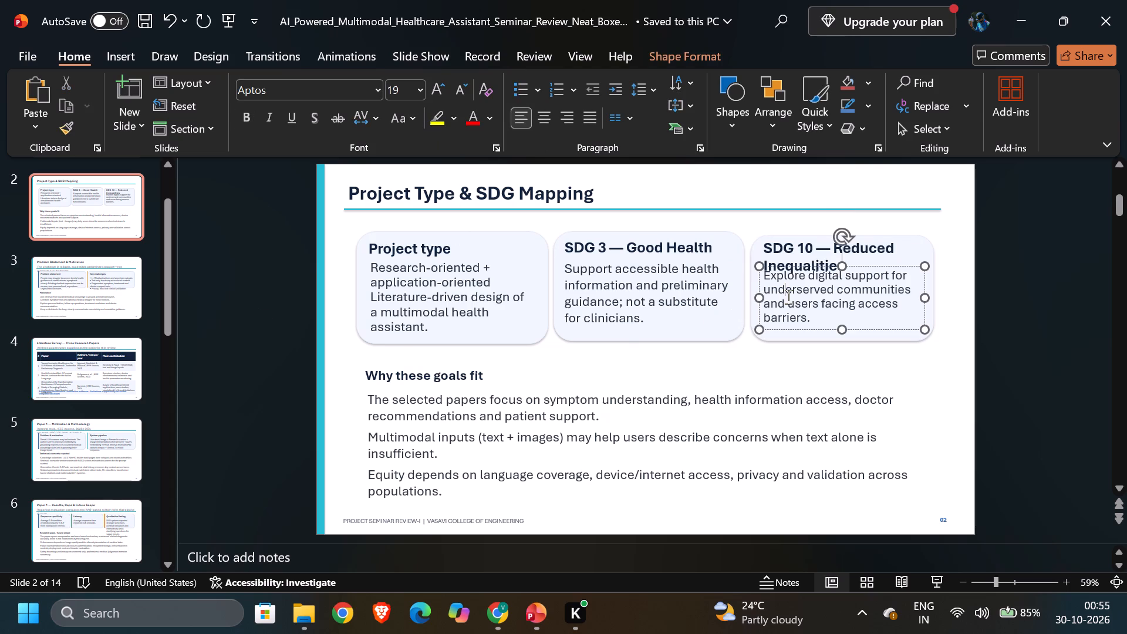
click(637, 291)
click(606, 377)
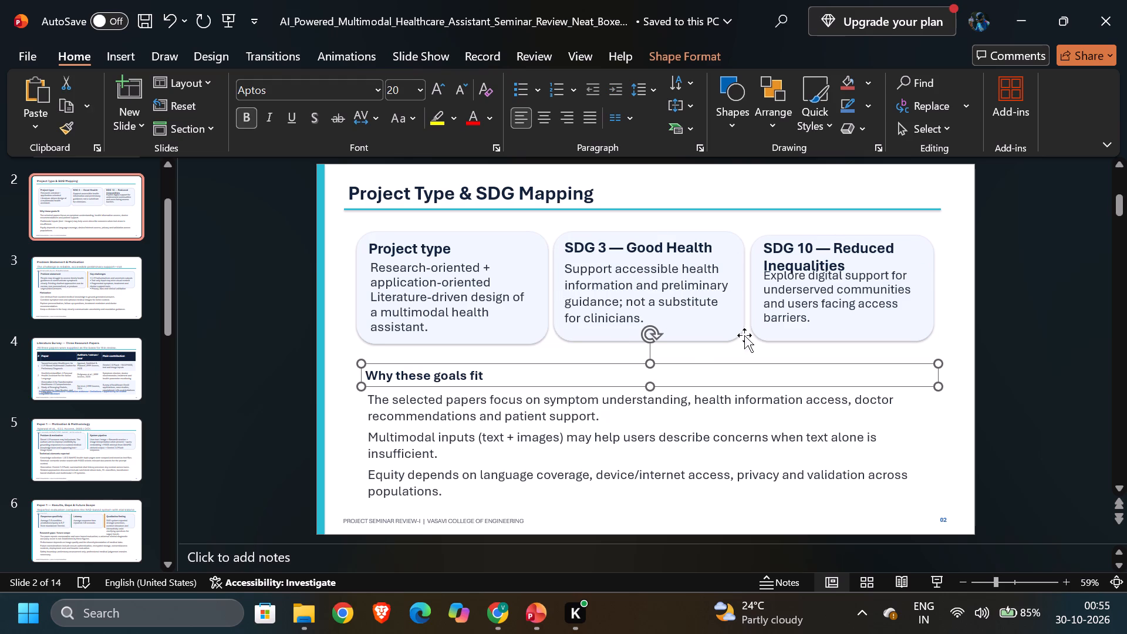
click(807, 295)
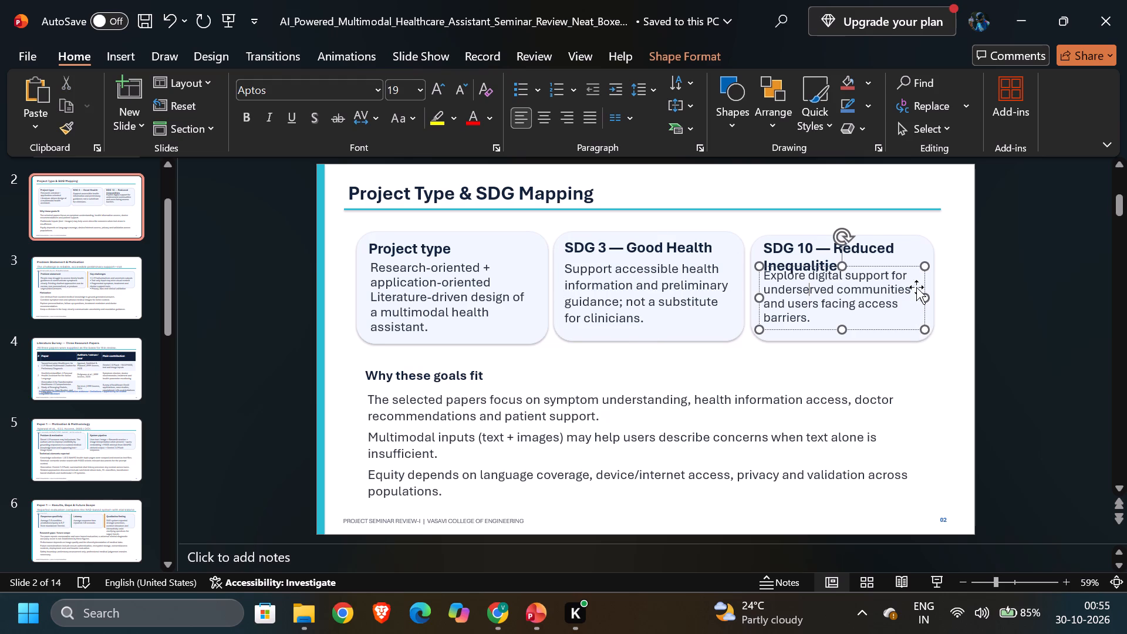
drag(900, 265, 900, 270)
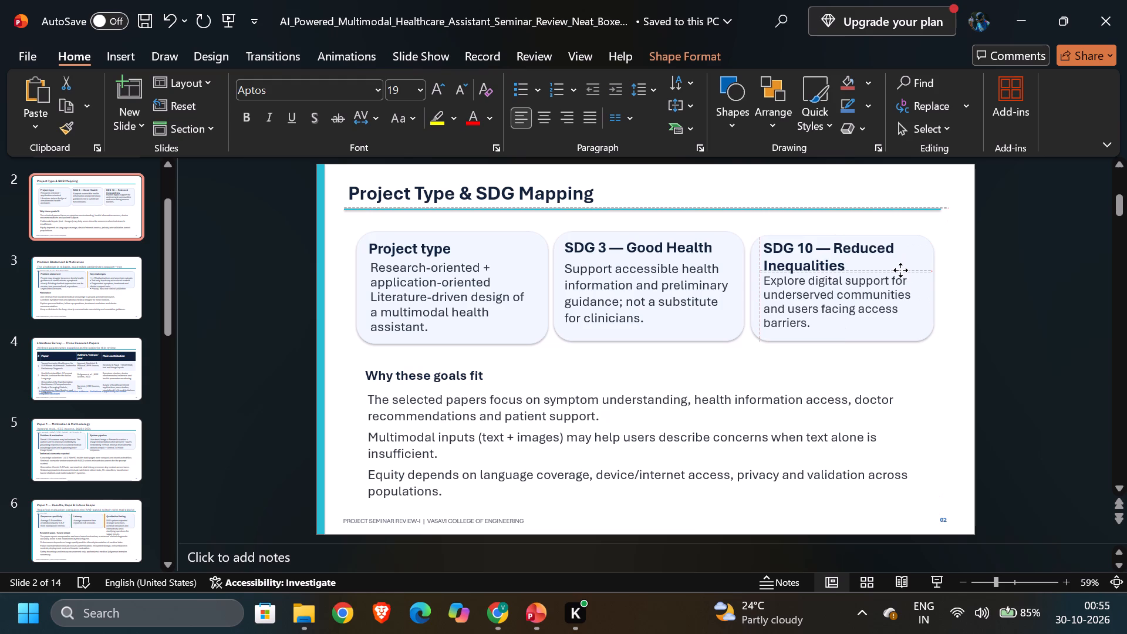
drag(900, 270, 900, 270)
click(909, 362)
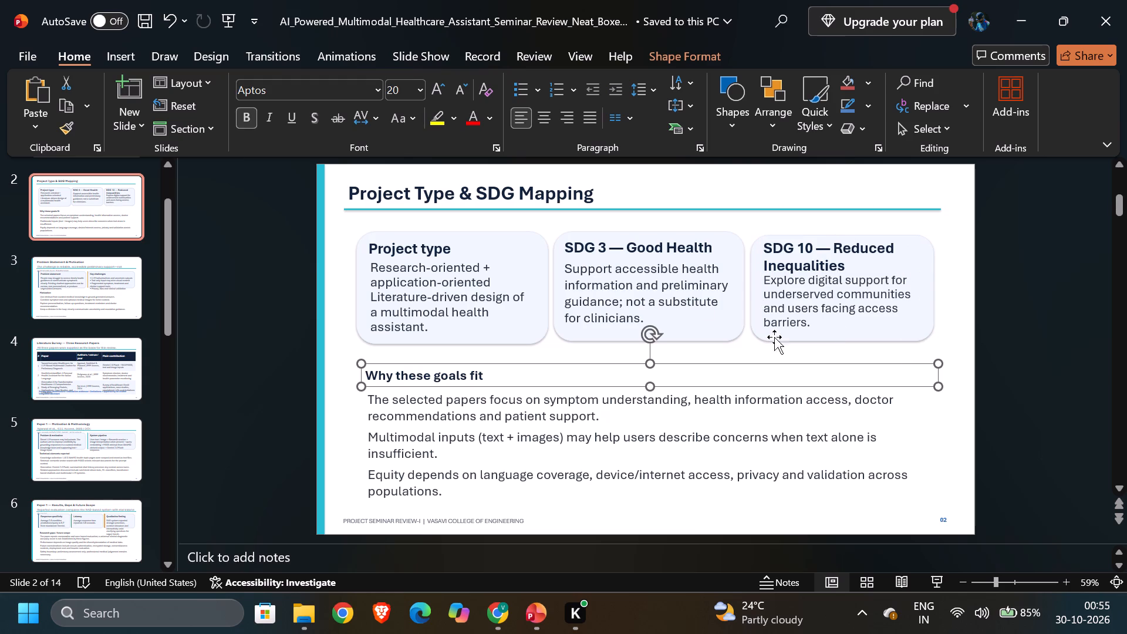
Set the font size of the "Why these goals fit" heading to 22.
click(316, 289)
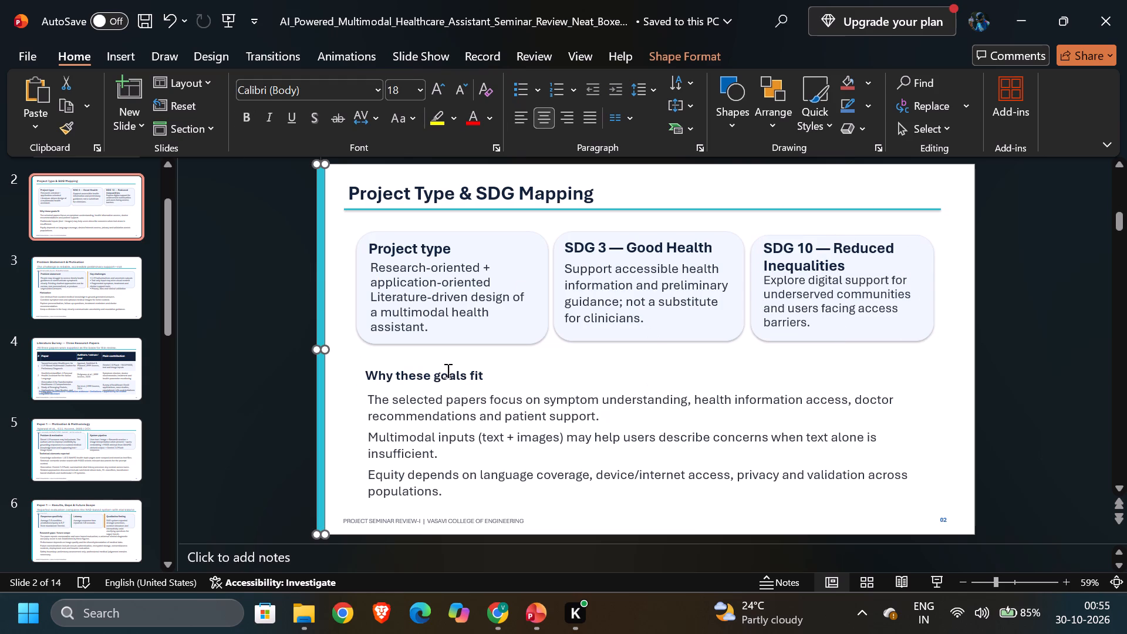
click(447, 370)
key(ctrl+a)
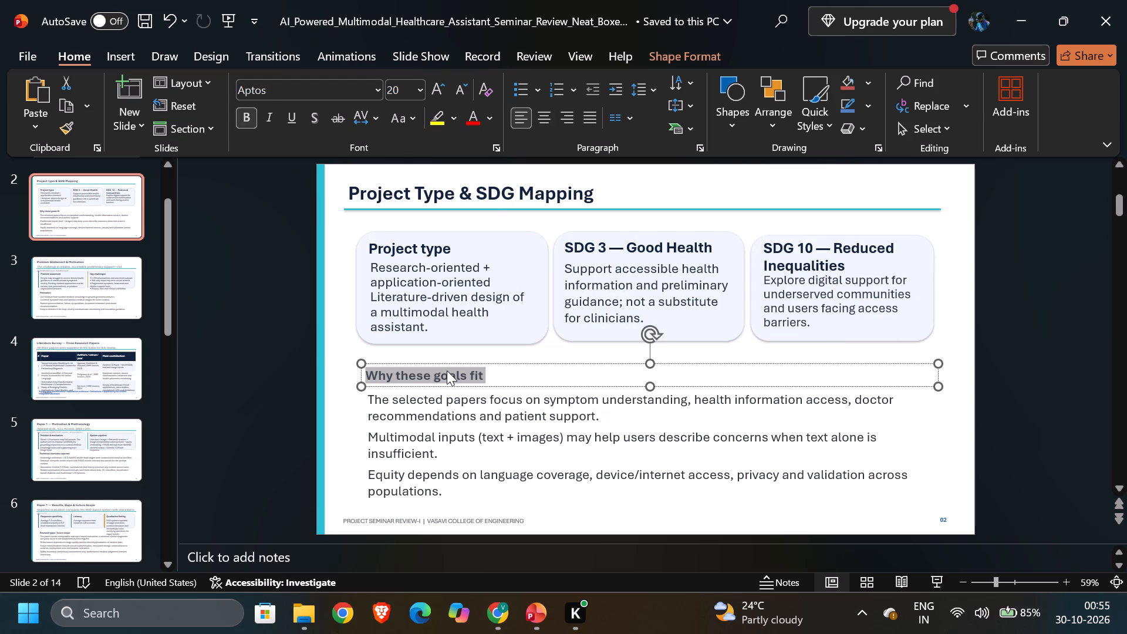
click(410, 90)
text(22)
key(Return)
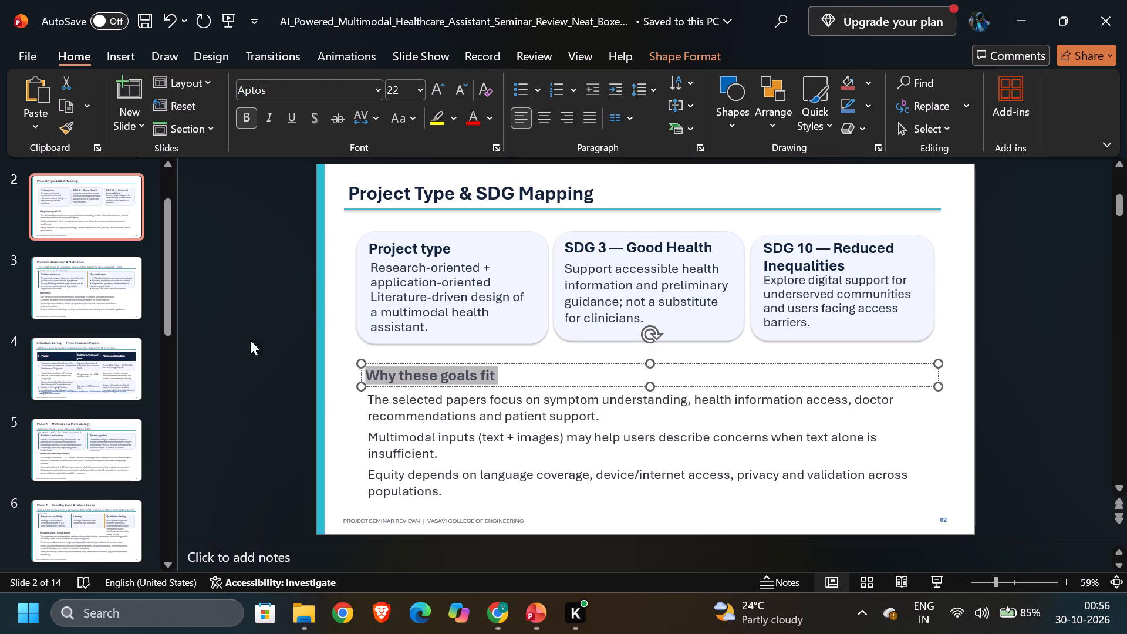
click(238, 377)
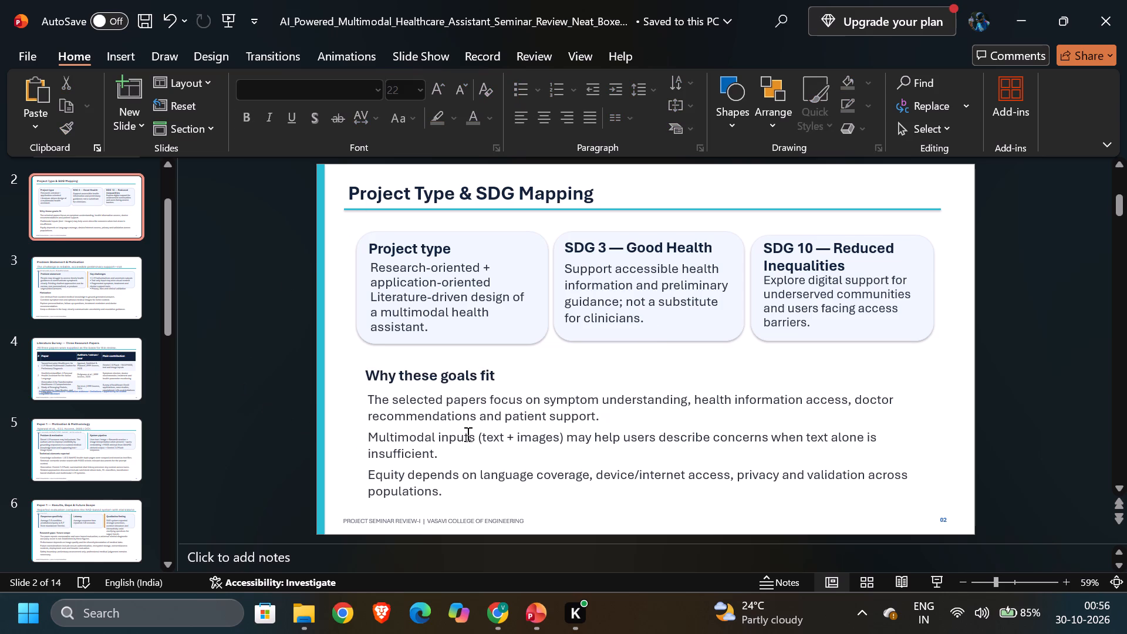
Delete the "PROJECT SEMINAR REVIEW-I | VASAVI COLLEGE OF ENGINEERING" footer text box from slide 2.
click(467, 434)
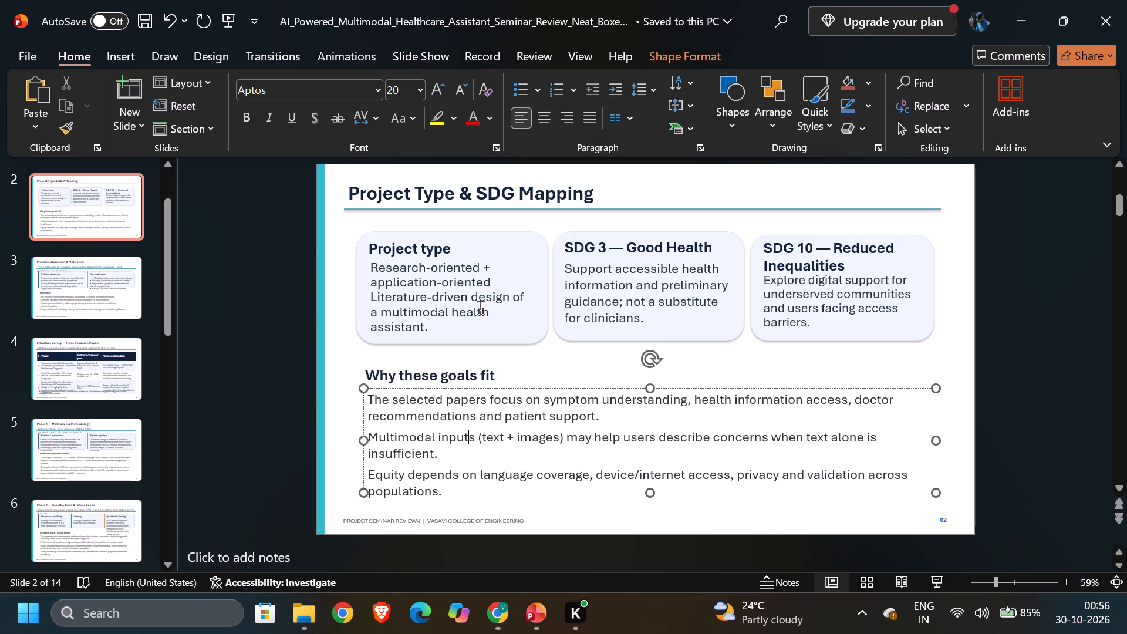
click(475, 305)
click(454, 518)
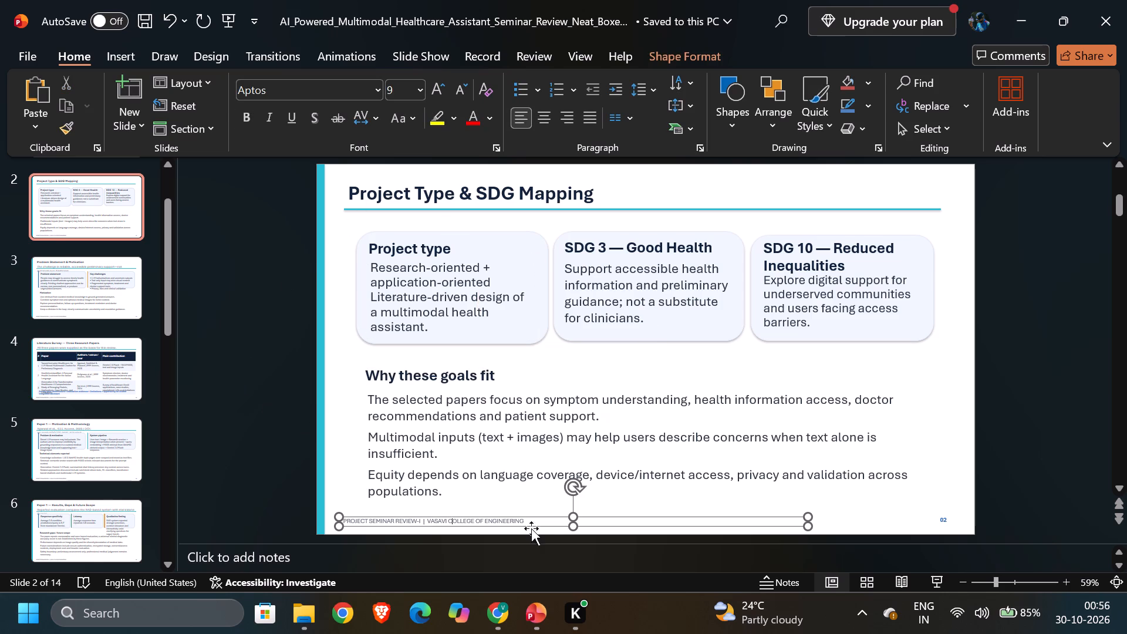
click(553, 517)
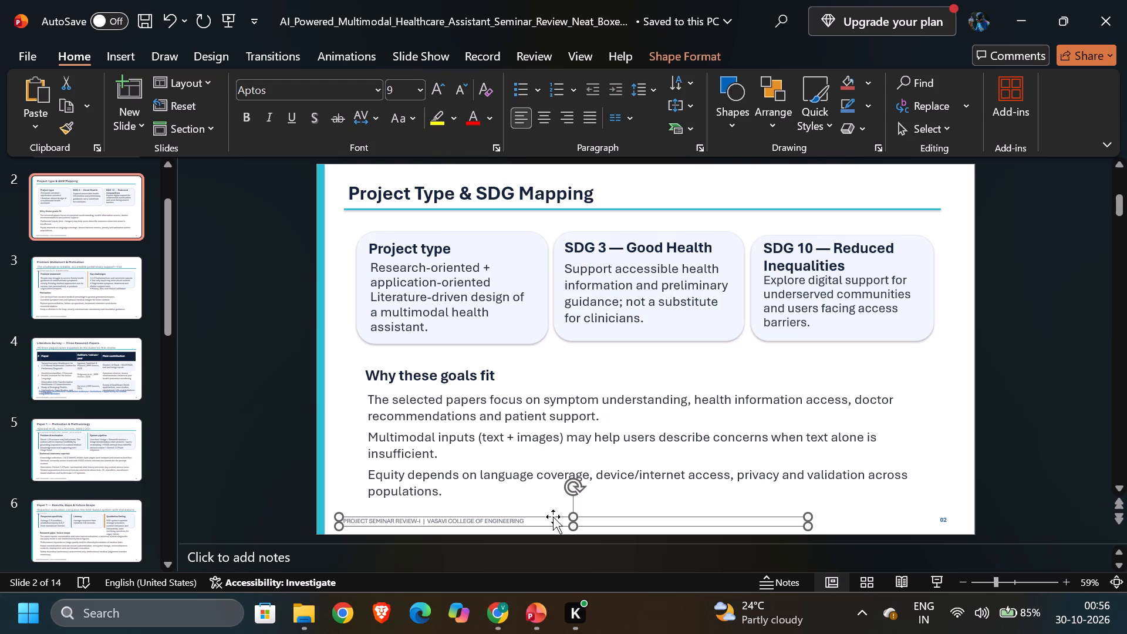
key(Delete)
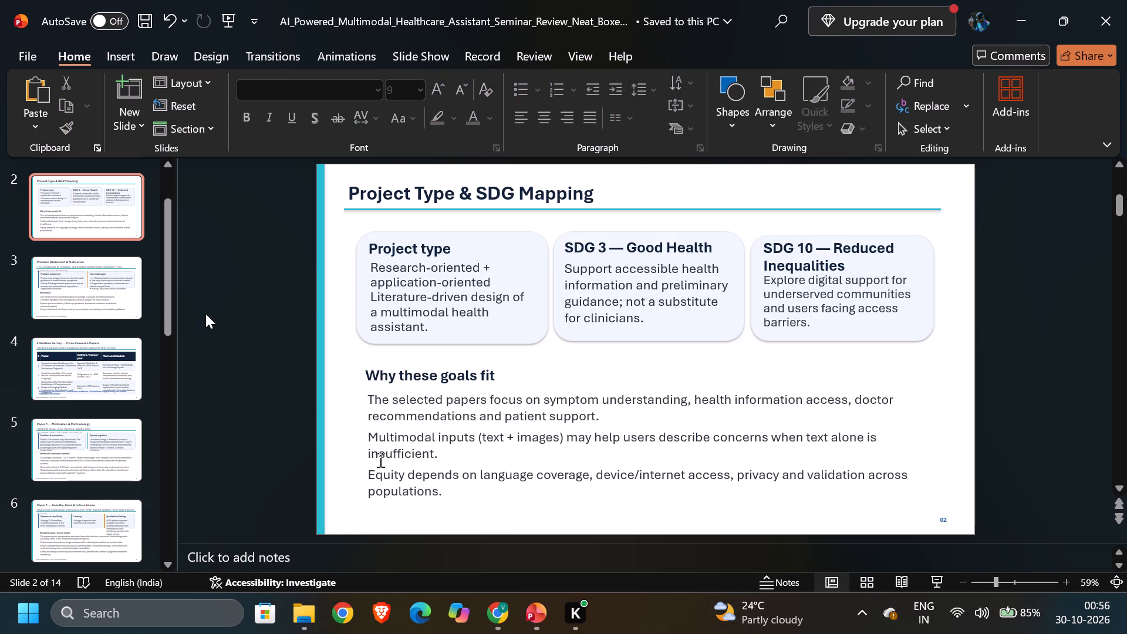
On slide 3, delete the grey subtitle text box beneath the "Problem Statement & Motivation" title.
key(Down)
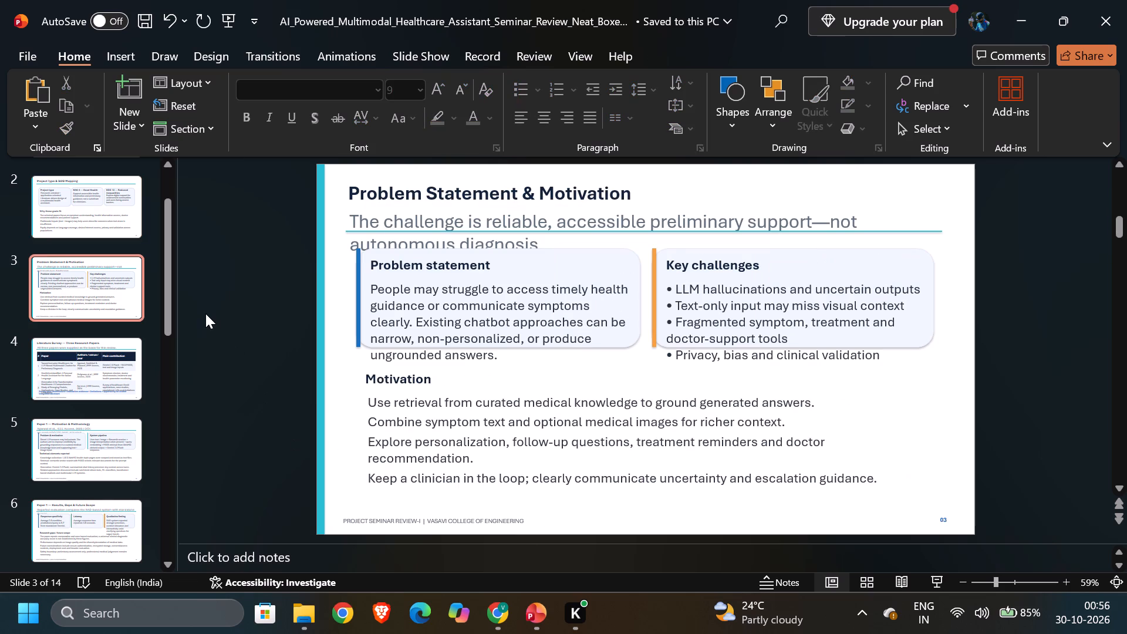
click(566, 226)
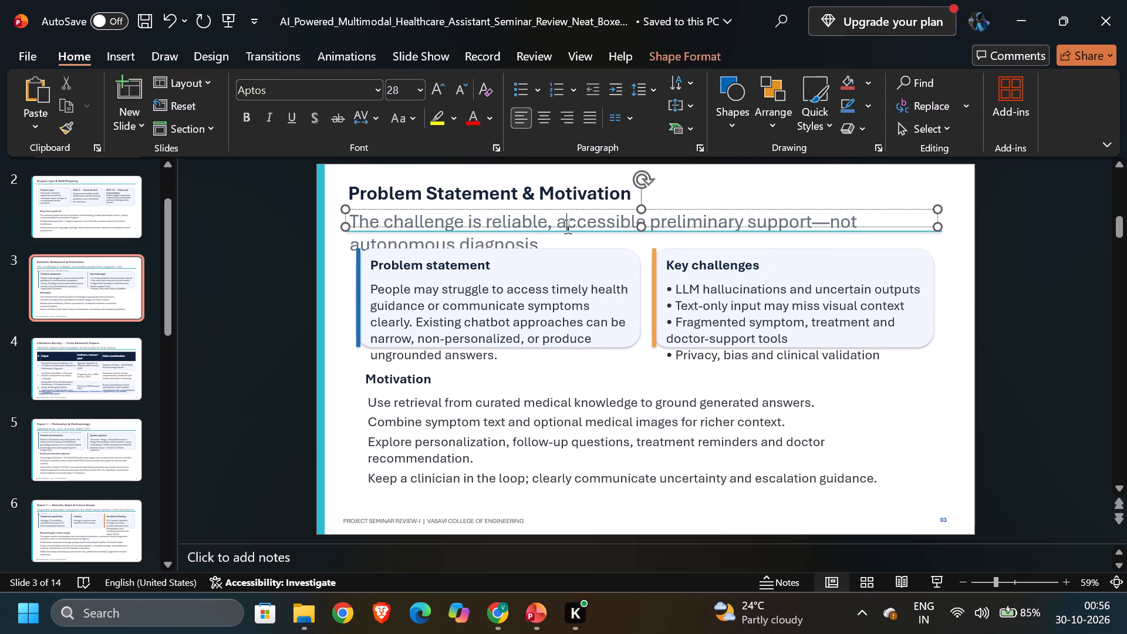
click(605, 210)
key(Delete)
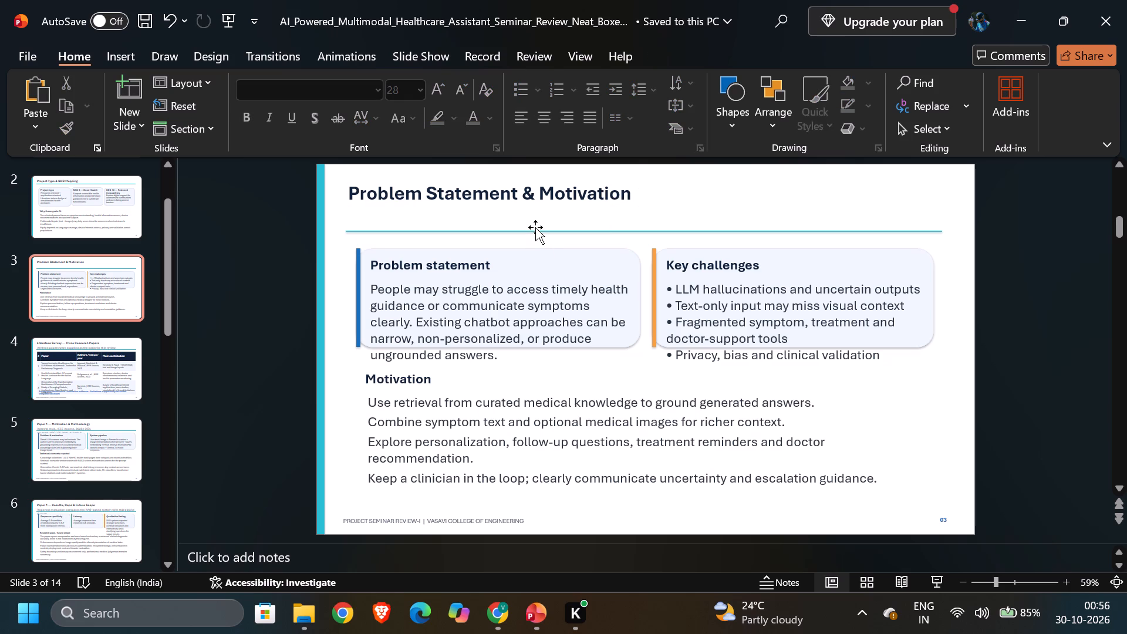
Move the teal divider line up so it sits directly beneath the "Problem Statement & Motivation" title.
click(534, 230)
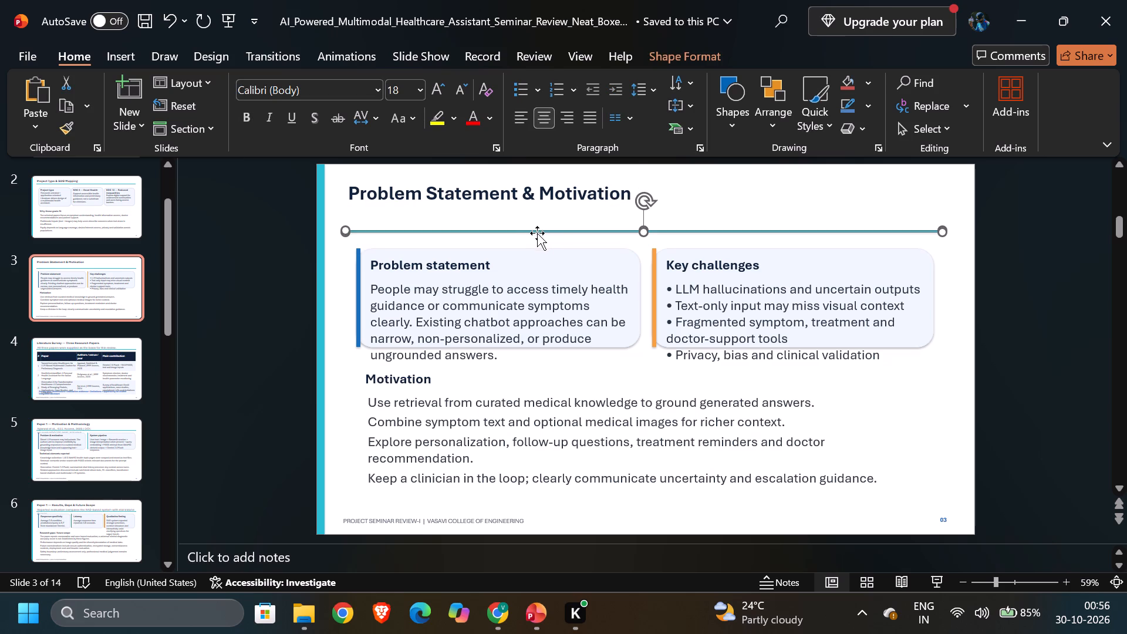
click(537, 233)
drag(535, 231, 532, 213)
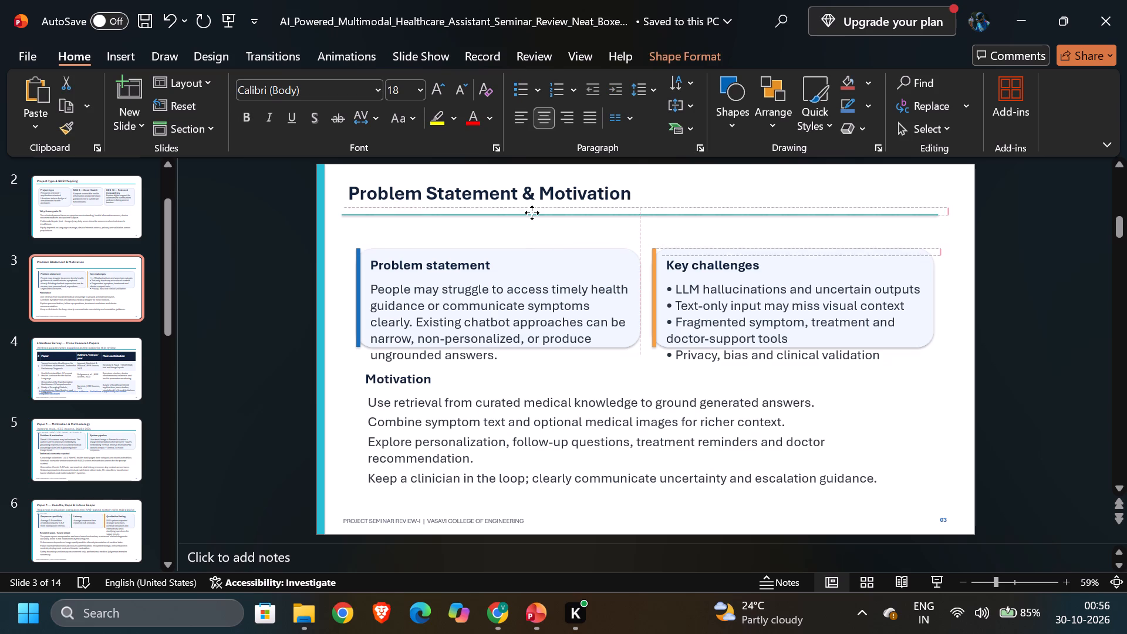
drag(532, 213, 530, 208)
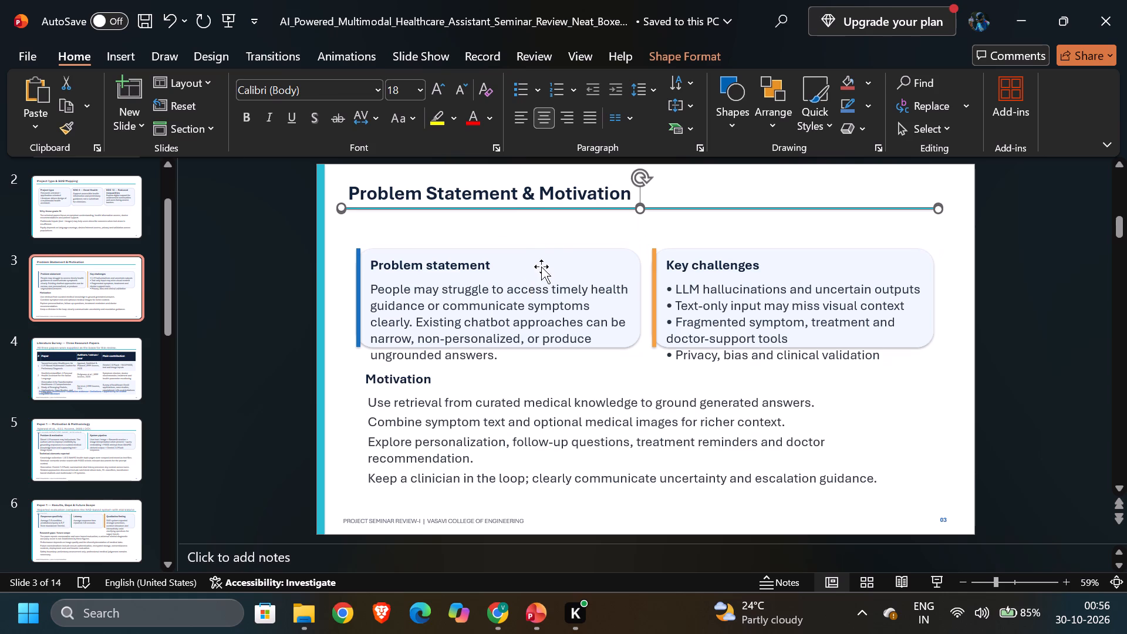
Shift the background cards behind "Problem statement" and "Key challenges" up slightly towards the divider line.
click(542, 265)
click(558, 245)
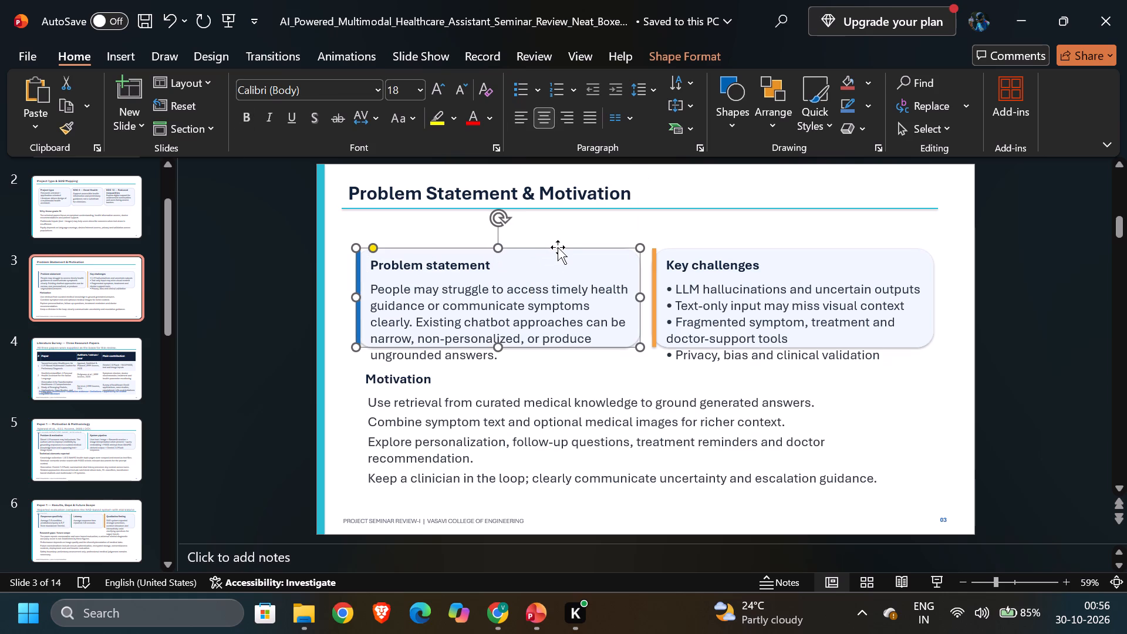
drag(558, 248, 555, 241)
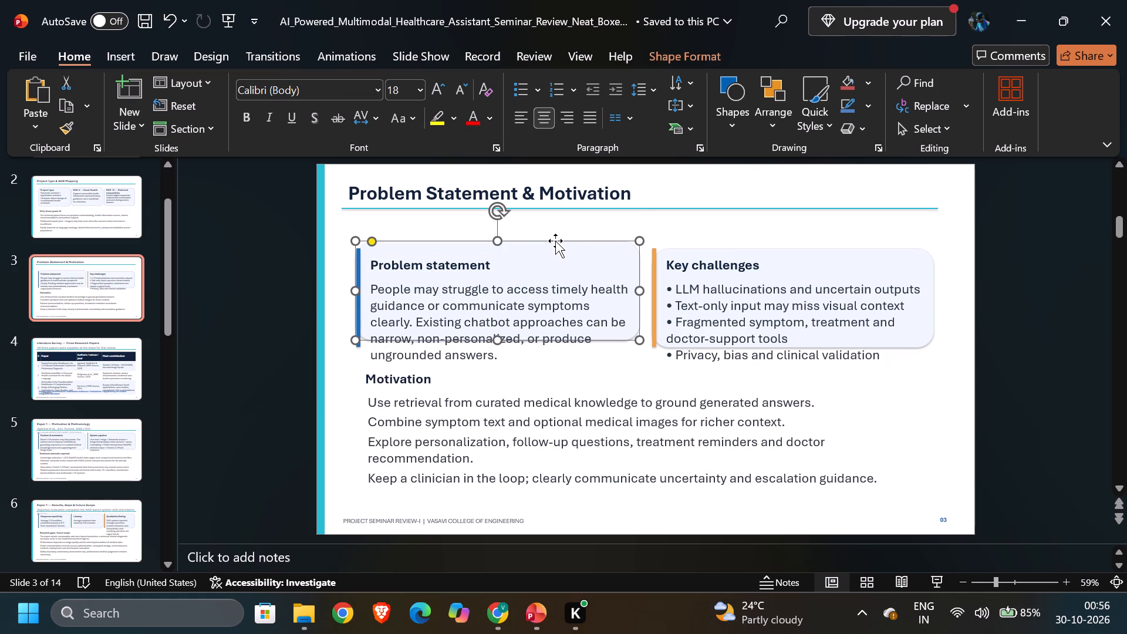
click(782, 253)
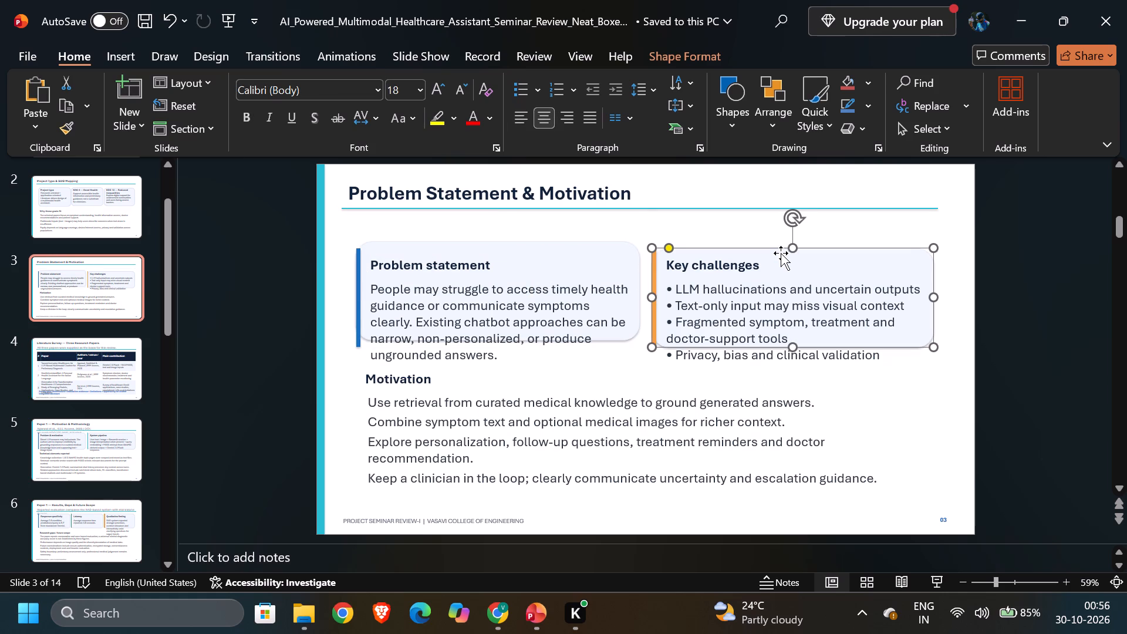
click(777, 248)
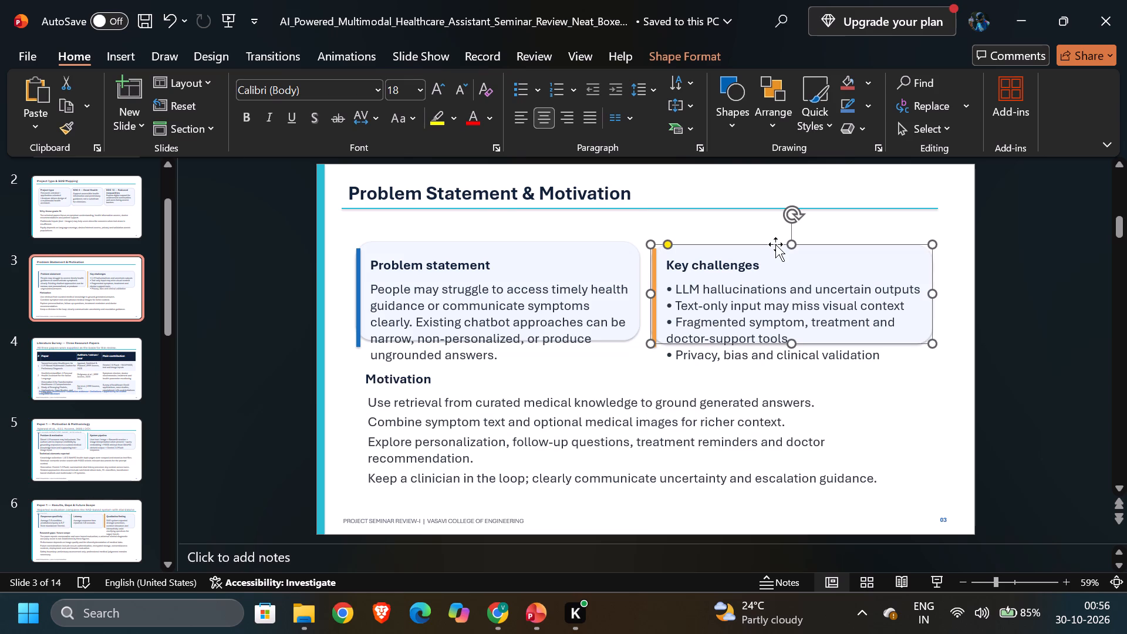
Set the font size of the "Problem statement" card heading to 22.
click(443, 262)
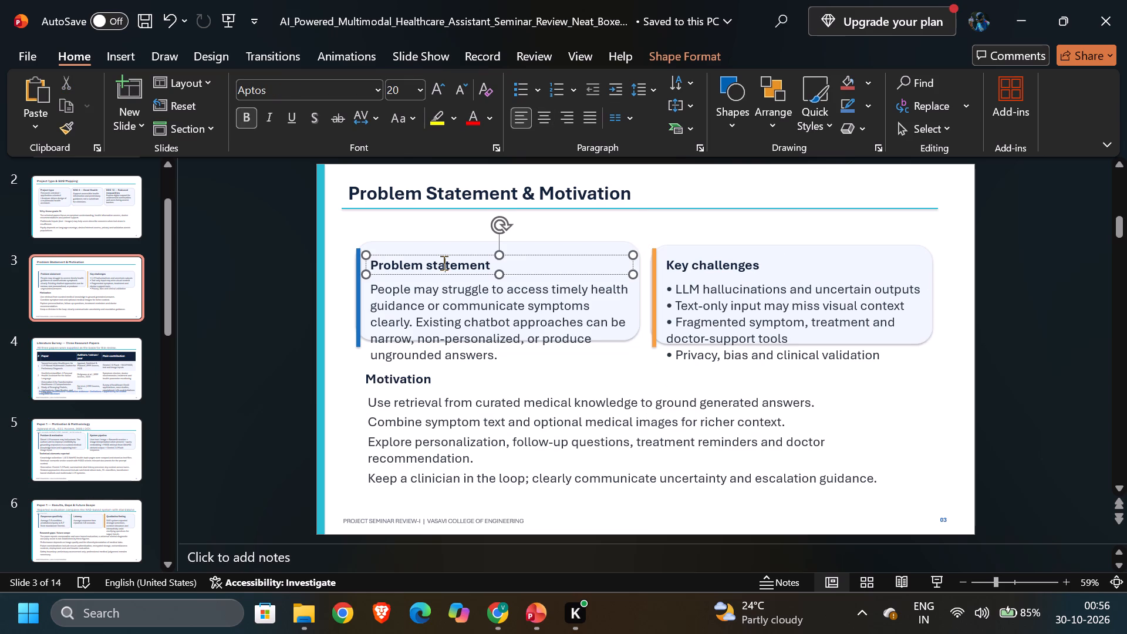
key(ctrl+a)
click(403, 89)
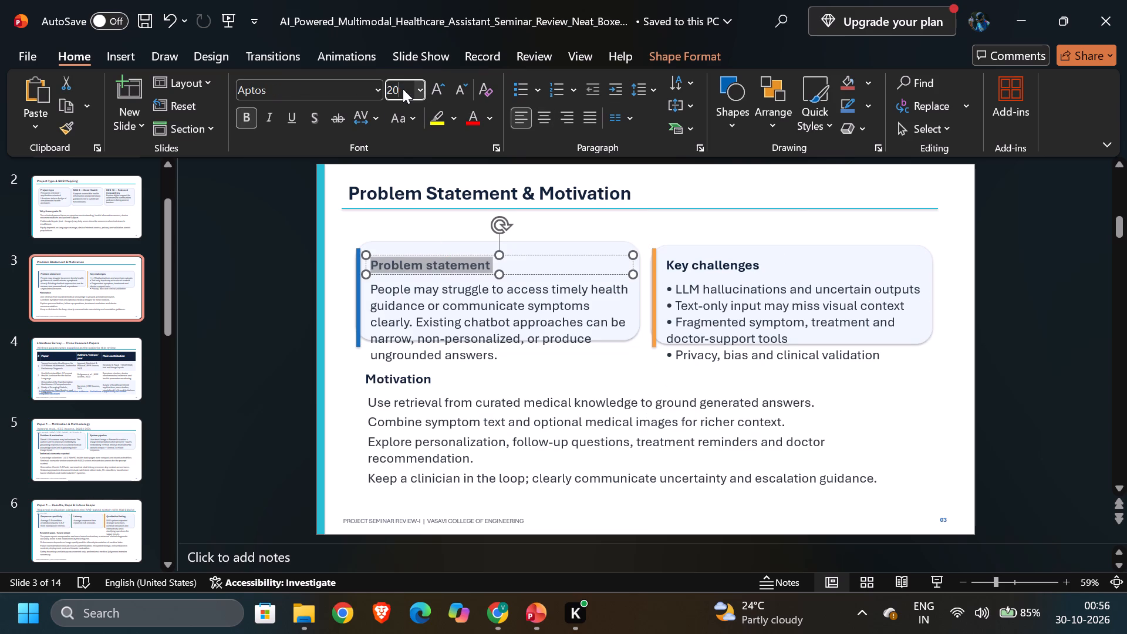
text(22)
key(Return)
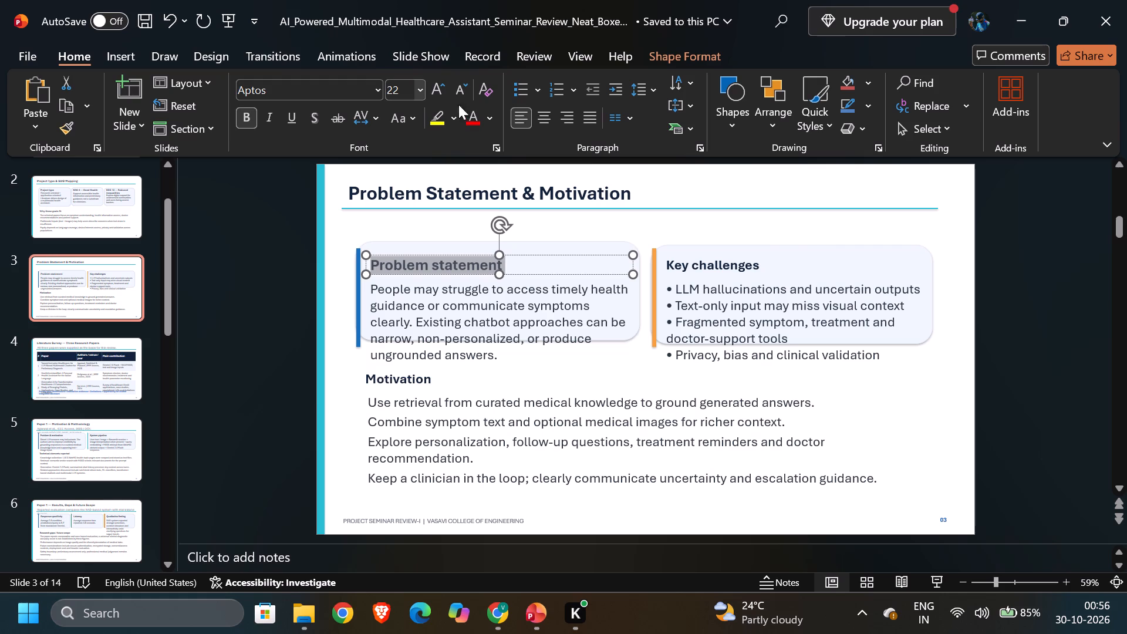
Set the font size of the "Key challenges" card heading to 22.
click(741, 261)
key(ctrl+a)
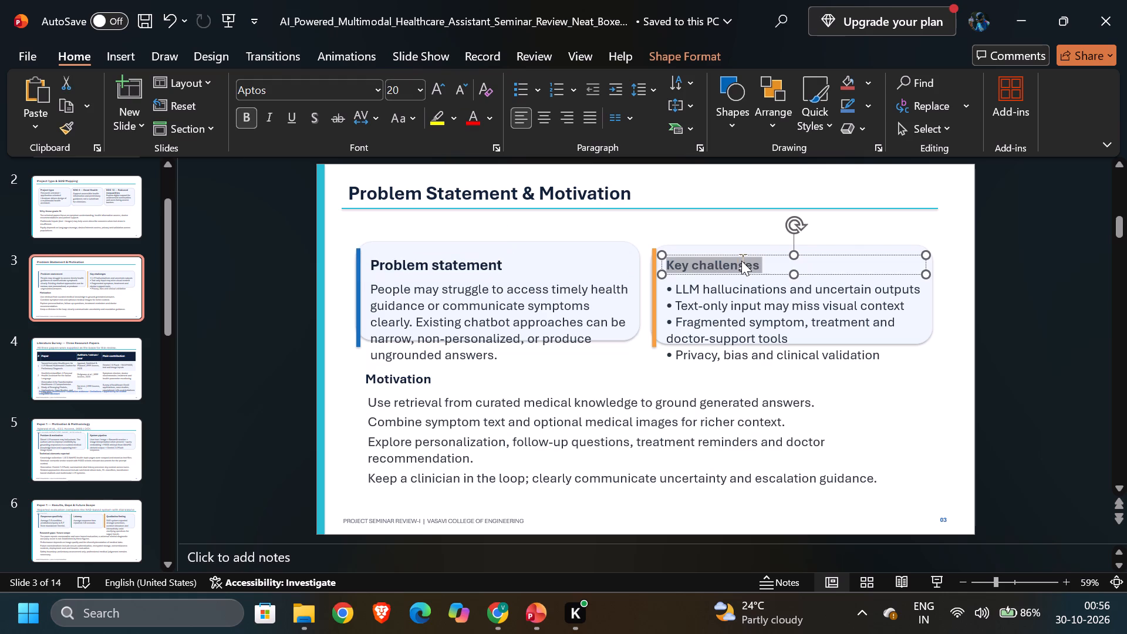
click(397, 81)
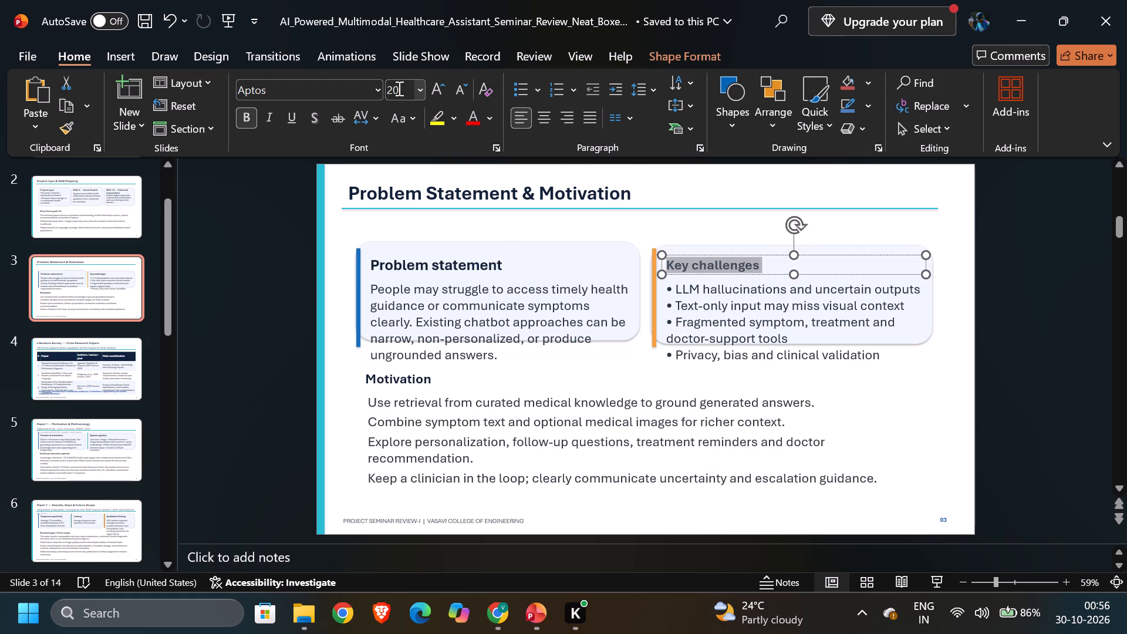
click(398, 89)
text(22)
key(Return)
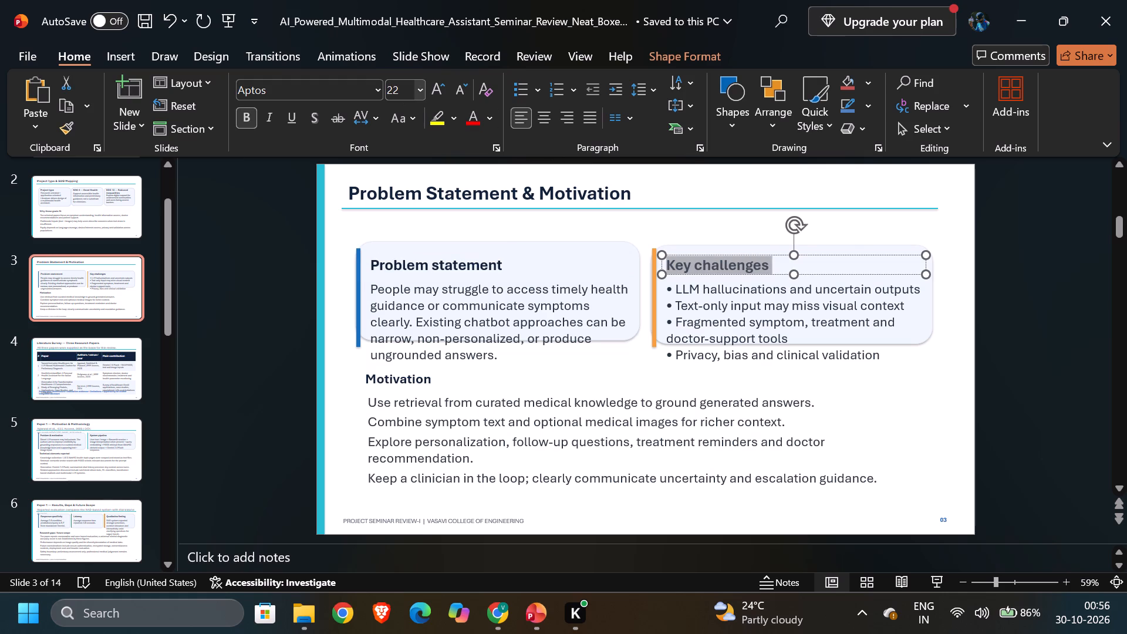
click(312, 275)
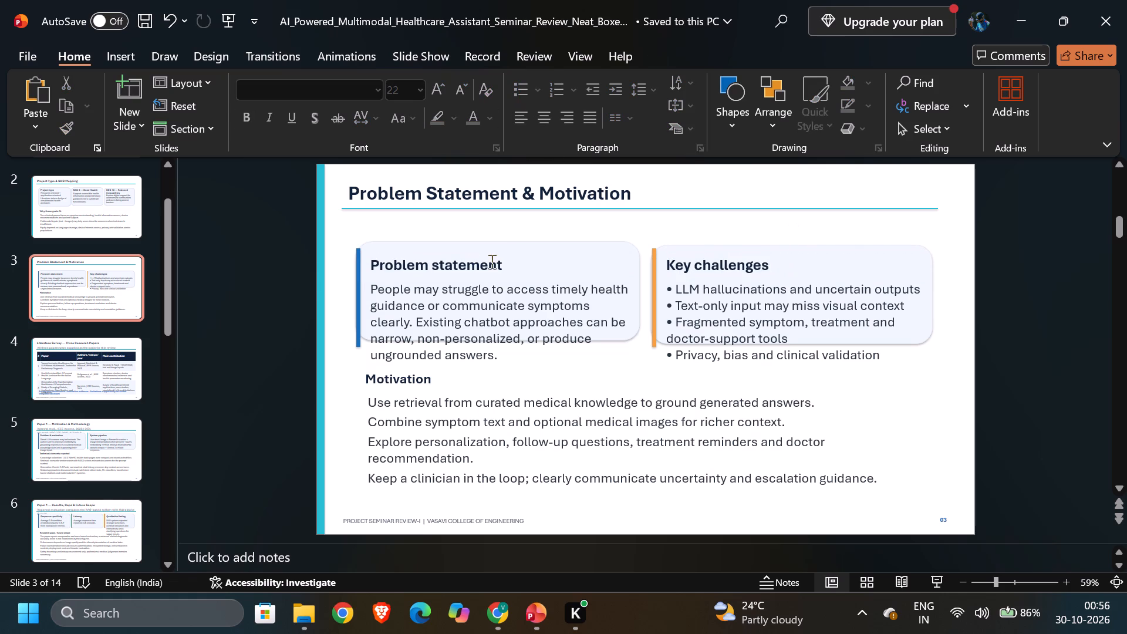
Enlarge the "Problem statement" background card downward so it encloses the last line of its paragraph.
click(491, 261)
click(513, 322)
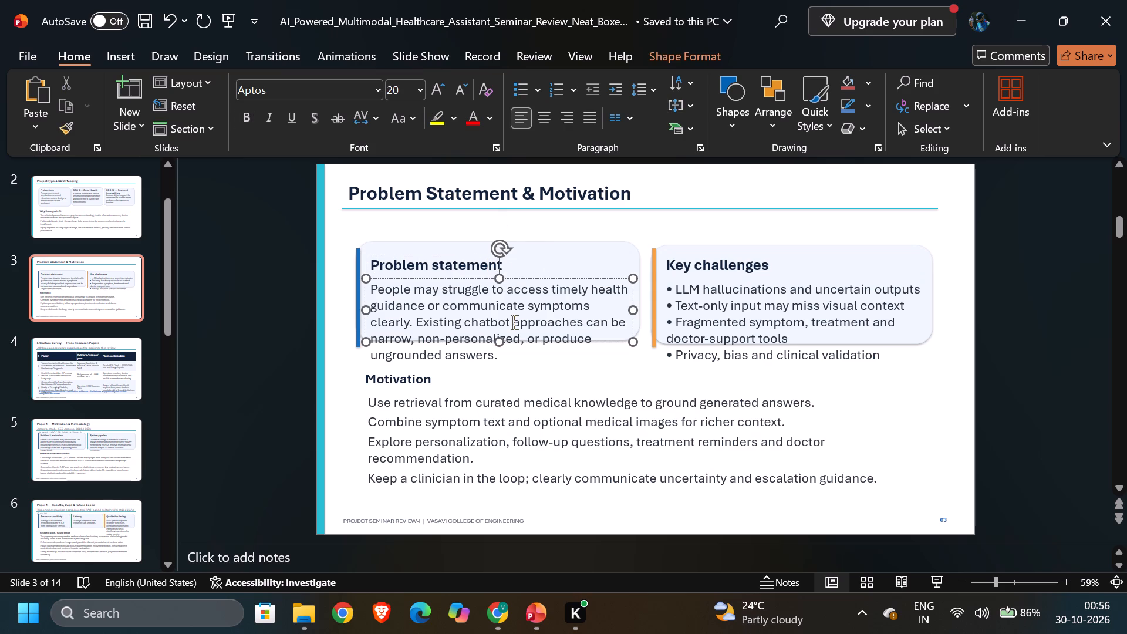
click(617, 255)
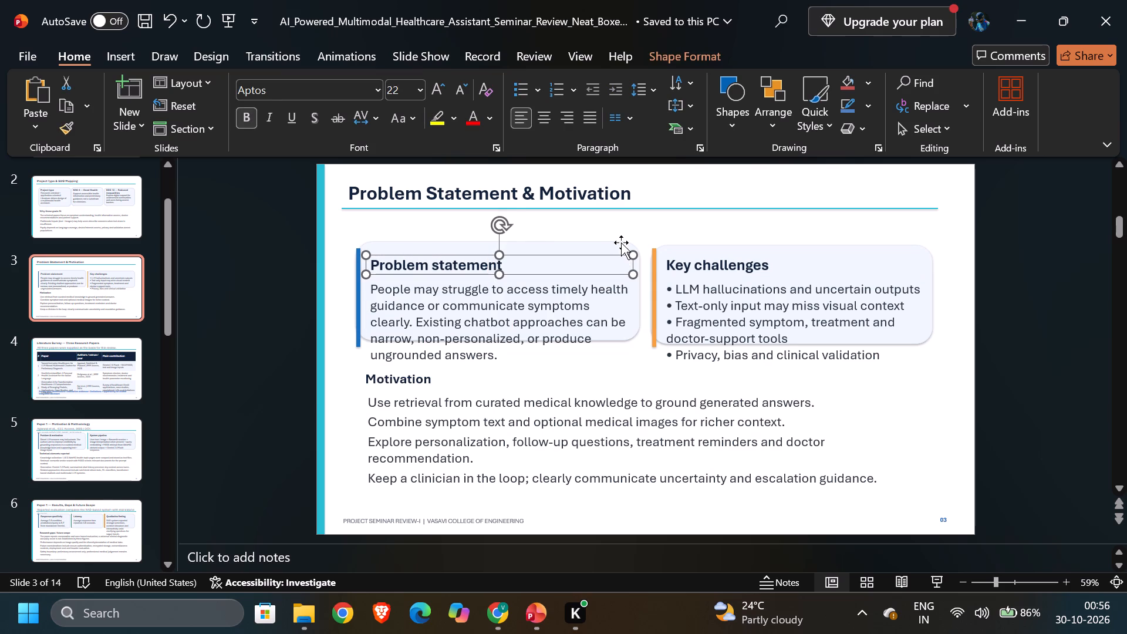
click(621, 242)
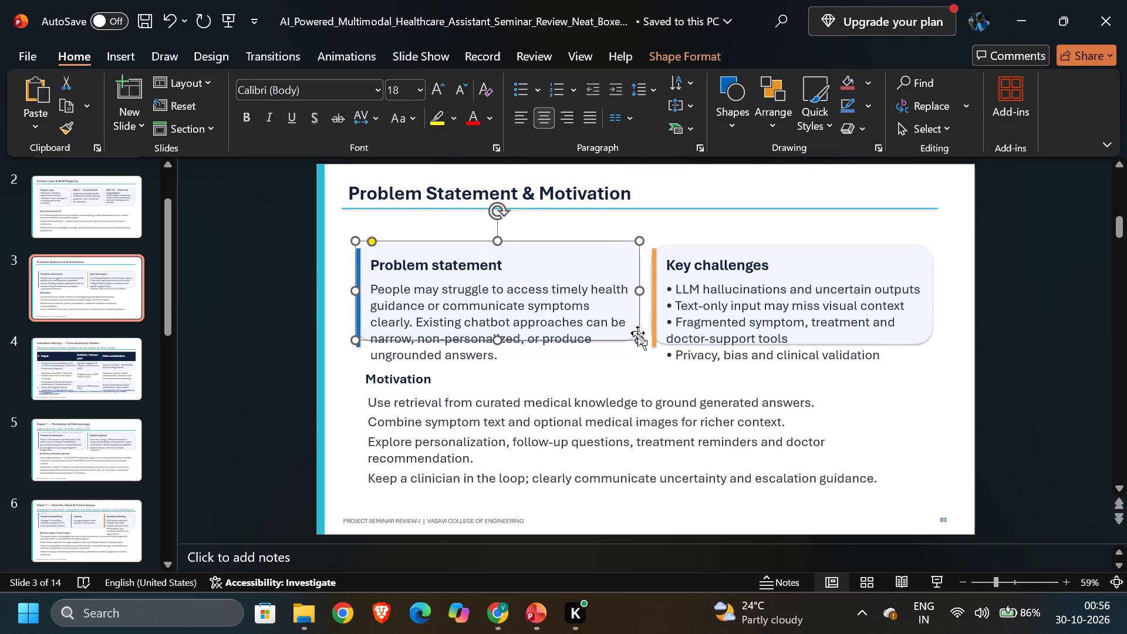
drag(640, 338, 645, 363)
click(690, 391)
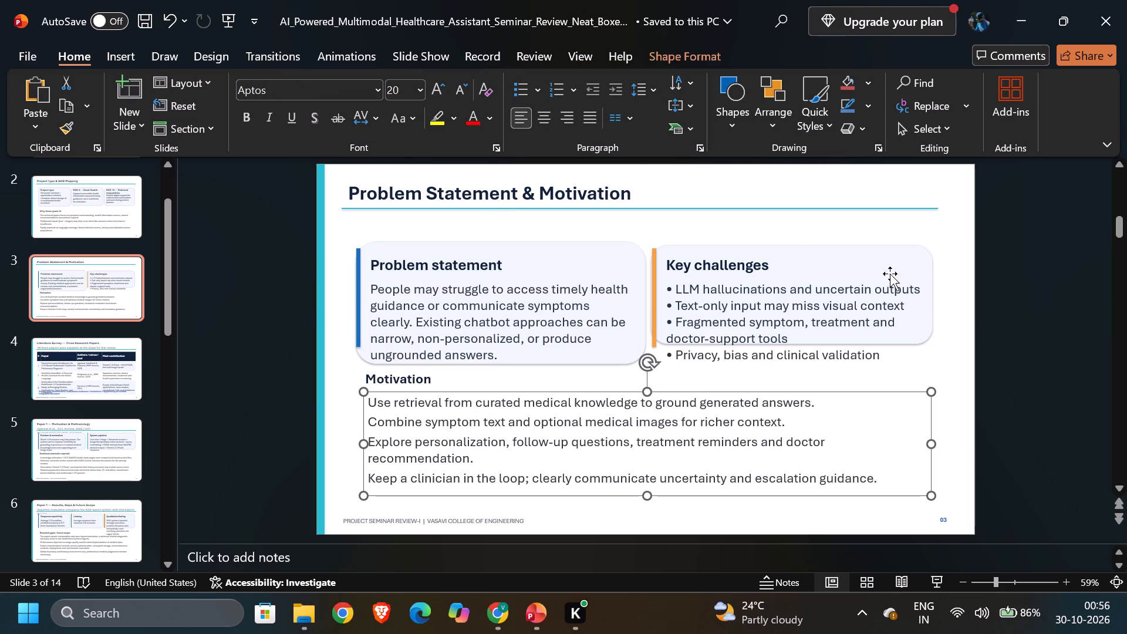
Extend the "Key challenges" background card downward to take in the "Privacy, bias and clinical validation" bullet.
click(884, 262)
click(916, 338)
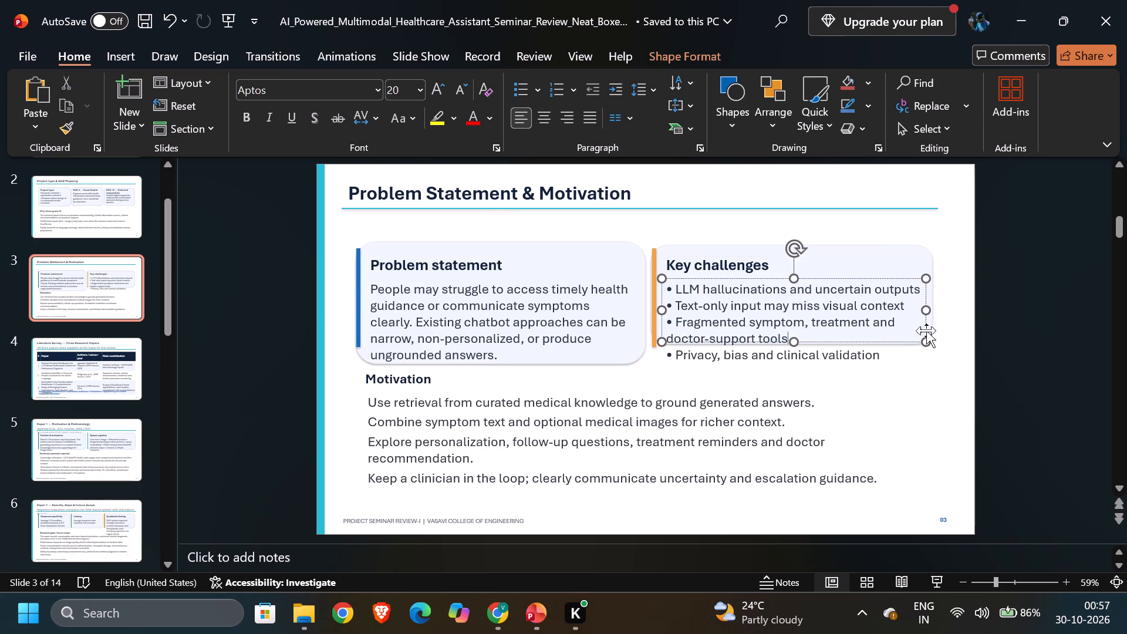
click(920, 246)
drag(931, 345, 934, 360)
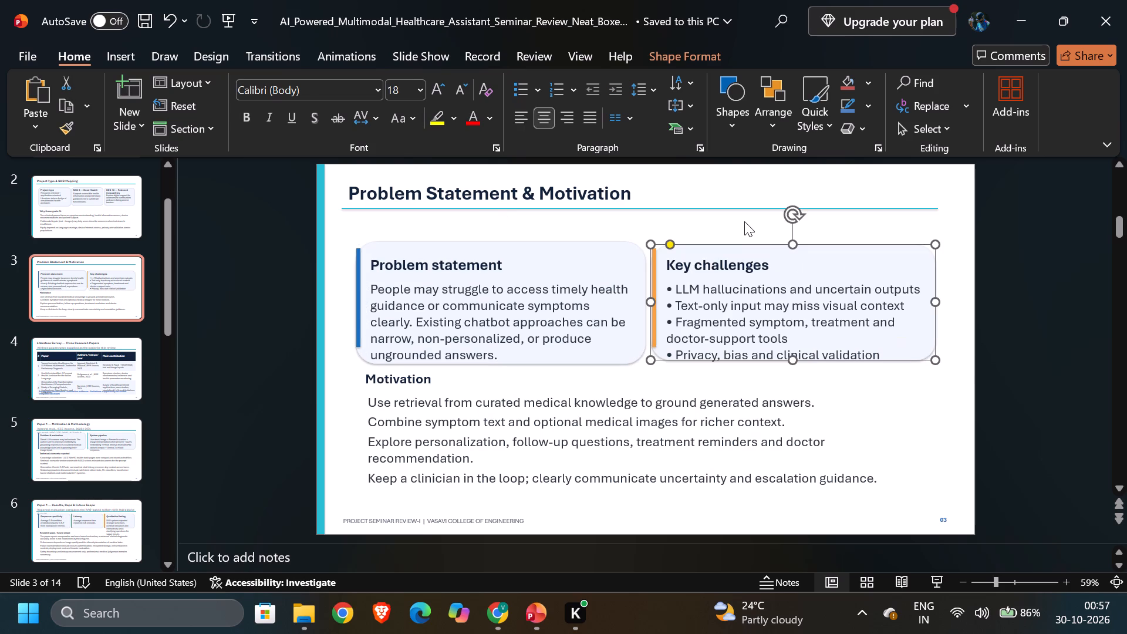
Delete the blue and orange vertical accent bars from the "Problem statement" and "Key challenges" cards.
click(473, 269)
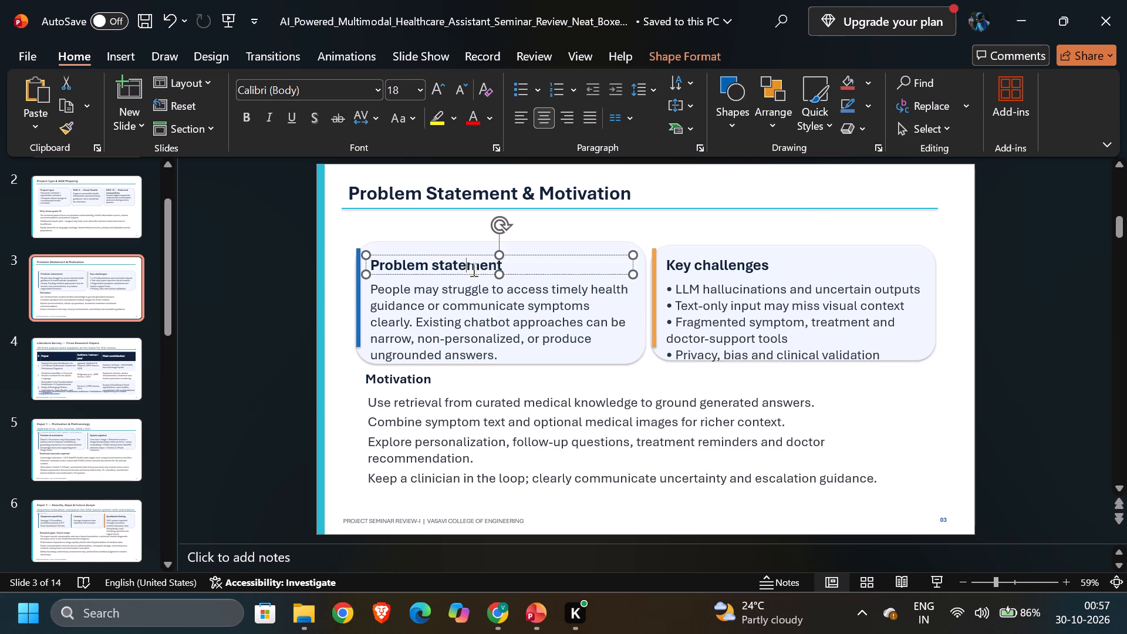
click(357, 295)
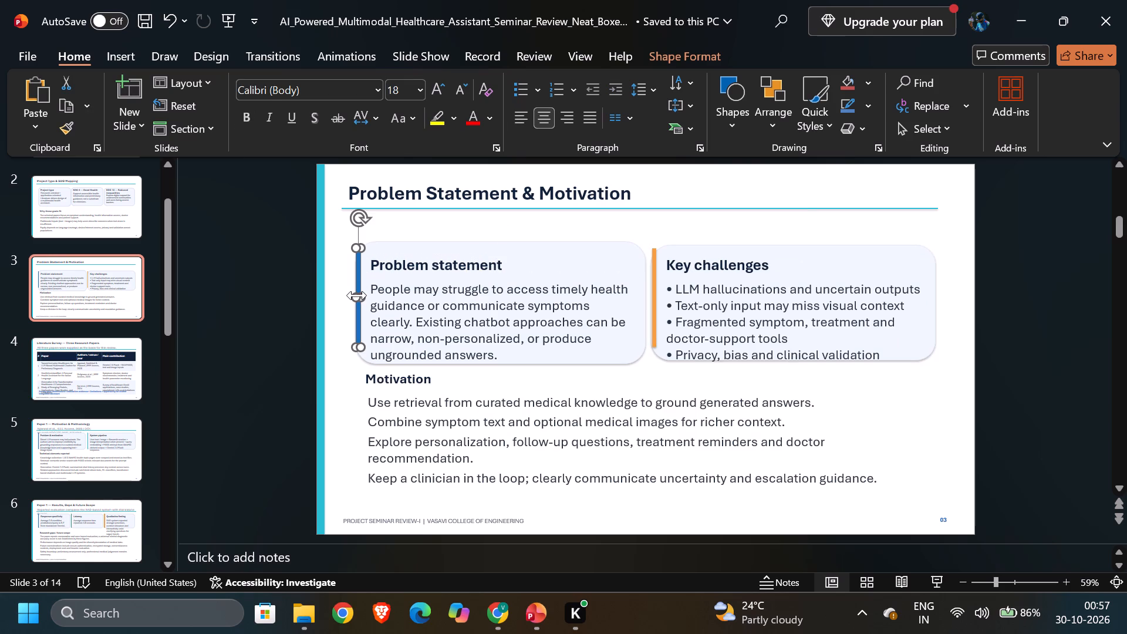
key(Delete)
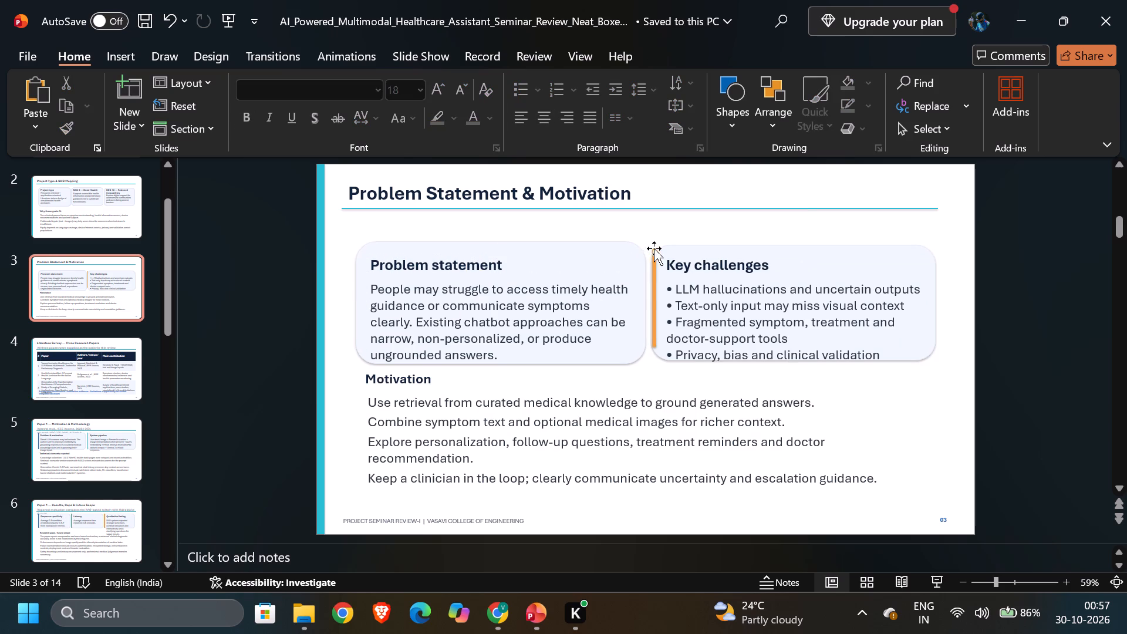
click(654, 248)
key(Delete)
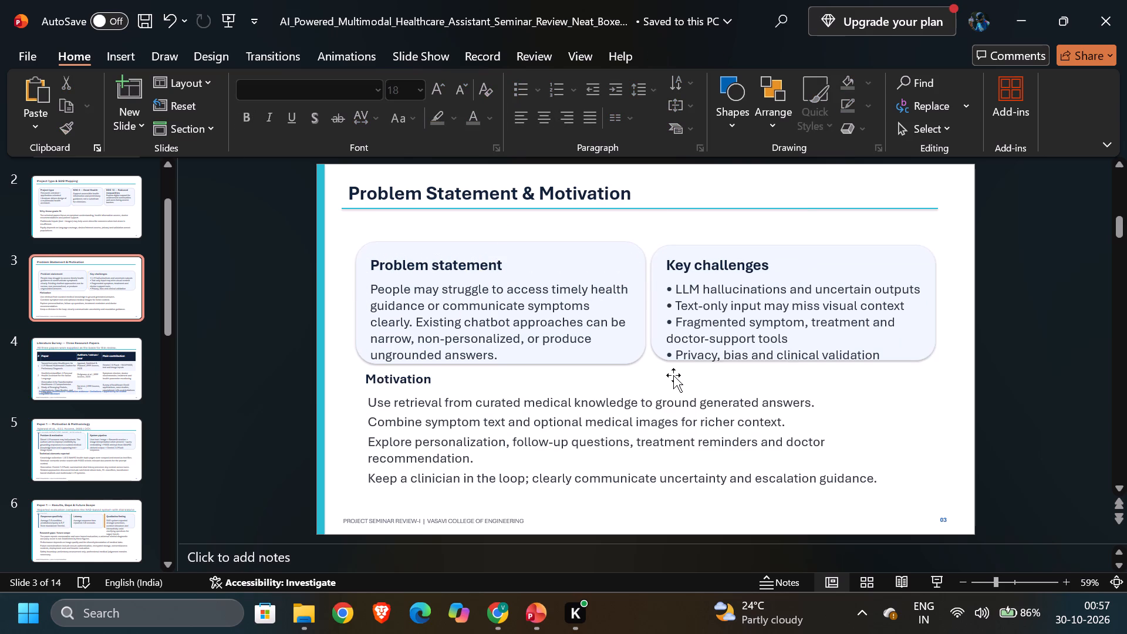
Resize the "Key challenges" card, narrowing it and aligning its top and bottom edges with the "Problem statement" card.
click(785, 249)
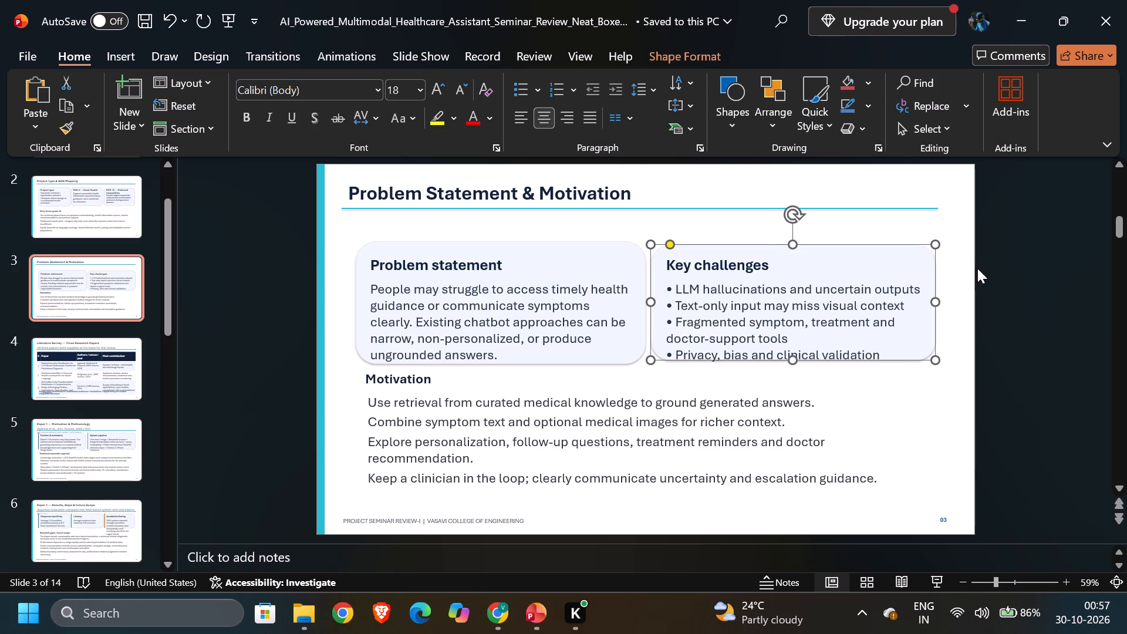
drag(937, 247, 933, 241)
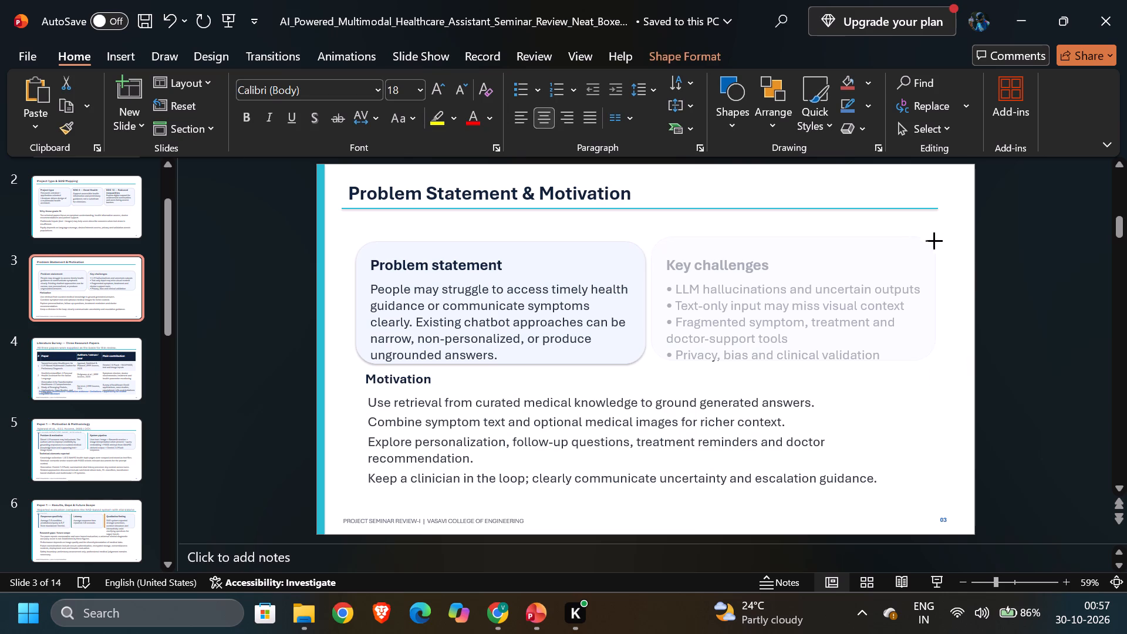
drag(933, 241, 939, 267)
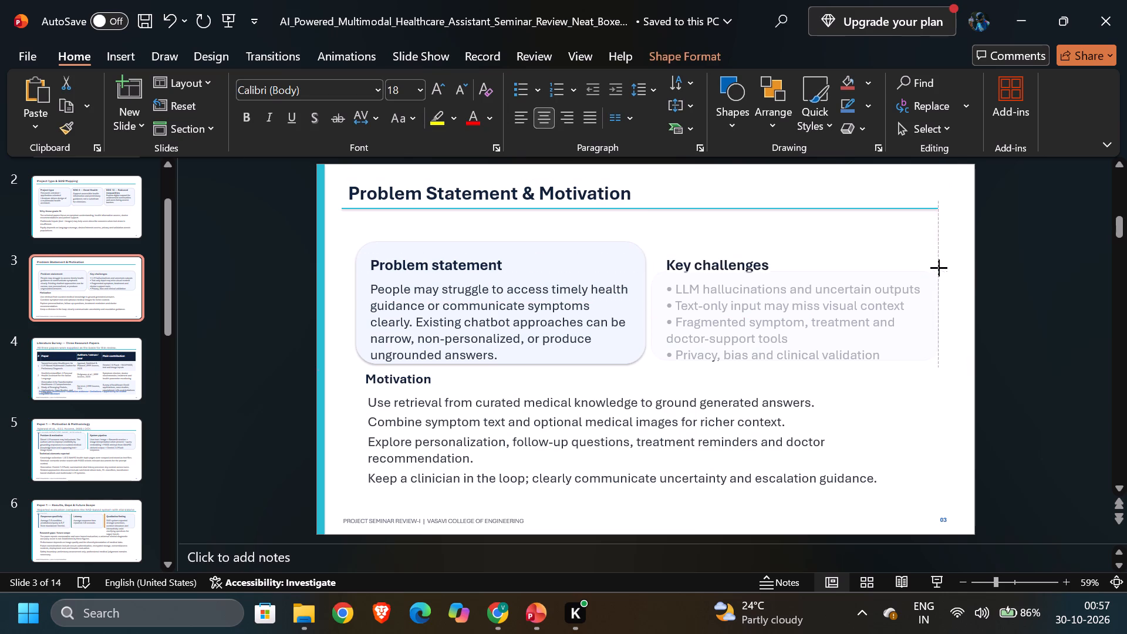
drag(939, 267, 884, 247)
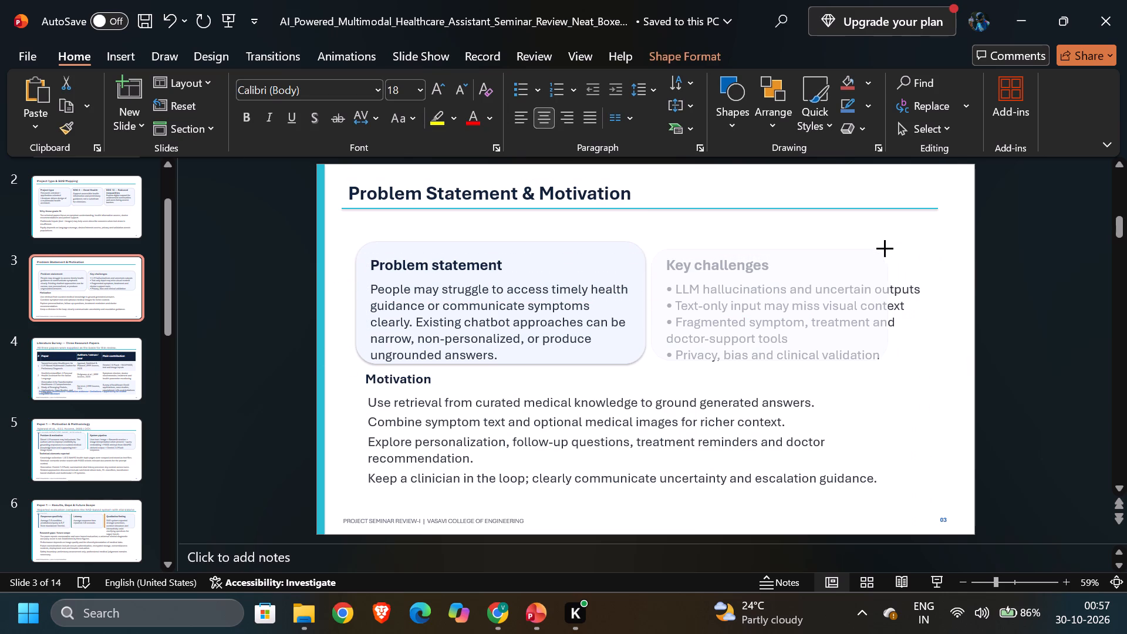
drag(884, 247, 922, 249)
drag(922, 249, 920, 250)
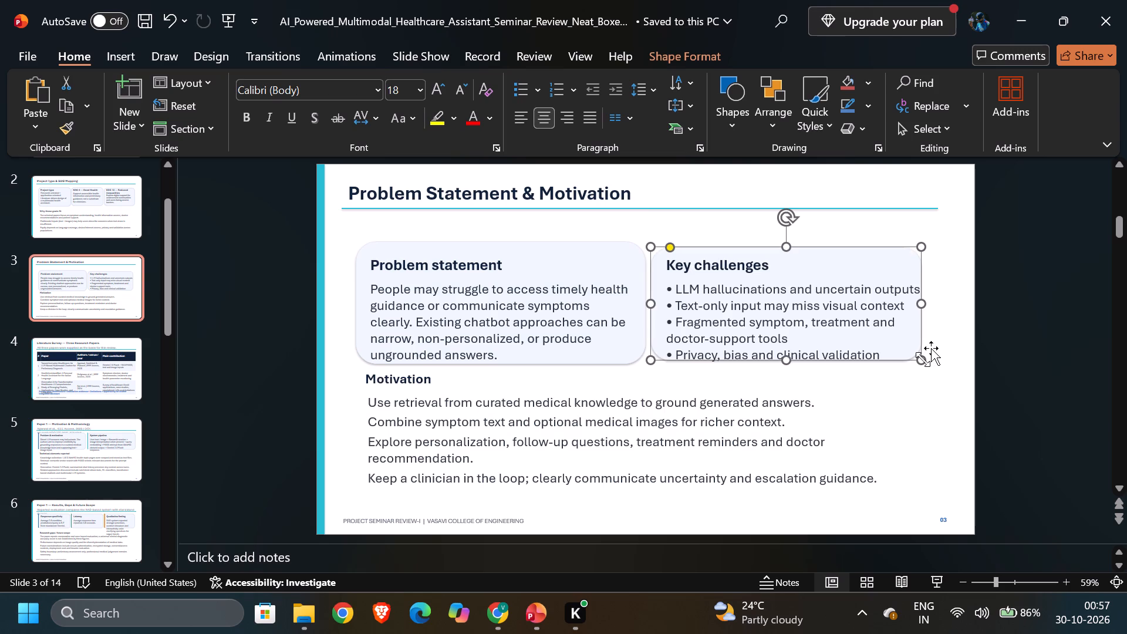
click(923, 359)
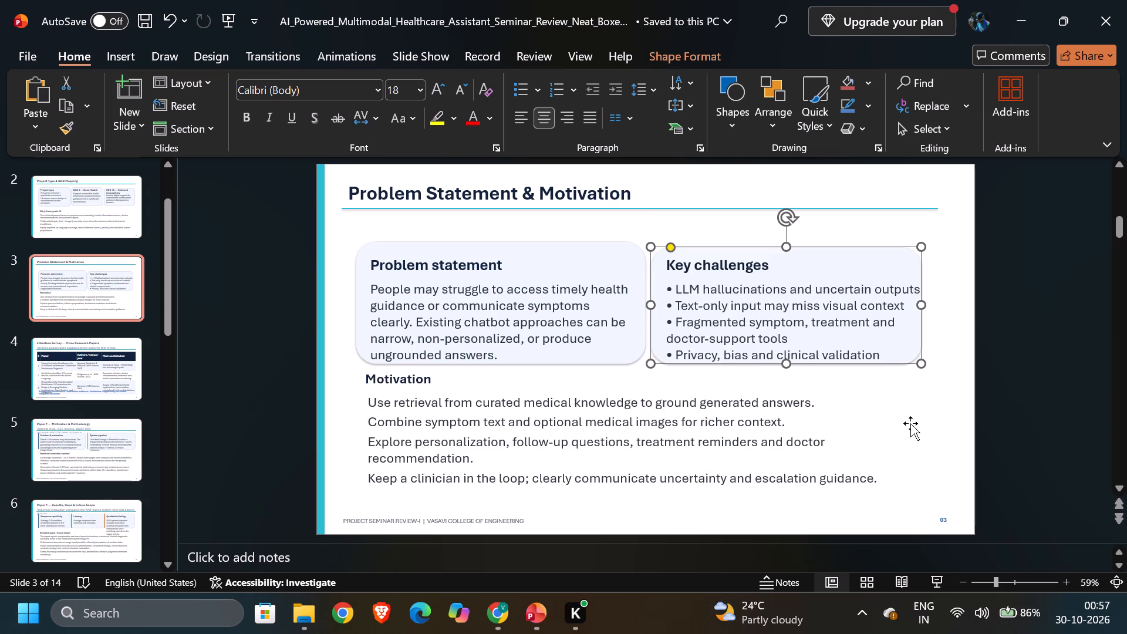
click(910, 423)
click(821, 242)
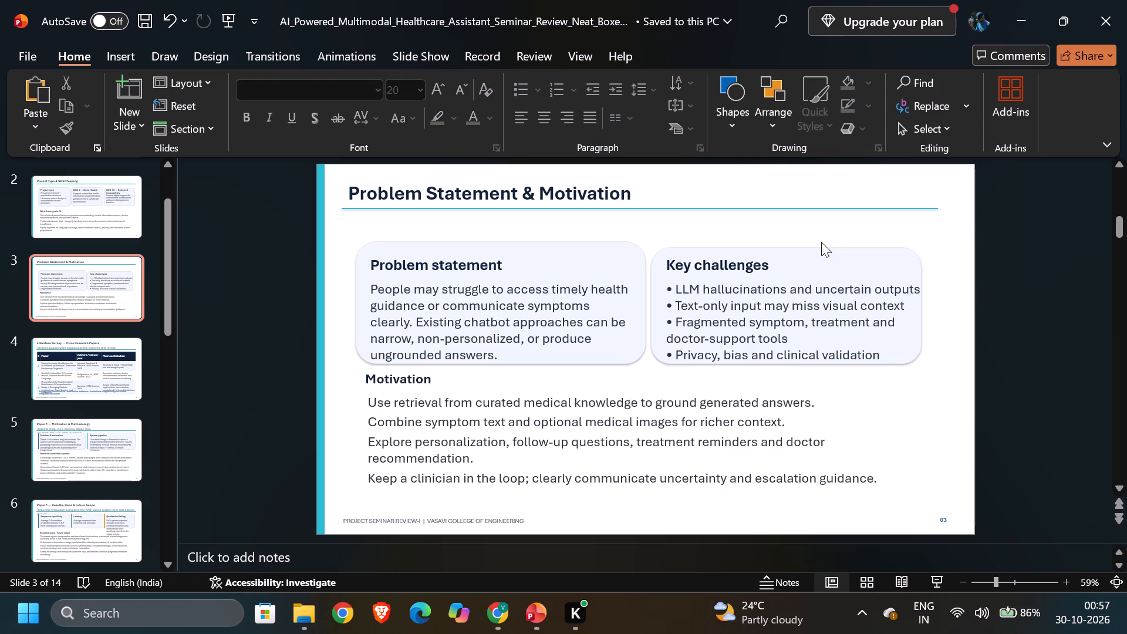
click(823, 258)
click(846, 247)
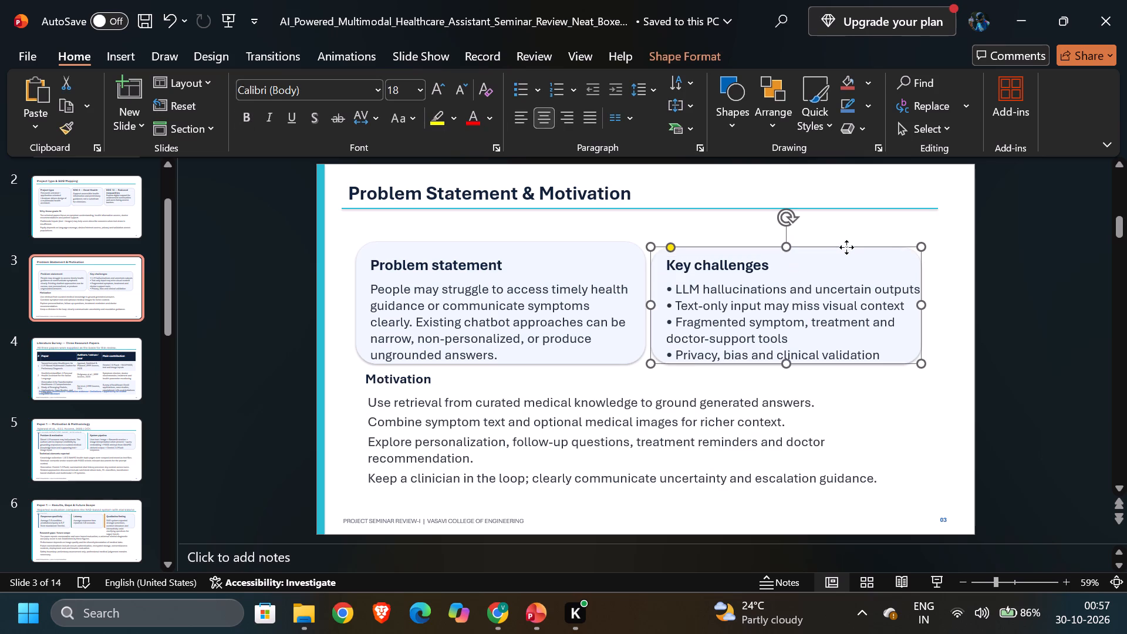
drag(920, 251, 907, 244)
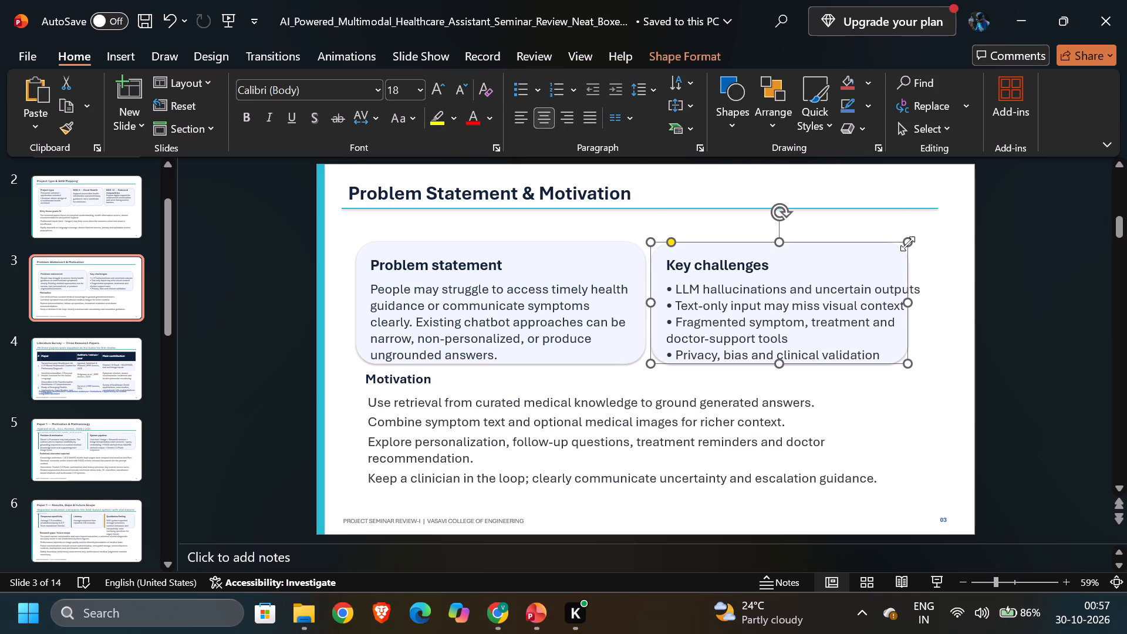
click(899, 373)
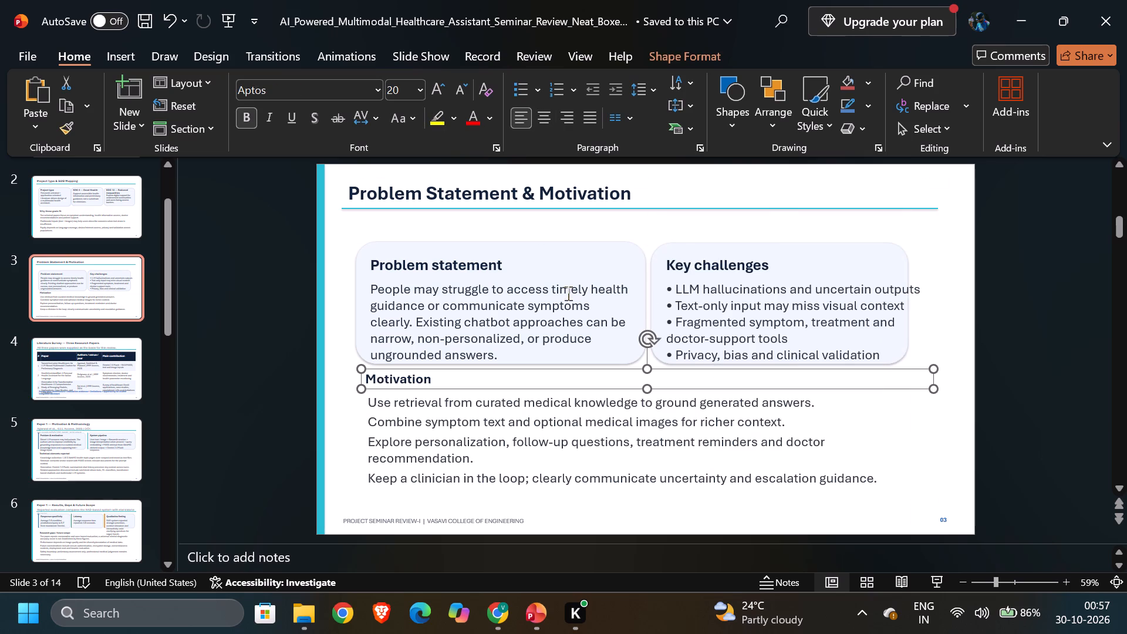
Move the "Problem statement" heading slightly upward within its card.
click(444, 278)
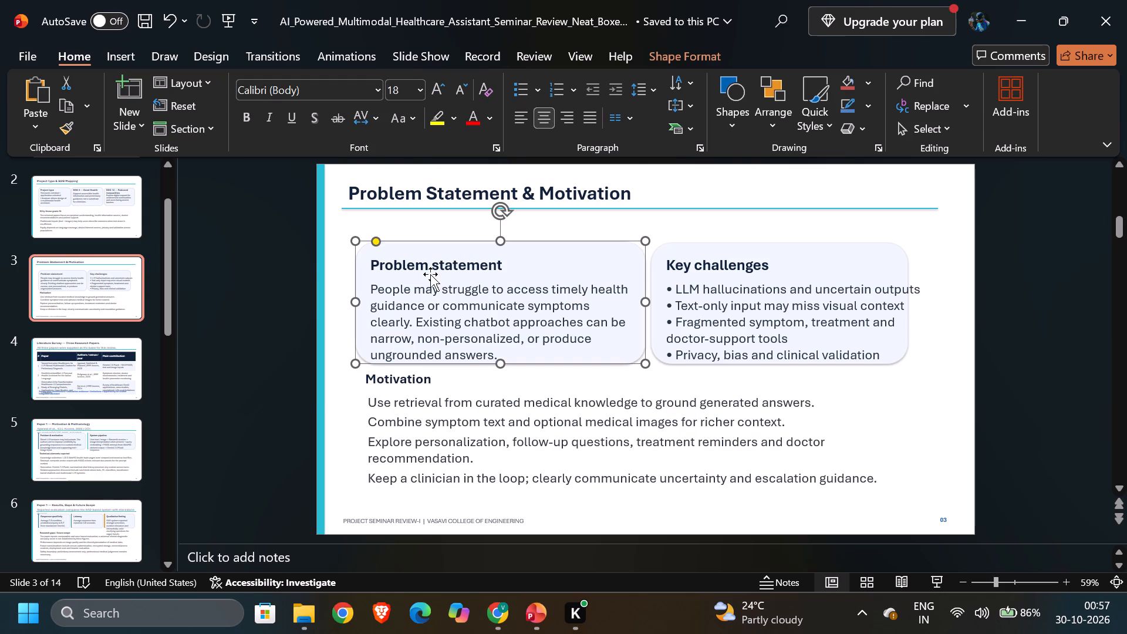
click(424, 267)
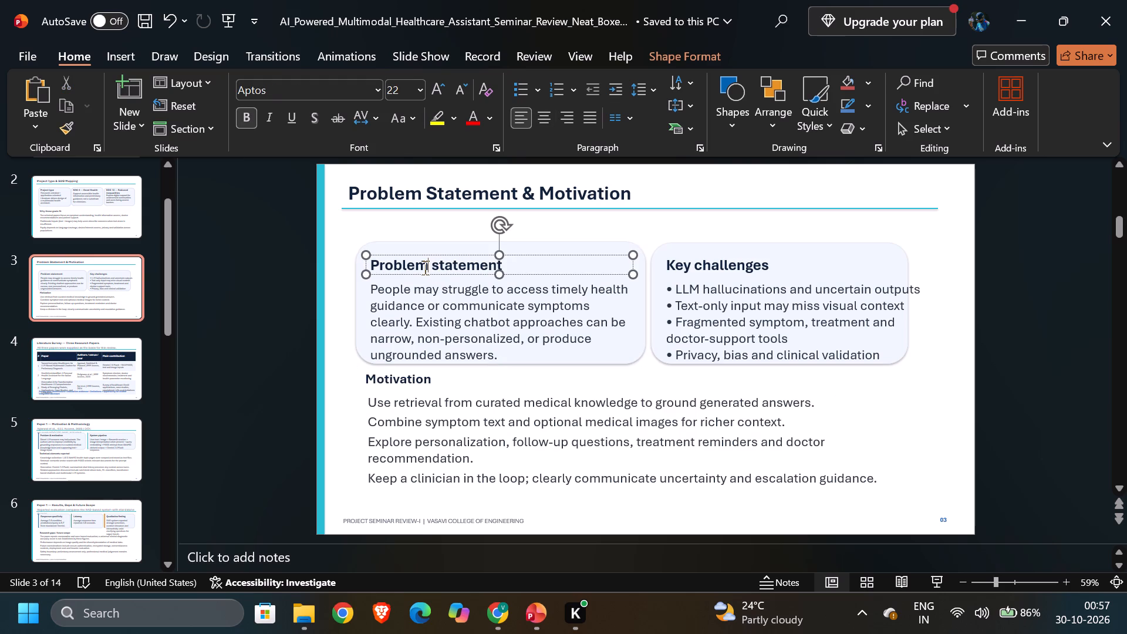
key(ctrl+a)
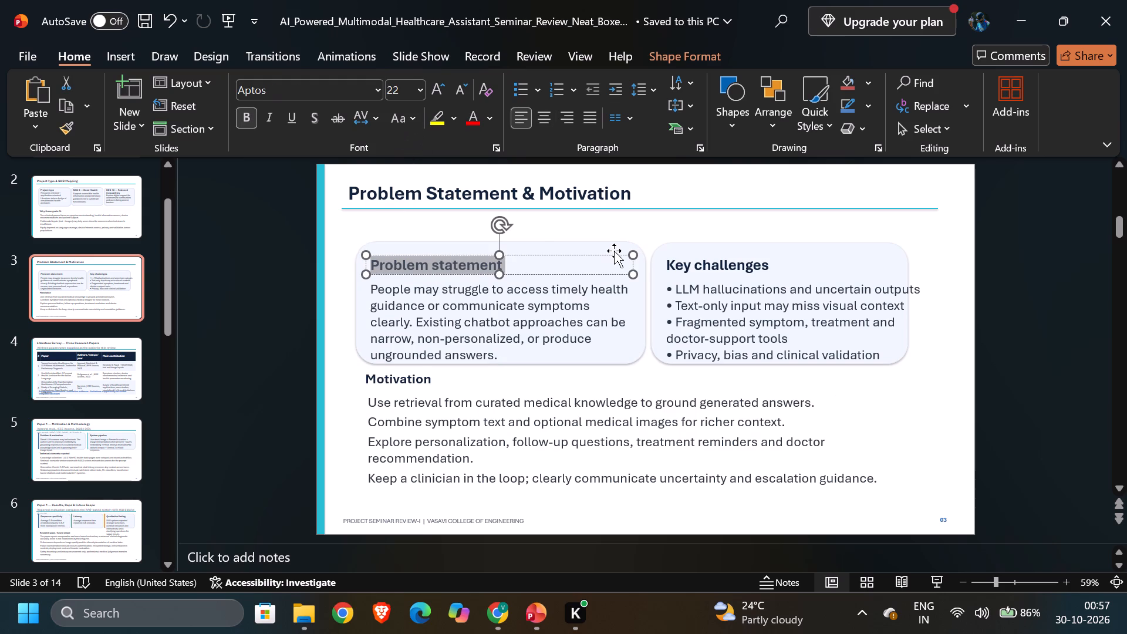
click(672, 263)
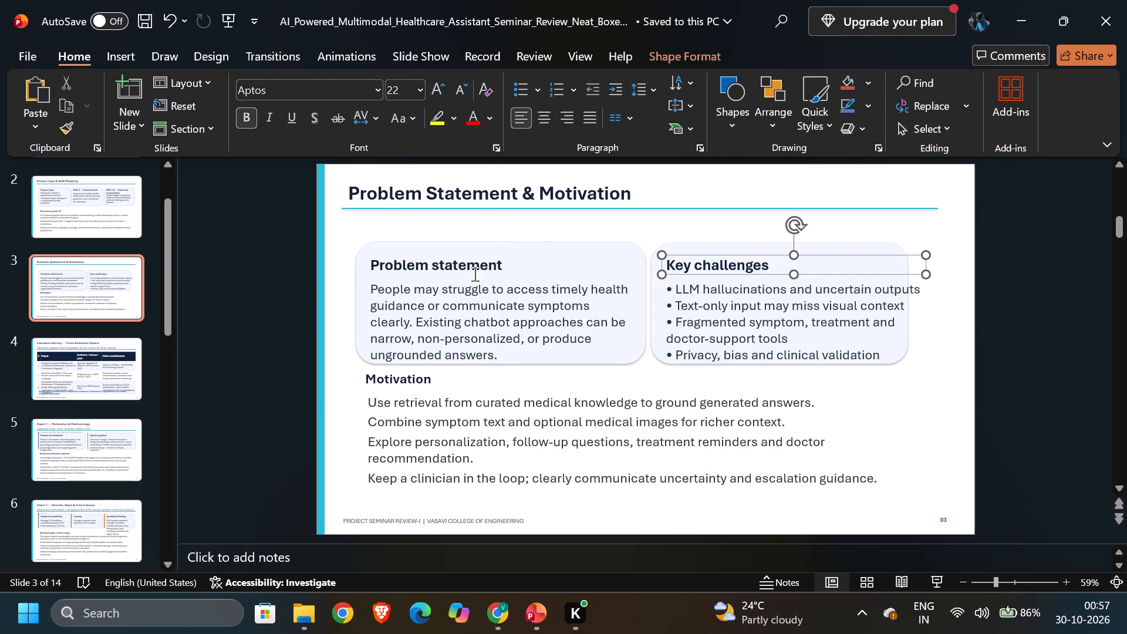
click(502, 266)
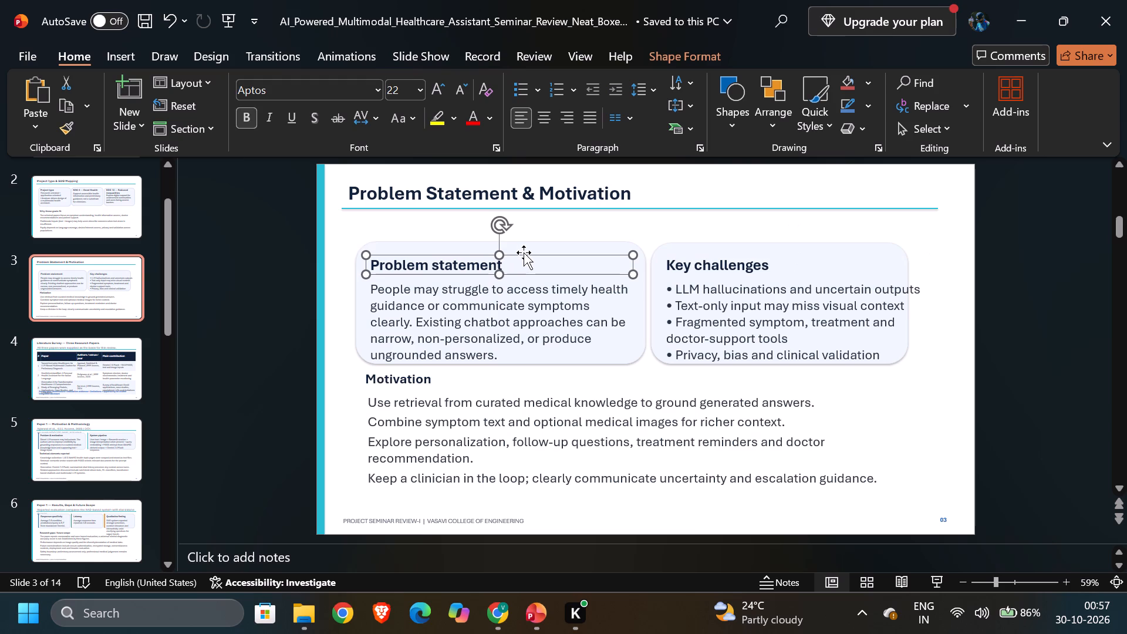
click(524, 254)
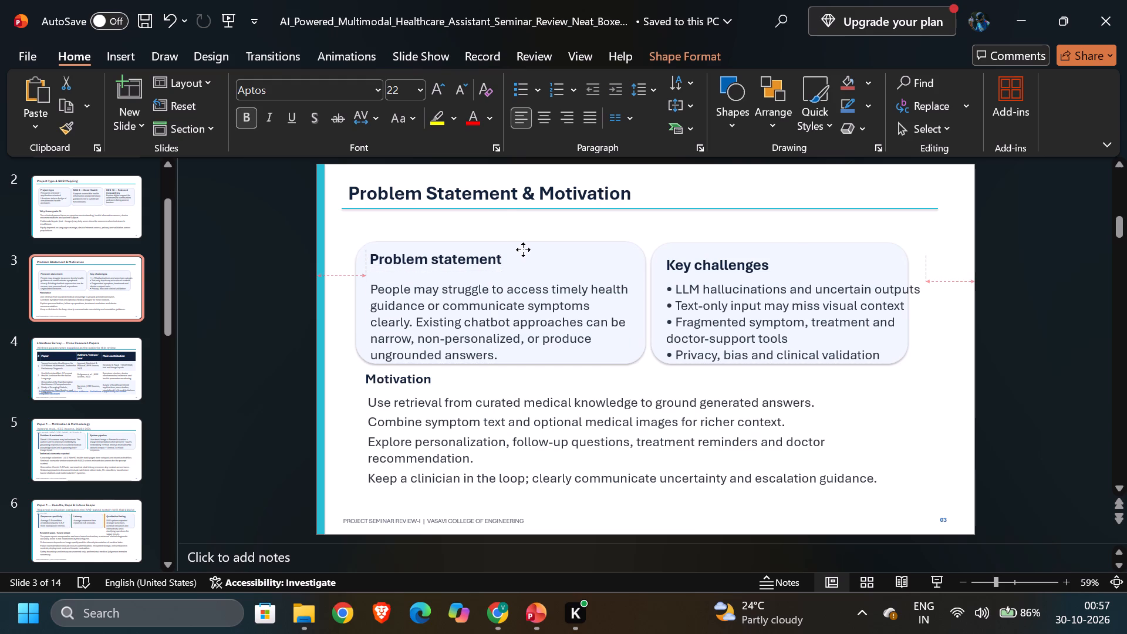
Shift the "Problem statement" paragraph box up beneath its heading and extend its lower edge toward the bottom of the card.
click(528, 305)
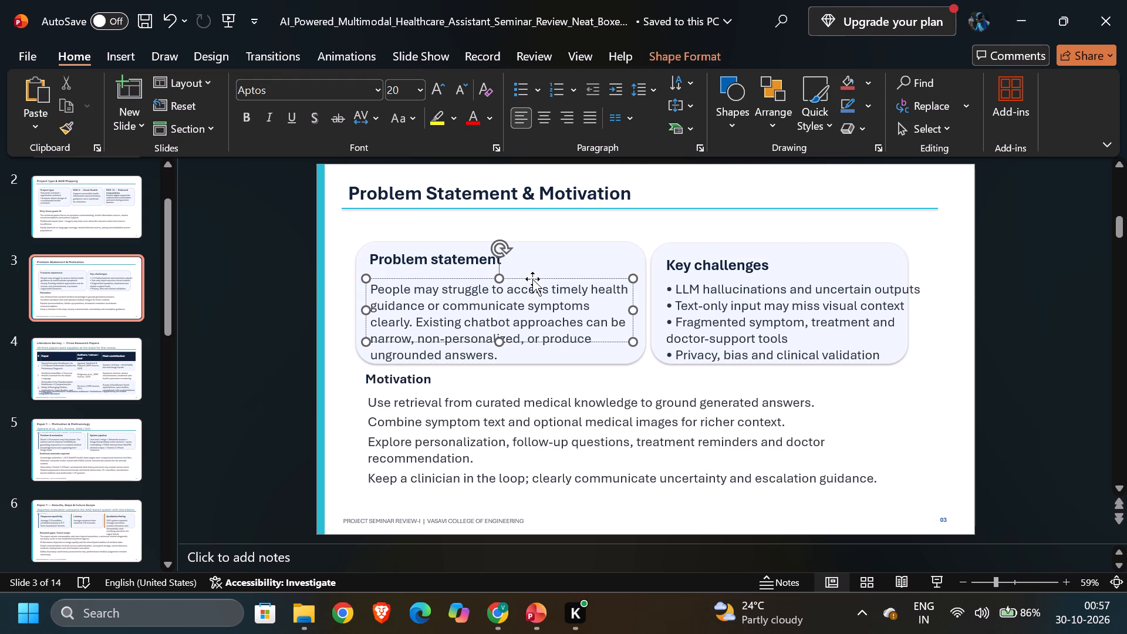
drag(532, 279, 532, 274)
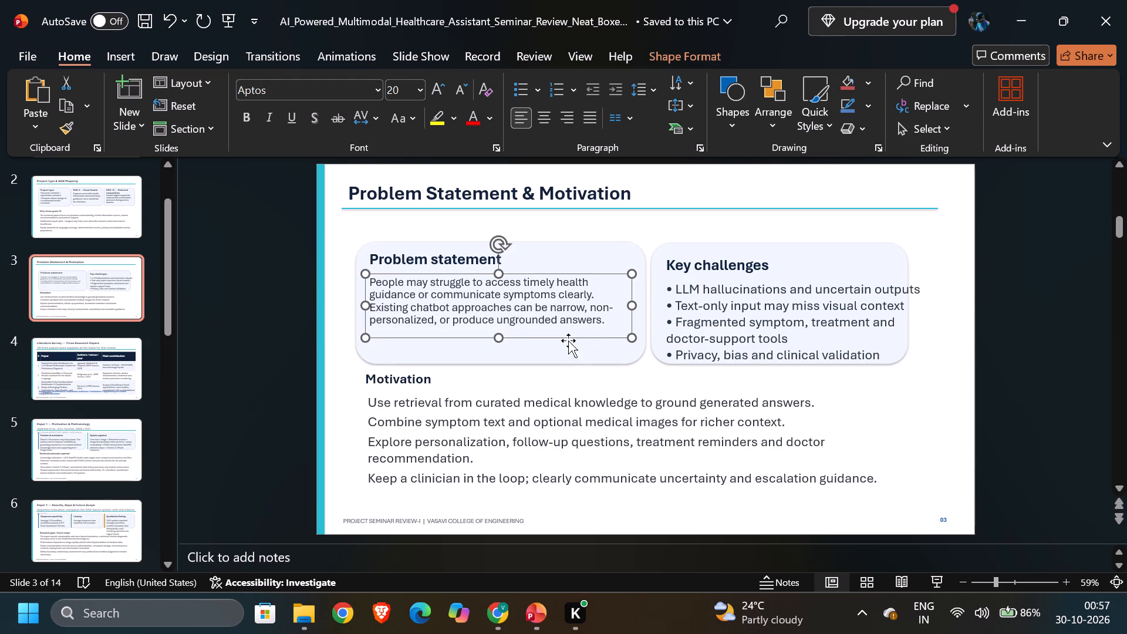
drag(632, 340, 632, 352)
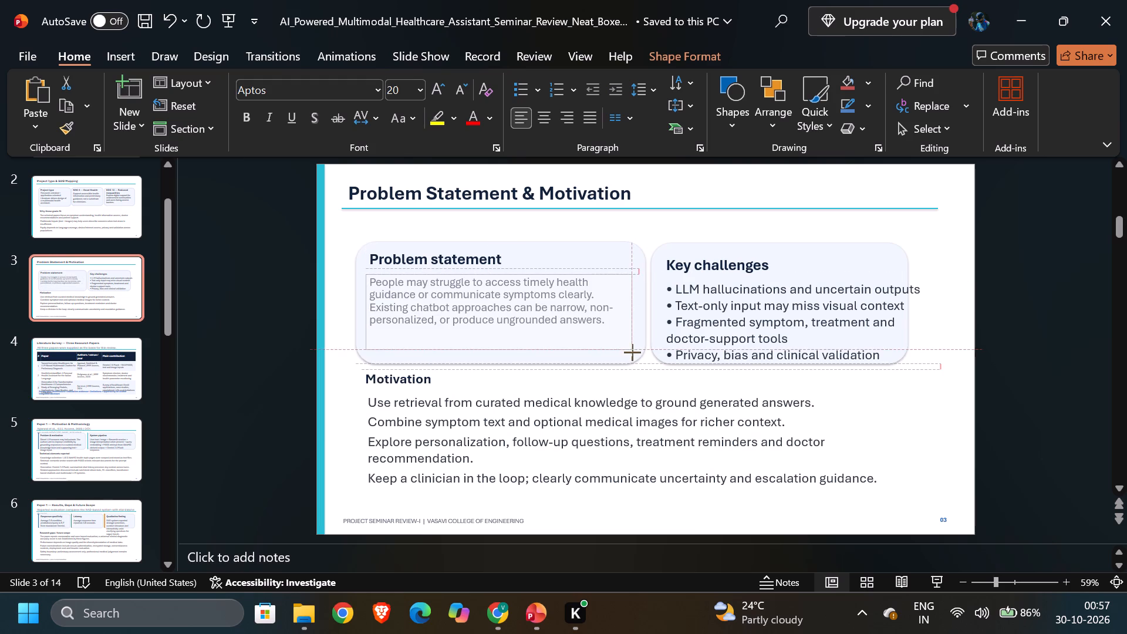
drag(632, 352, 633, 355)
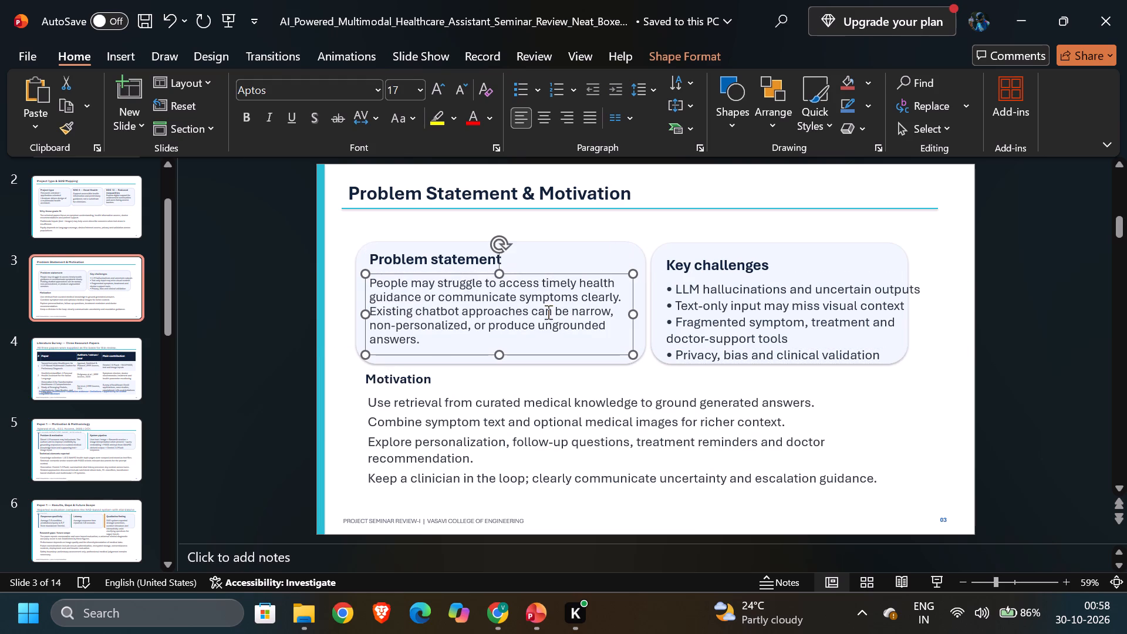
Set the whole "Problem statement" paragraph to font size 20.
click(541, 318)
key(ctrl+a)
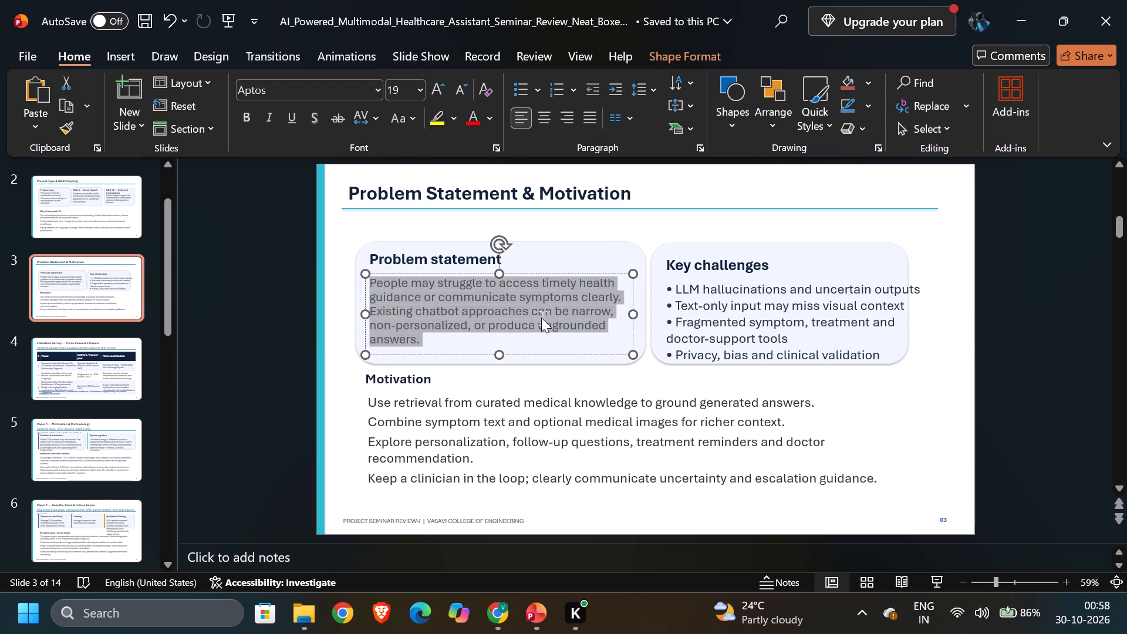
click(407, 92)
text(20)
key(Return)
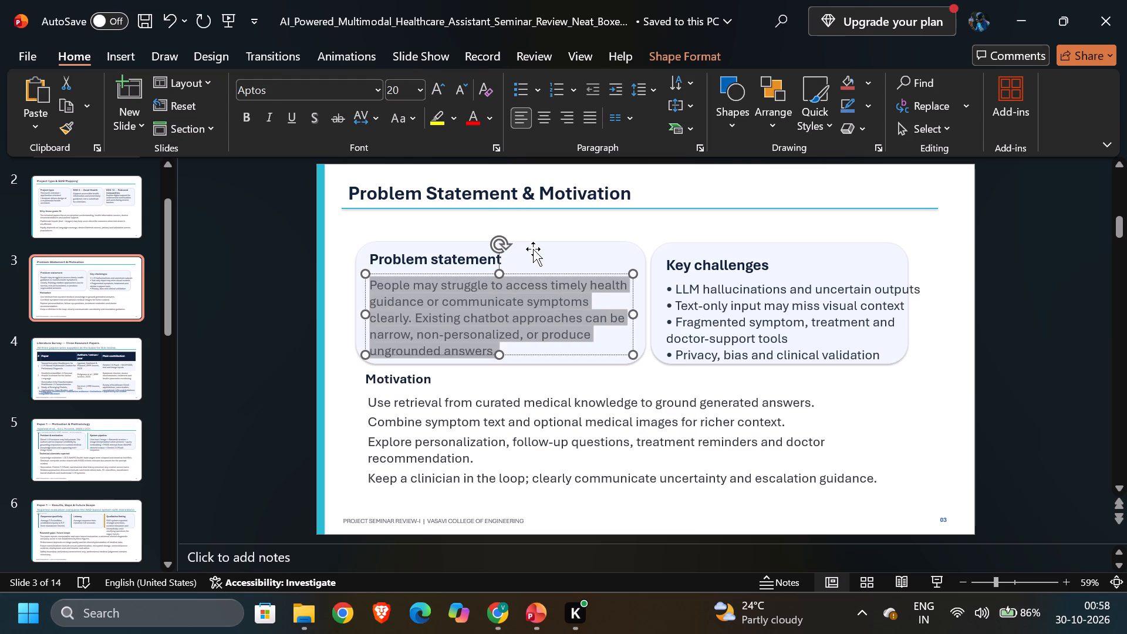
Nudge the "Problem statement" paragraph box a little higher so its last line sits inside the card.
click(534, 249)
click(497, 302)
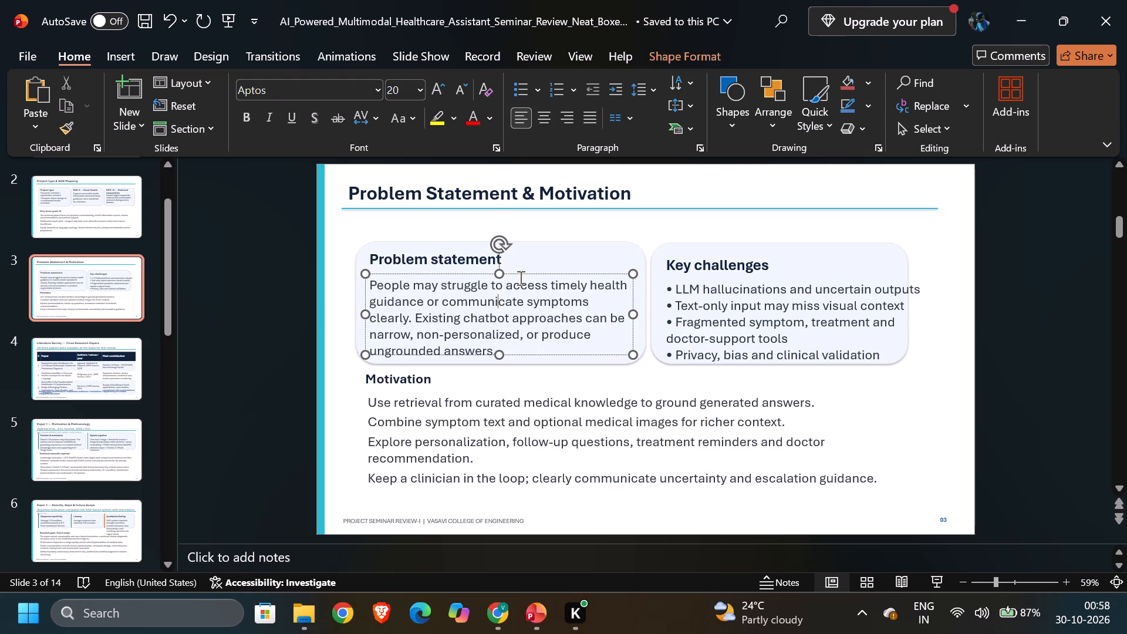
click(526, 275)
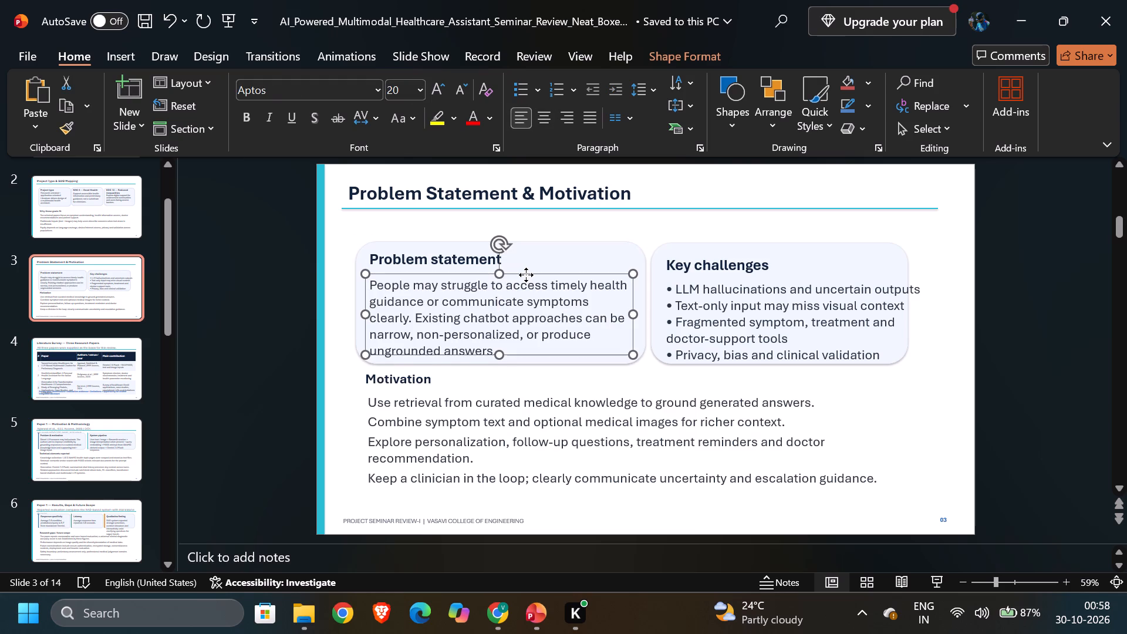
click(349, 315)
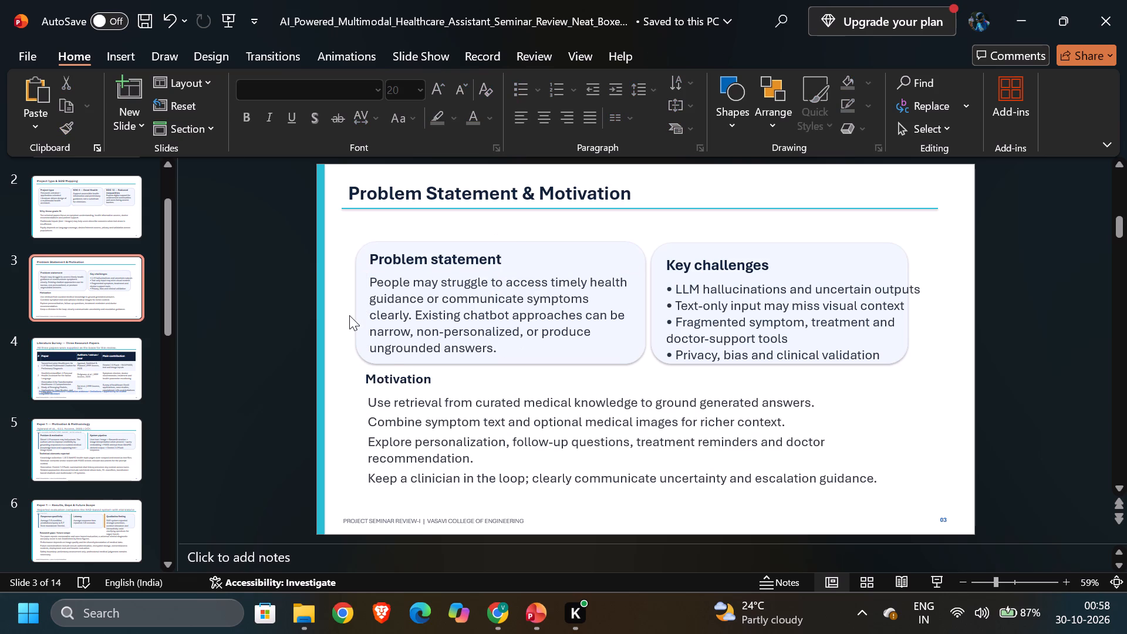
Raise the "Key challenges" heading slightly to line up with the "Problem statement" heading.
click(729, 268)
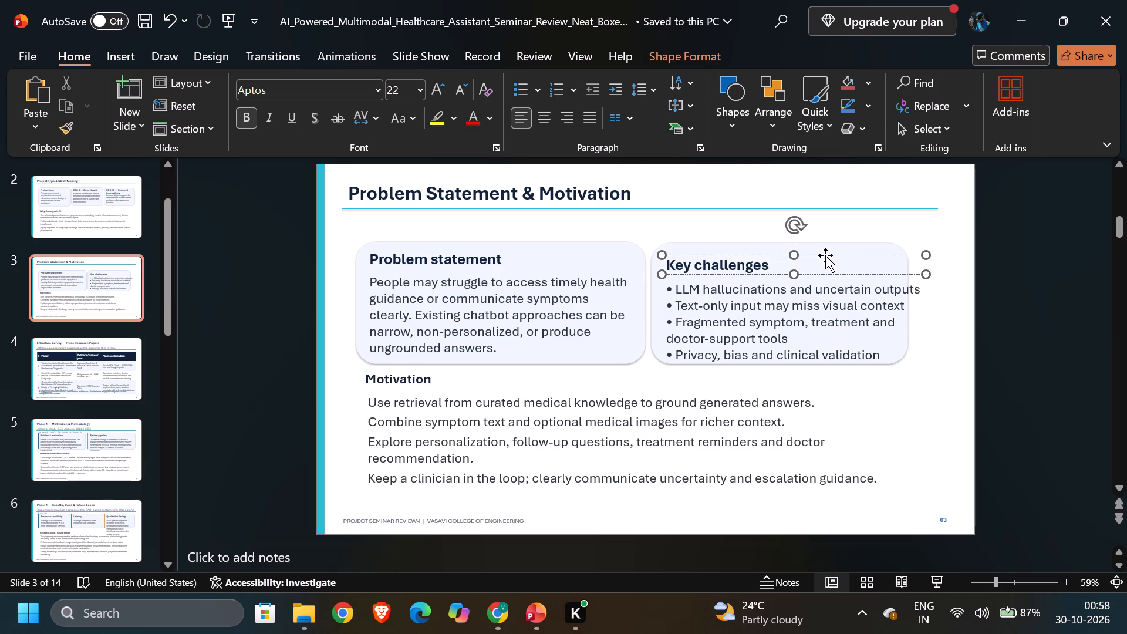
click(825, 255)
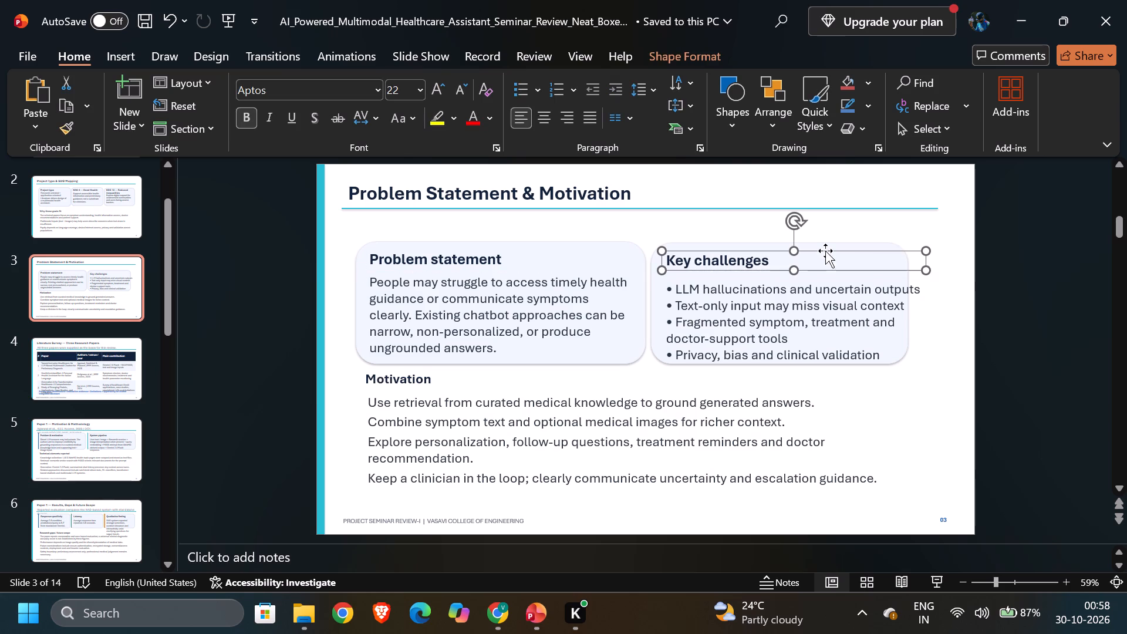
click(754, 262)
Move the "Key challenges" bullet box up under its heading, then make it slightly narrower and taller to suit the card.
click(773, 313)
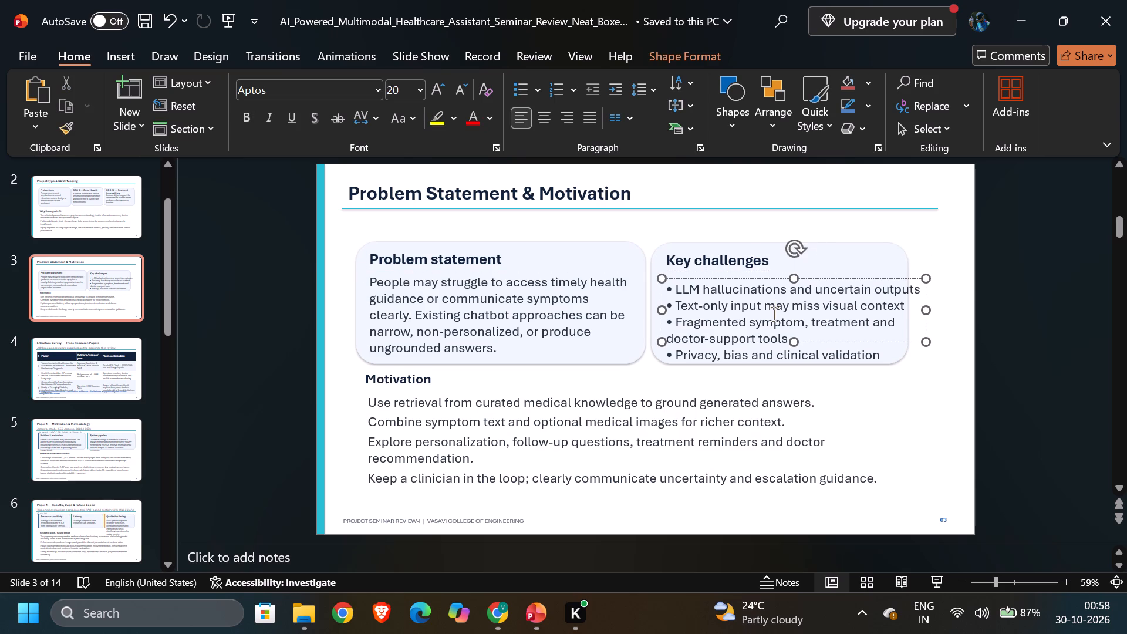
click(901, 392)
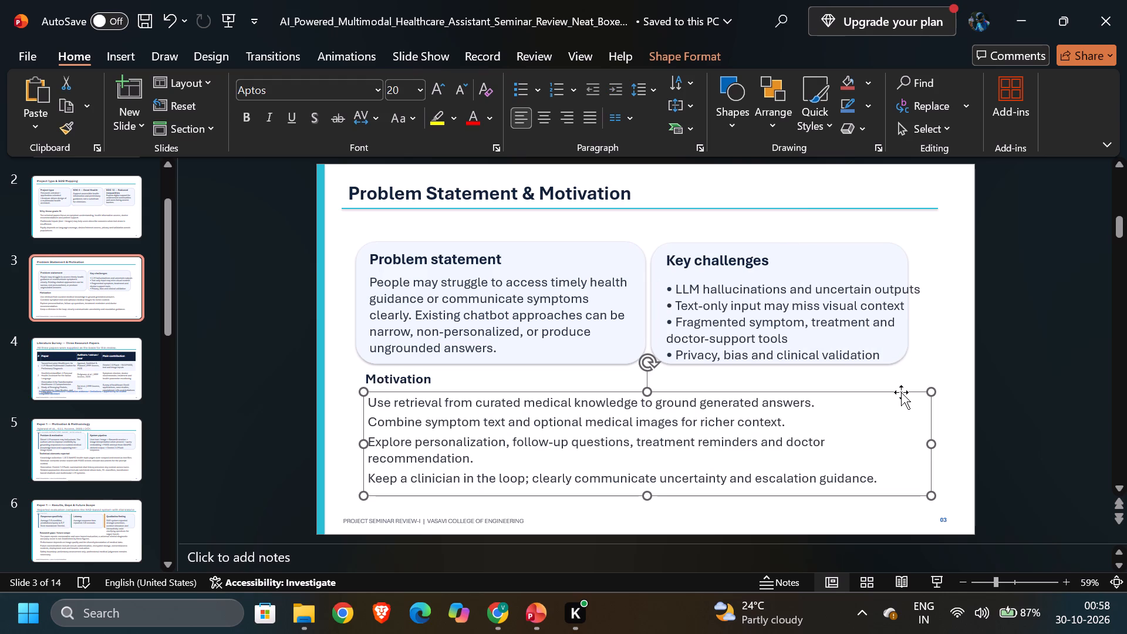
click(797, 318)
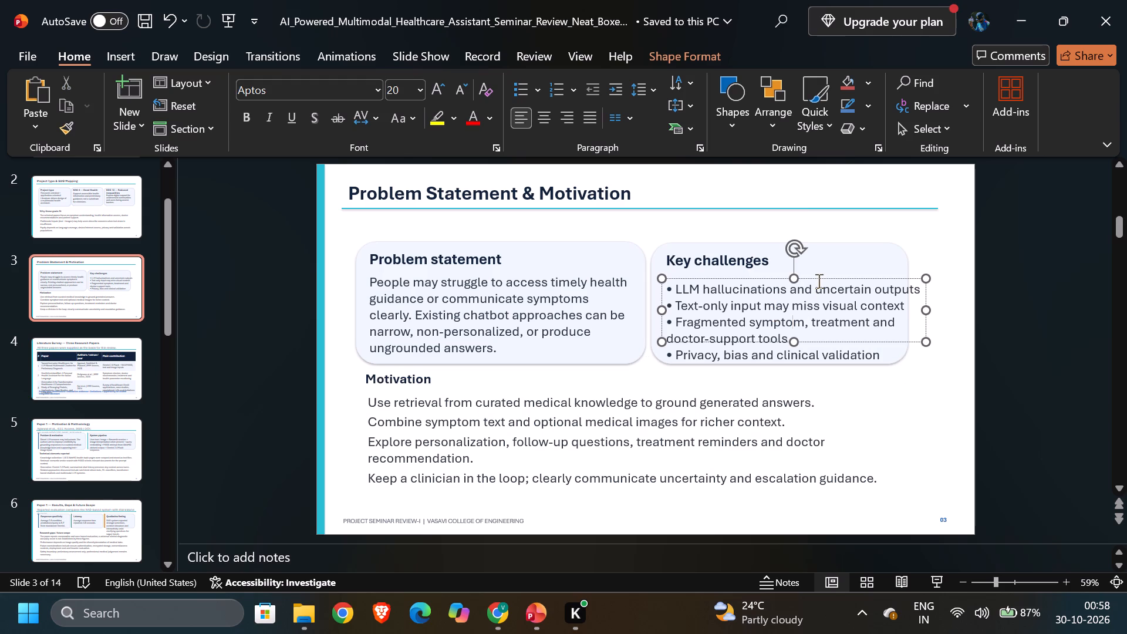
drag(826, 278, 826, 278)
drag(826, 278, 824, 270)
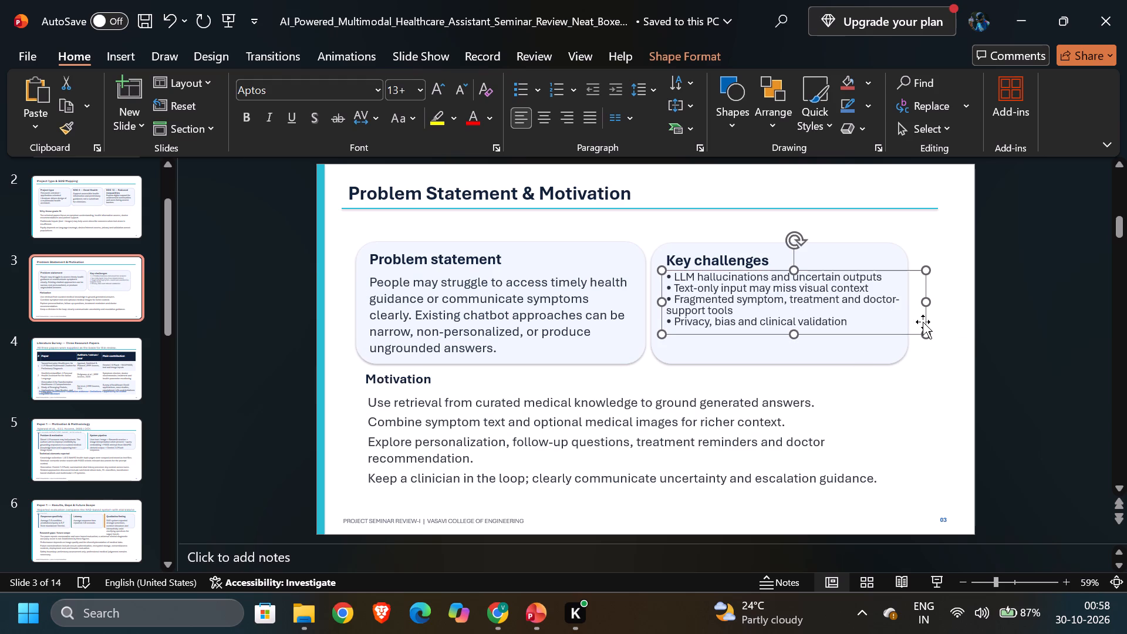
drag(924, 331, 893, 360)
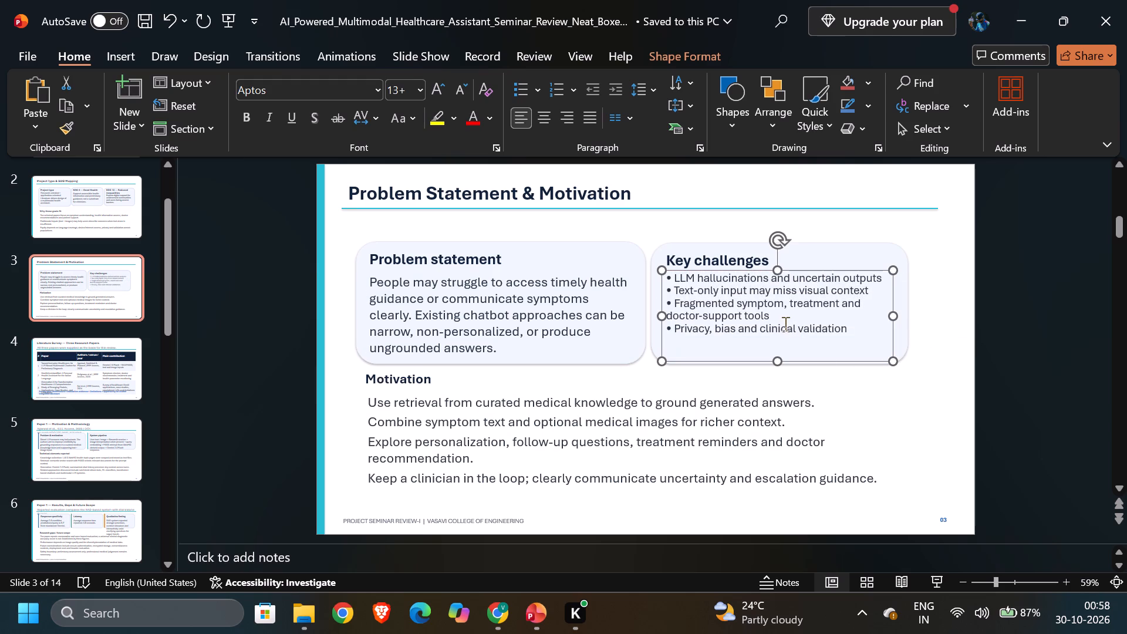
drag(892, 358, 905, 358)
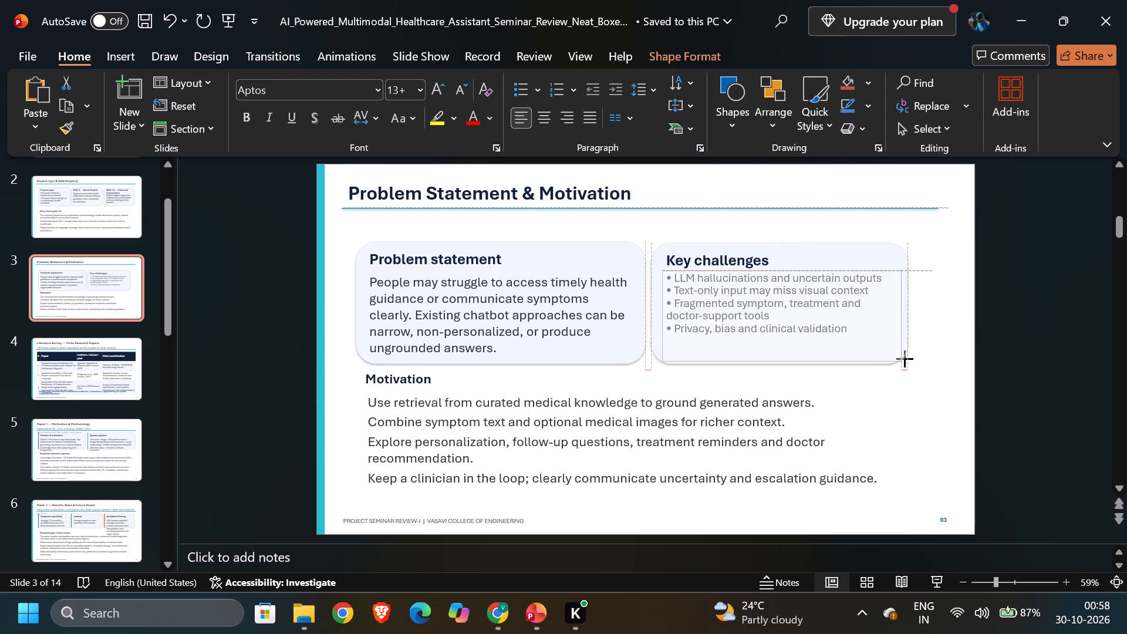
drag(905, 358, 912, 358)
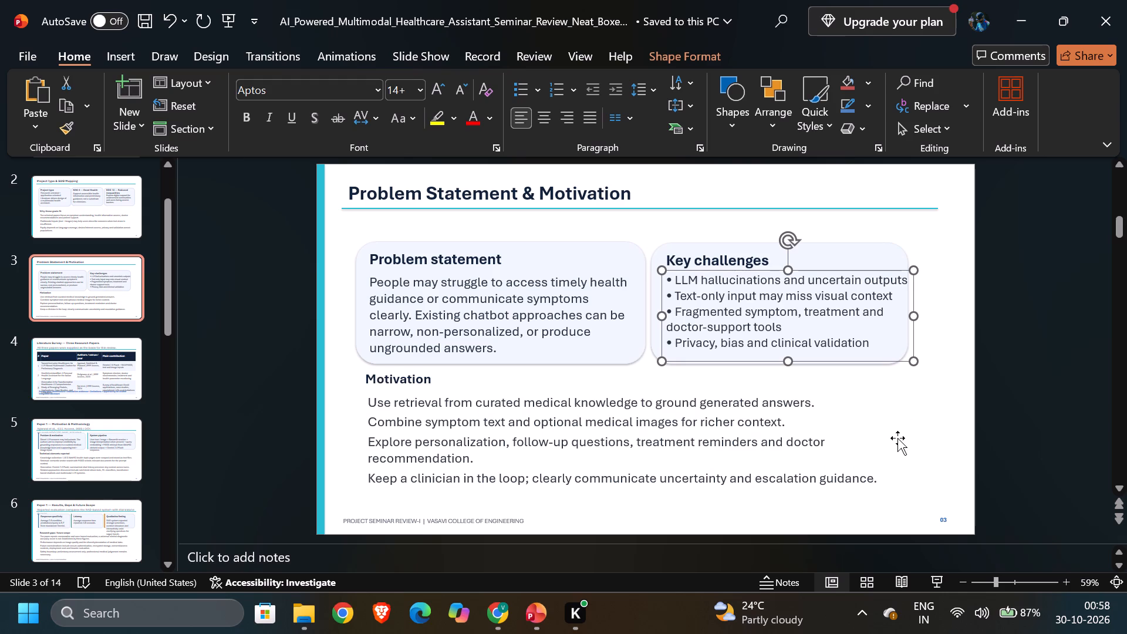
Set all the "Key challenges" bullets to font size 20.
click(788, 342)
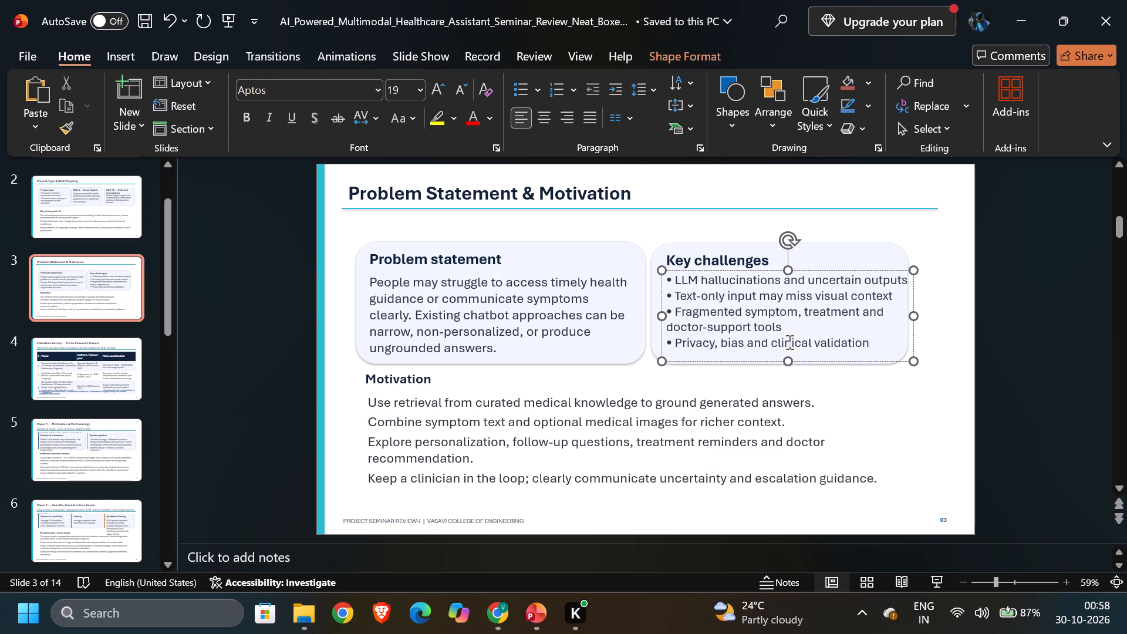
key(ctrl+a)
click(416, 86)
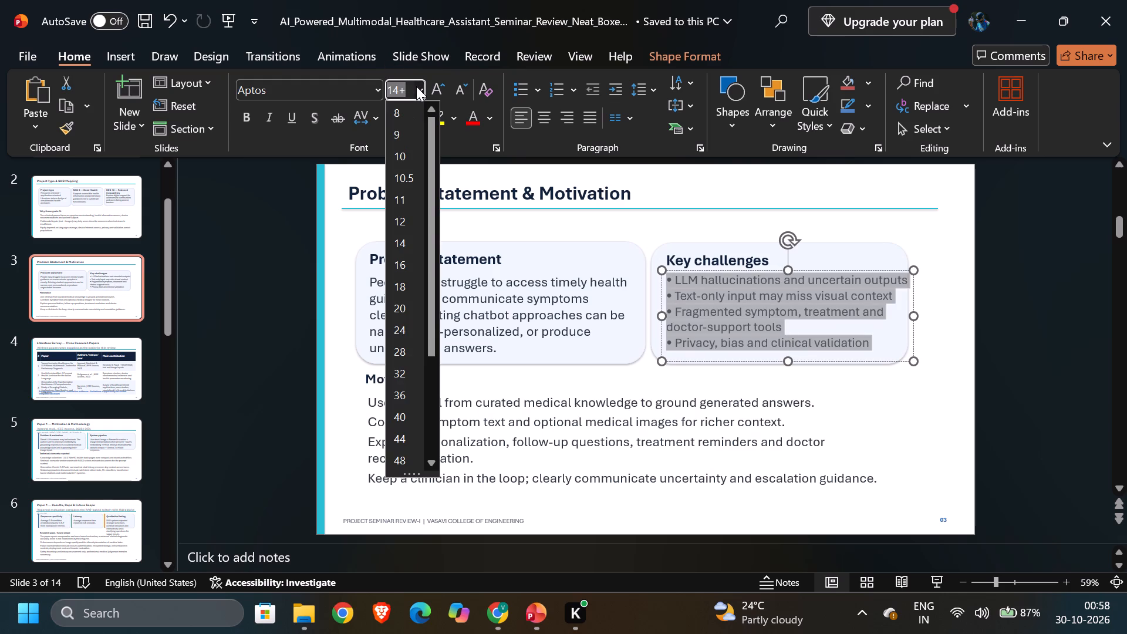
click(401, 308)
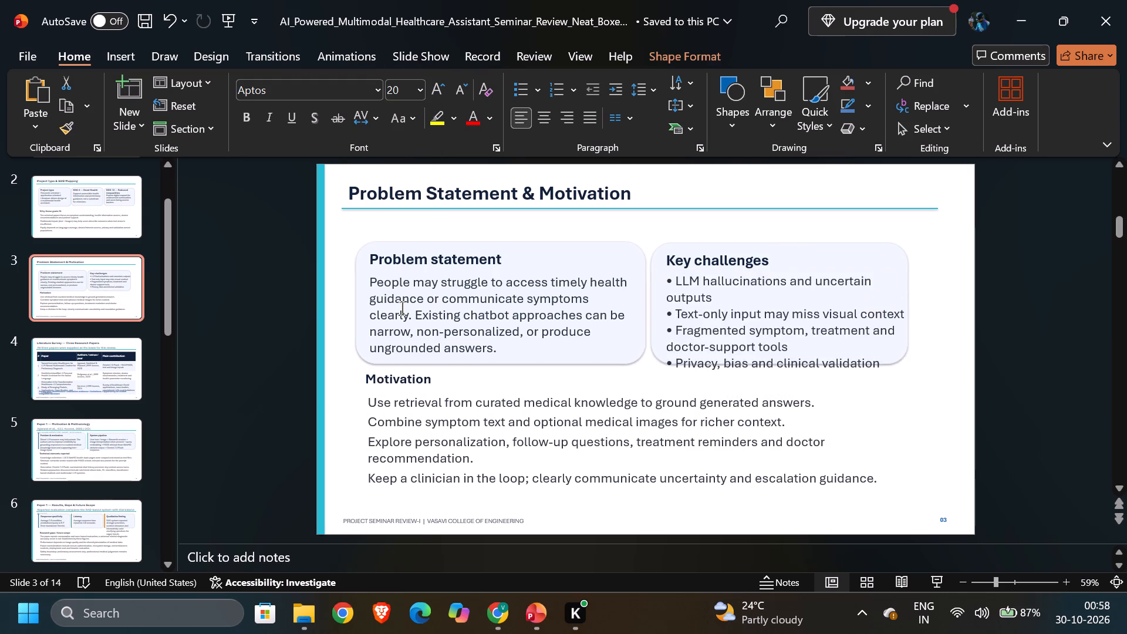
Shift the "Motivation" heading slightly down and align its box with the left edge of the "Problem statement" card.
click(899, 462)
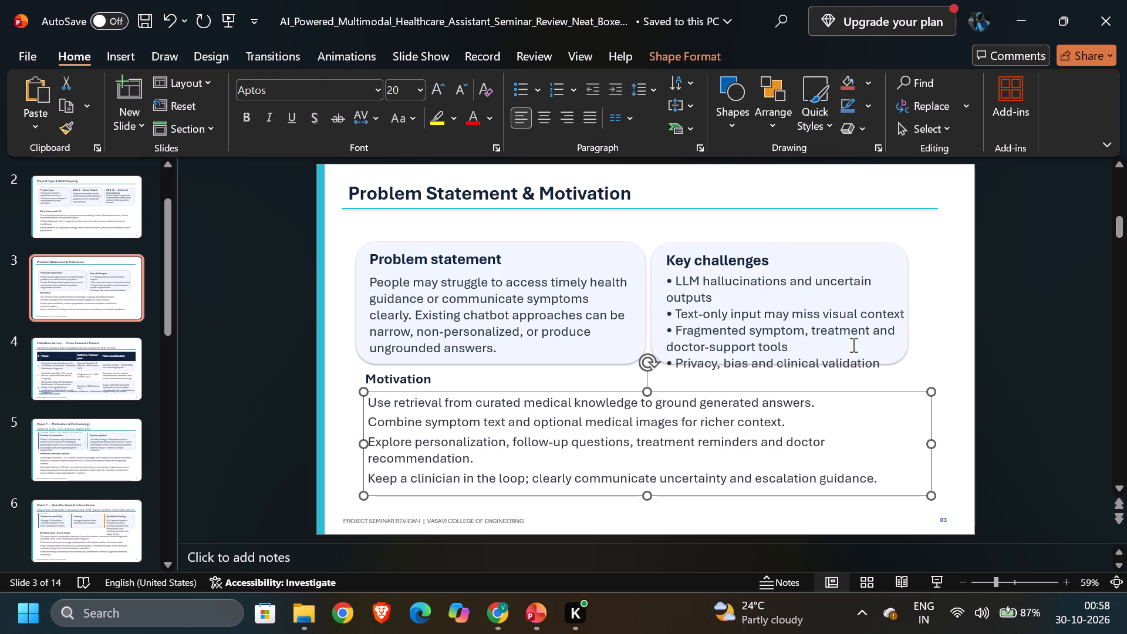
click(848, 331)
click(886, 258)
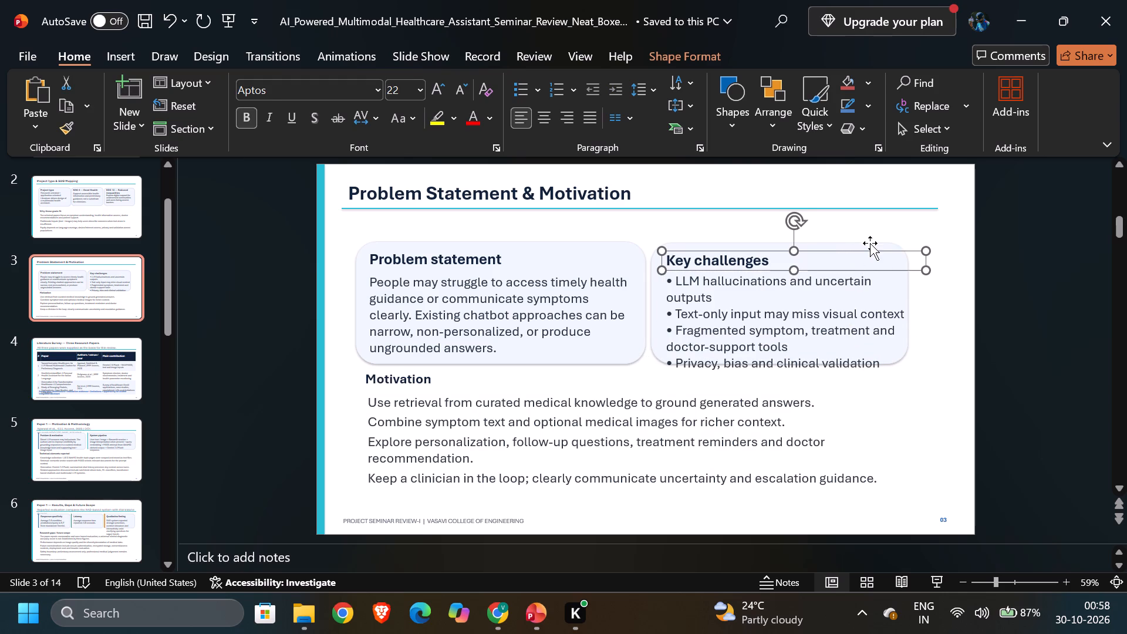
click(875, 240)
drag(912, 369, 915, 370)
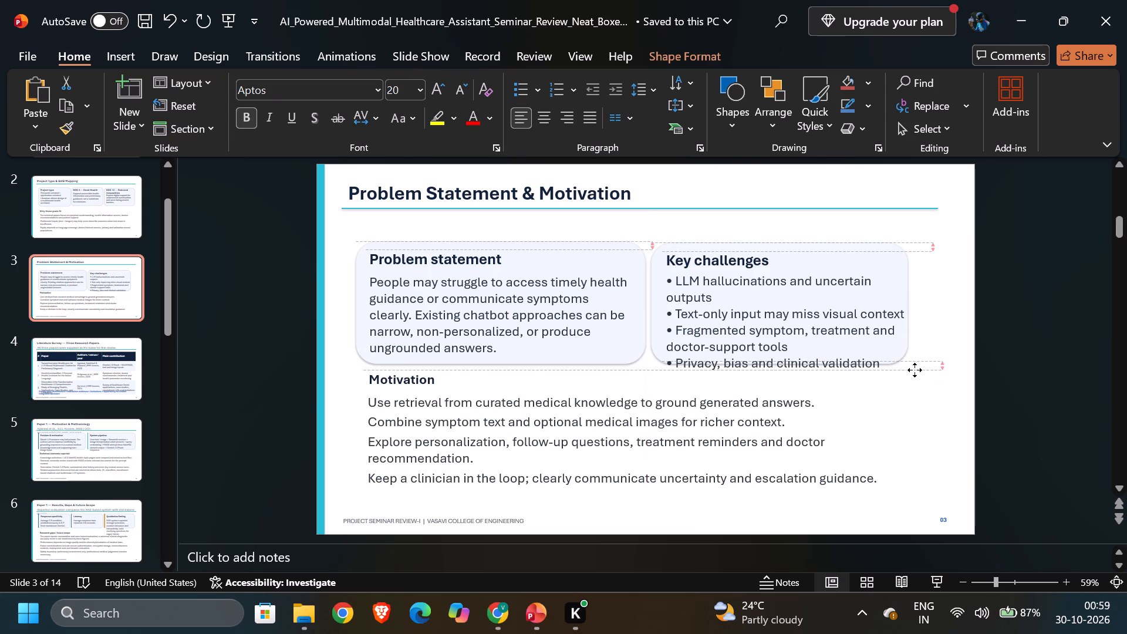
drag(915, 370, 906, 372)
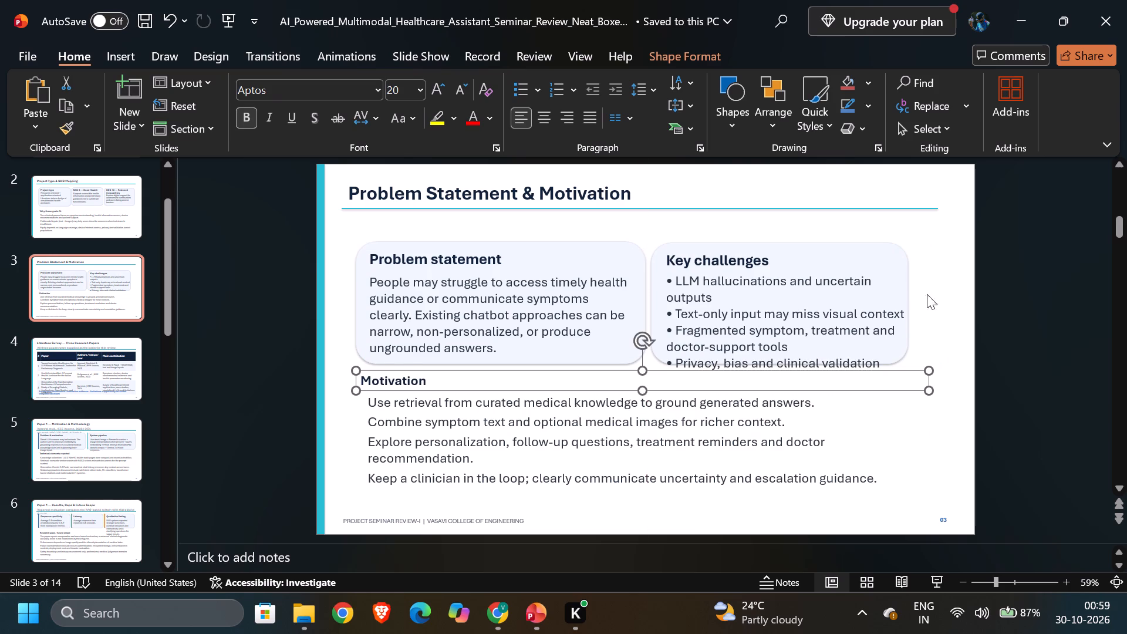
Widen the "Key challenges" card to the right so its edge lines up with the end of the "Motivation" heading box.
click(906, 275)
click(894, 262)
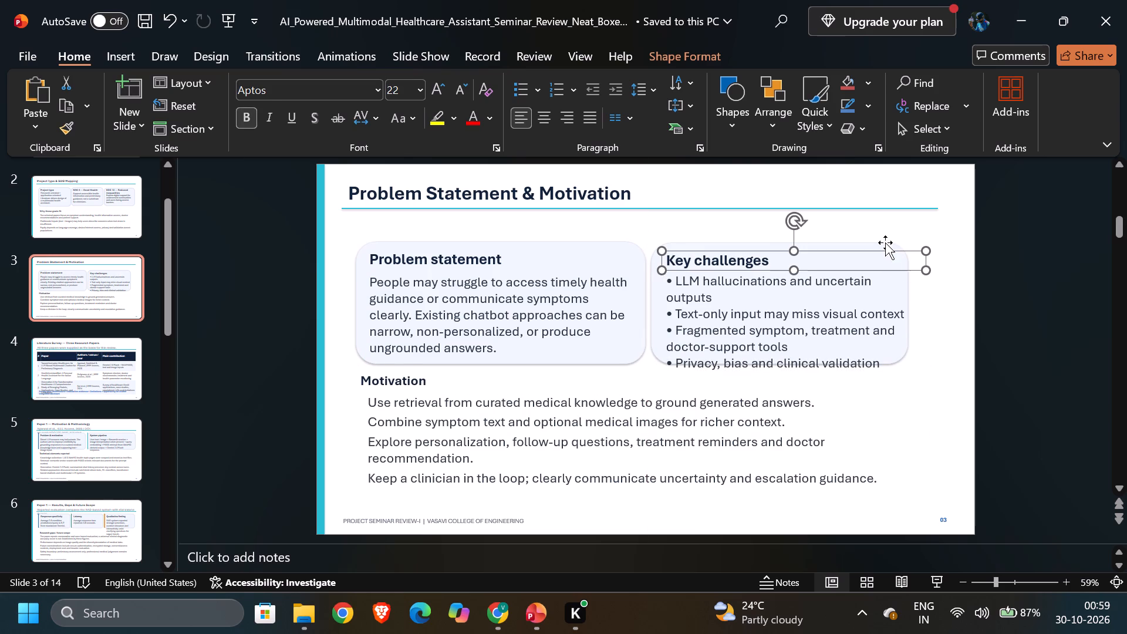
click(885, 242)
drag(907, 244, 915, 244)
click(906, 348)
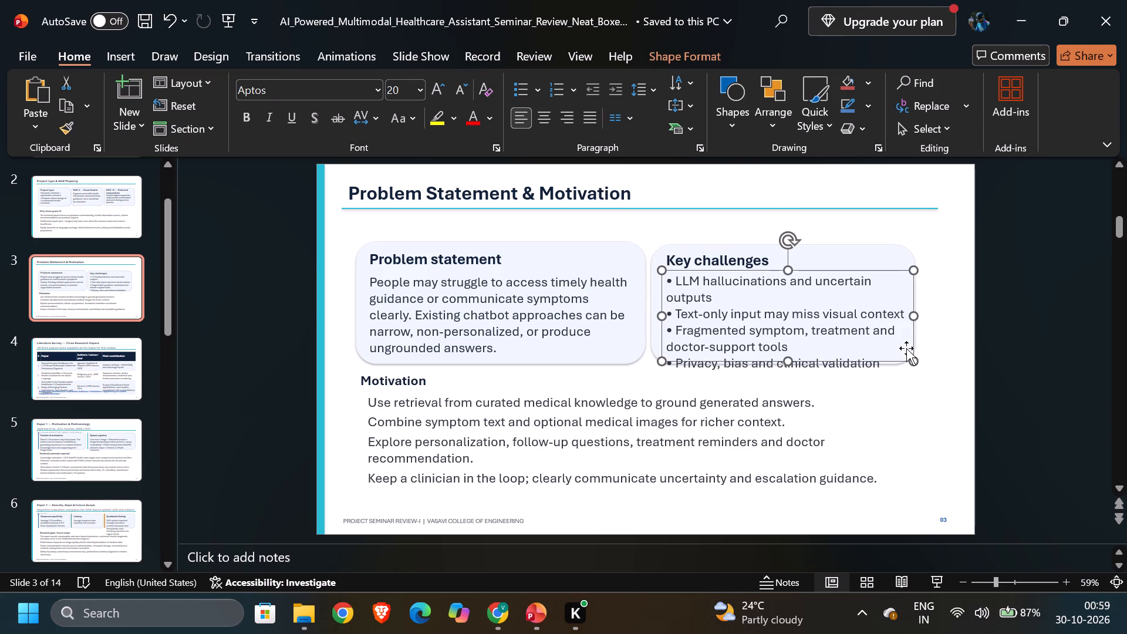
click(906, 348)
click(905, 259)
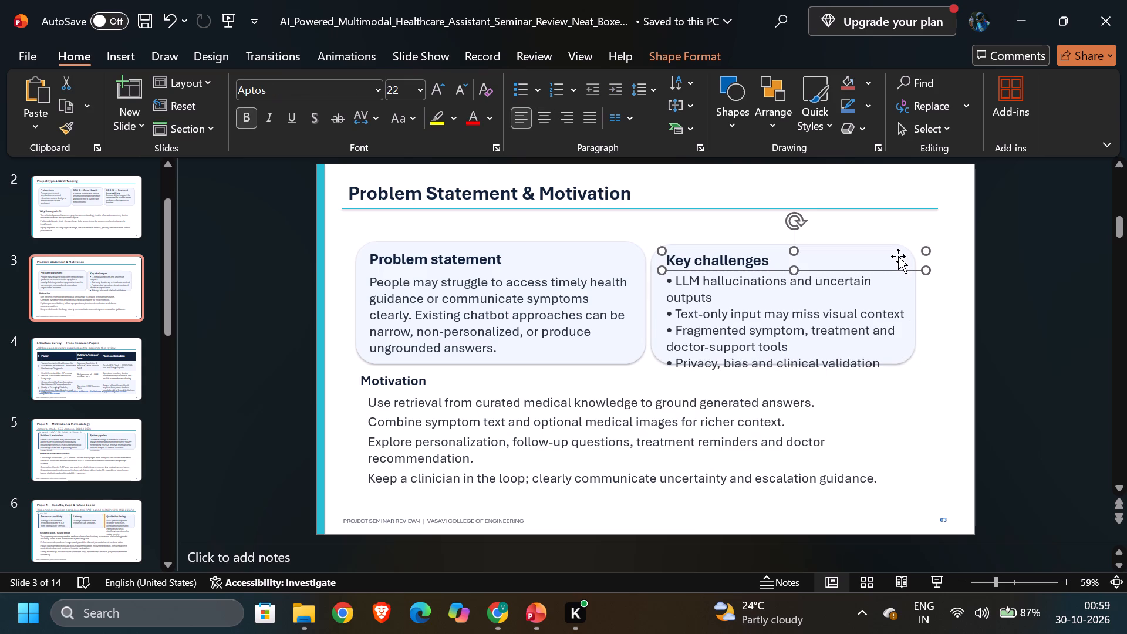
click(907, 359)
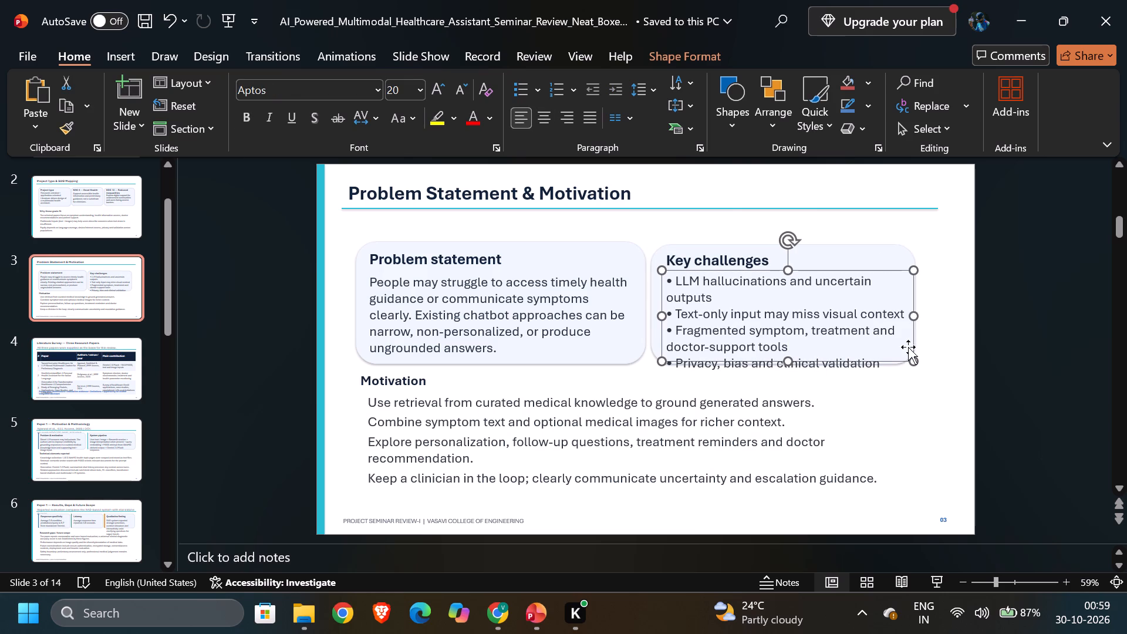
click(890, 249)
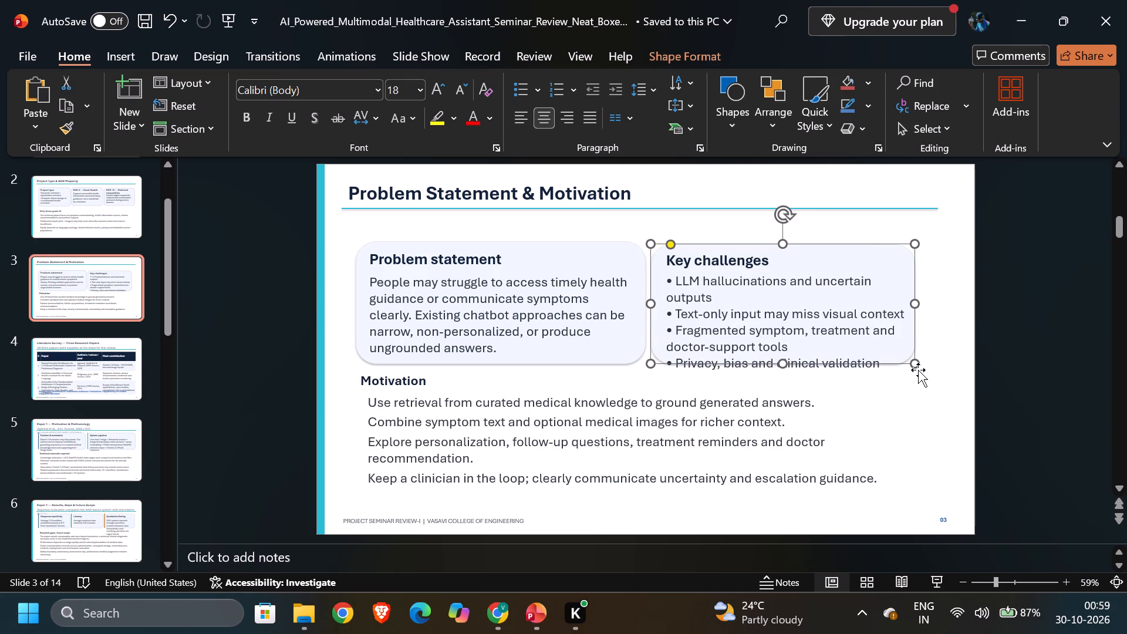
drag(914, 365, 927, 365)
click(923, 412)
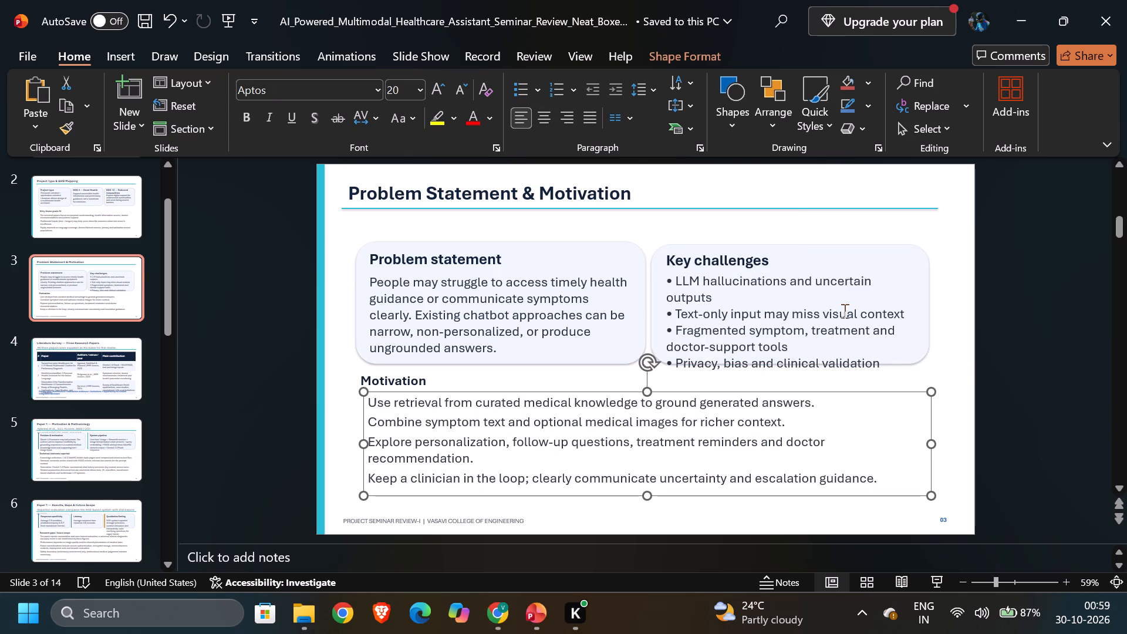
Widen the "Key challenges" bullet text box slightly to the right within its enlarged card.
click(843, 311)
key(ctrl+a)
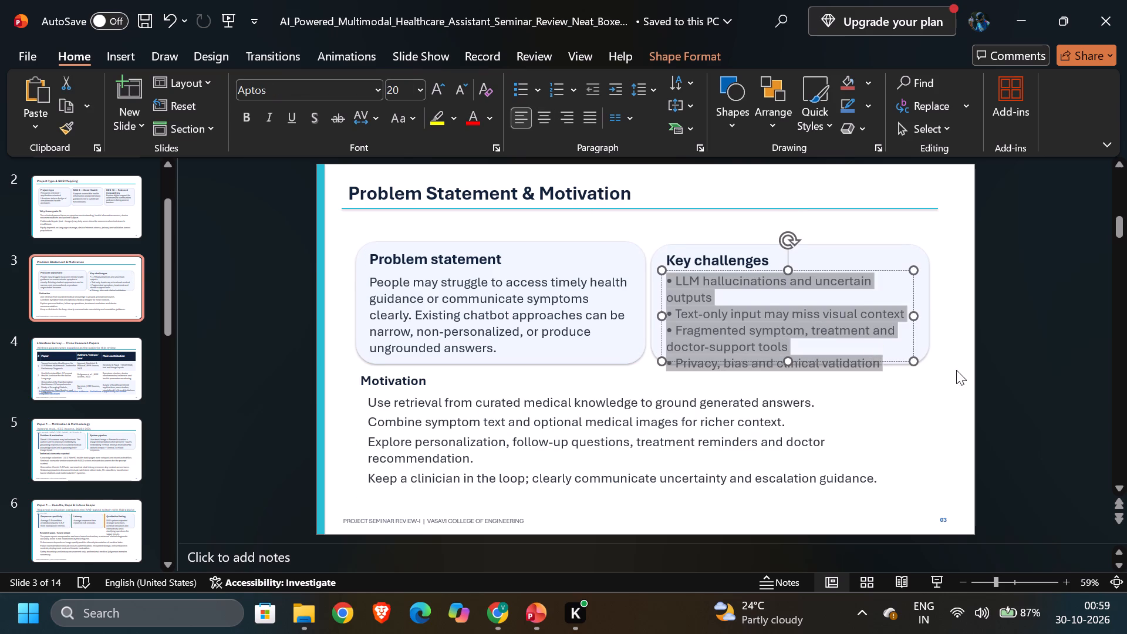
drag(909, 360, 916, 360)
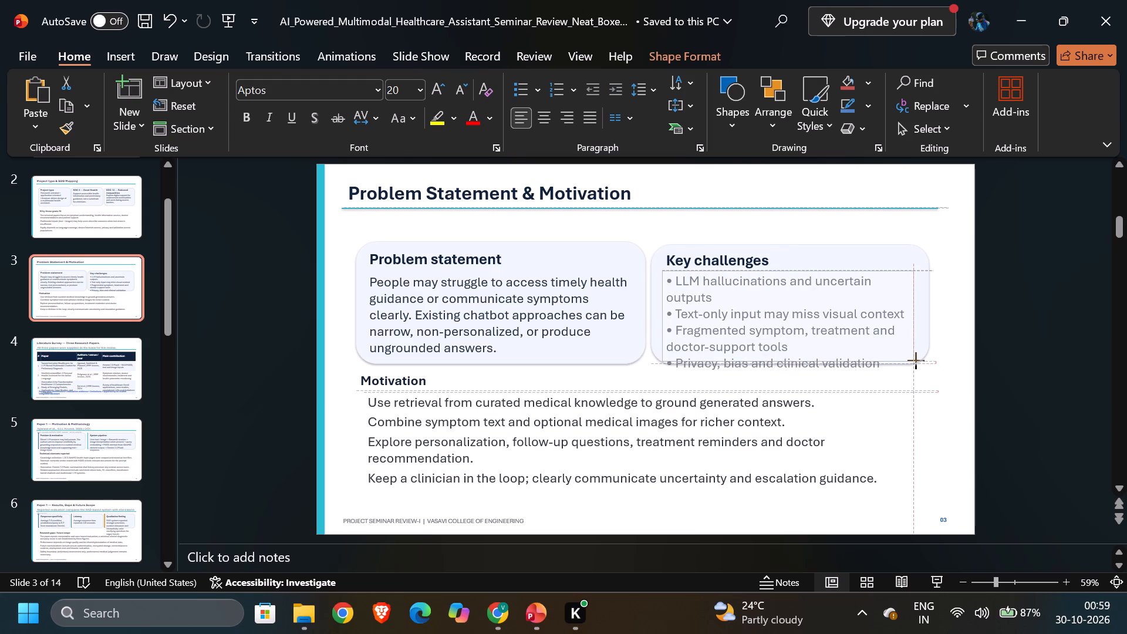
drag(916, 360, 922, 360)
click(930, 419)
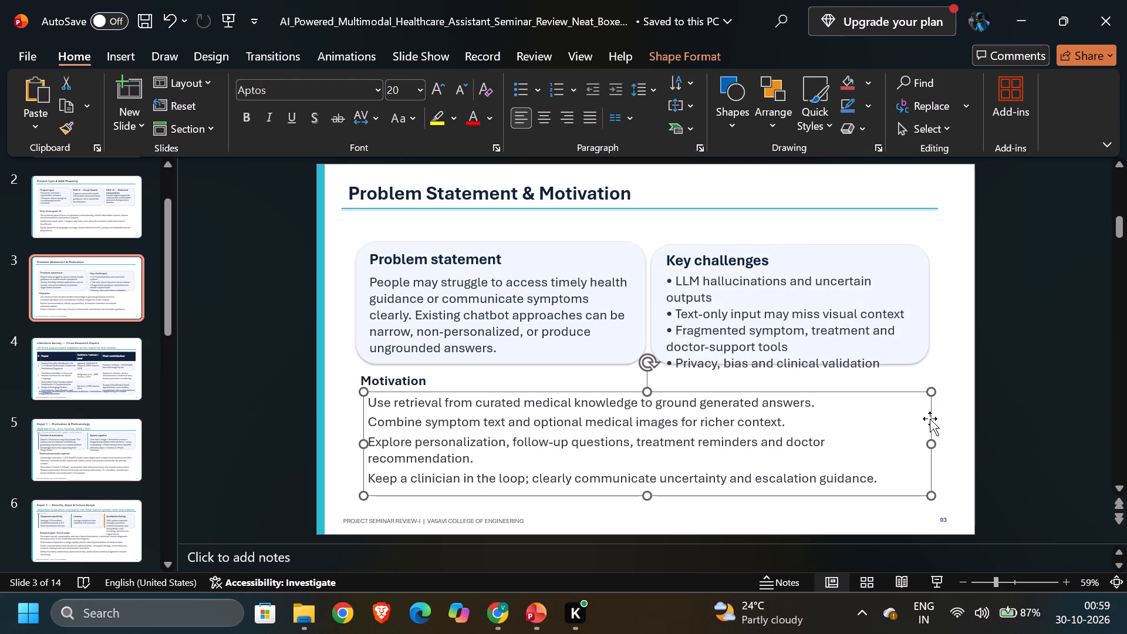
click(735, 287)
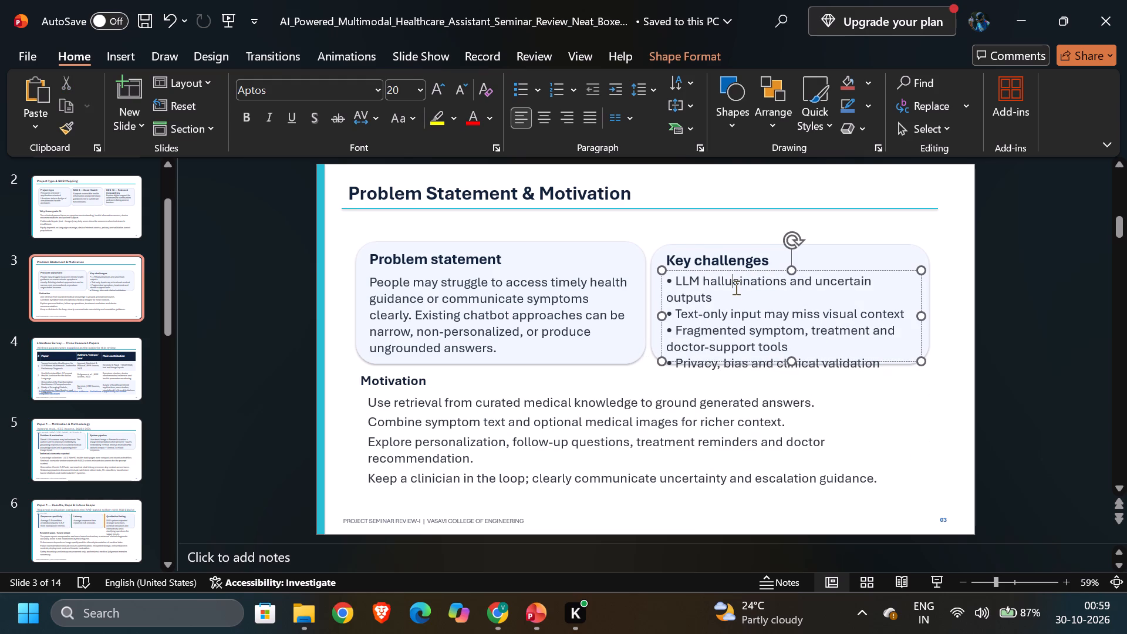
Make the "Problem statement" and "Key challenges" cards slightly taller by extending their bottom edges to nearly the same level.
click(619, 369)
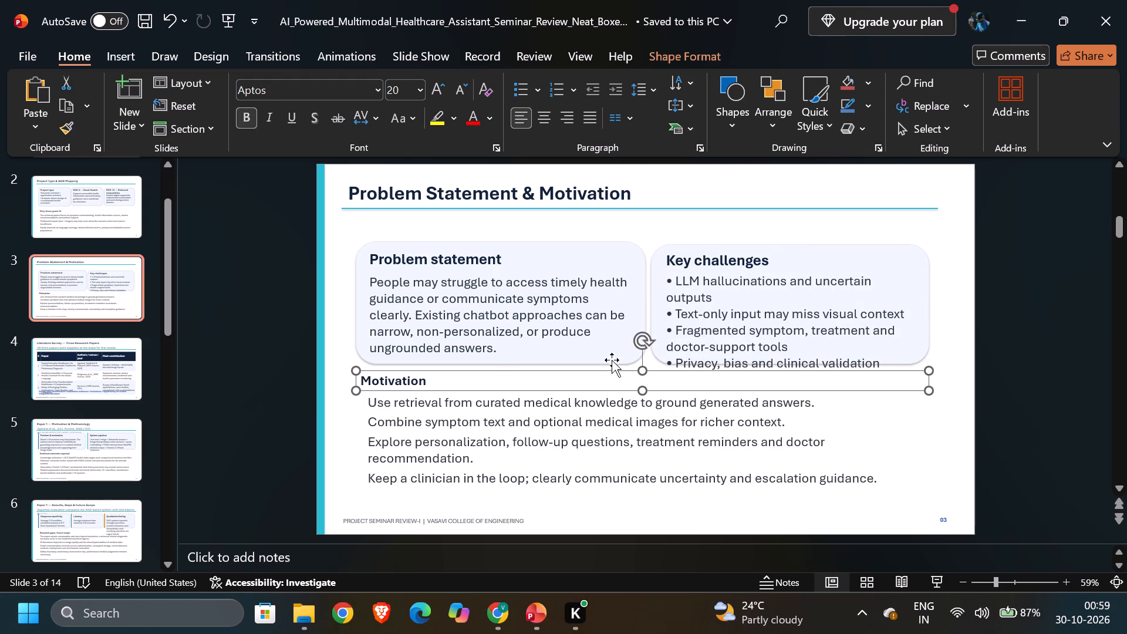
click(610, 357)
drag(647, 362, 647, 370)
click(887, 282)
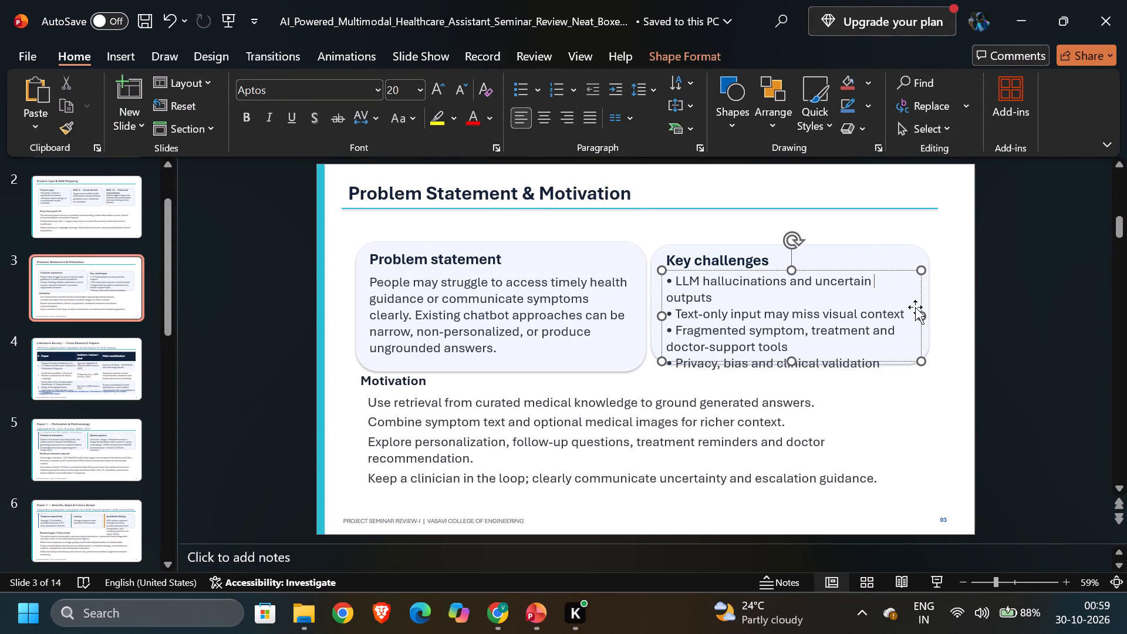
click(885, 247)
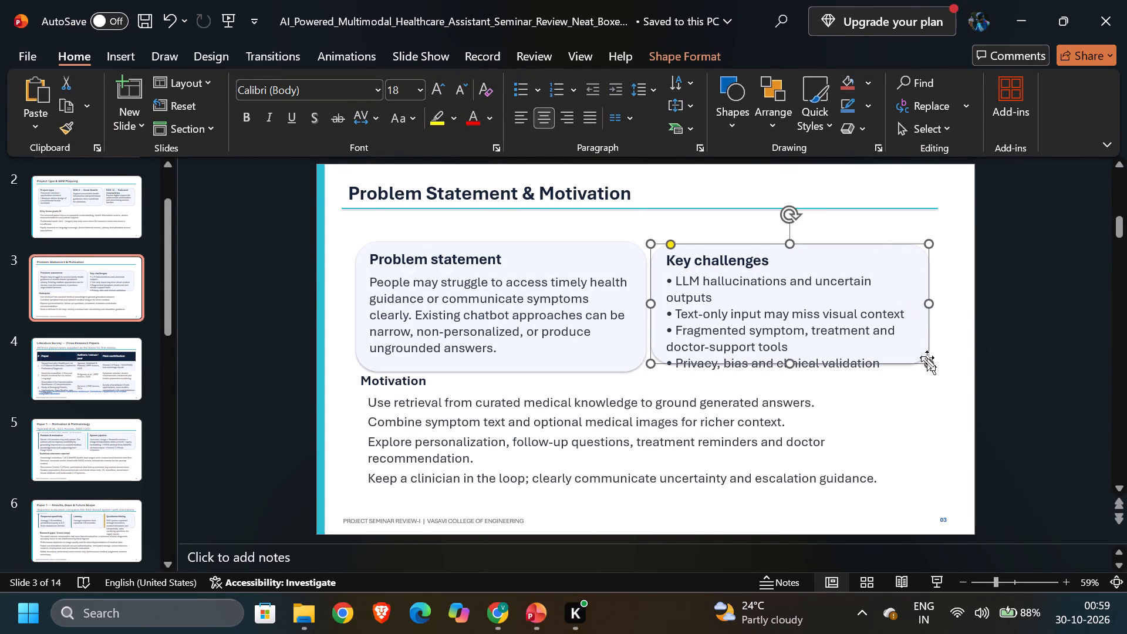
drag(928, 363, 929, 369)
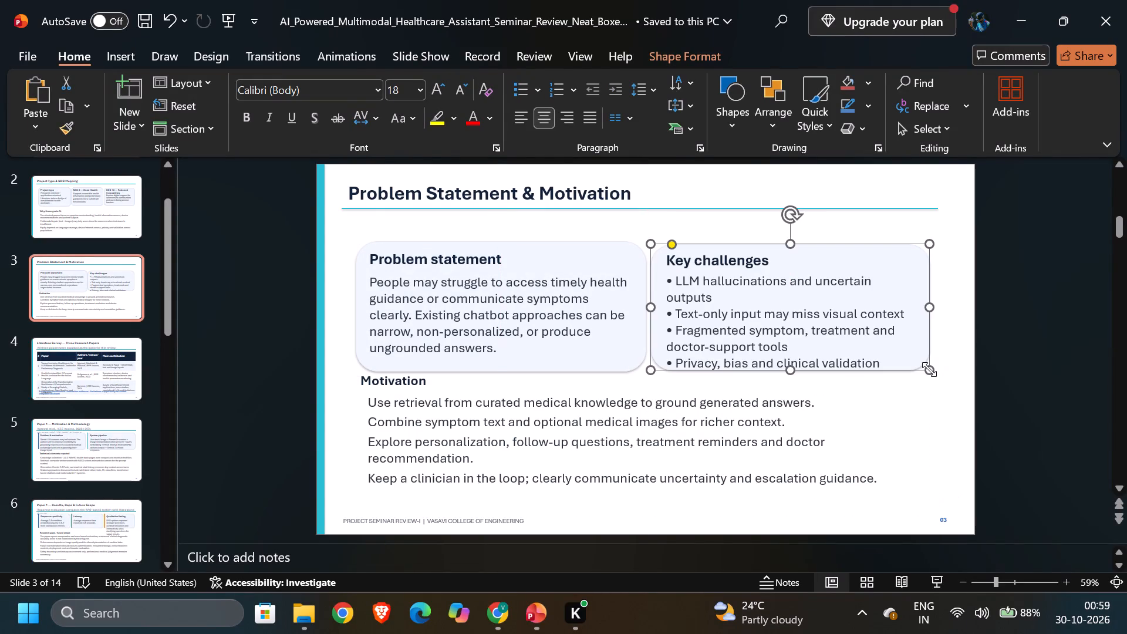
click(902, 417)
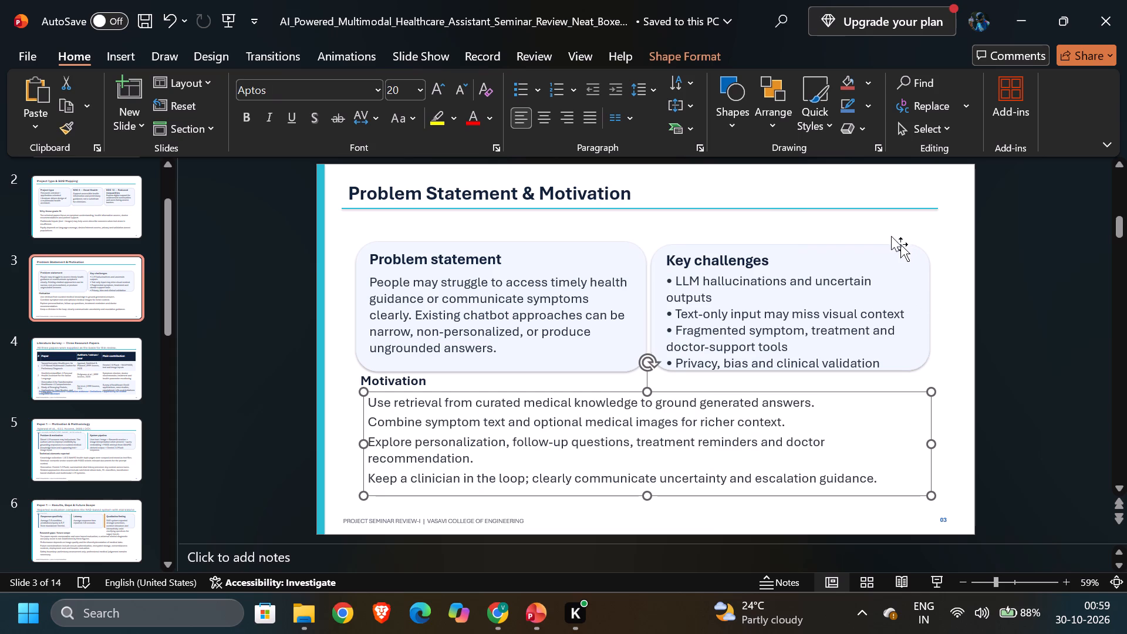
click(885, 230)
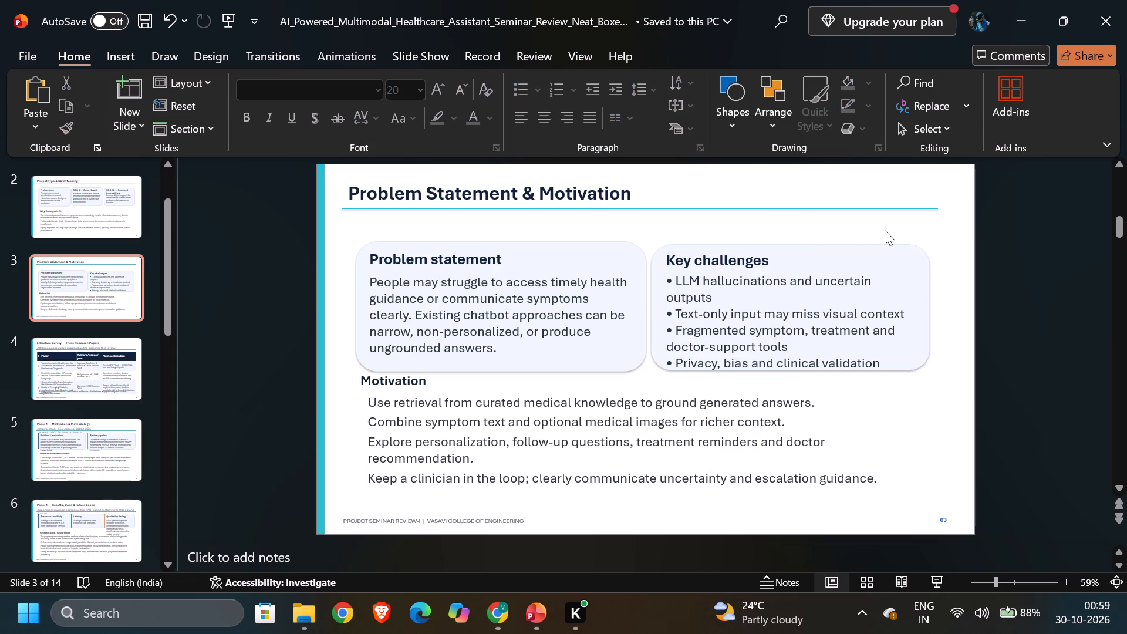
Move the "Problem statement" and "Key challenges" card backgrounds up slightly, leaving a gap above the "Motivation" heading.
click(546, 247)
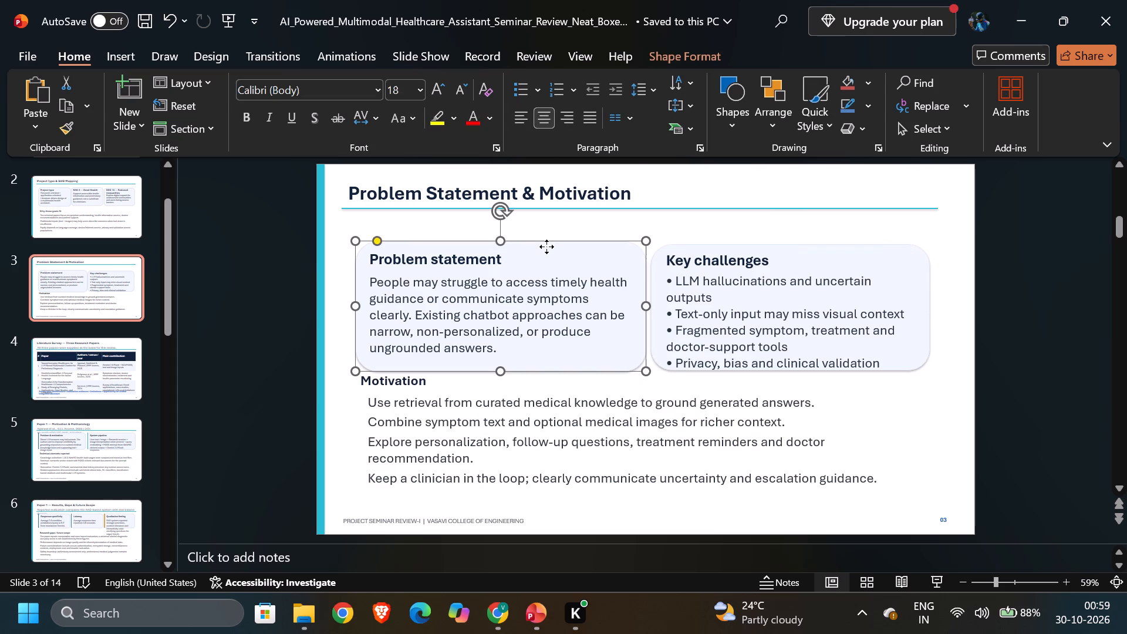
drag(539, 241, 539, 231)
click(795, 258)
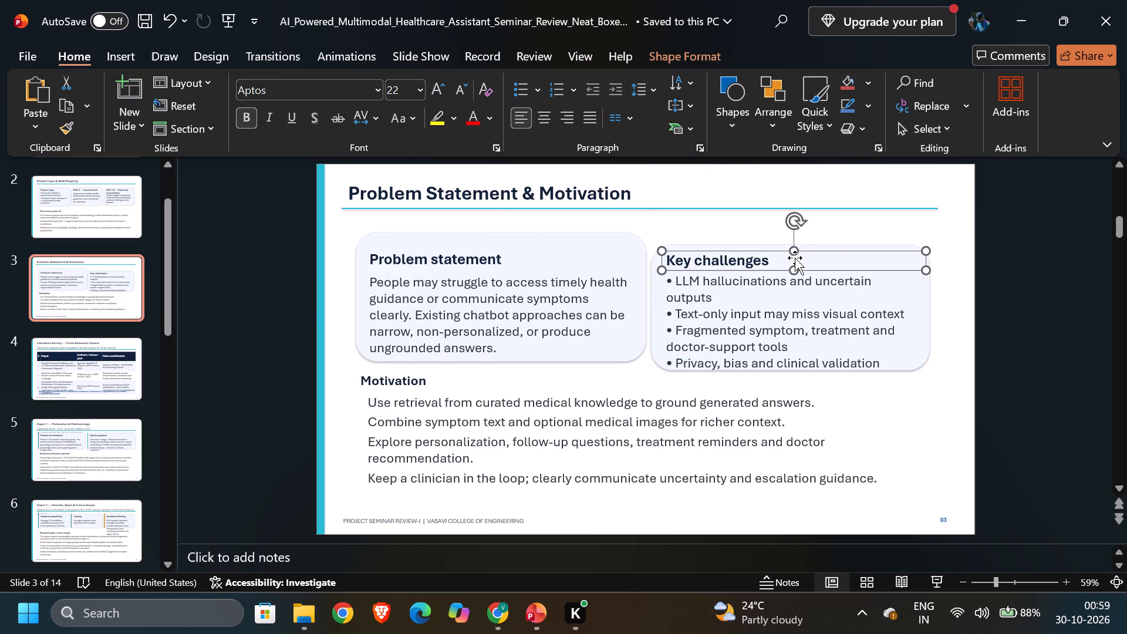
click(828, 242)
drag(828, 242, 828, 232)
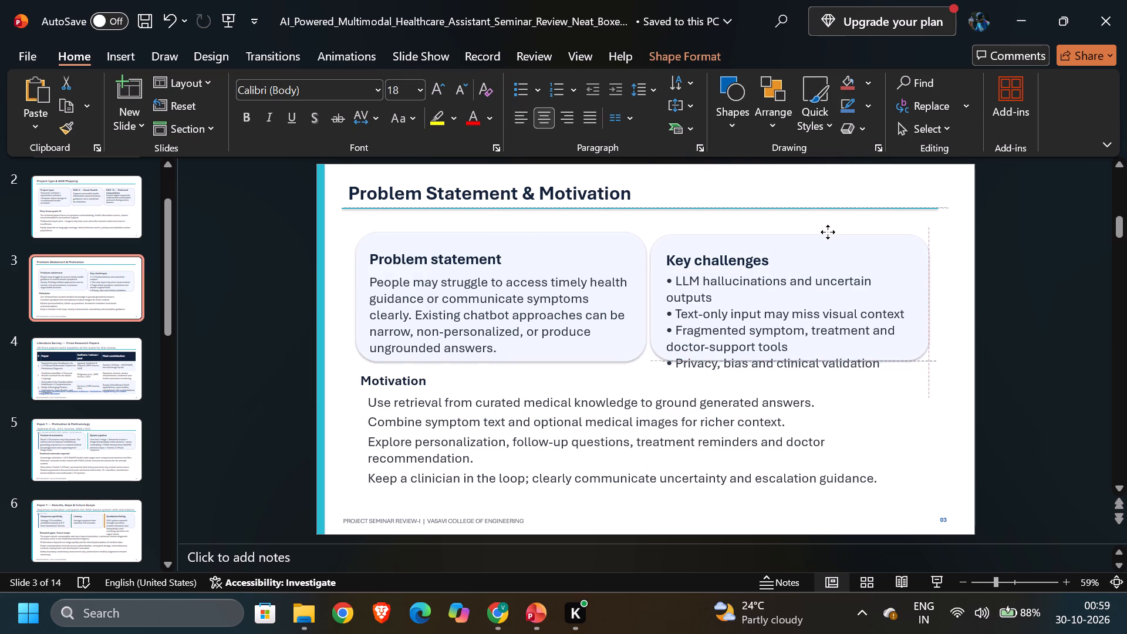
drag(828, 232, 827, 232)
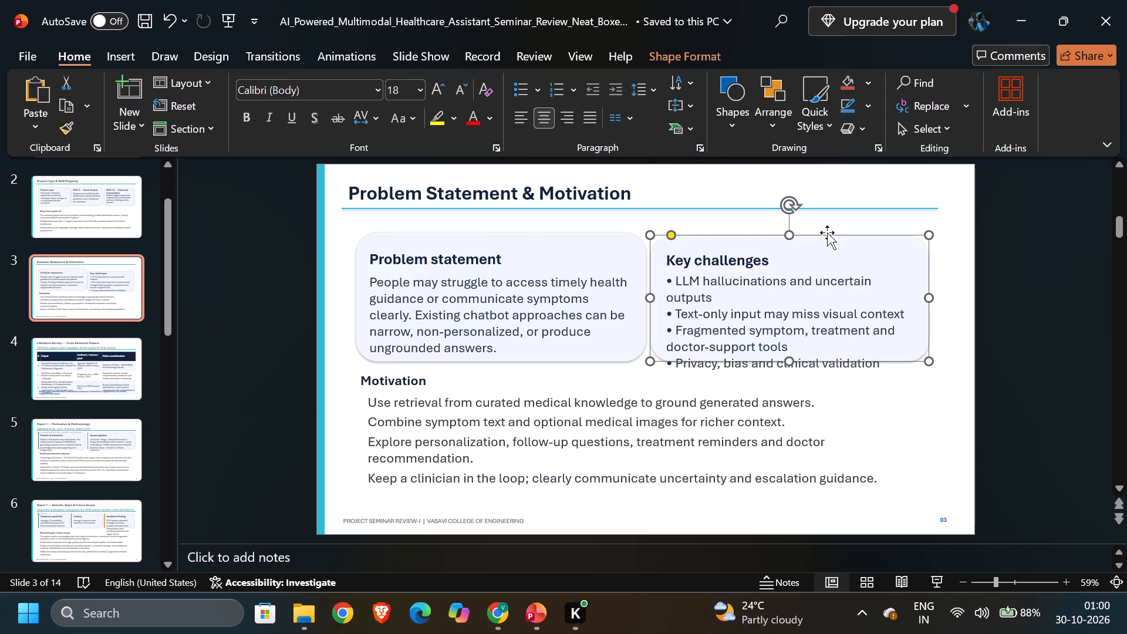
click(964, 437)
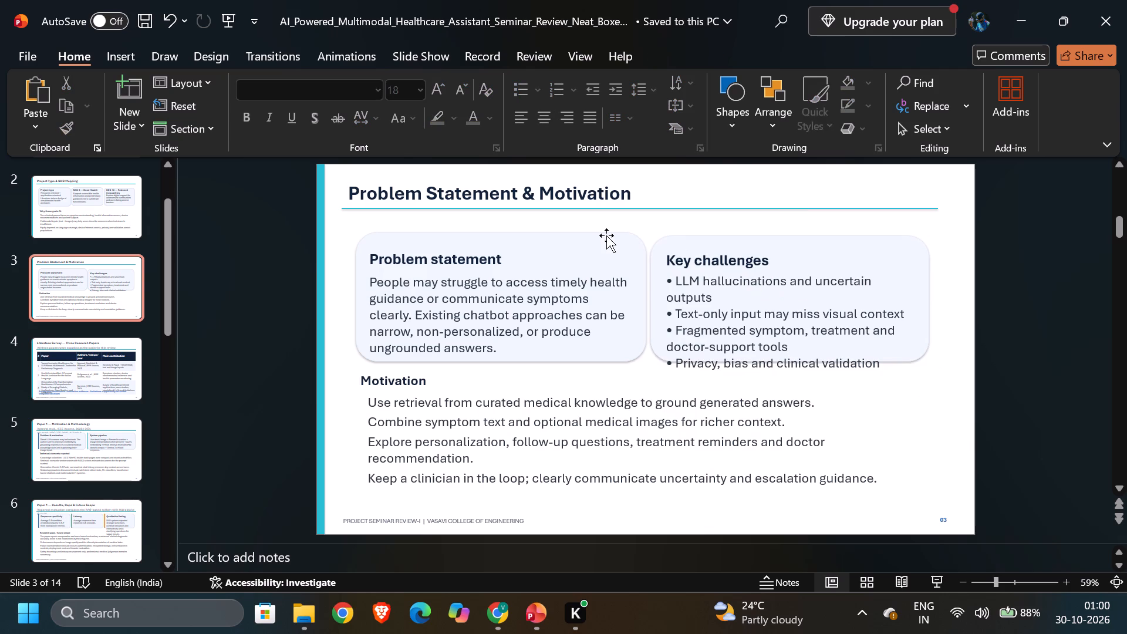
Raise the "Problem statement" and "Key challenges" headings to roughly the same level near the top of their cards.
click(485, 259)
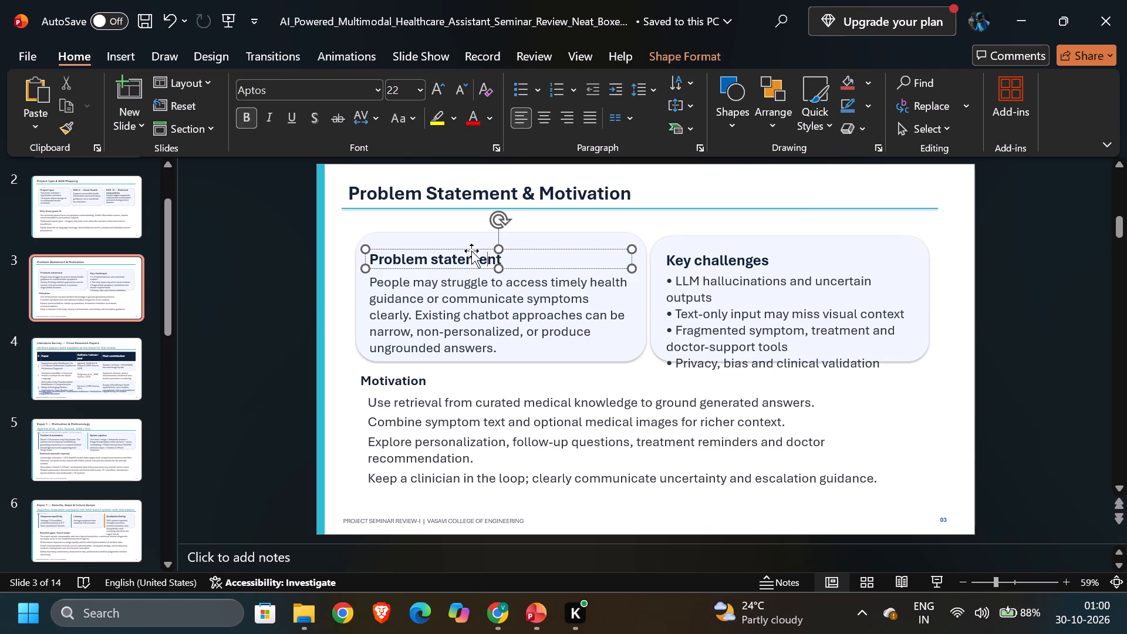
drag(471, 250, 470, 243)
click(710, 258)
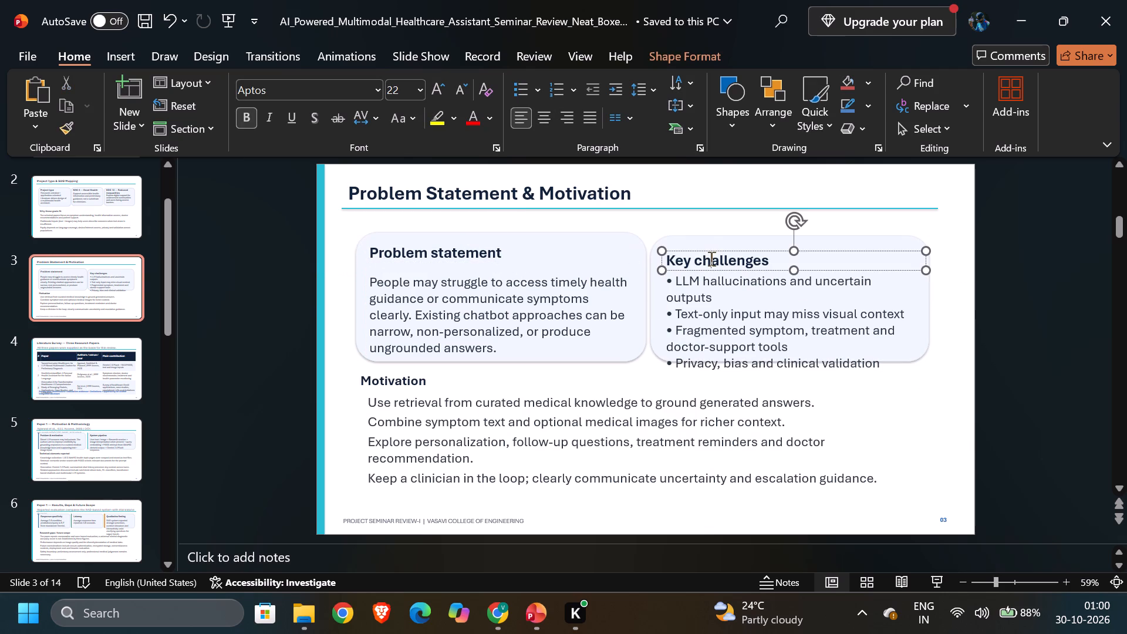
drag(717, 249, 717, 238)
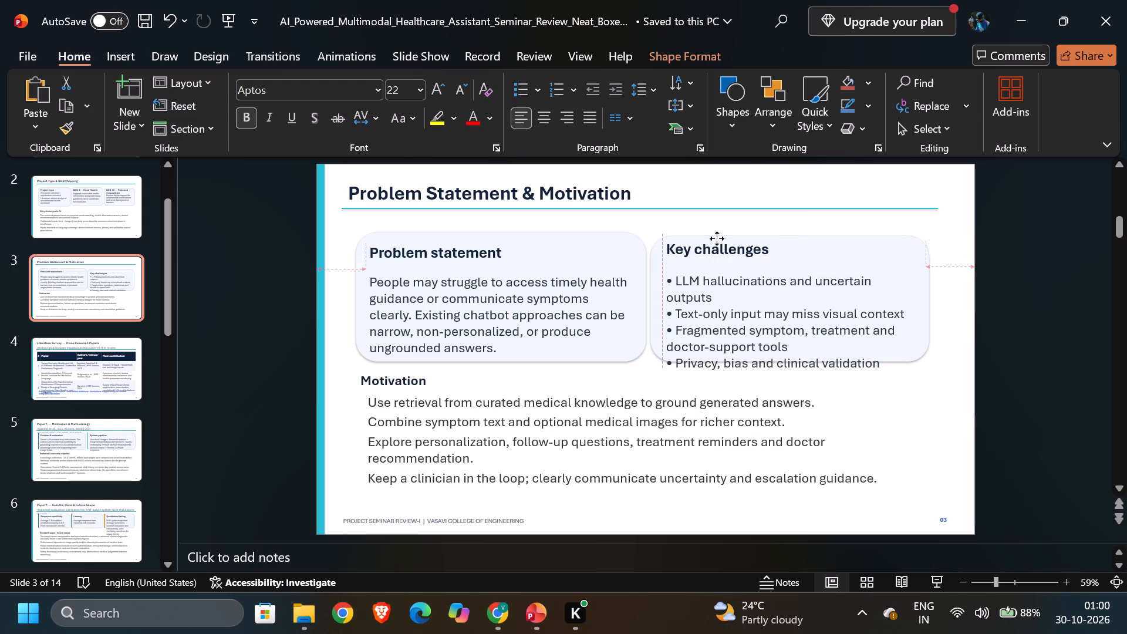
drag(717, 238, 717, 239)
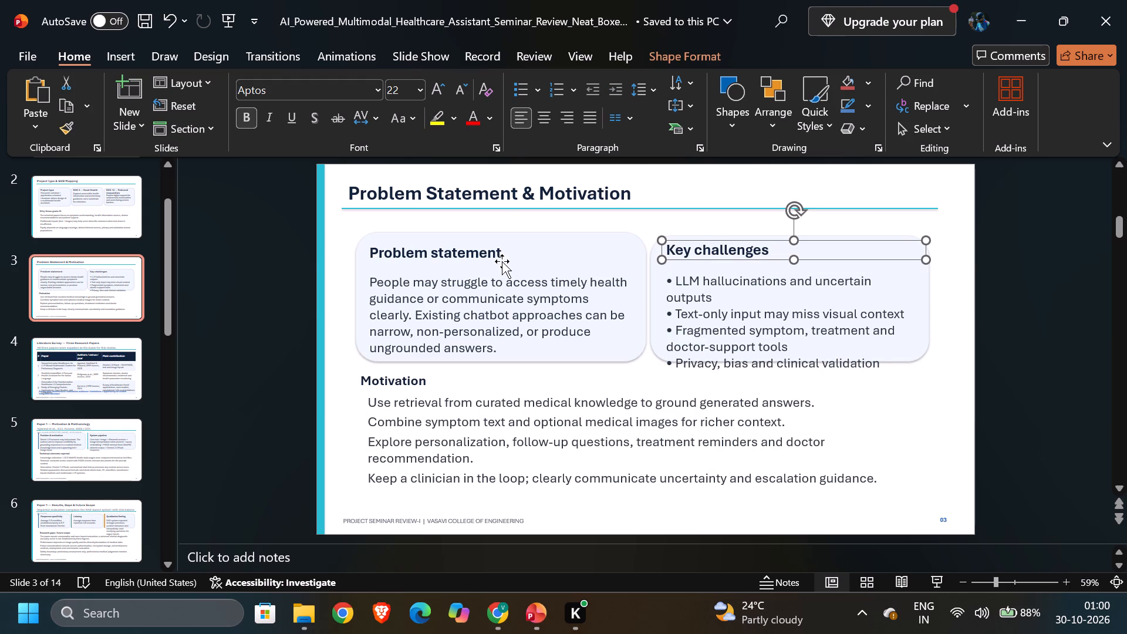
click(504, 261)
click(532, 242)
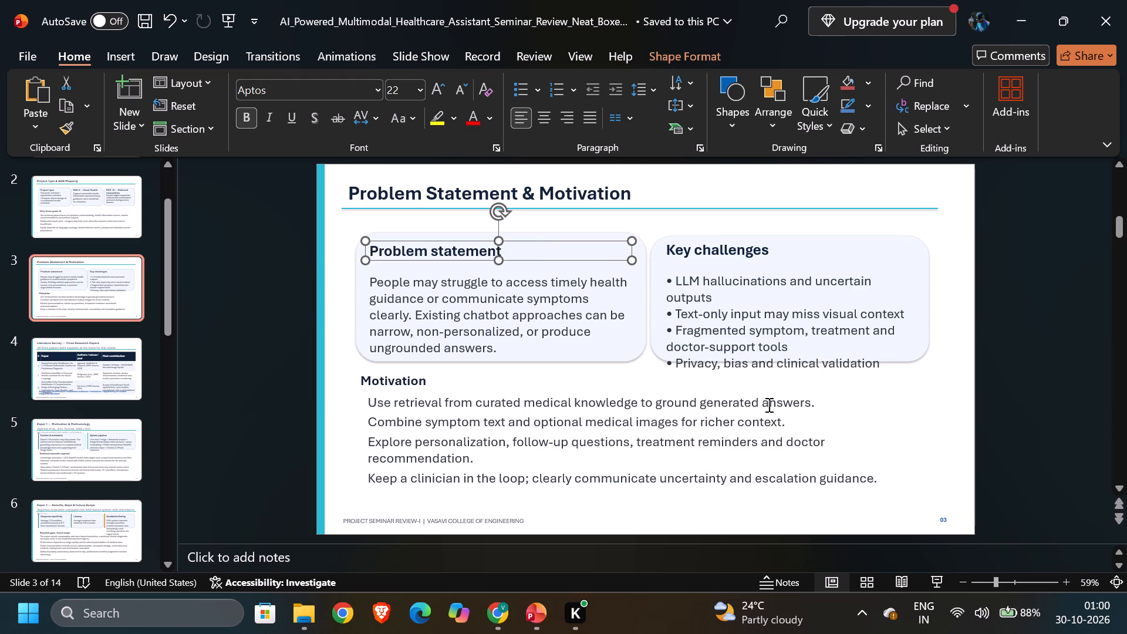
Move the "Problem statement" paragraph up so it sits directly beneath its heading.
click(573, 337)
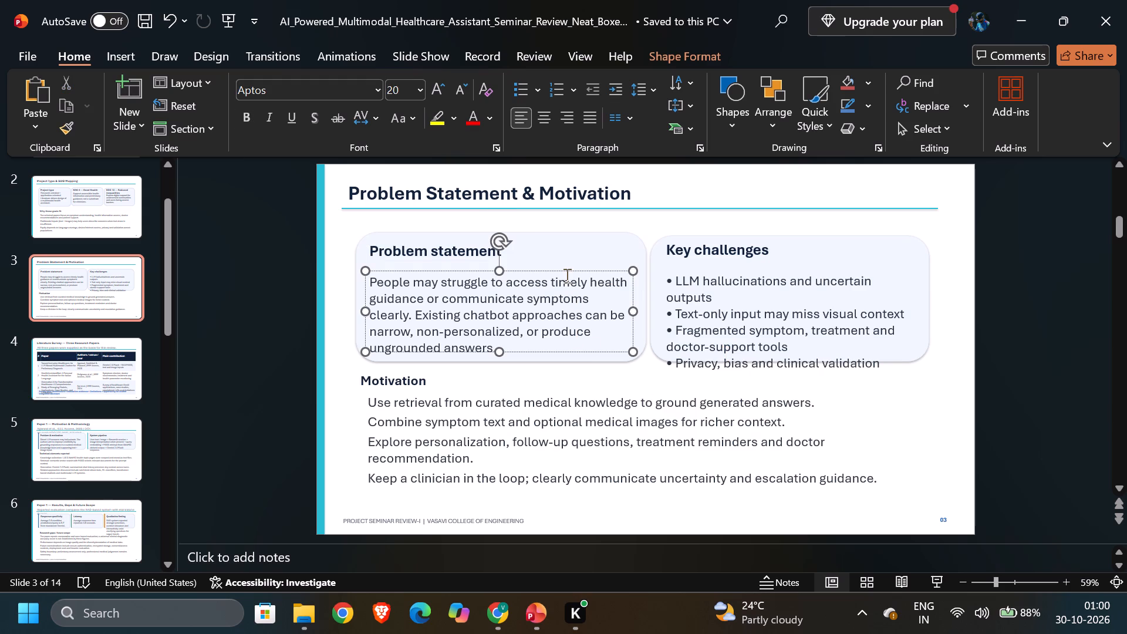
drag(566, 271, 565, 266)
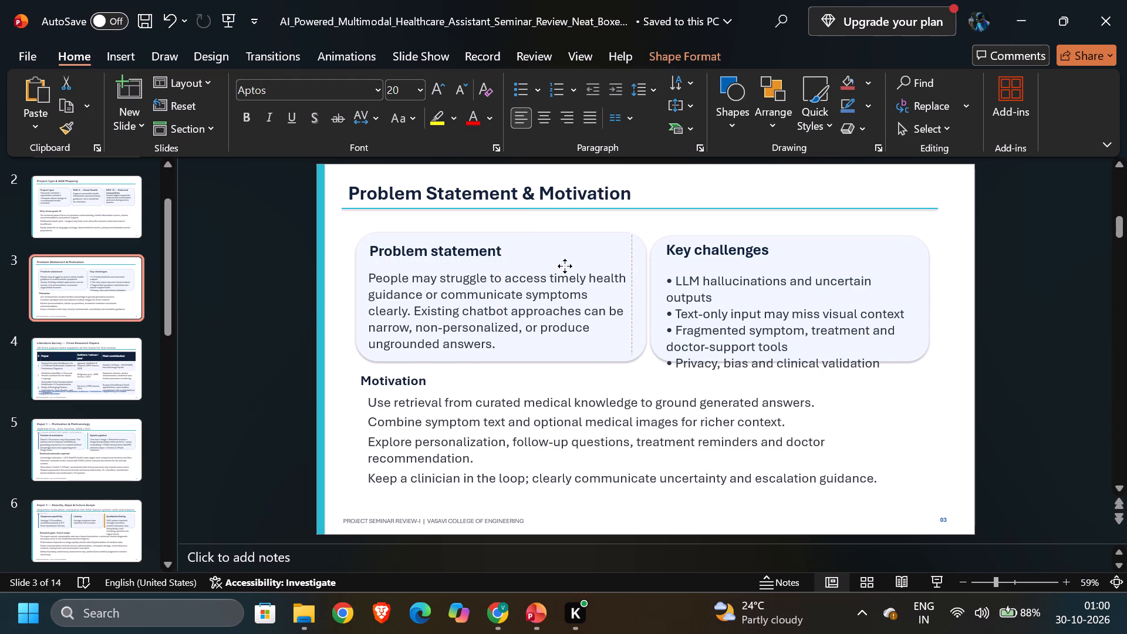
drag(565, 266, 565, 263)
Move the "Key challenges" bullets up under their heading so that every line fits inside the card.
click(755, 322)
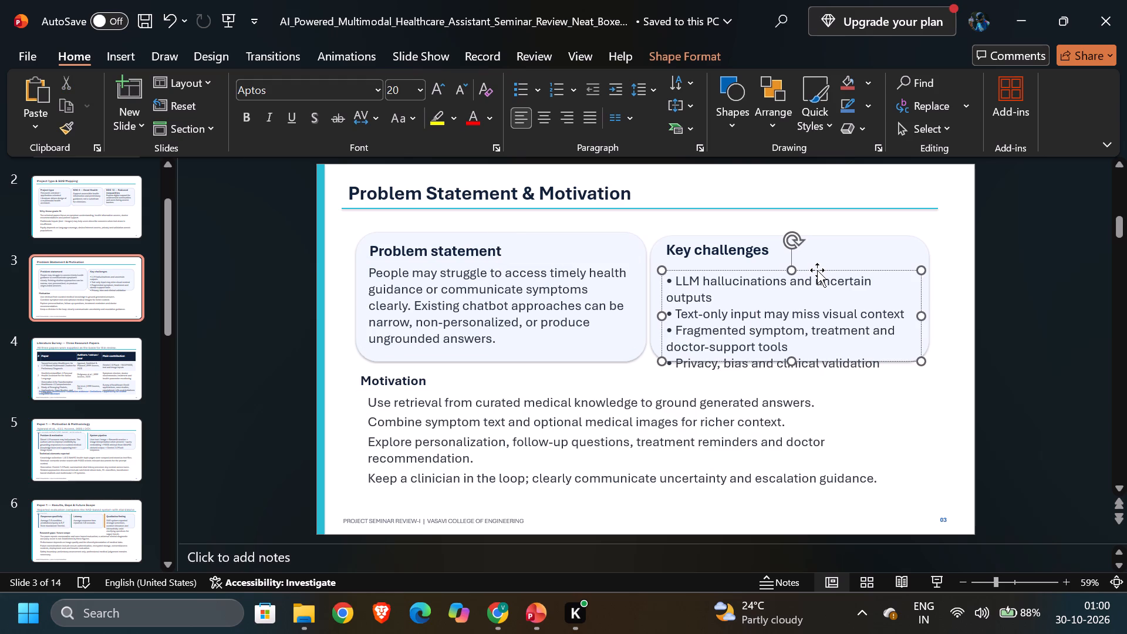
drag(817, 270, 816, 191)
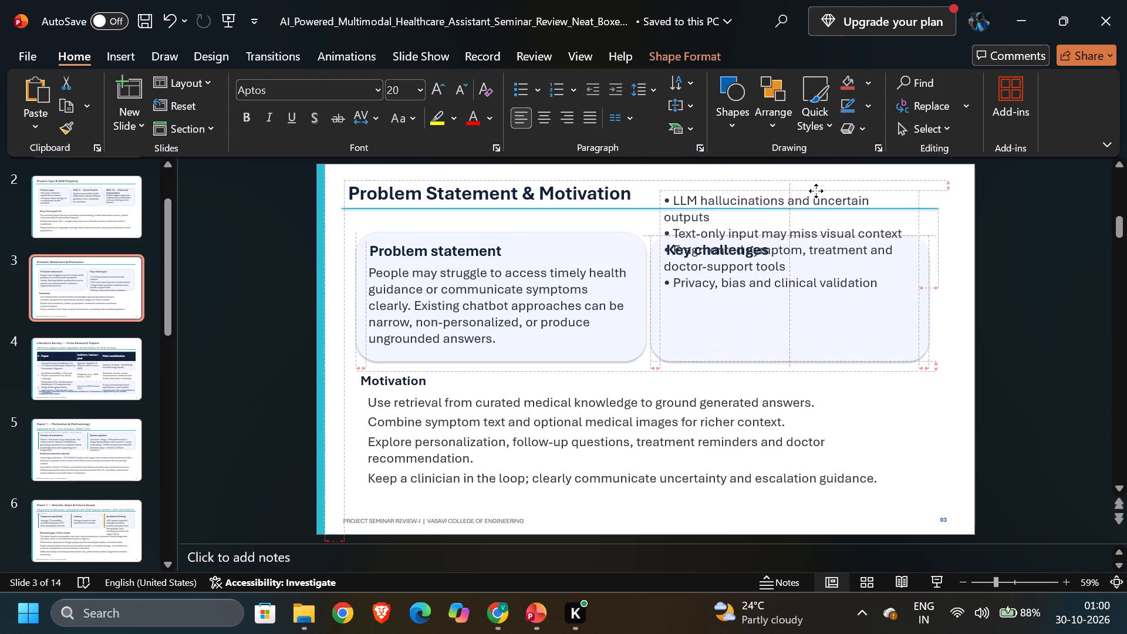
drag(816, 191, 815, 248)
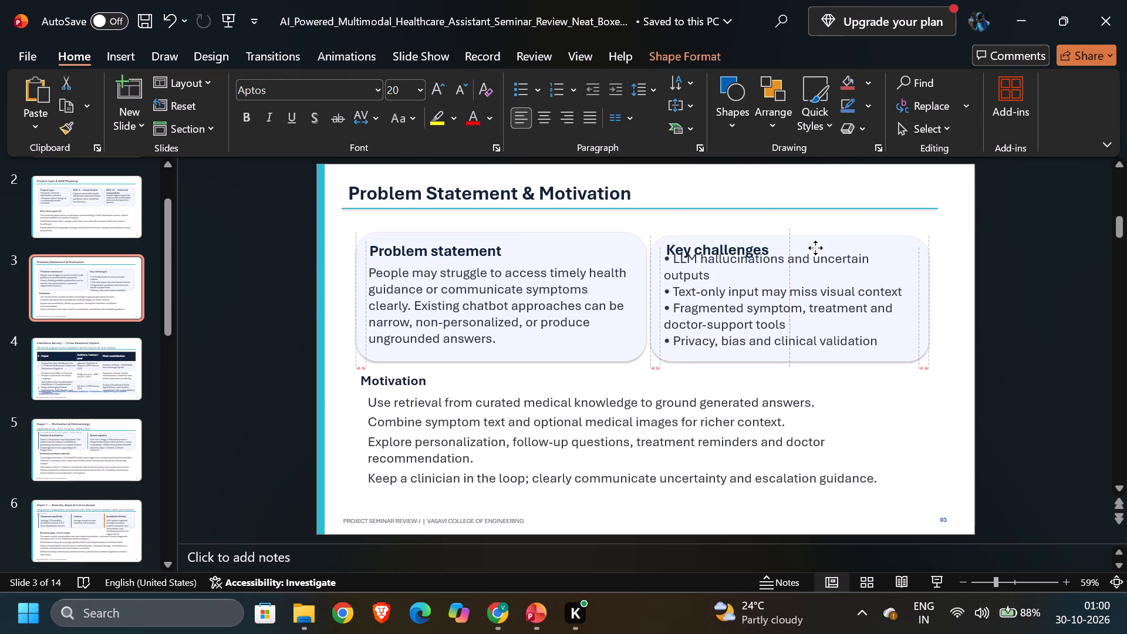
drag(815, 248, 814, 255)
click(882, 389)
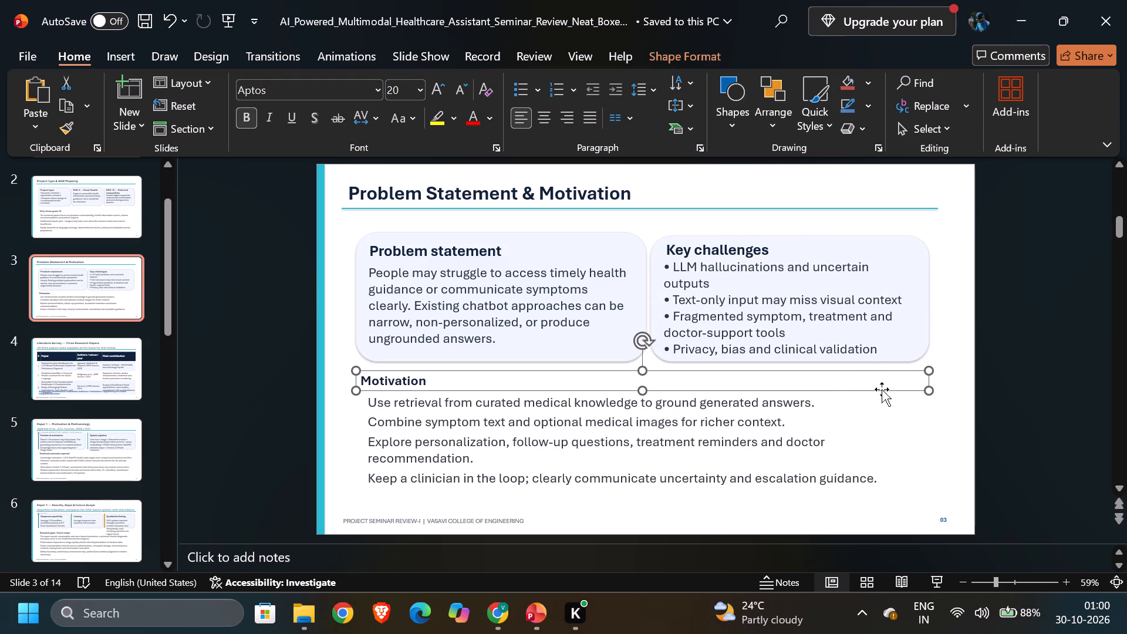
Nudge the "Problem statement" paragraph slightly closer to its heading.
click(478, 278)
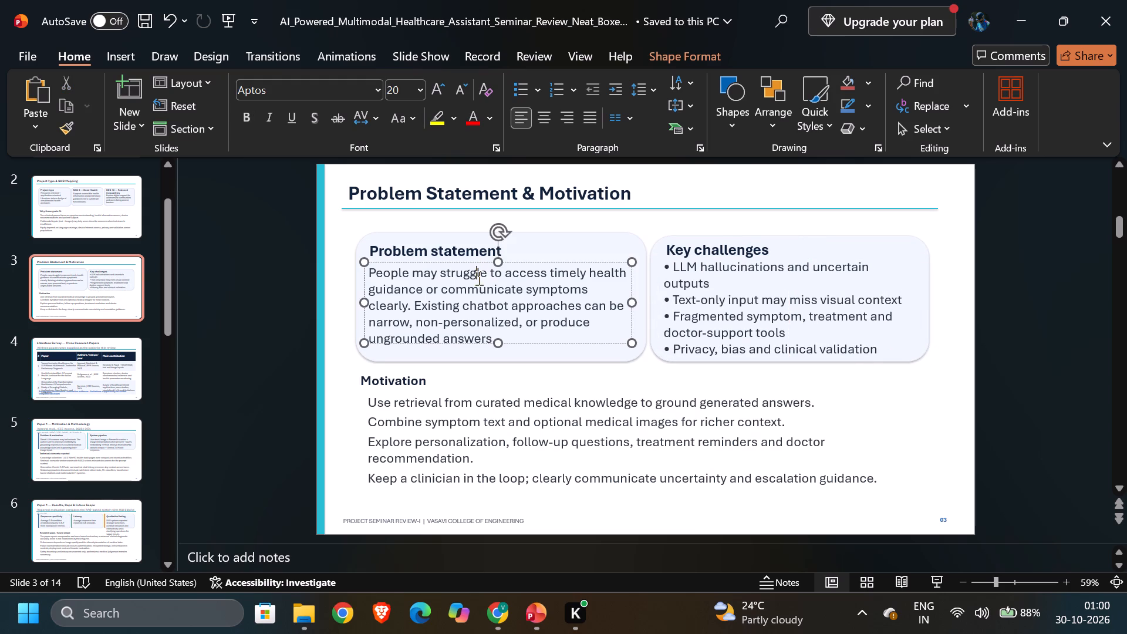
click(538, 261)
Nudge the "Key challenges" bullets slightly down and to the right within their card.
click(764, 343)
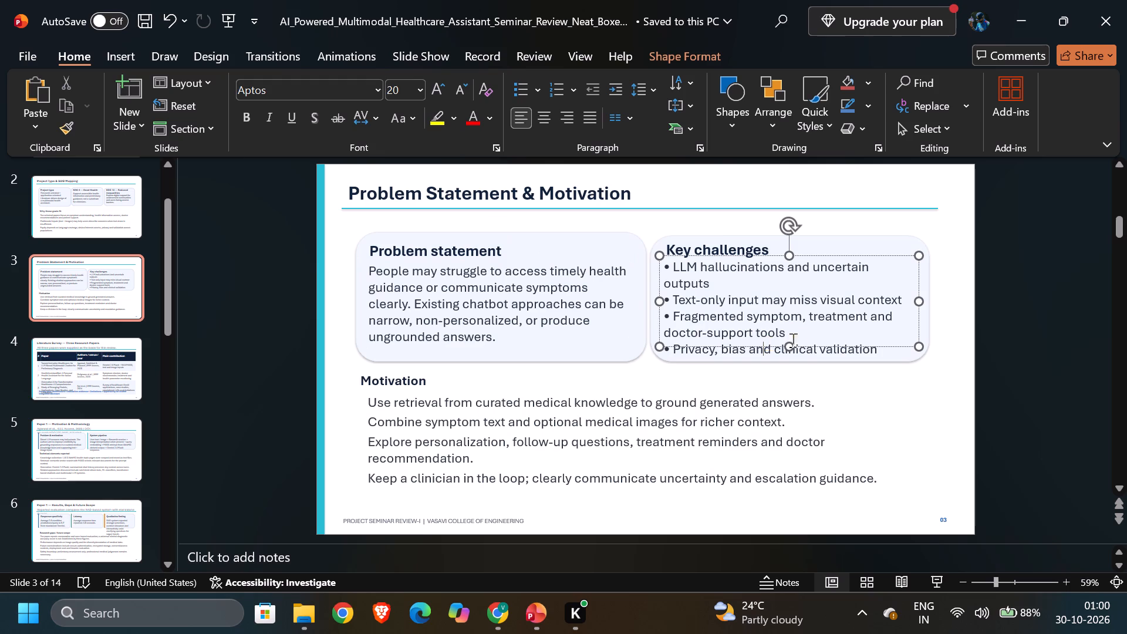
click(833, 274)
key(ctrl+a)
click(467, 296)
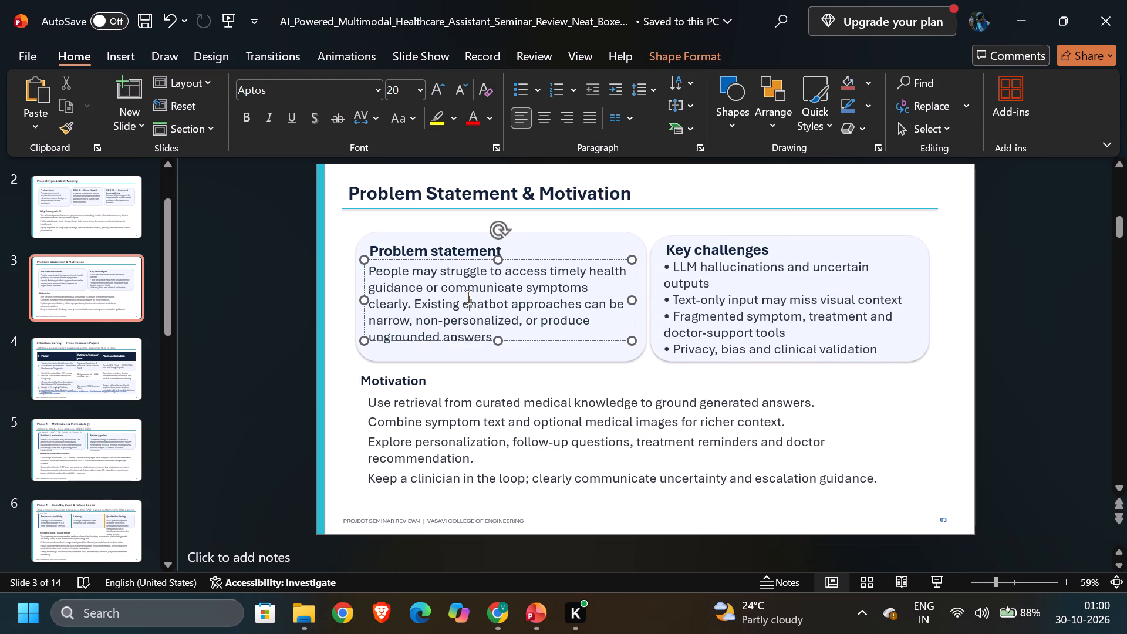
key(ctrl+a)
click(702, 306)
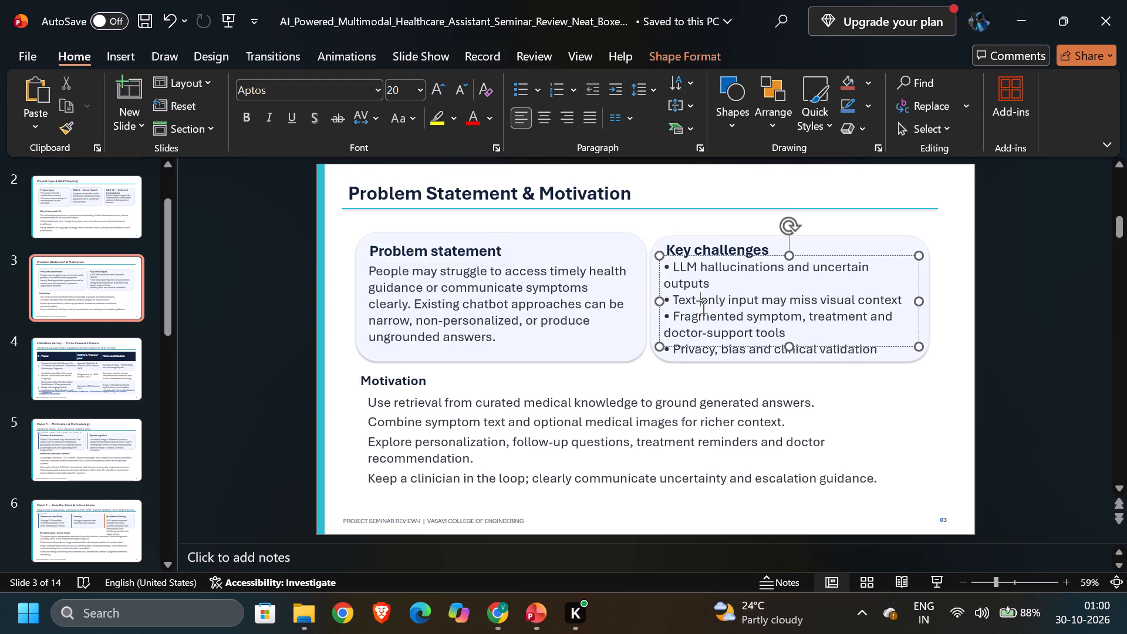
click(842, 254)
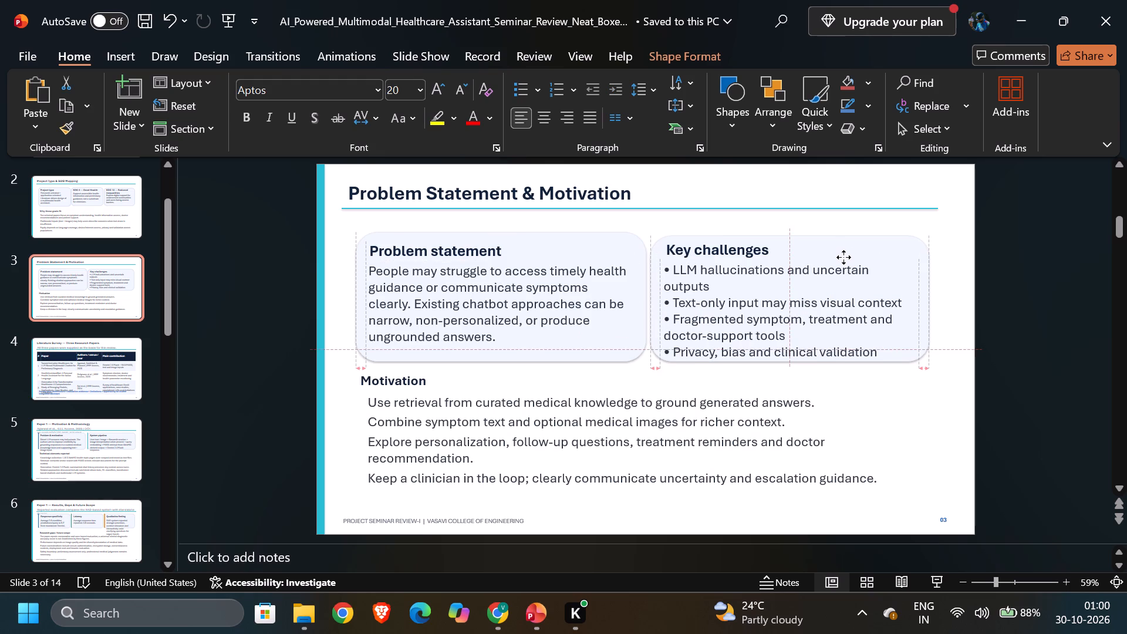
click(925, 427)
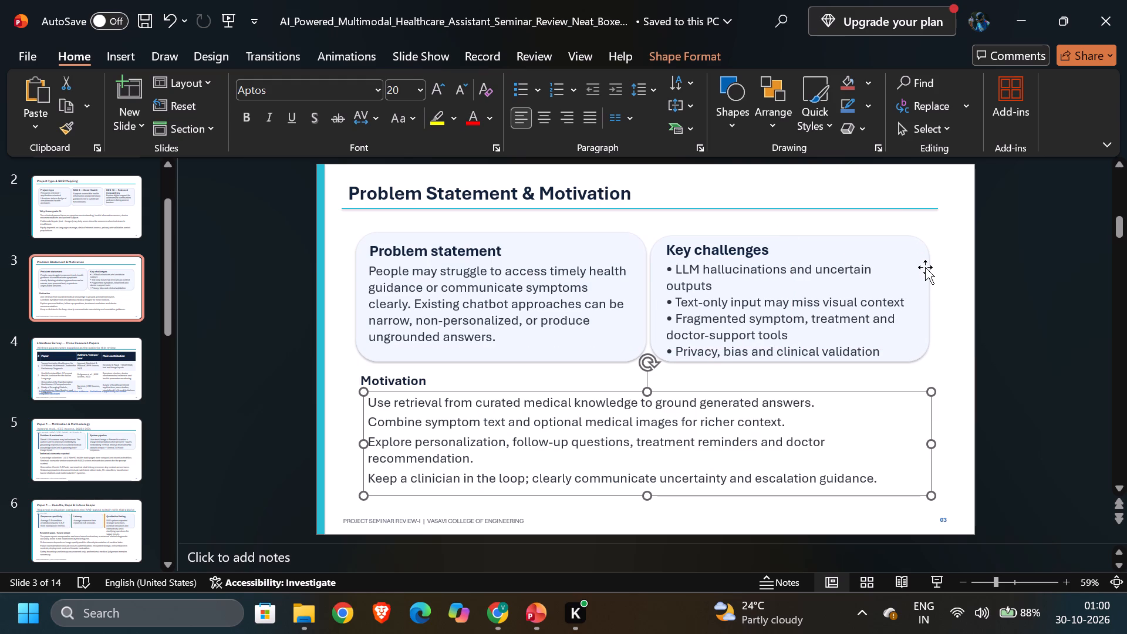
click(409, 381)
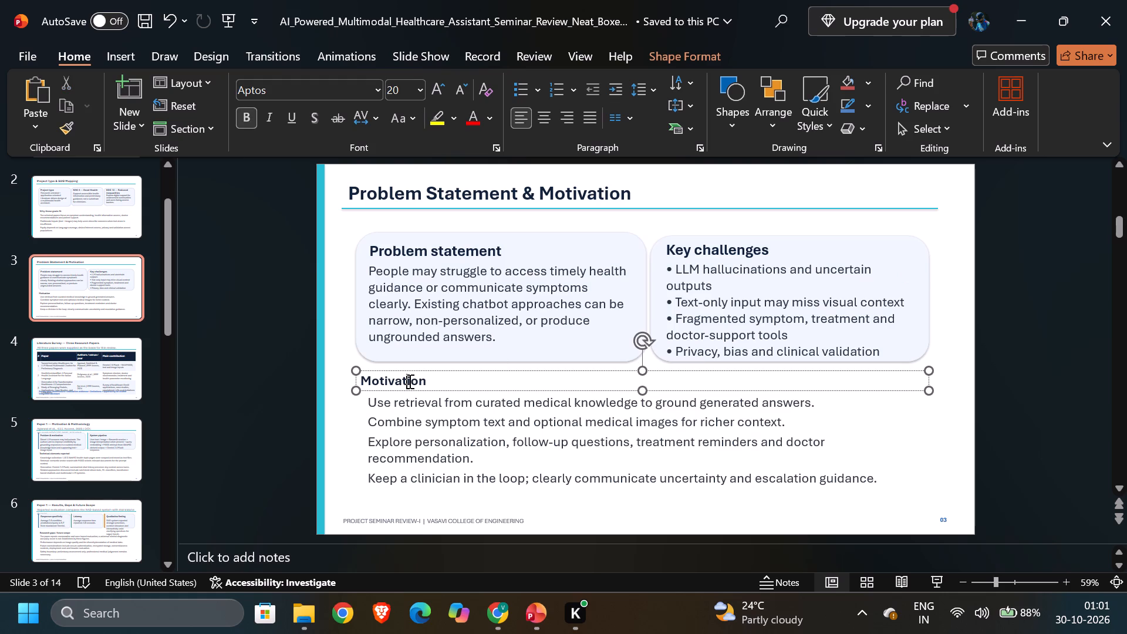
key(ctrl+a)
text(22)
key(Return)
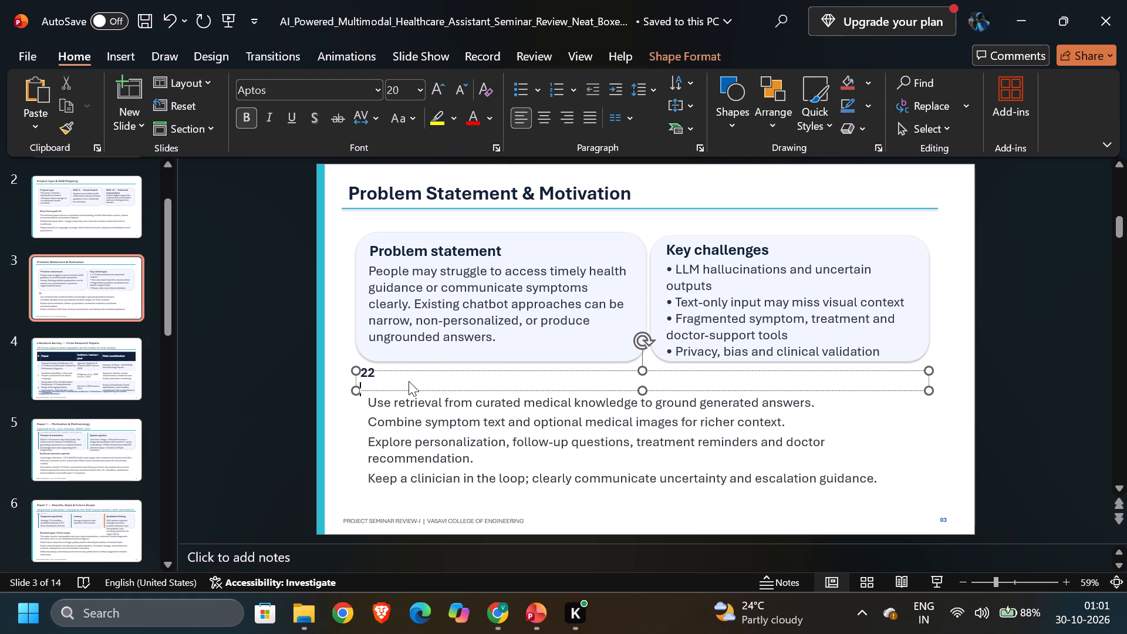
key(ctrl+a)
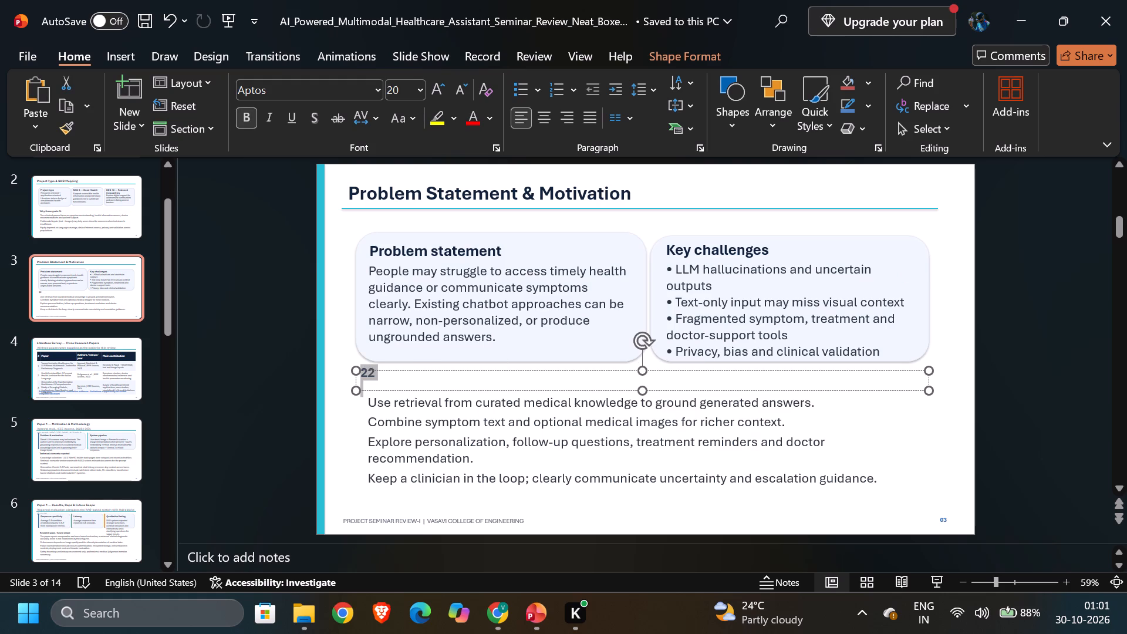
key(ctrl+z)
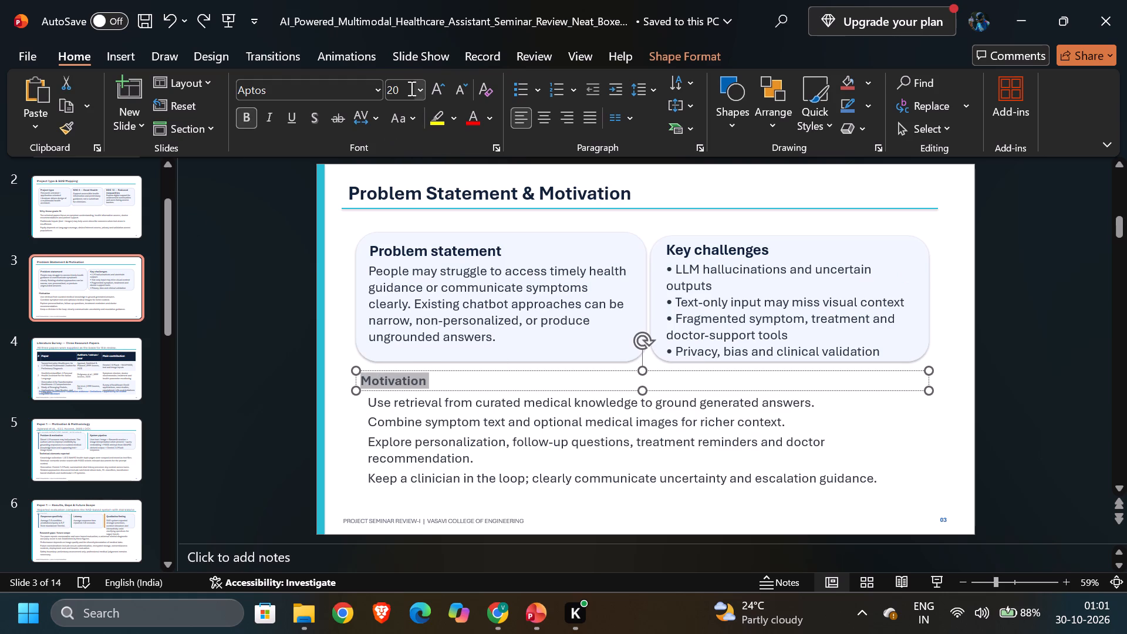
Set the font size of the selected "Motivation" heading to 22.
click(410, 92)
text(22)
key(Return)
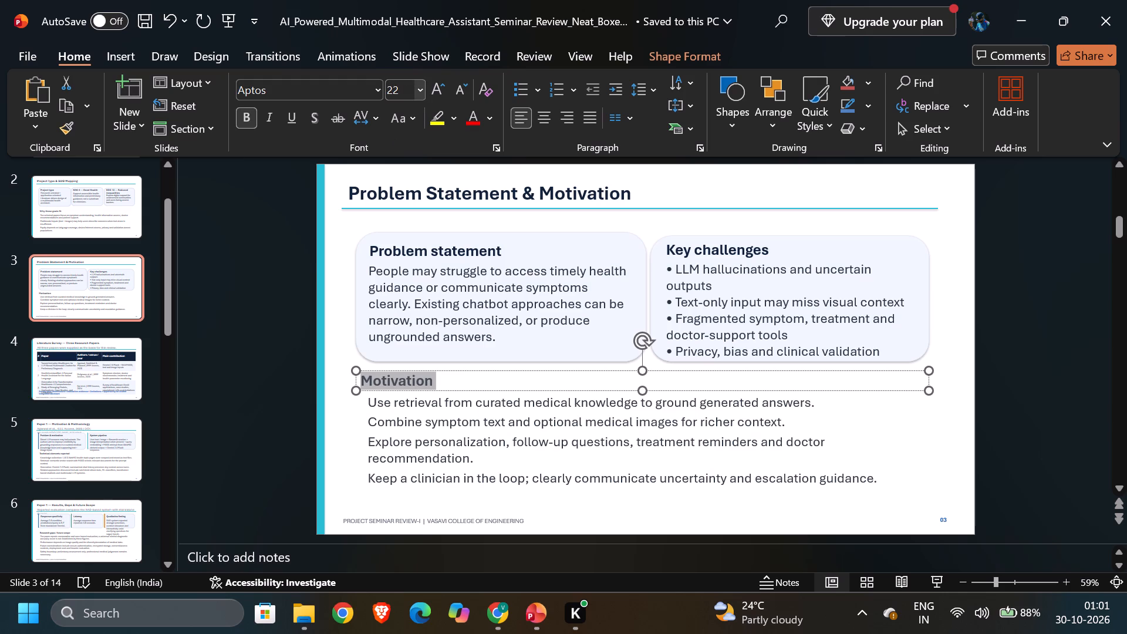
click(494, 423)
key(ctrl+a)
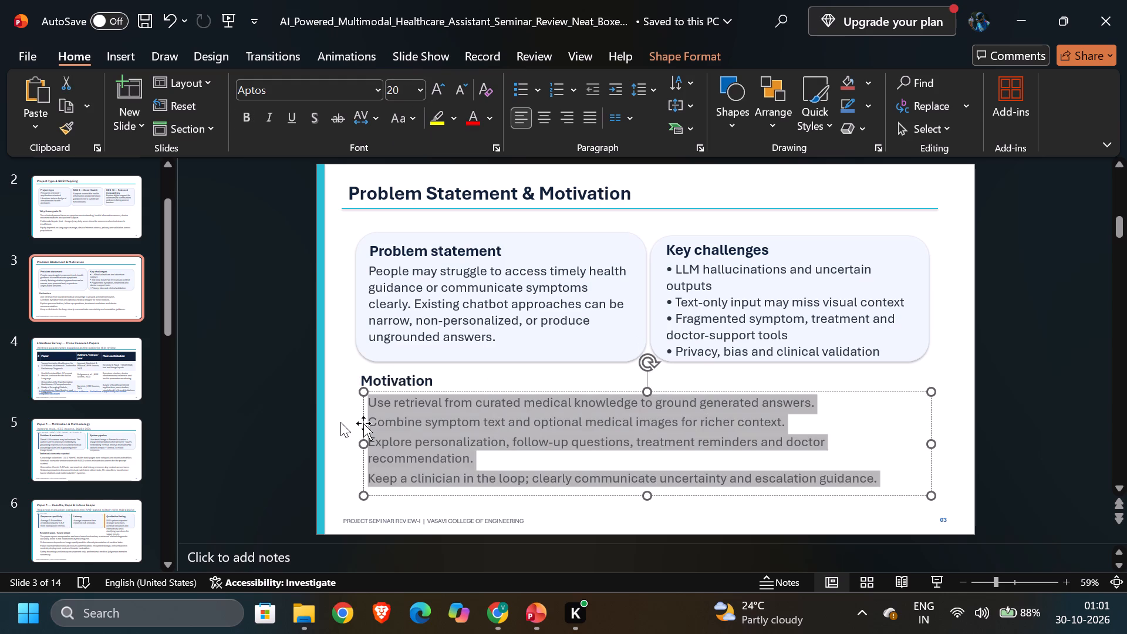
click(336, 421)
Delete the "PROJECT SEMINAR REVIEW-I | VASAVI COLLEGE OF ENGINEERING" footer from slide 3.
click(409, 516)
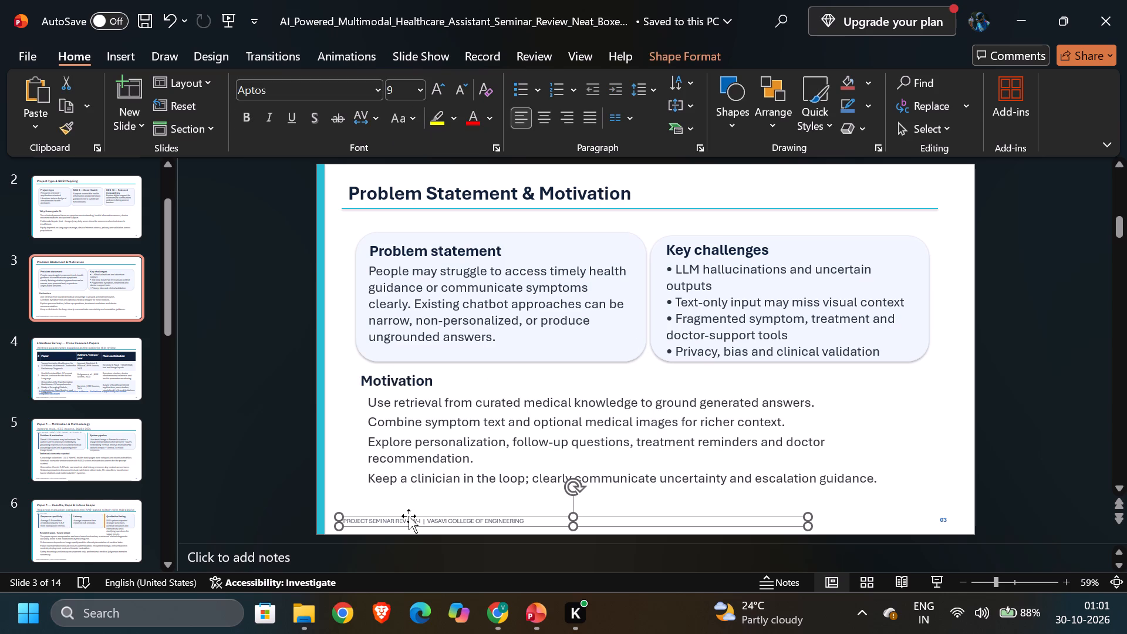
key(Delete)
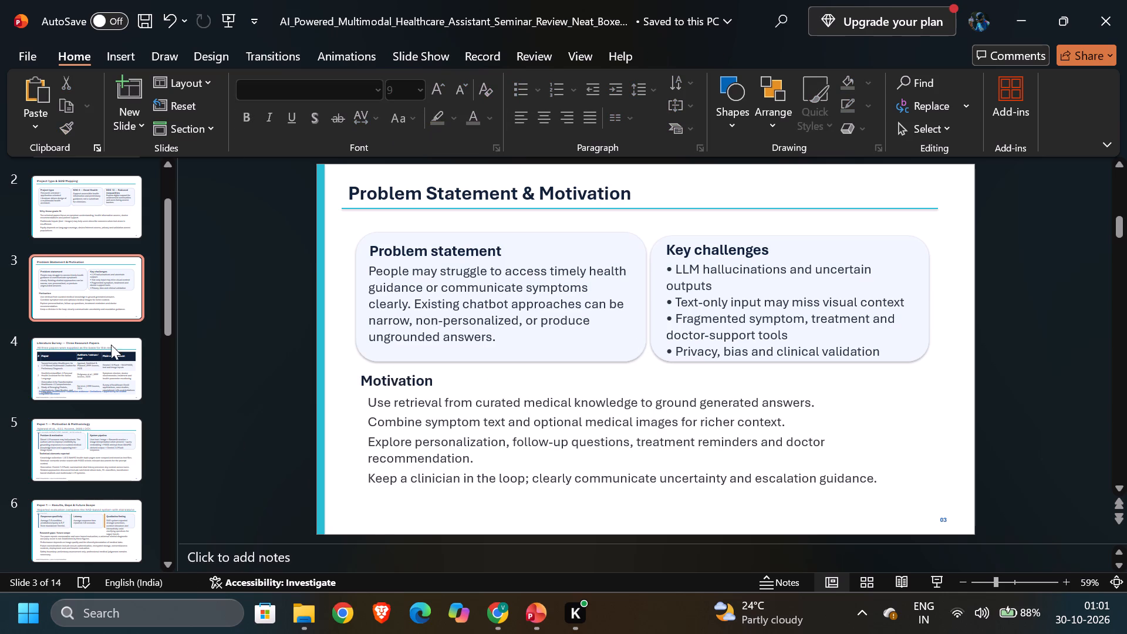
Go to slide 4 and delete the "All three papers were supplied as the basis for this review." subtitle.
click(107, 355)
click(509, 217)
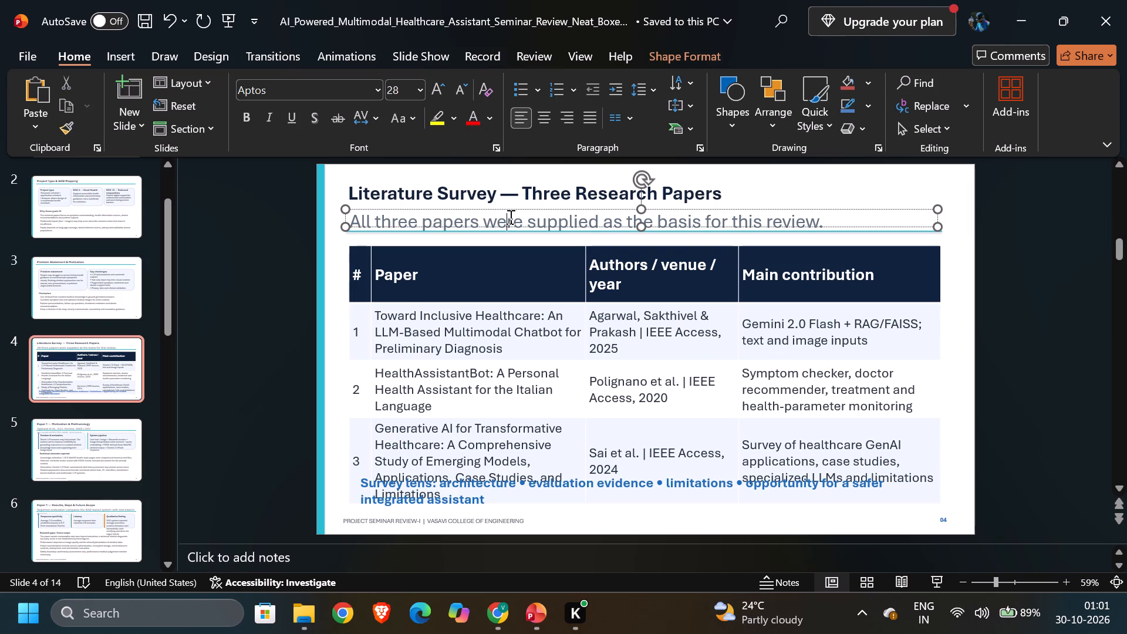
click(715, 208)
key(Delete)
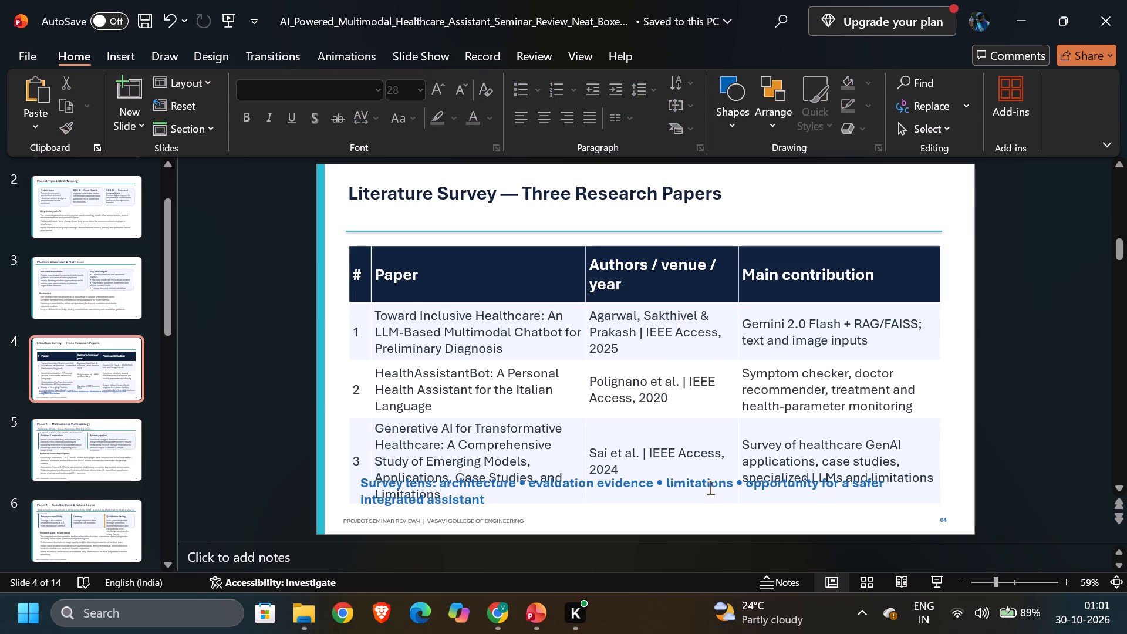
Delete the blue "Survey lens" text box overlapping the last row of the literature table.
click(708, 485)
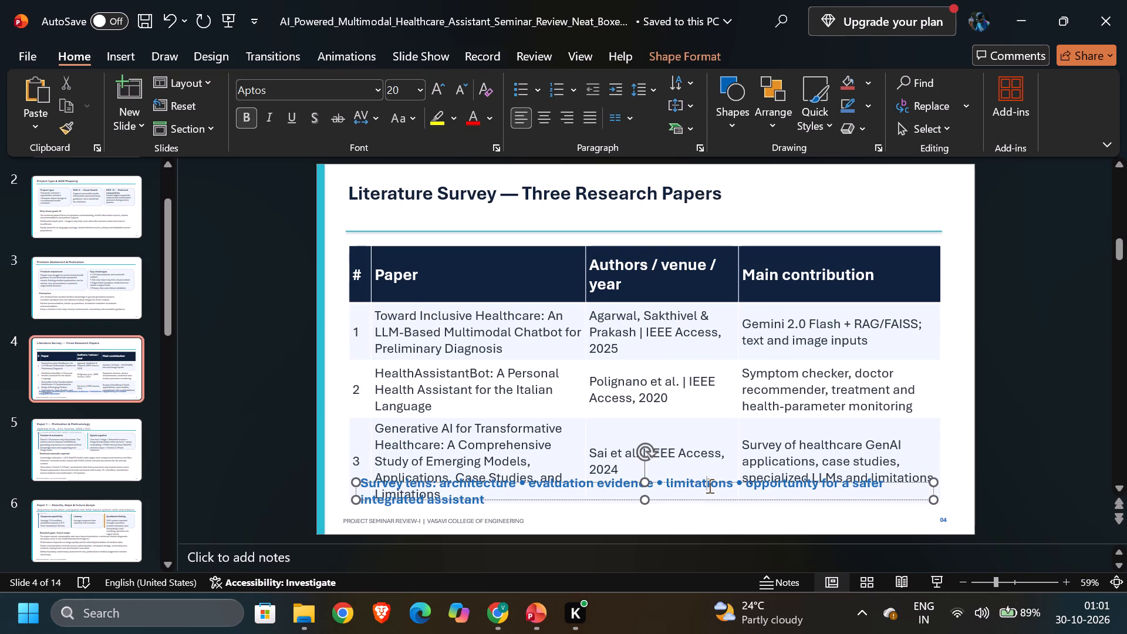
click(710, 483)
key(Delete)
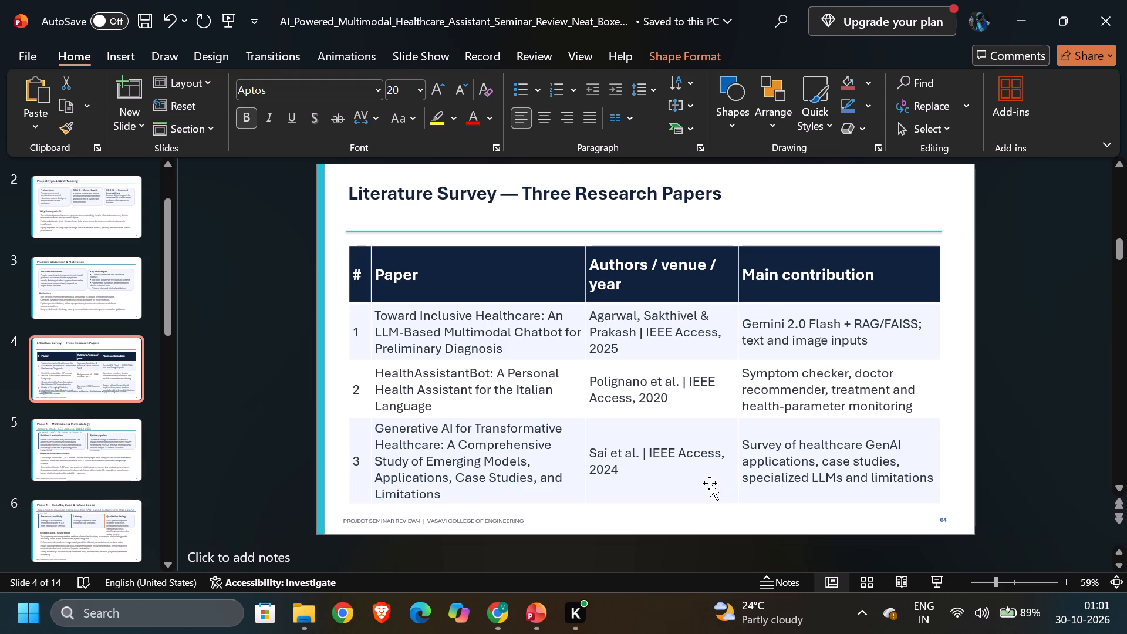
Delete the project seminar and college footer from slide 4.
click(475, 533)
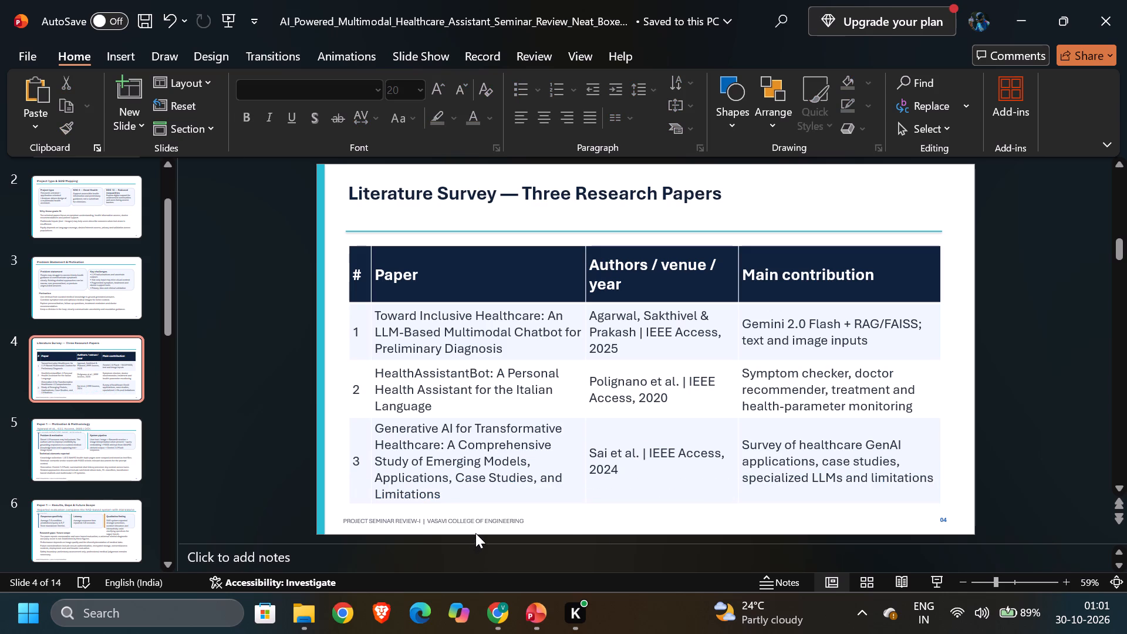
click(480, 527)
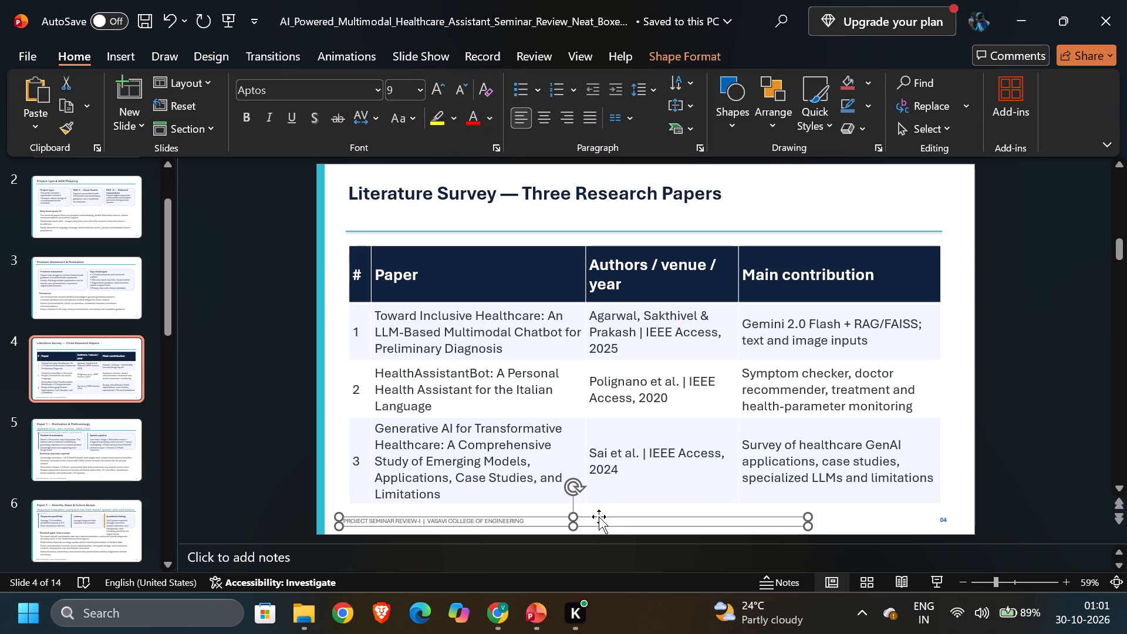
click(599, 517)
key(Delete)
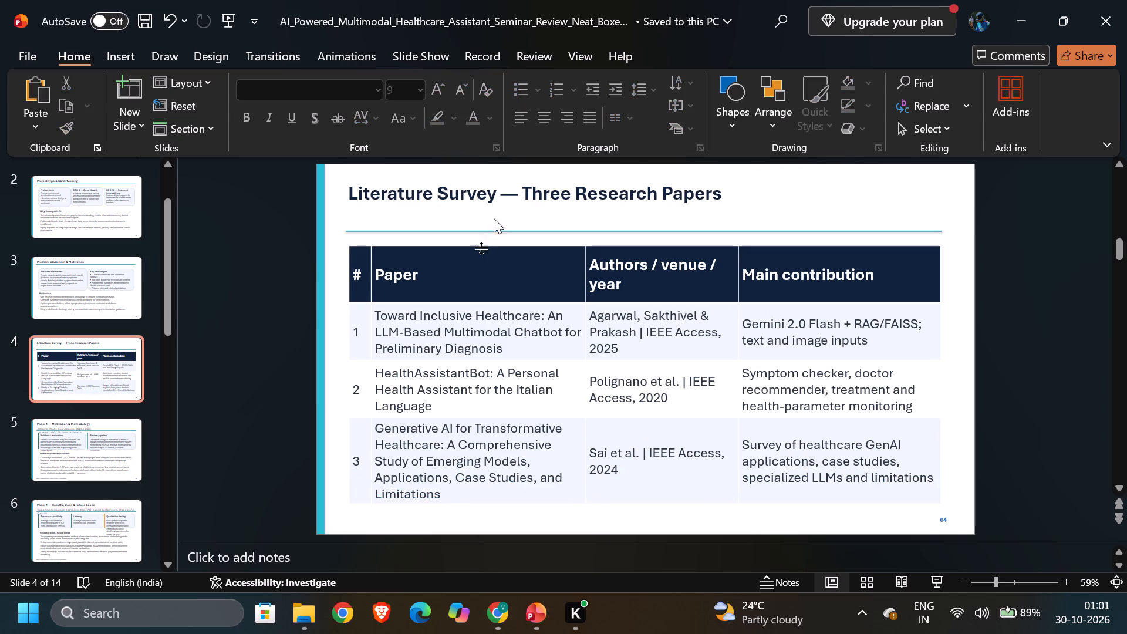
Move the teal divider line up so it sits directly beneath the "Literature Survey — Three Research Papers" title.
click(509, 224)
click(505, 231)
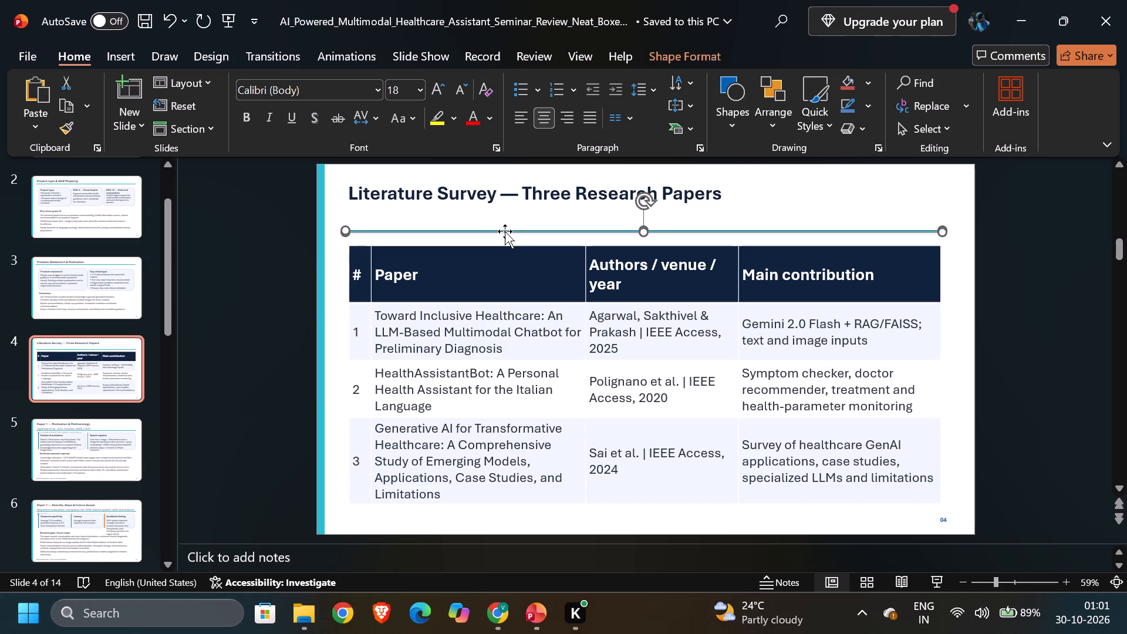
drag(505, 231, 509, 213)
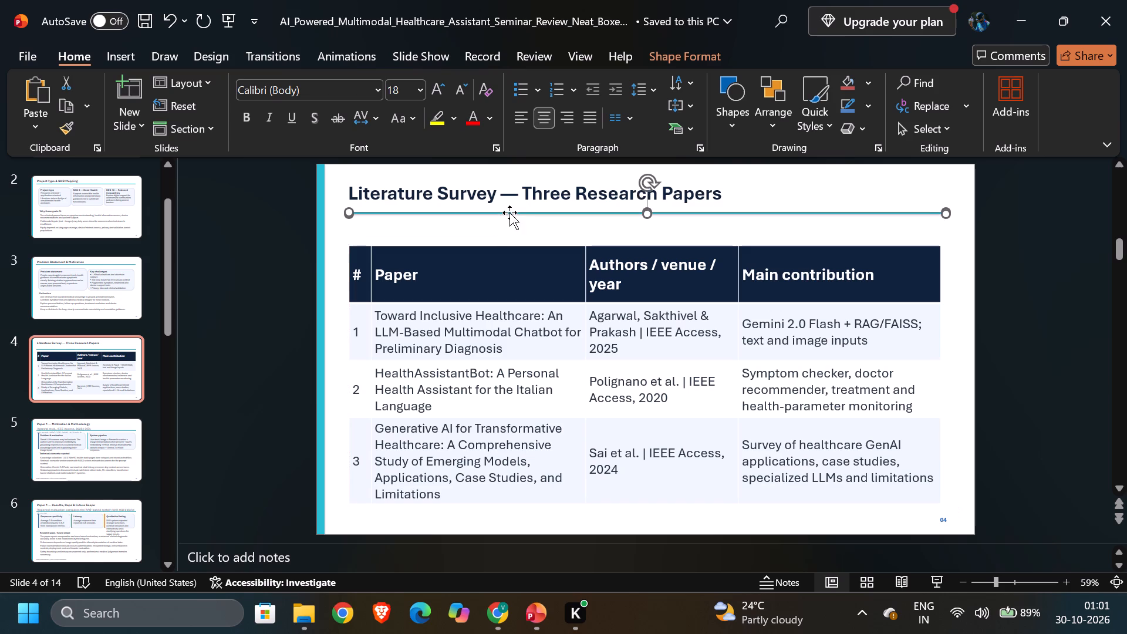
click(261, 316)
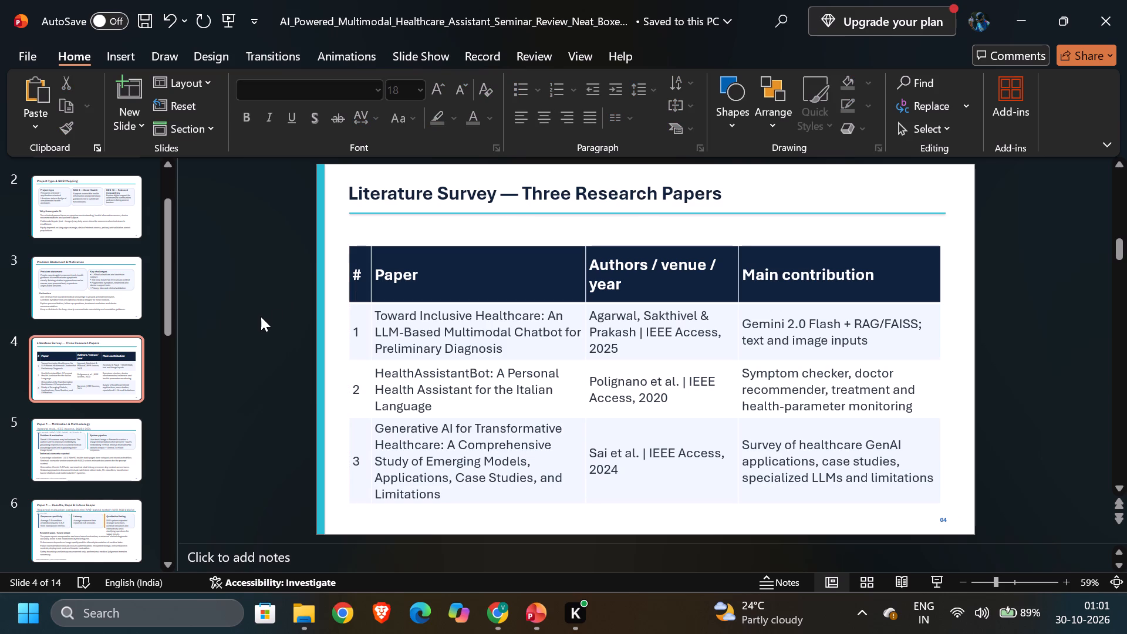
Go to slide 5 and delete the author, journal and DOI subtitle beneath the "Paper 1 — Motivation & Methodology" title.
click(80, 442)
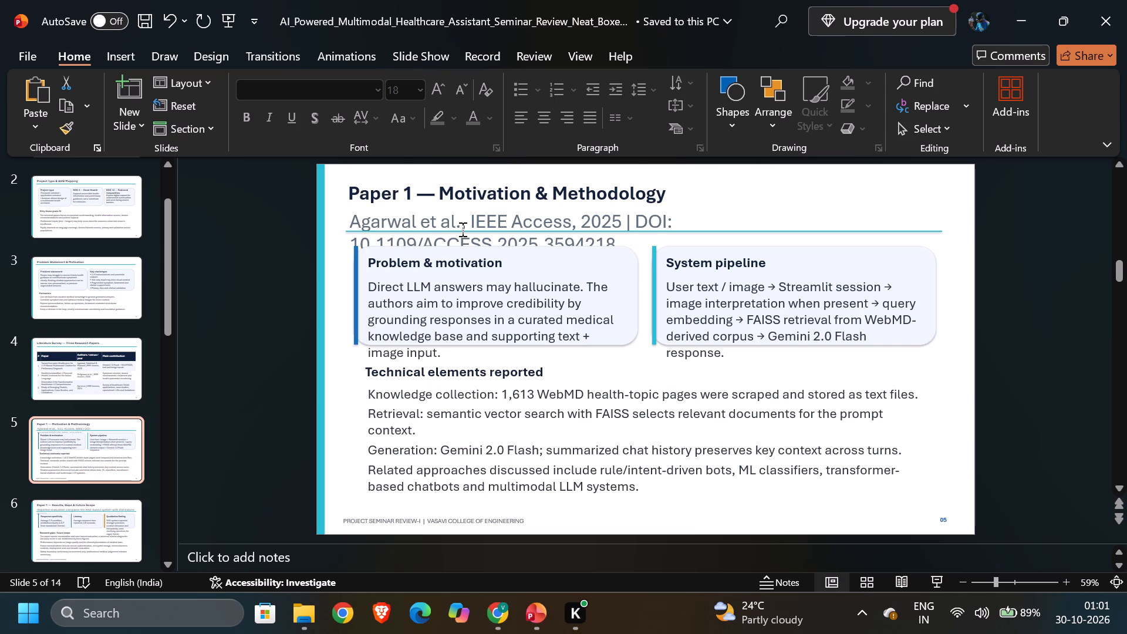
click(469, 215)
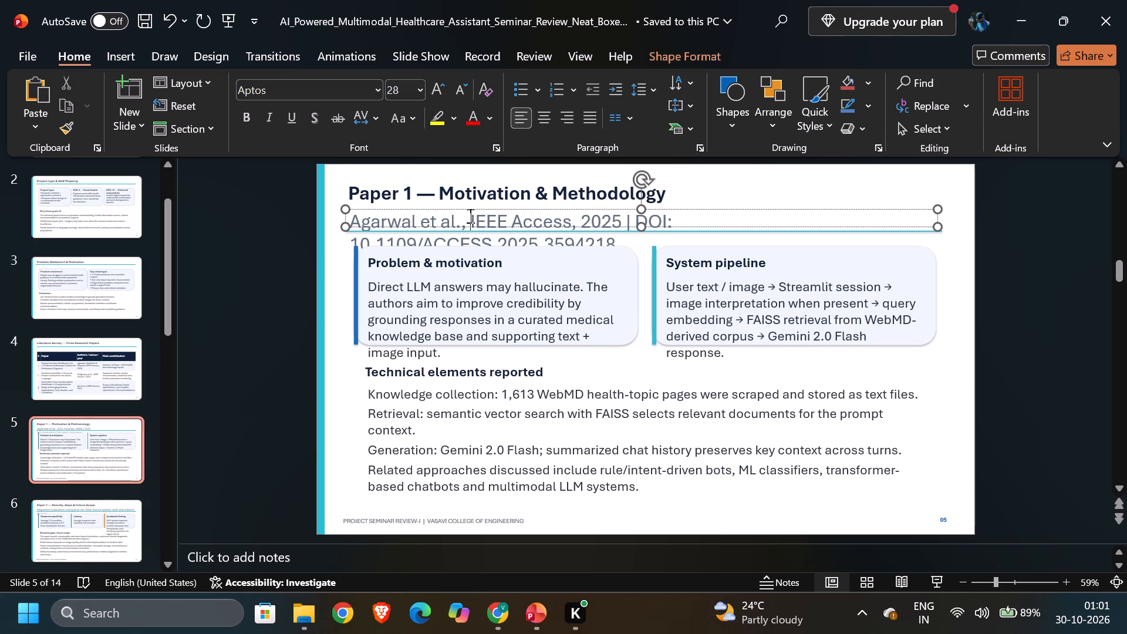
click(710, 207)
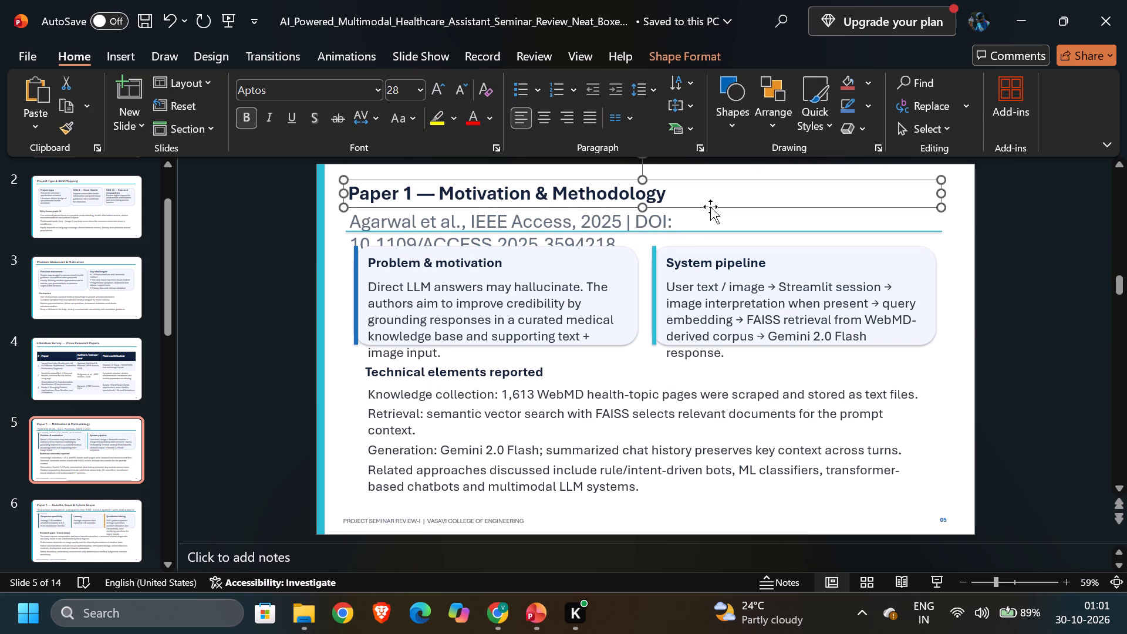
click(679, 221)
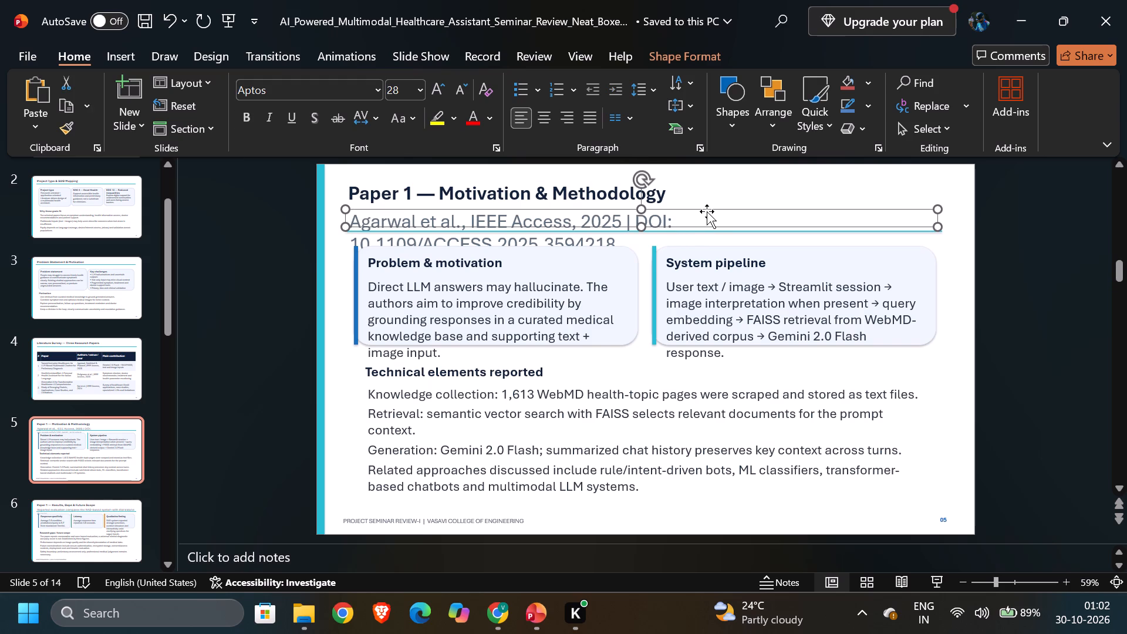
click(707, 208)
key(Delete)
Move the teal divider line up so it sits directly beneath the "Paper 1 — Motivation & Methodology" title.
click(615, 232)
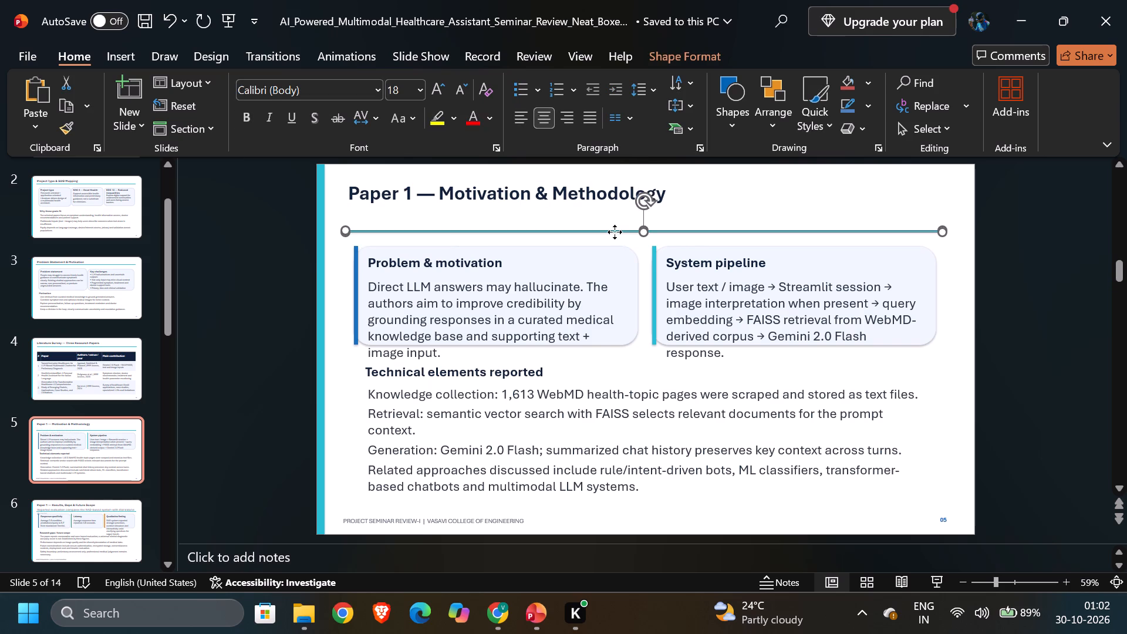
click(615, 232)
drag(615, 232, 610, 215)
click(207, 277)
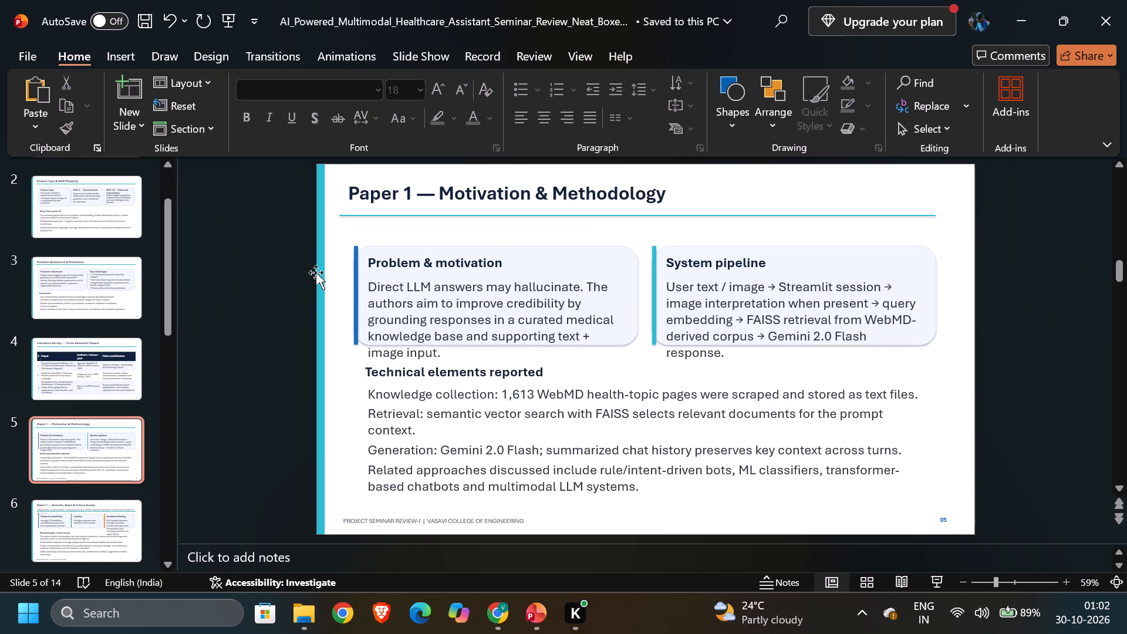
Move the "Problem & motivation" card's background shape slightly up towards the divider line.
click(564, 254)
click(574, 248)
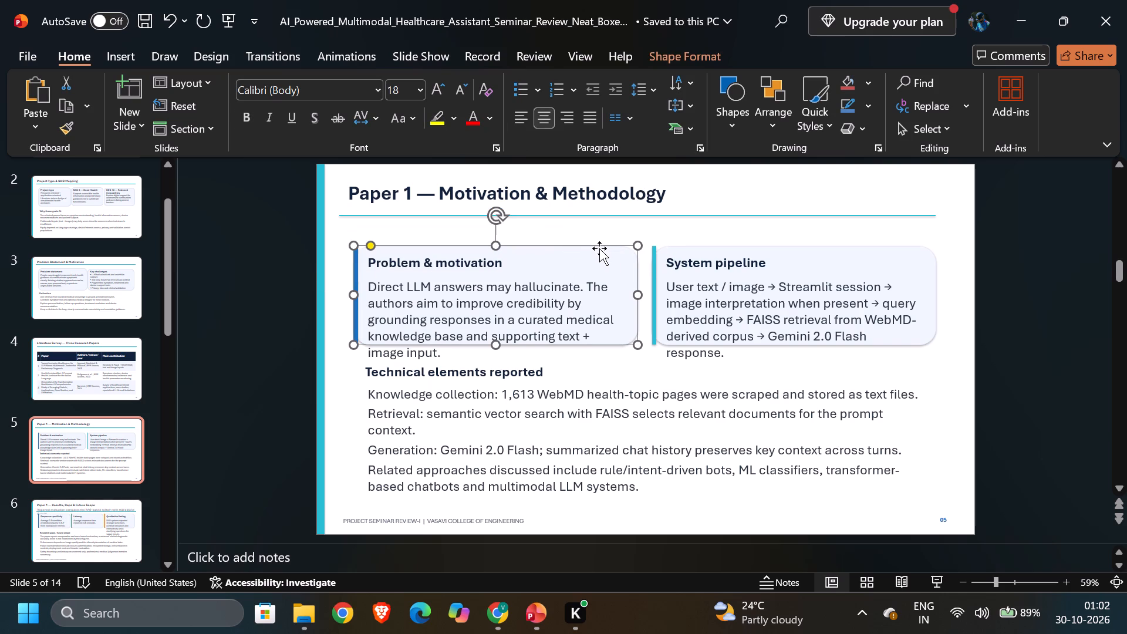
drag(599, 245, 598, 236)
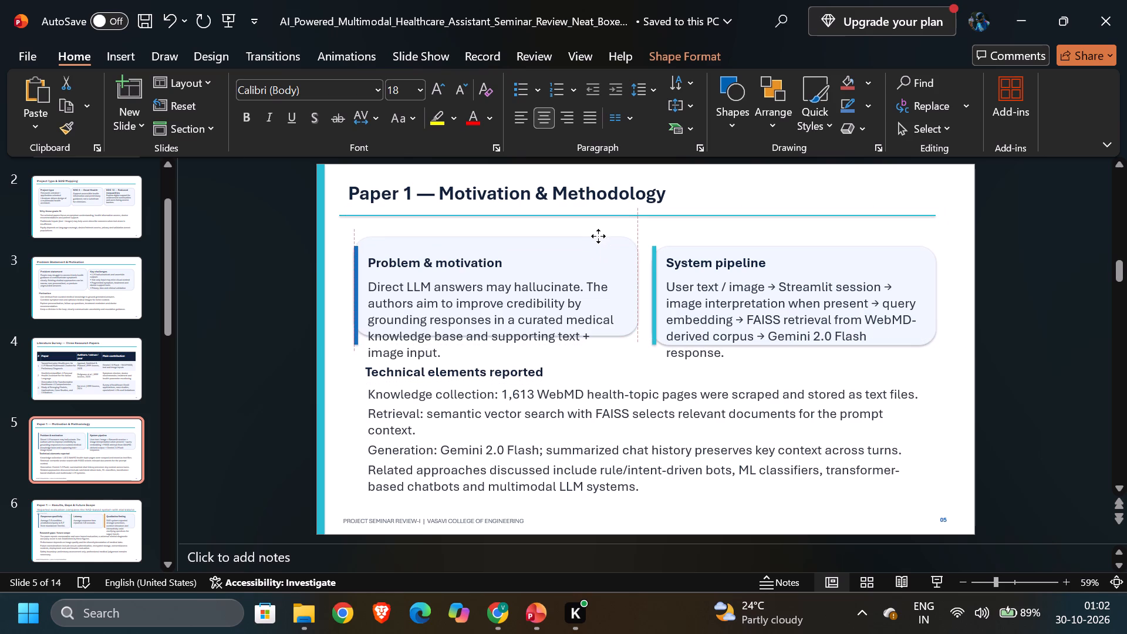
drag(598, 236, 598, 234)
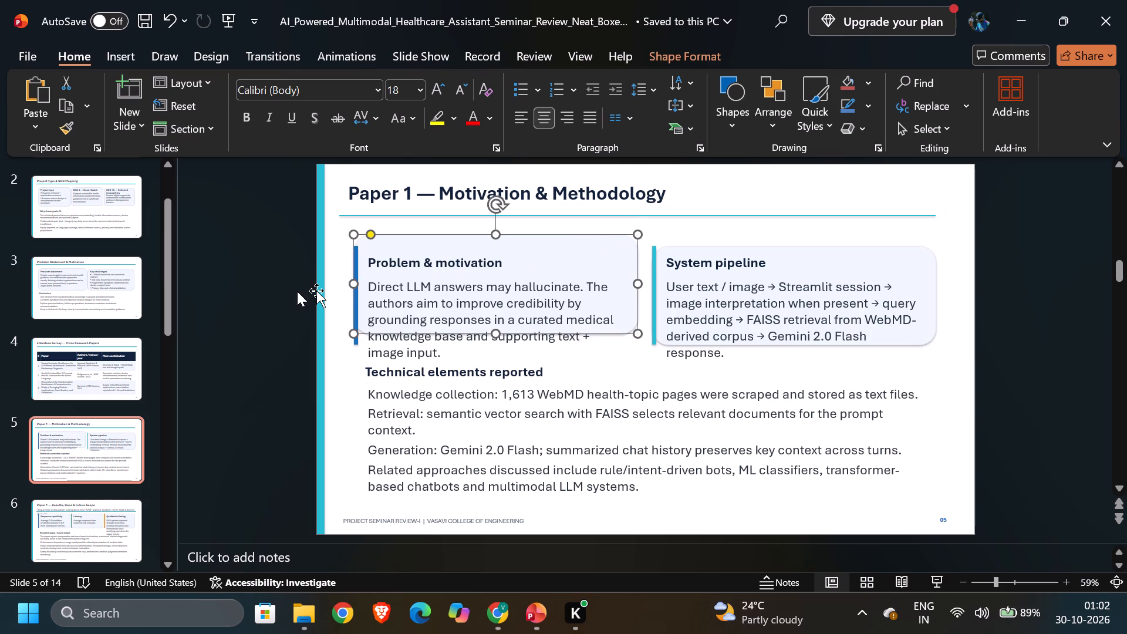
Move the "System pipeline" card's background shape slightly up, close to the height of the "Problem & motivation" card.
click(807, 249)
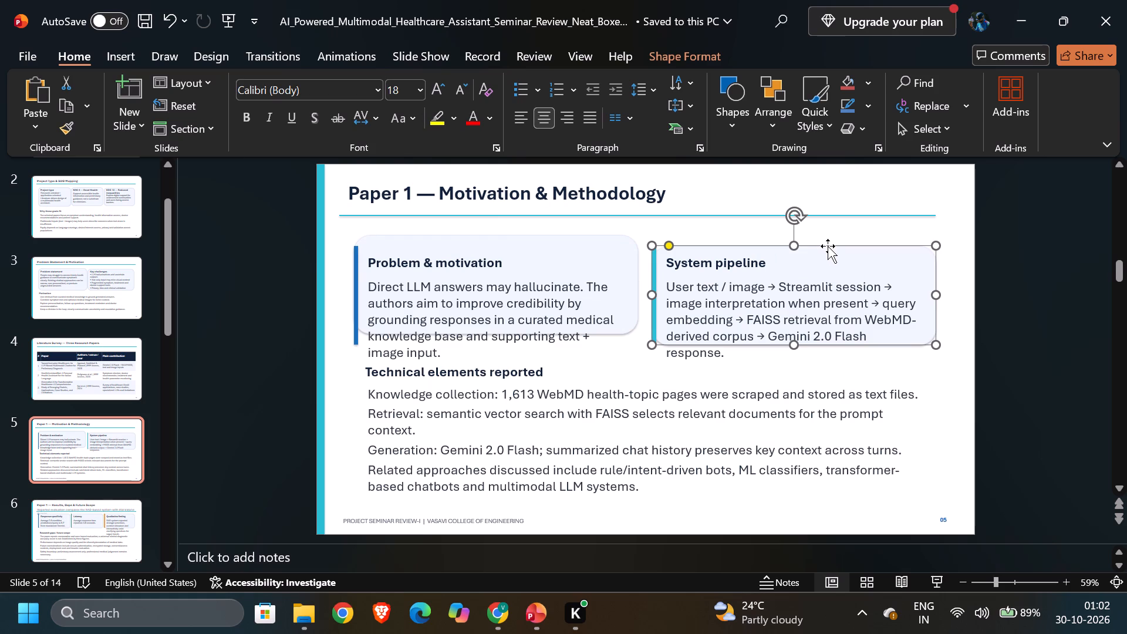
drag(828, 246, 829, 240)
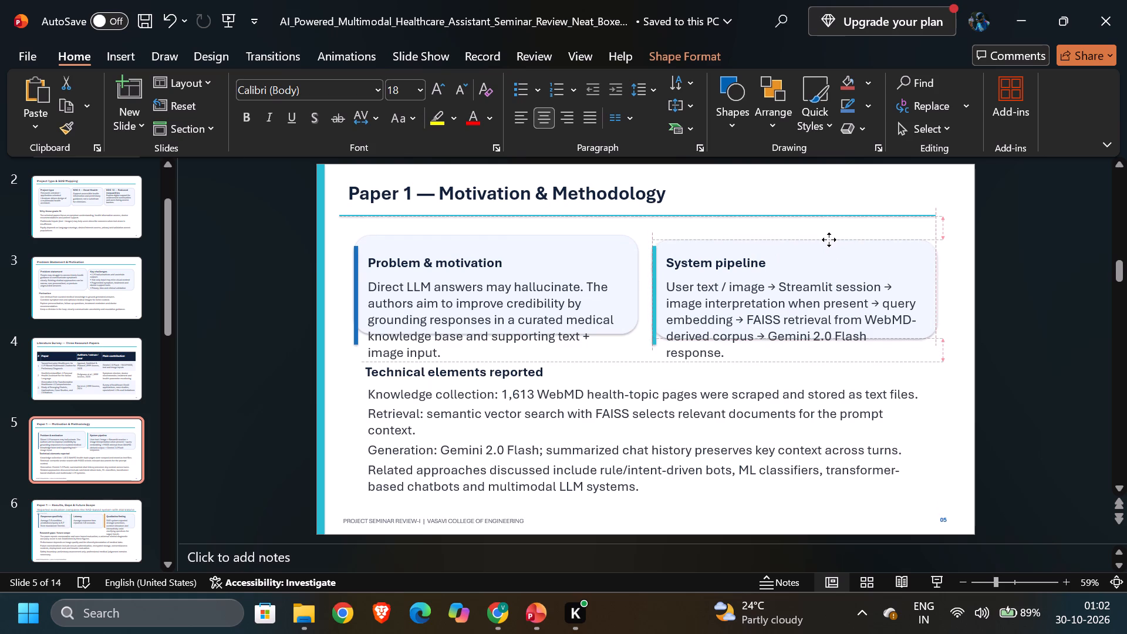
drag(829, 240, 829, 239)
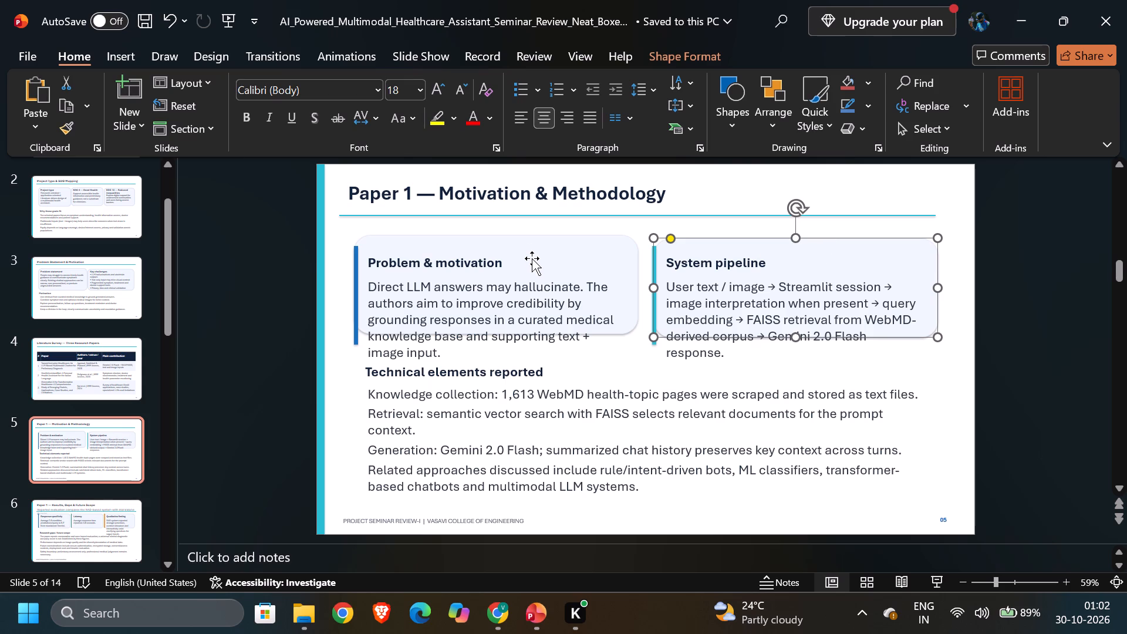
Delete the blue and teal vertical accent bars beside the "Problem & motivation" and "System pipeline" cards.
click(464, 267)
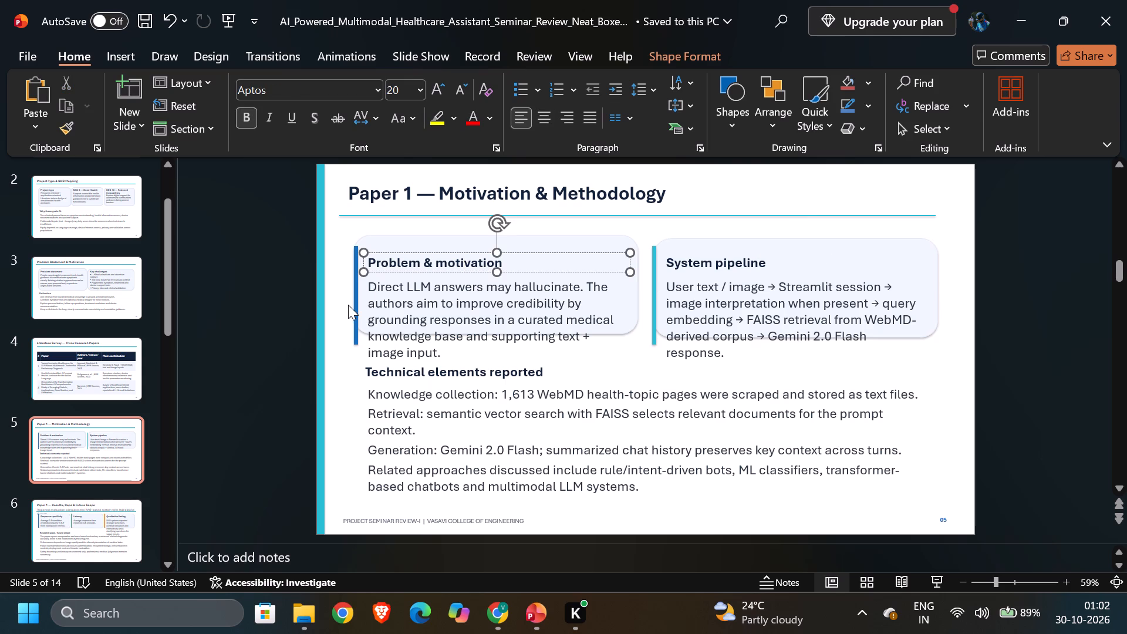
click(355, 307)
key(Delete)
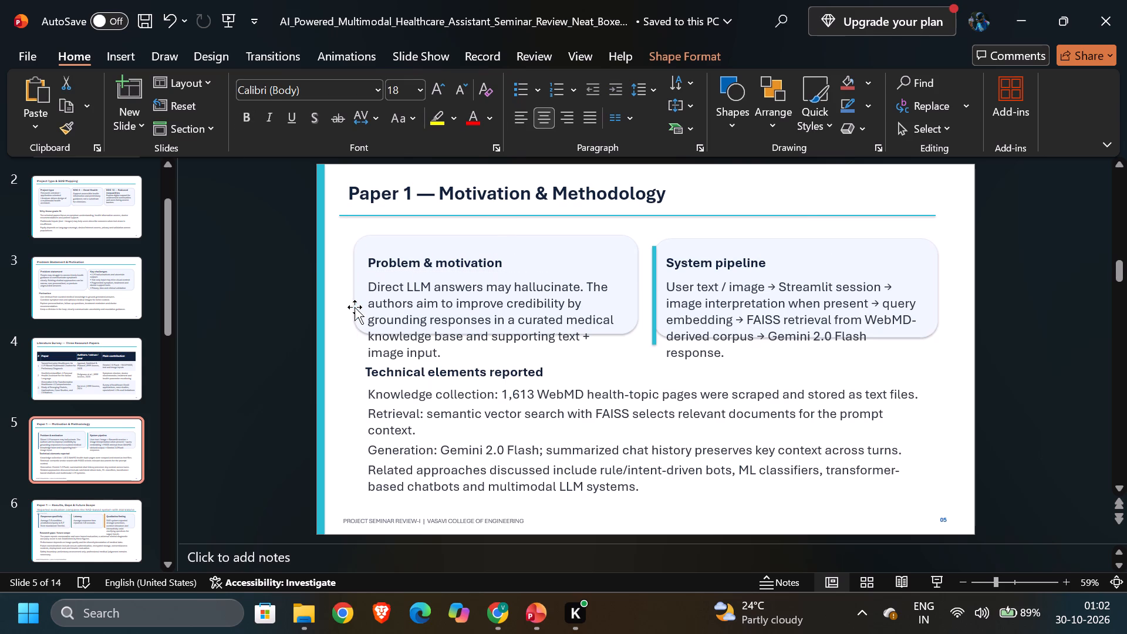
click(656, 282)
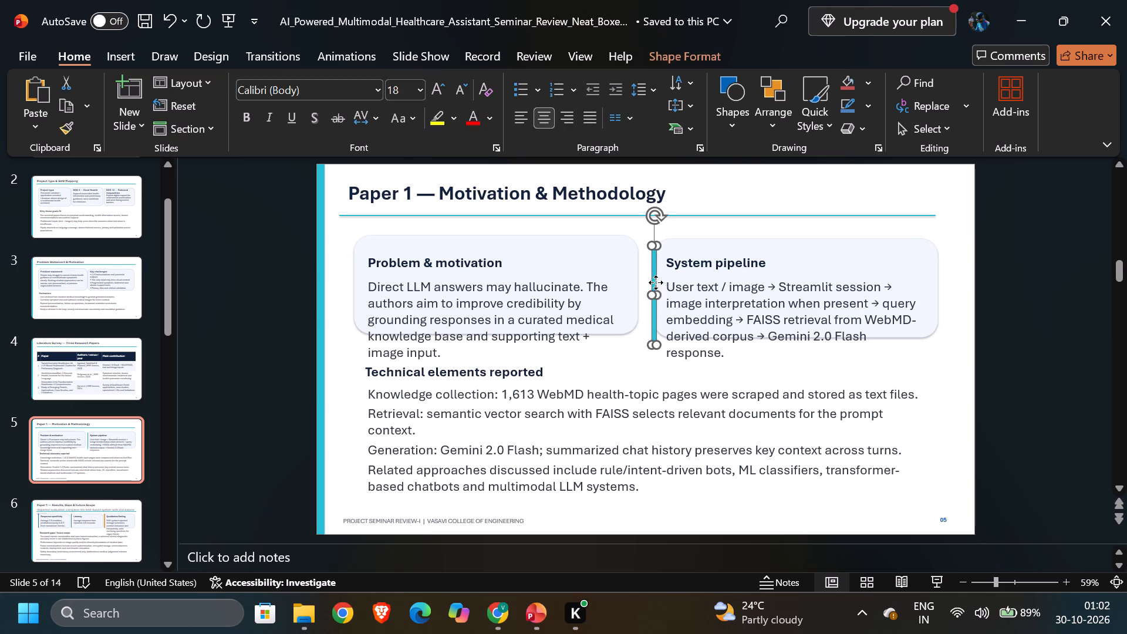
key(Delete)
Move the "Problem & motivation" heading and its body text up, with the body directly beneath the heading inside the card.
click(468, 264)
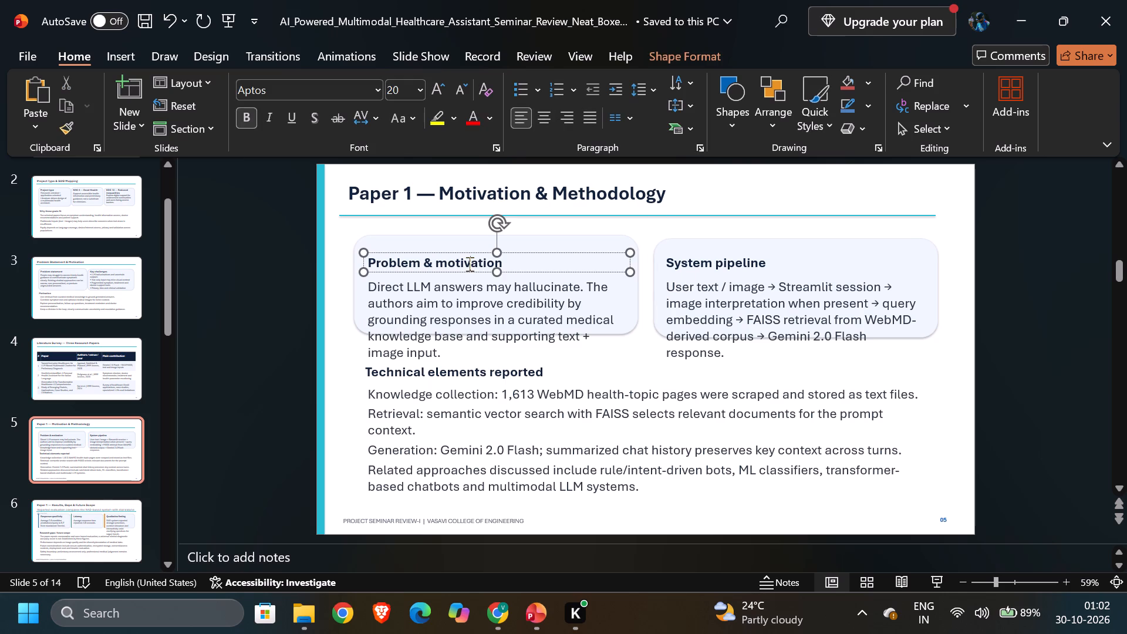
drag(557, 253, 557, 248)
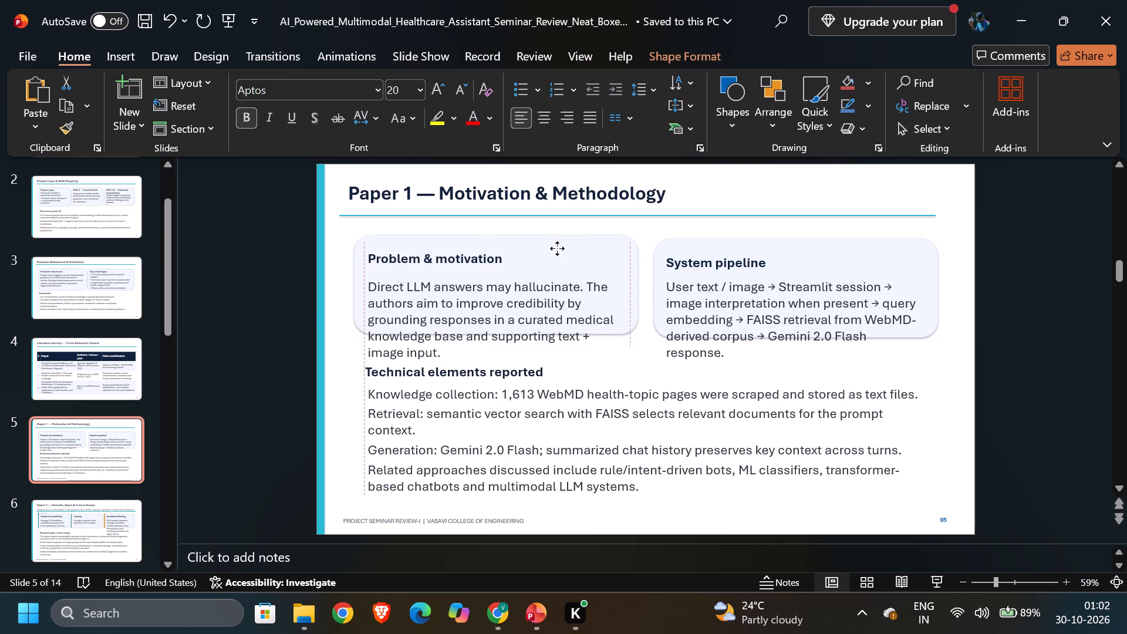
drag(557, 248, 556, 240)
click(521, 304)
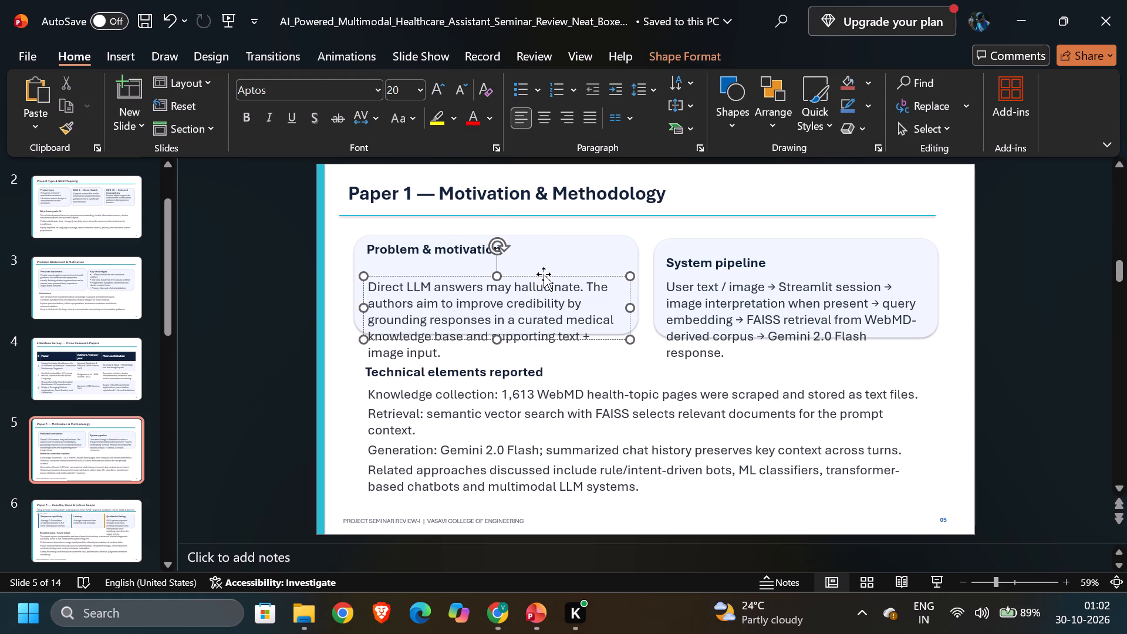
drag(541, 275, 541, 253)
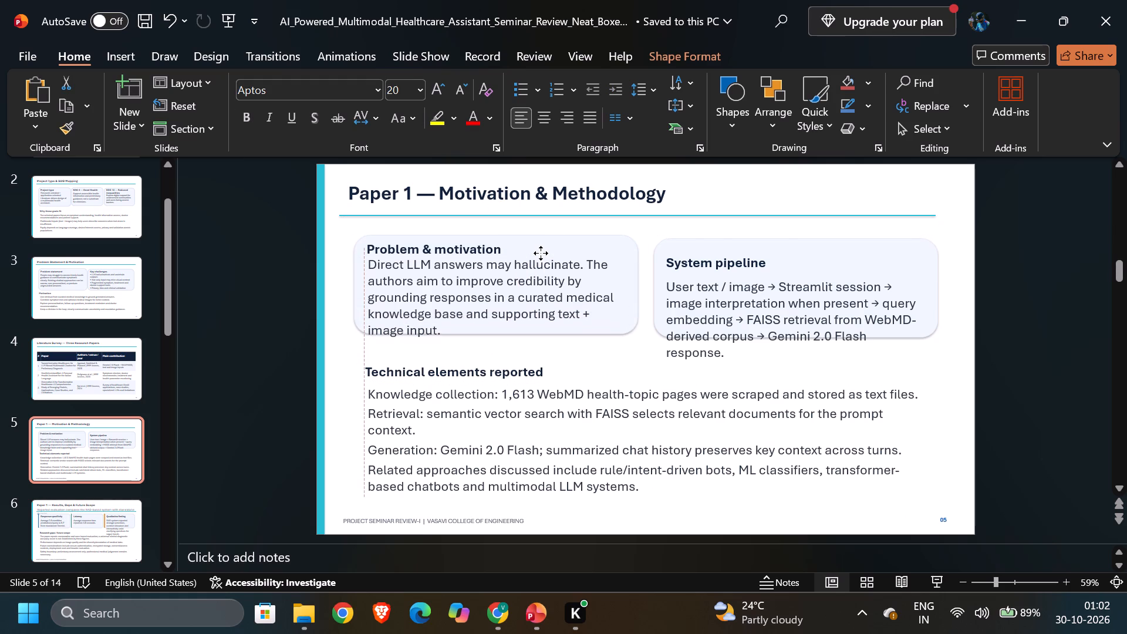
drag(541, 253, 541, 258)
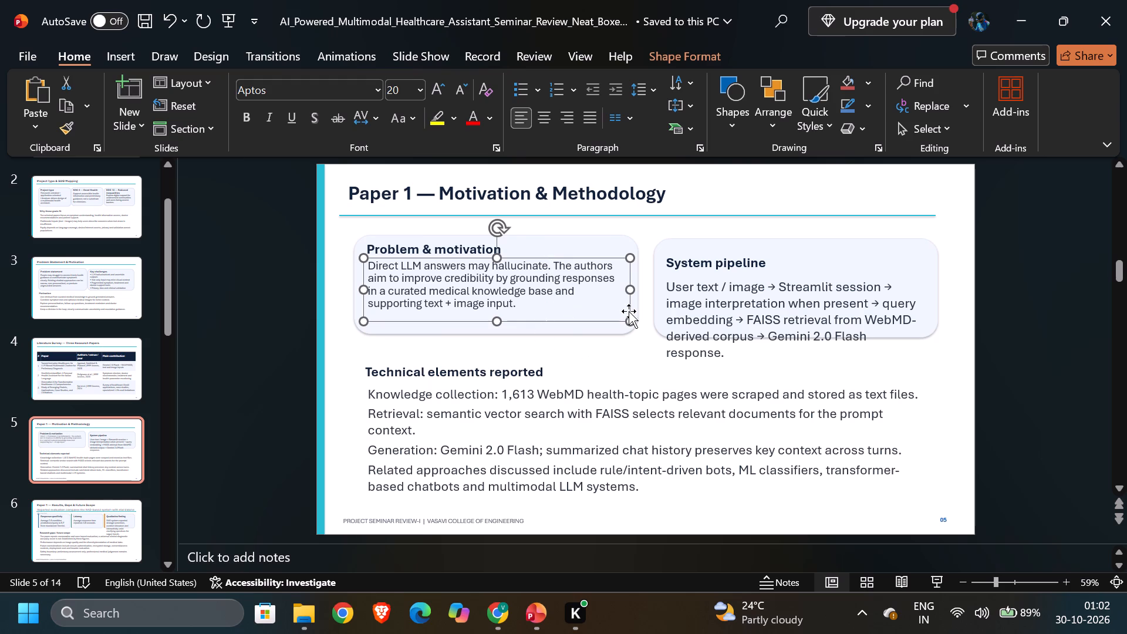
Extend the "Problem & motivation" card's background shape and its body text box downward to give the text more room.
click(624, 335)
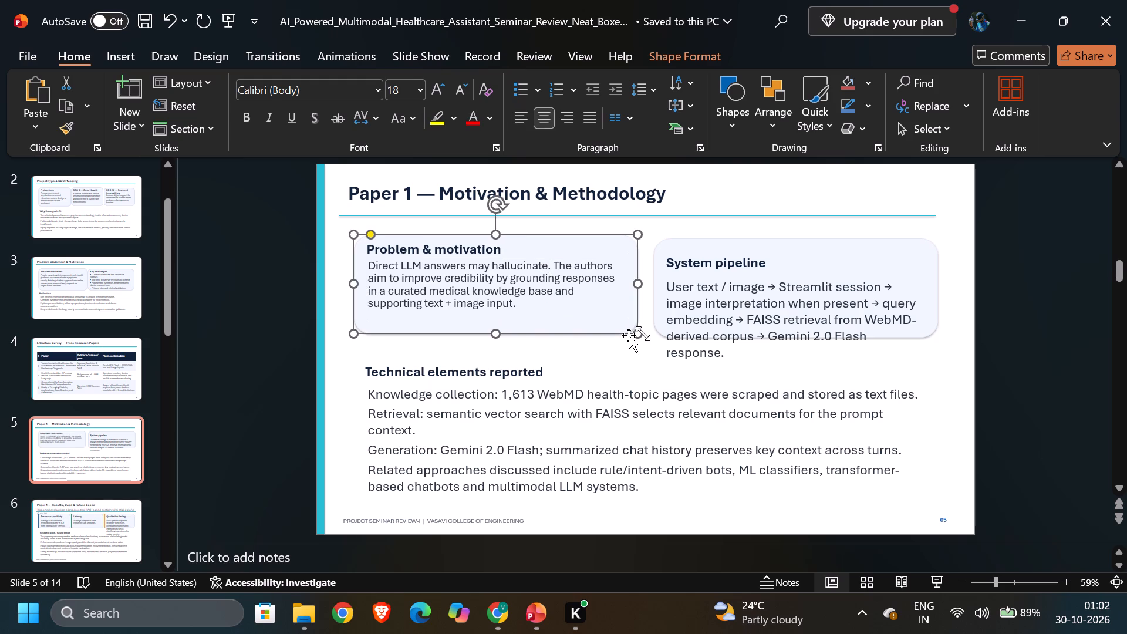
drag(640, 333, 640, 349)
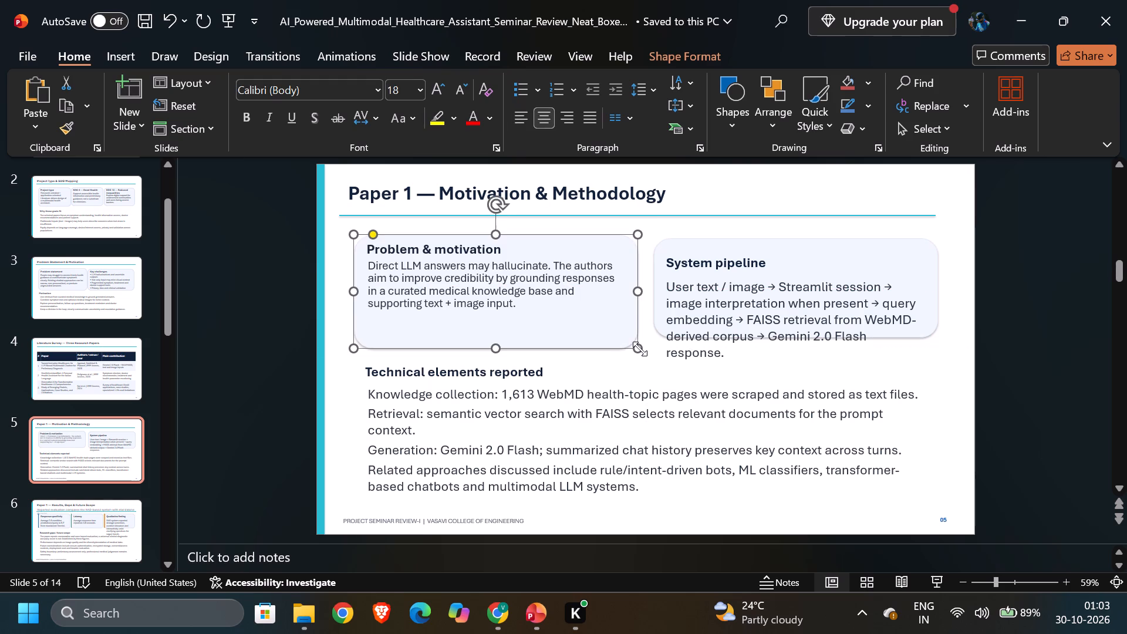
click(518, 281)
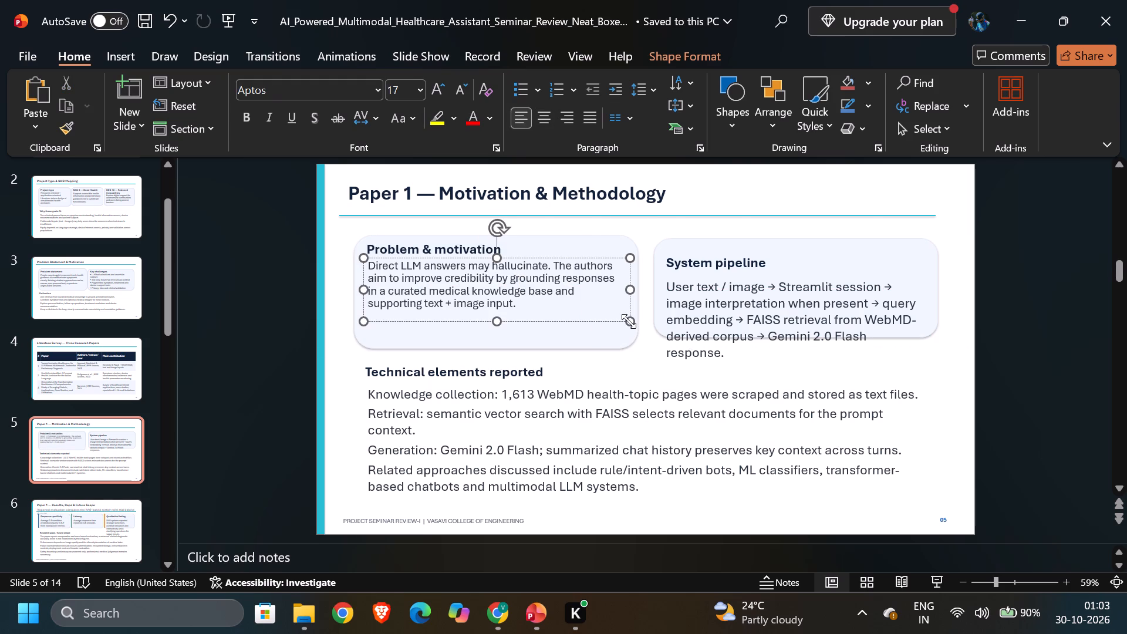
drag(629, 321, 628, 339)
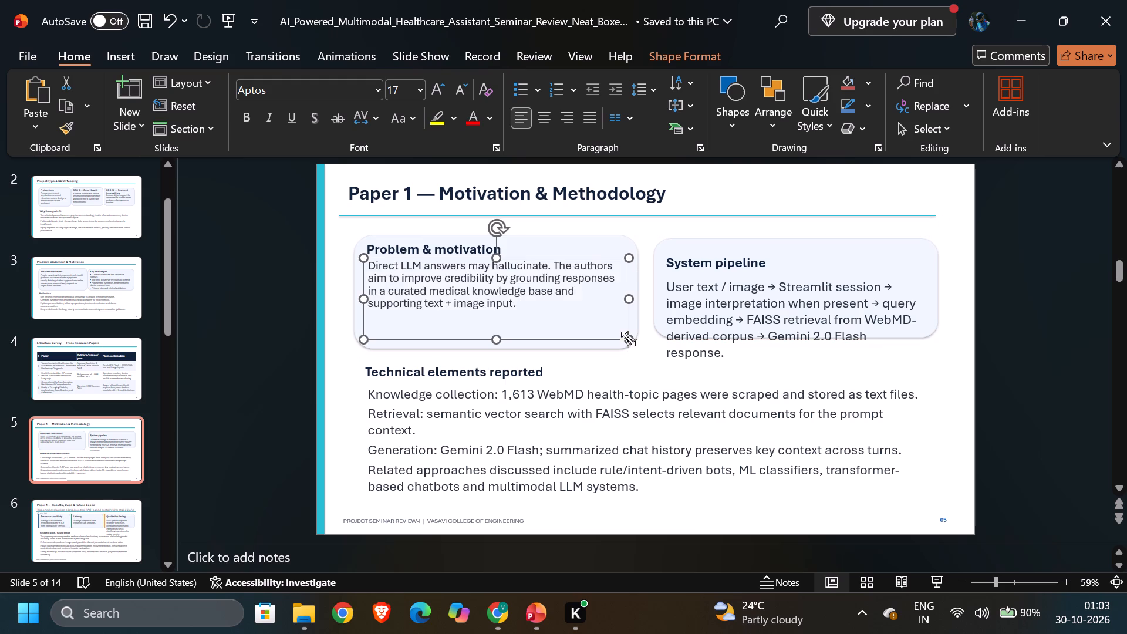
click(628, 359)
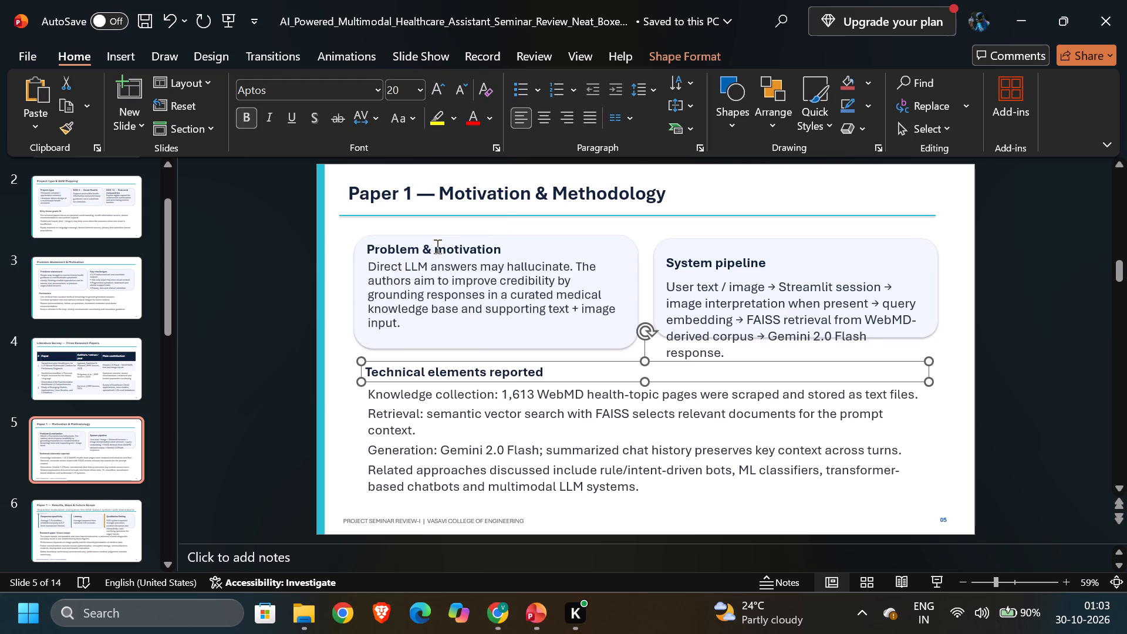
Set the "Problem & motivation" heading's font size to 22.
click(438, 256)
key(ctrl+a)
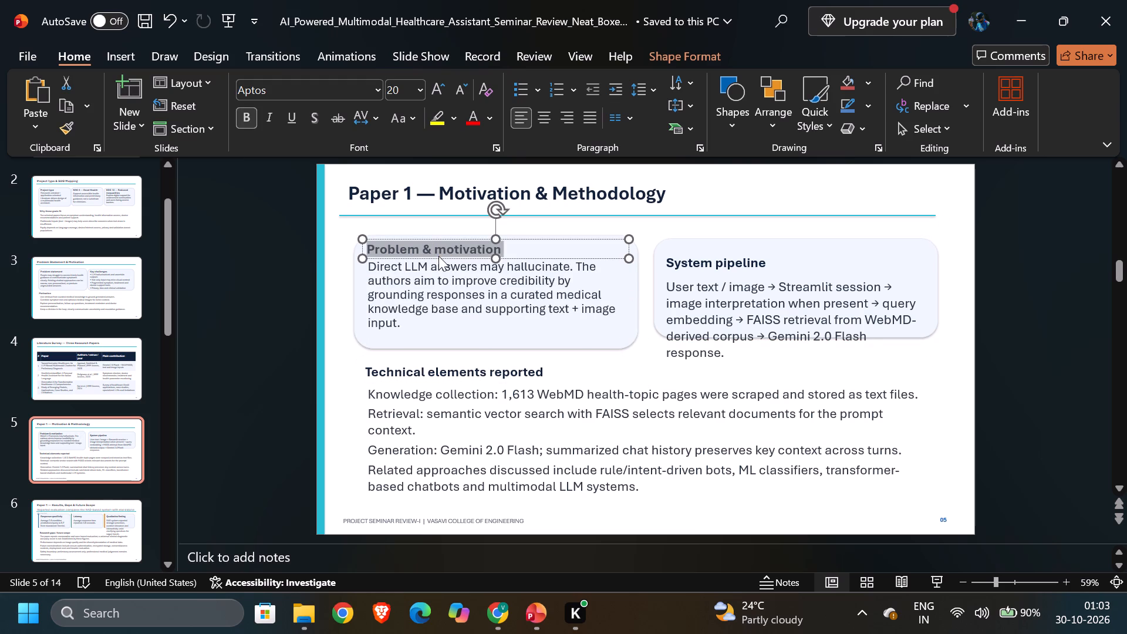
click(401, 88)
text(22)
key(Return)
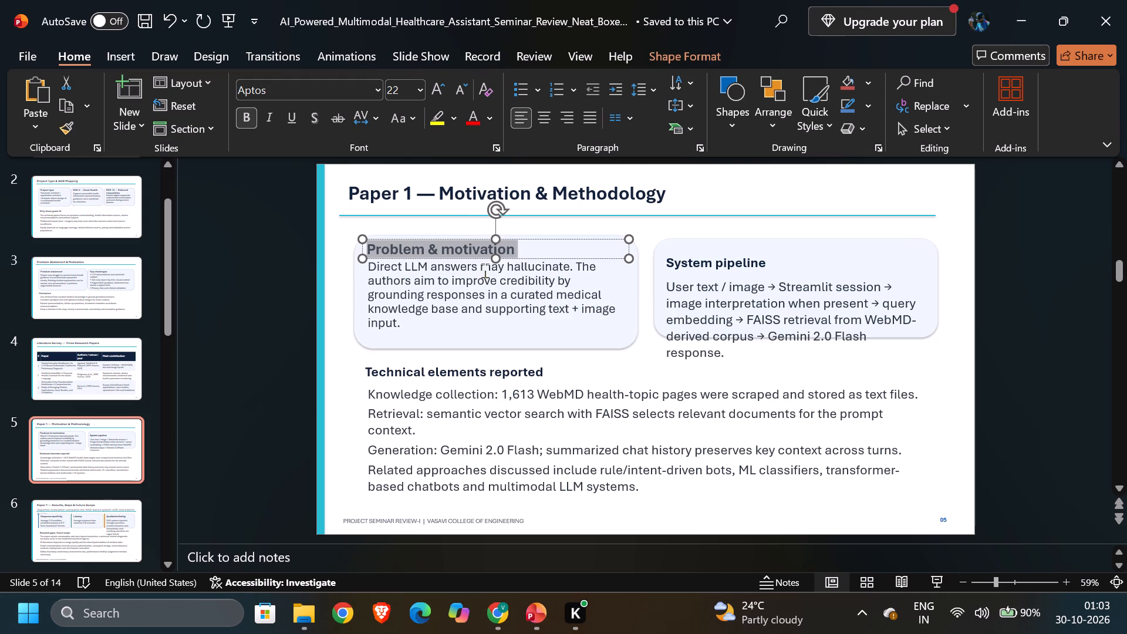
Set the body text of the "Problem & motivation" card to font size 20.
click(497, 294)
key(ctrl+a)
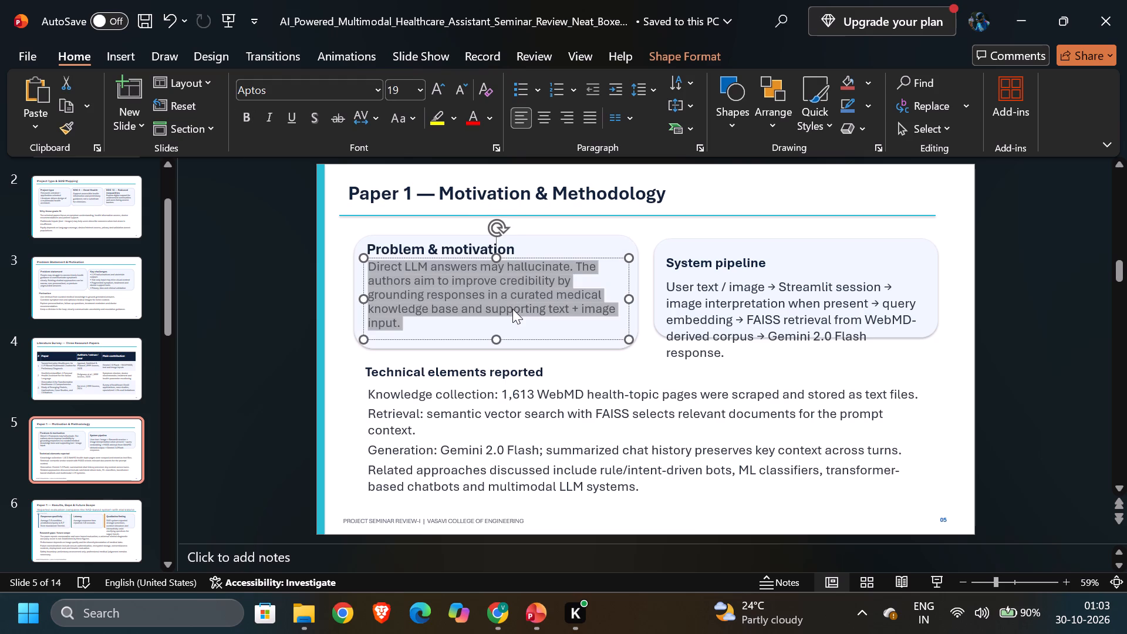
click(408, 97)
click(405, 85)
text(20)
key(Return)
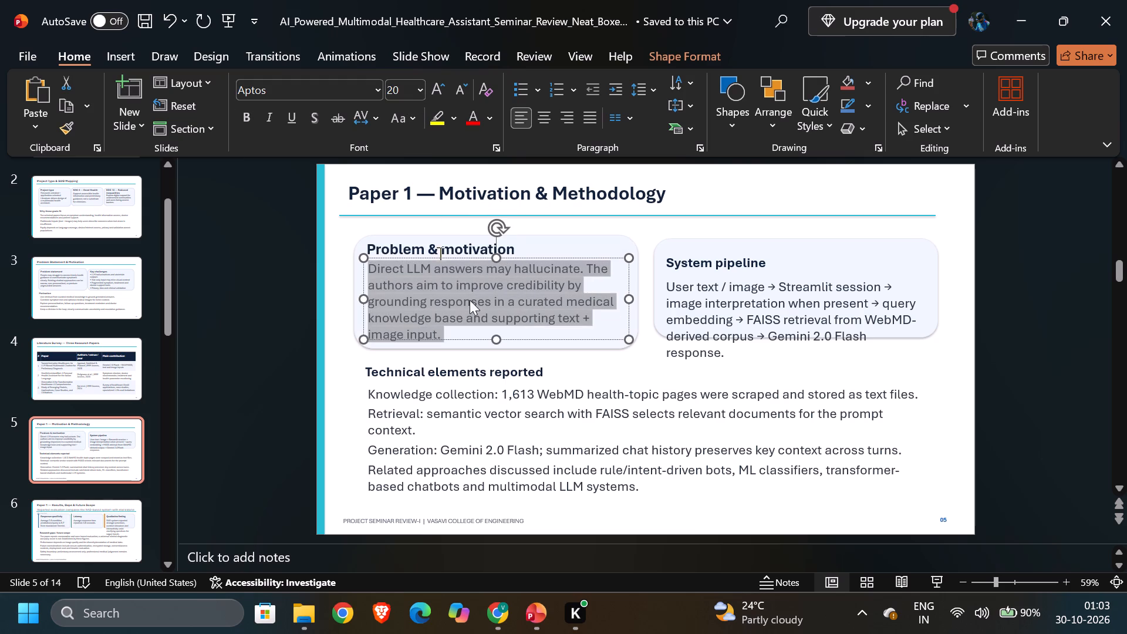
click(592, 373)
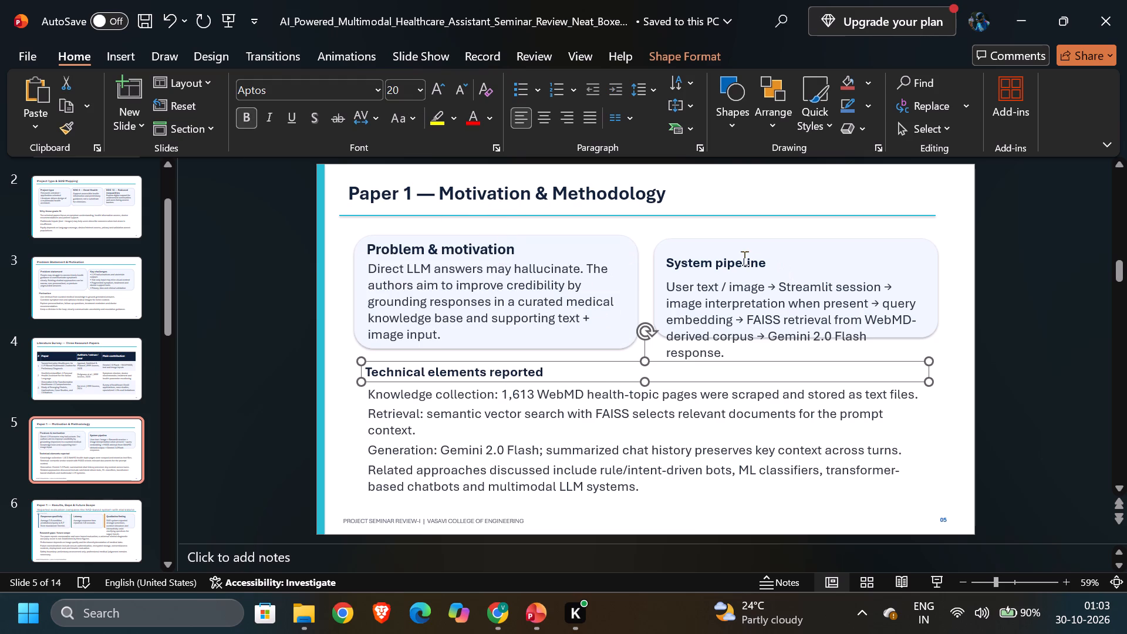
Extend the "System pipeline" card's background shape downward to about the bottom edge of the "Problem & motivation" card.
click(727, 248)
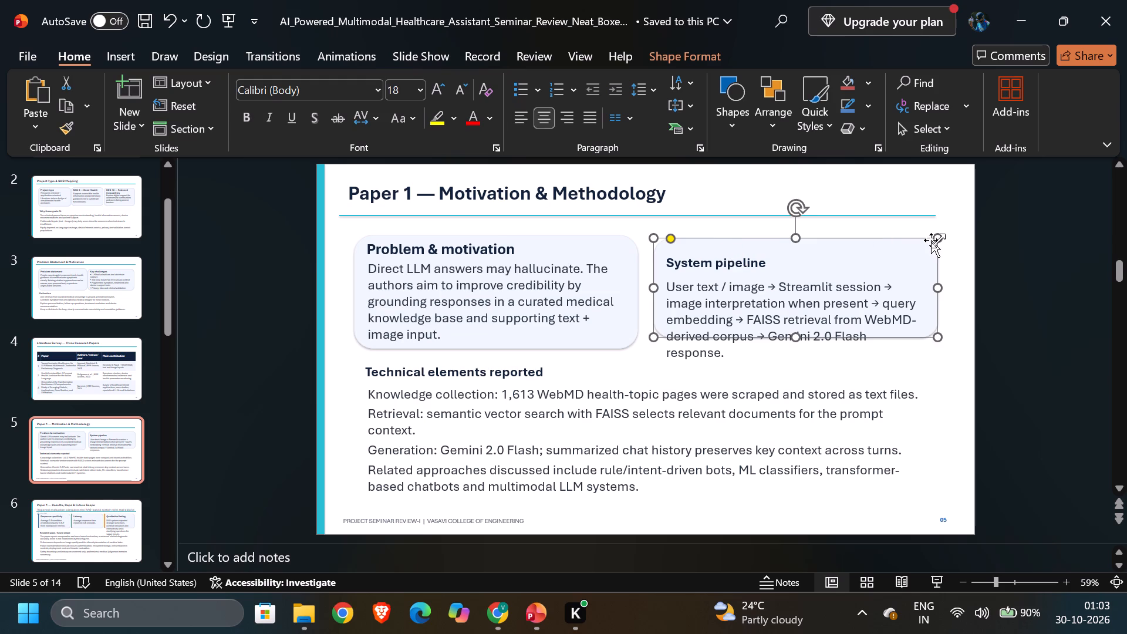
click(879, 238)
drag(940, 336, 941, 346)
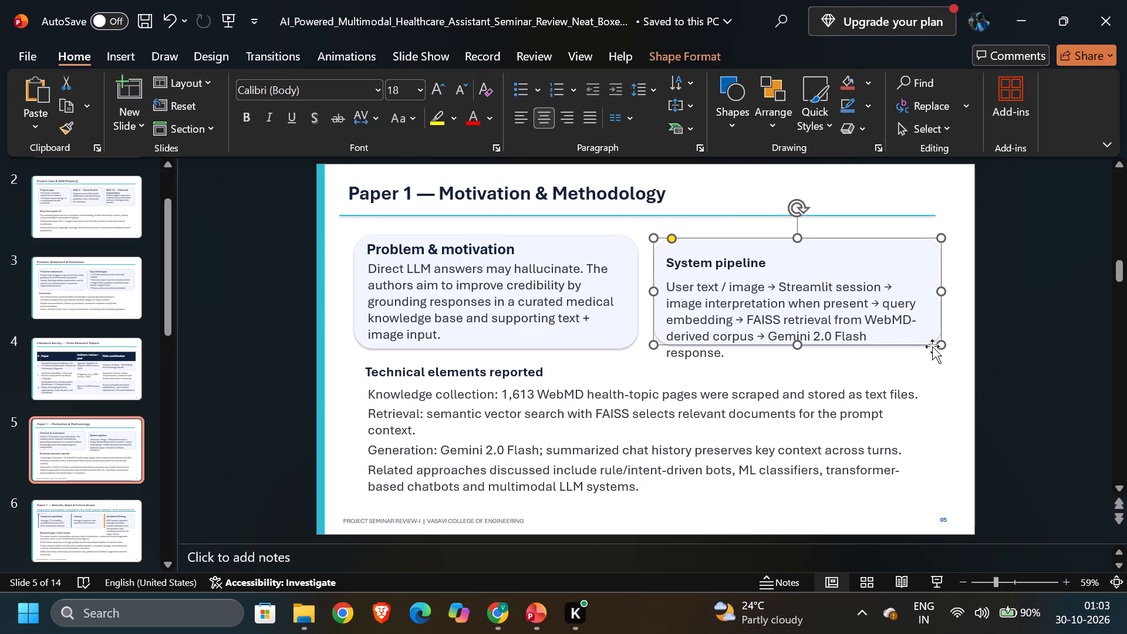
click(942, 346)
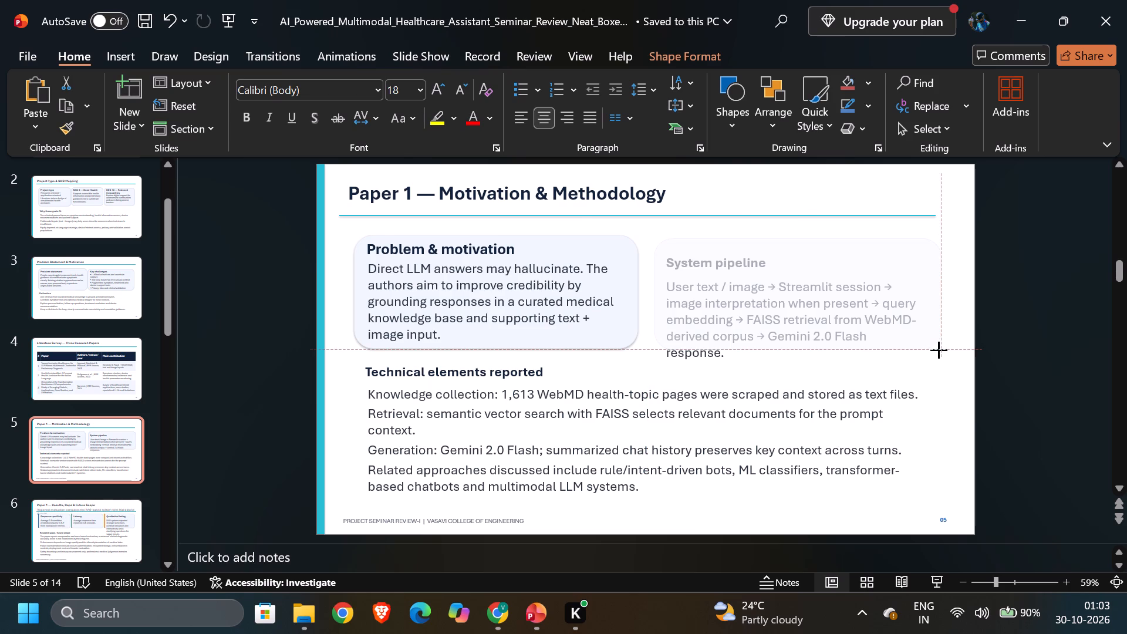
Set the "System pipeline" heading's font size to 22.
click(786, 298)
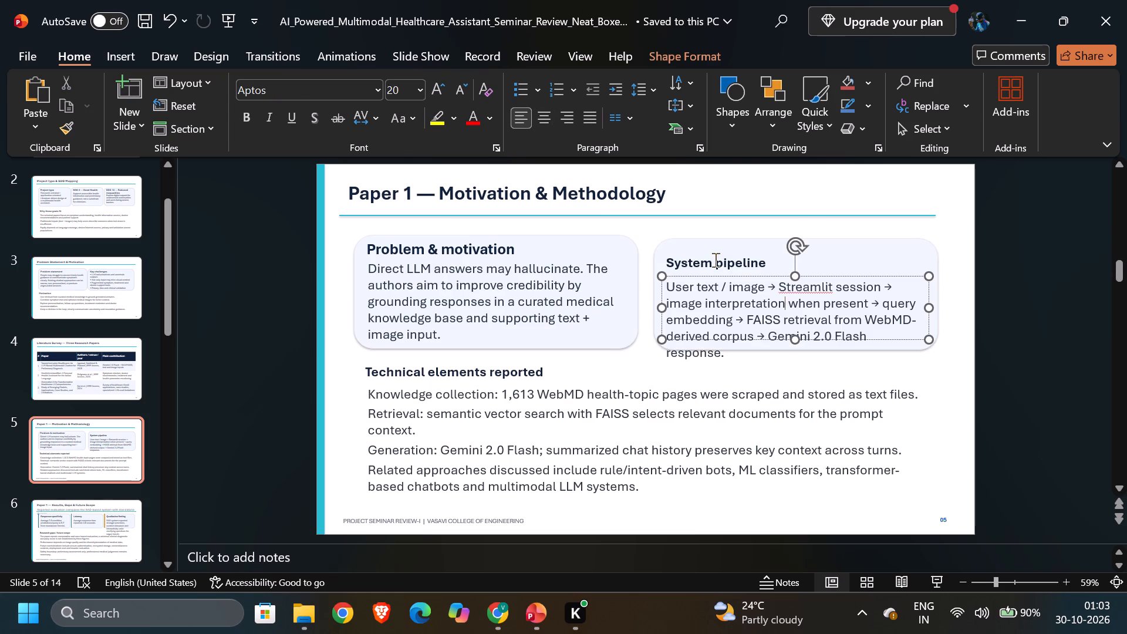
click(714, 259)
key(ctrl+a)
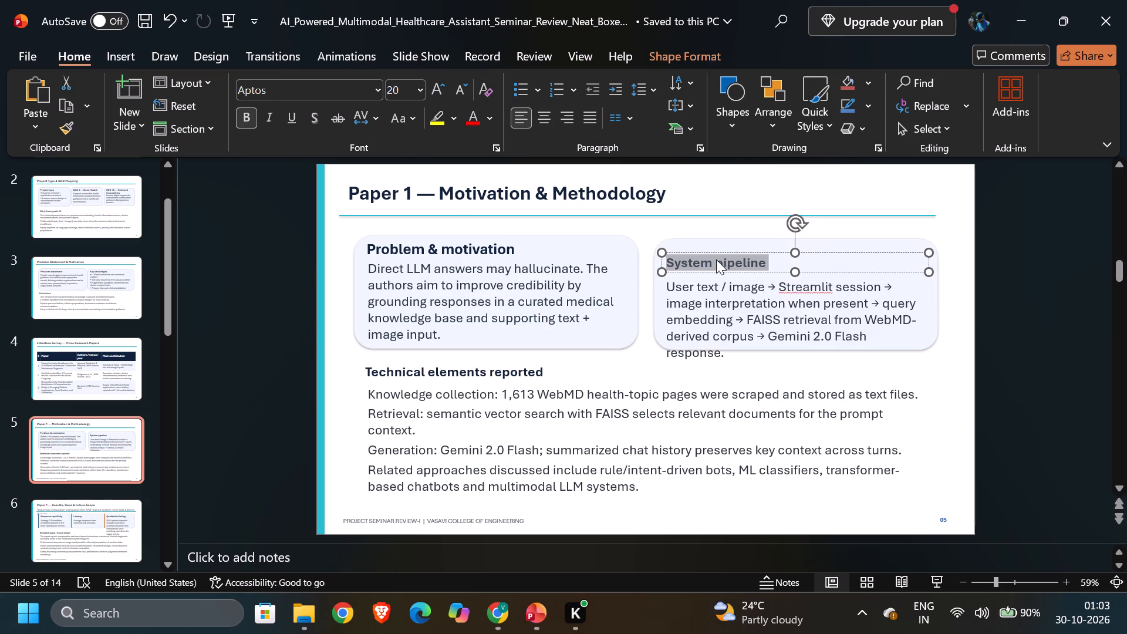
click(401, 93)
text(22)
key(Return)
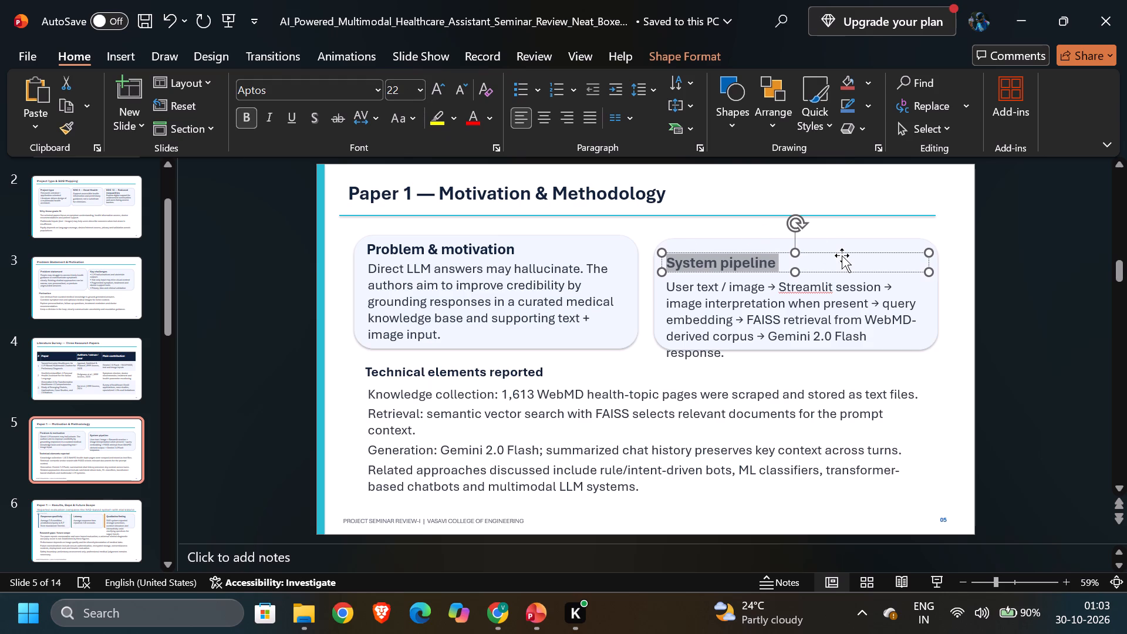
Move the "System pipeline" heading slightly up and bring its body text up directly beneath the heading.
click(842, 252)
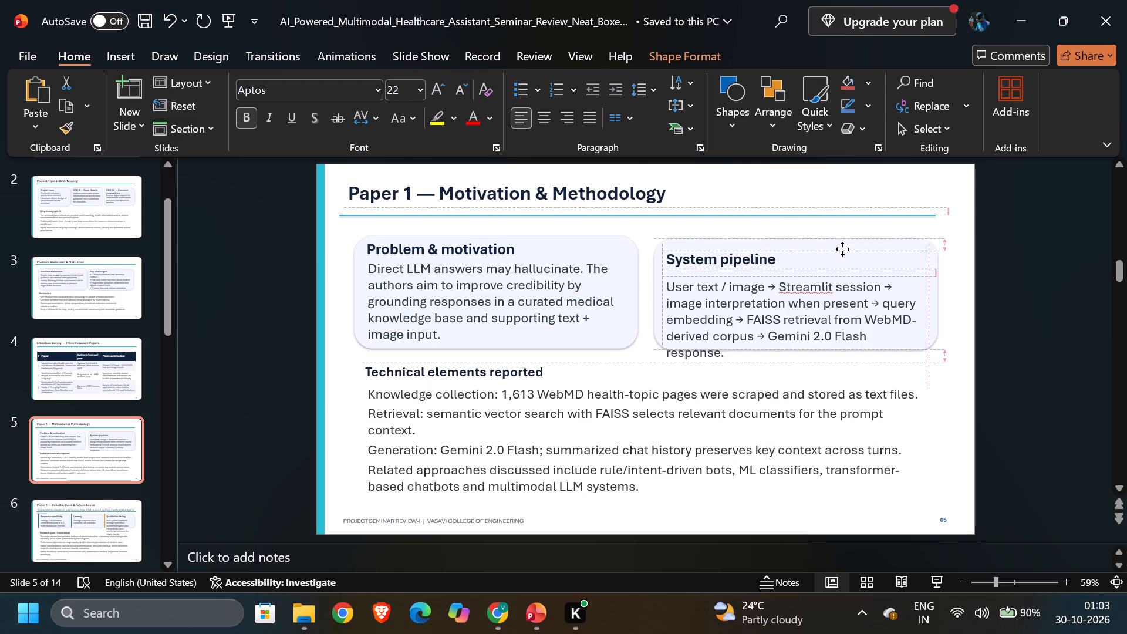
click(833, 312)
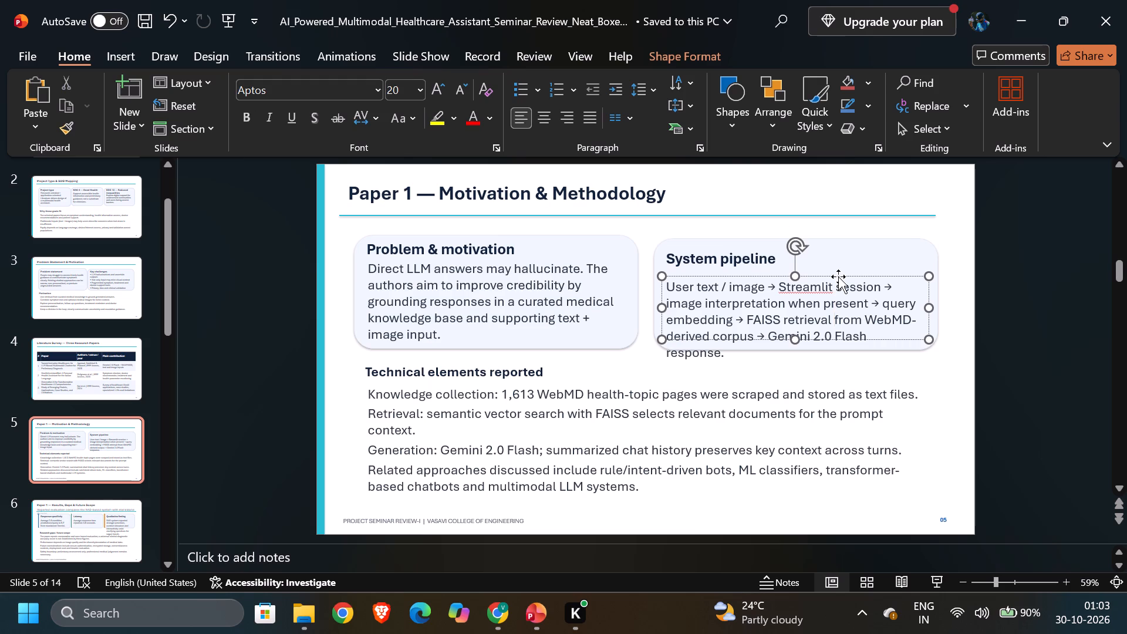
drag(838, 276, 839, 269)
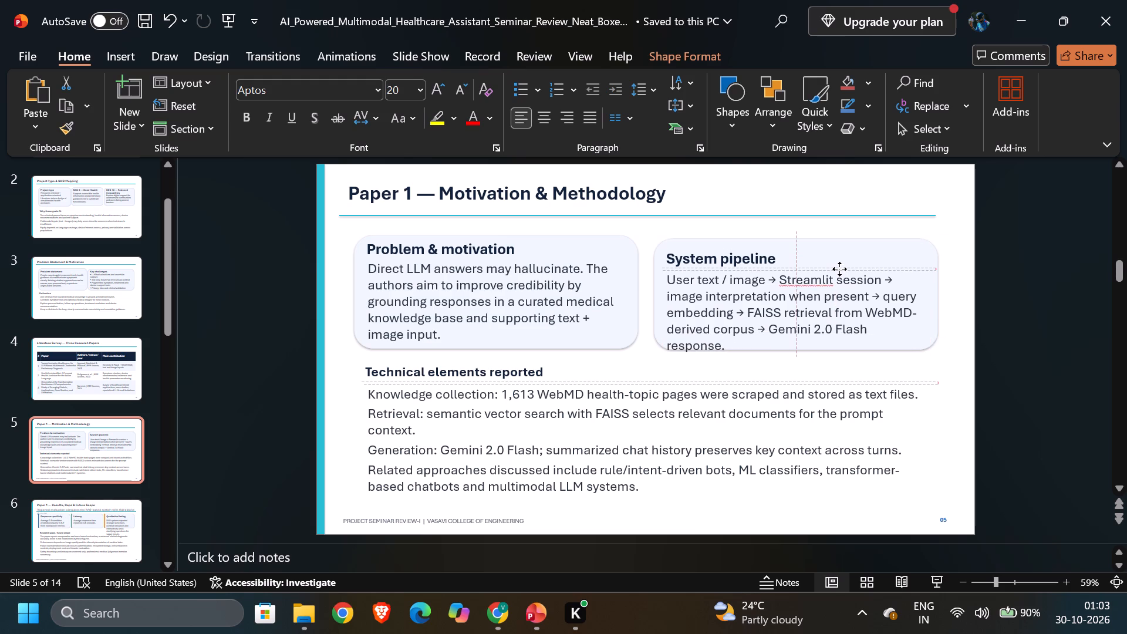
drag(839, 269, 839, 265)
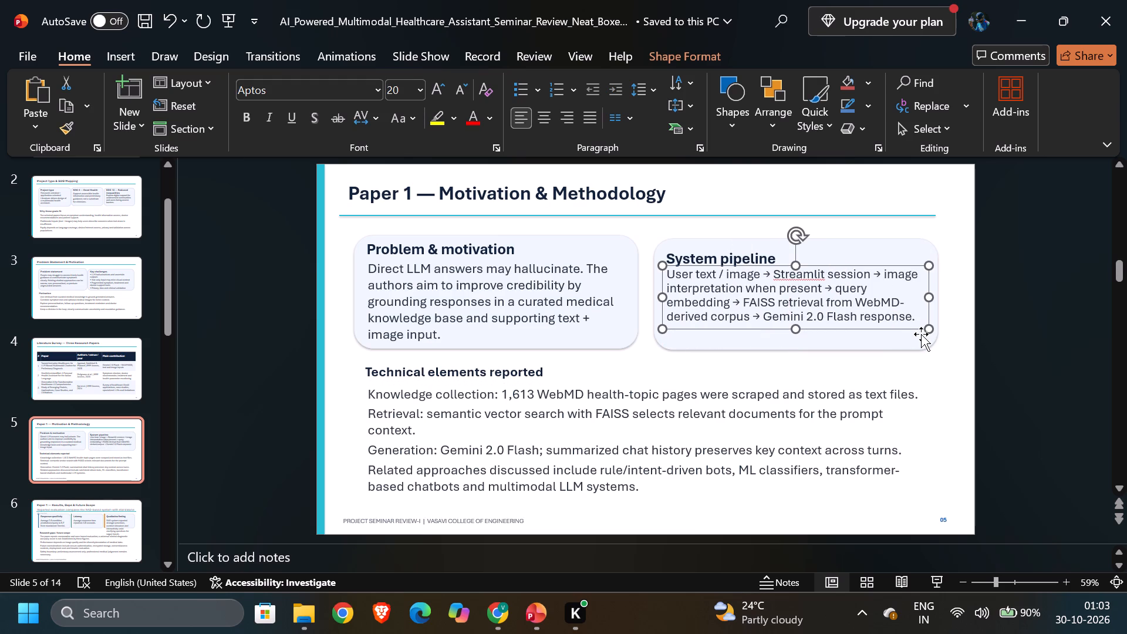
Extend the "System pipeline" body text box downward within its card and set its text to font size 20.
drag(928, 330, 924, 339)
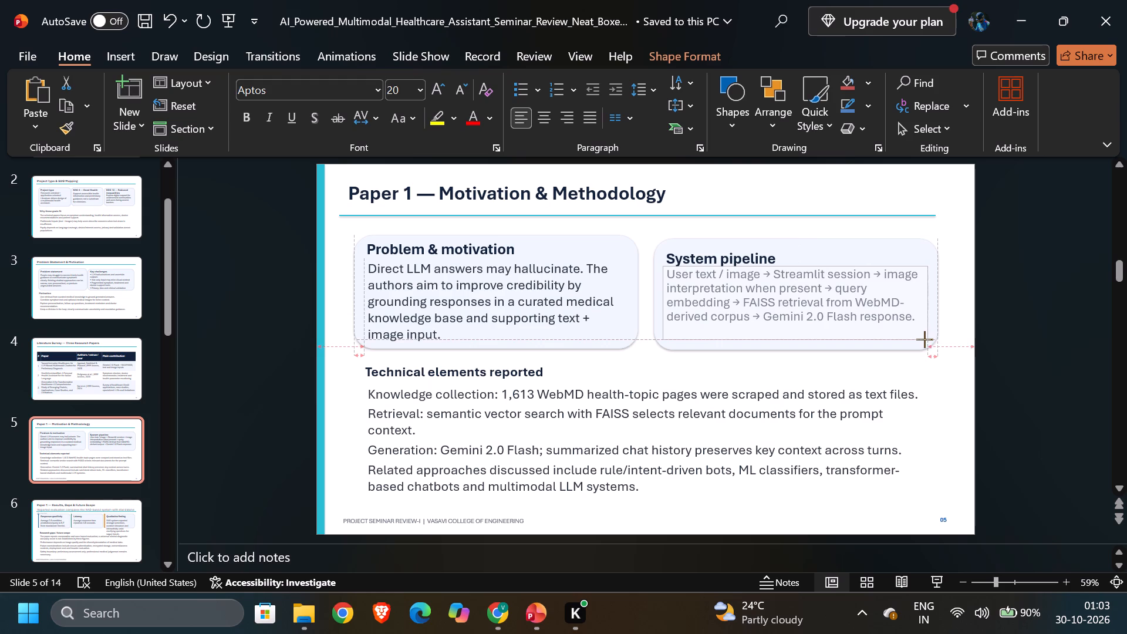
drag(924, 339, 924, 342)
click(910, 326)
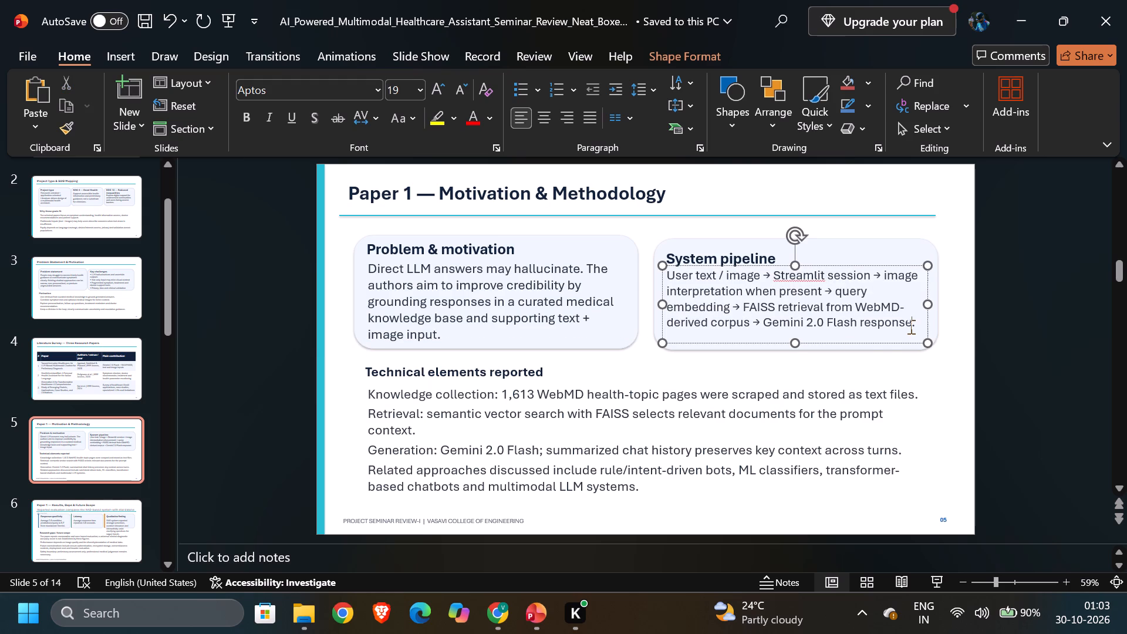
click(861, 305)
key(ctrl+a)
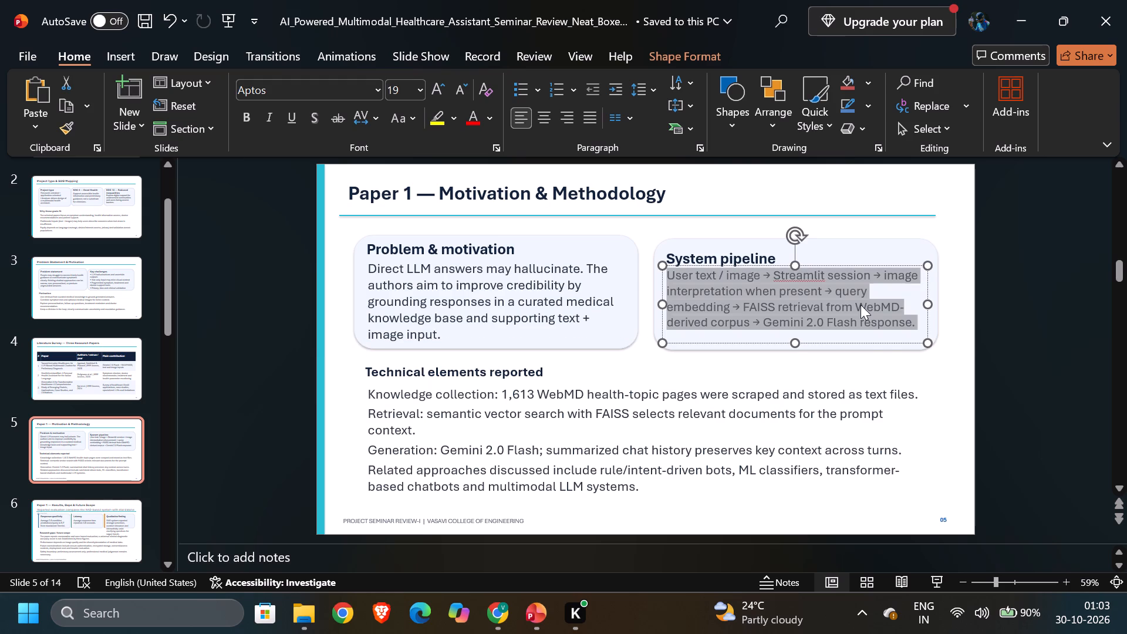
click(400, 92)
text(20)
key(Return)
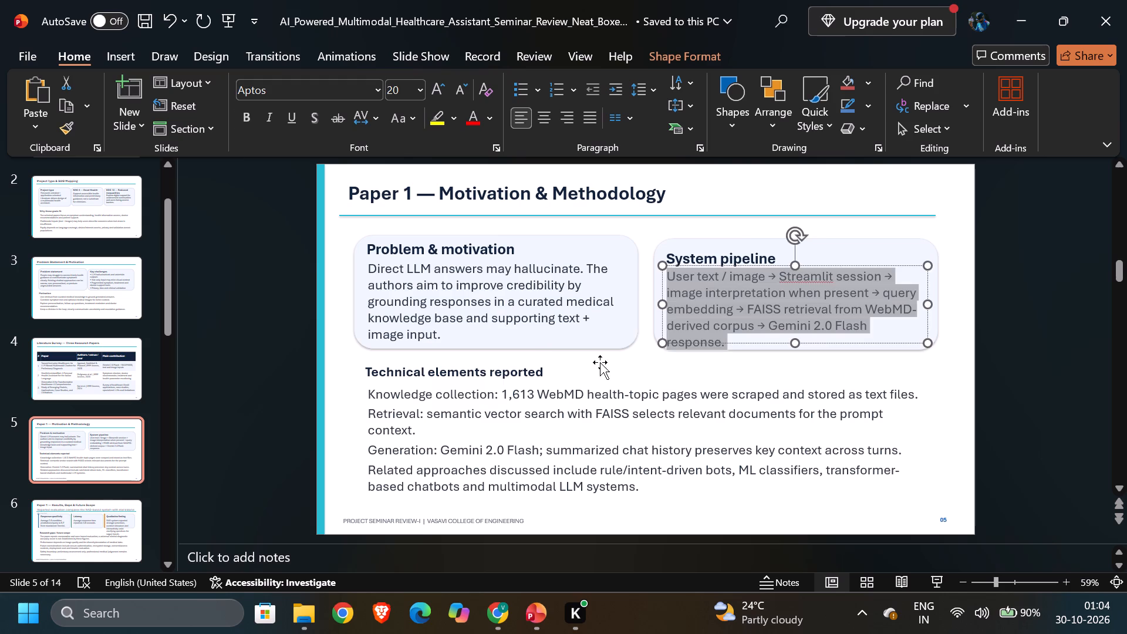
click(602, 365)
click(960, 336)
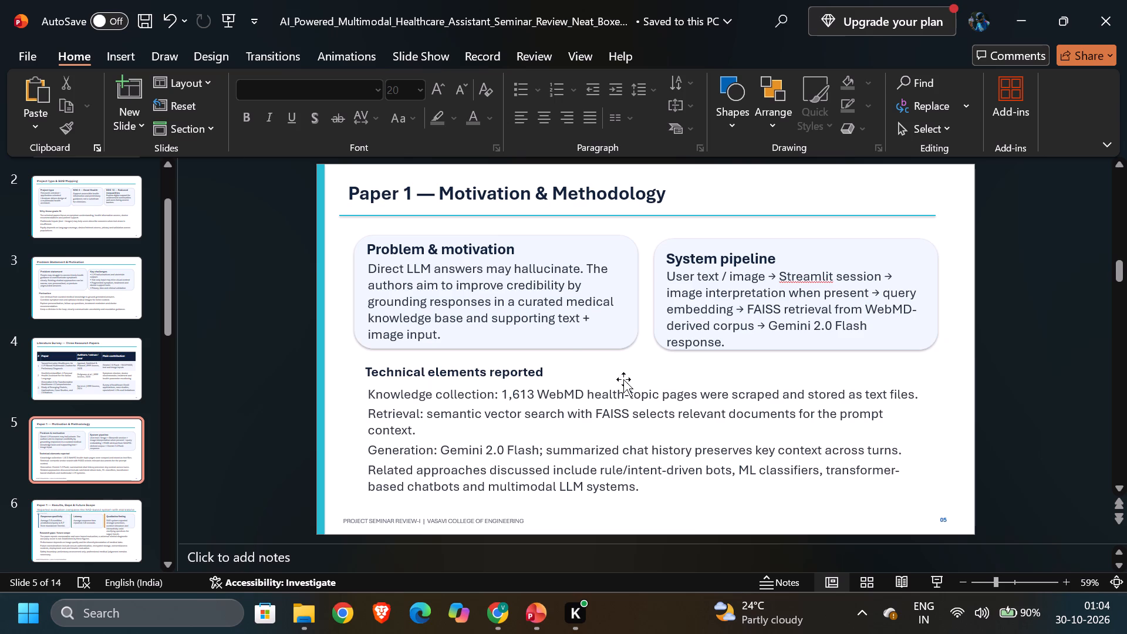
Delete the "PROJECT SEMINAR REVIEW-I | VASAVI COLLEGE OF ENGINEERING" footer from slide 5.
click(461, 526)
key(Delete)
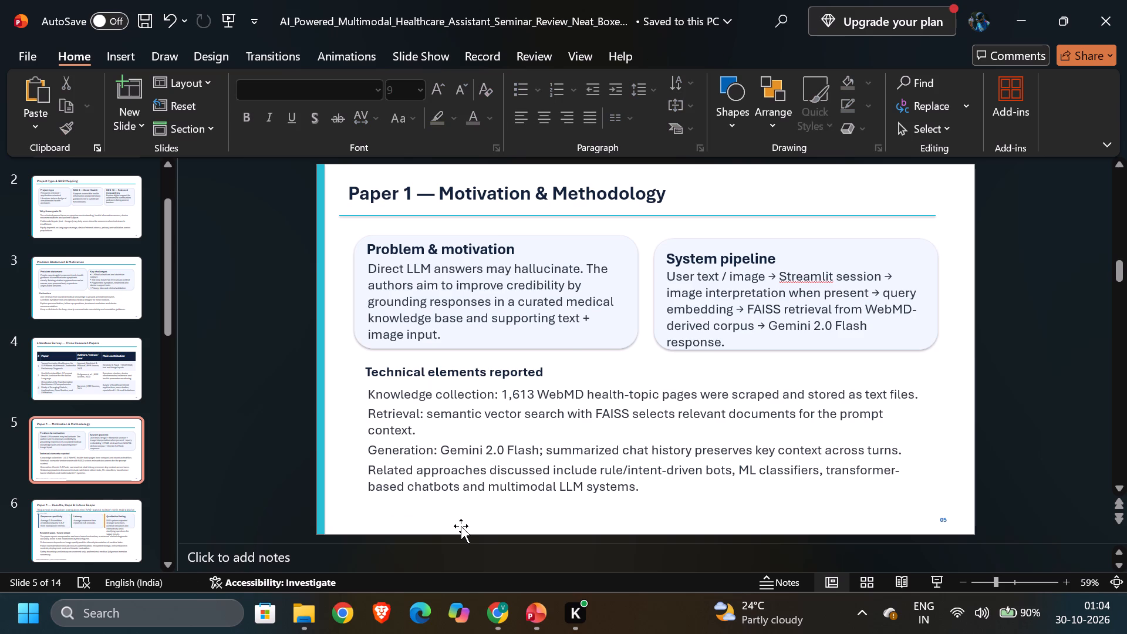
Set the "Technical elements reported" heading's font size to 22.
click(476, 369)
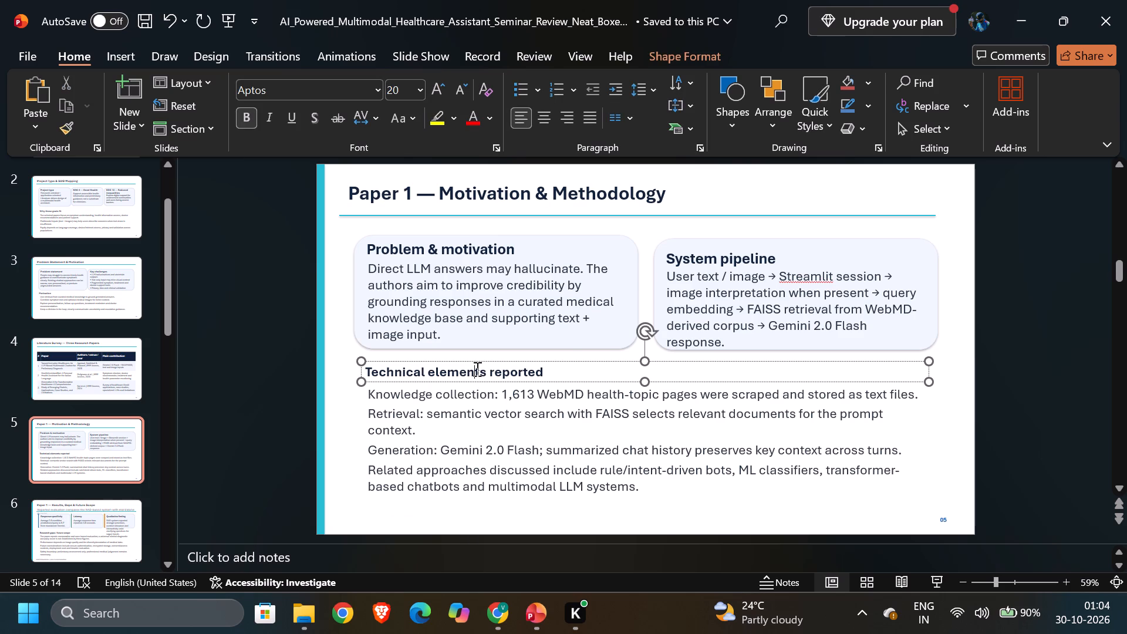
key(ctrl+a)
text(22)
key(Return)
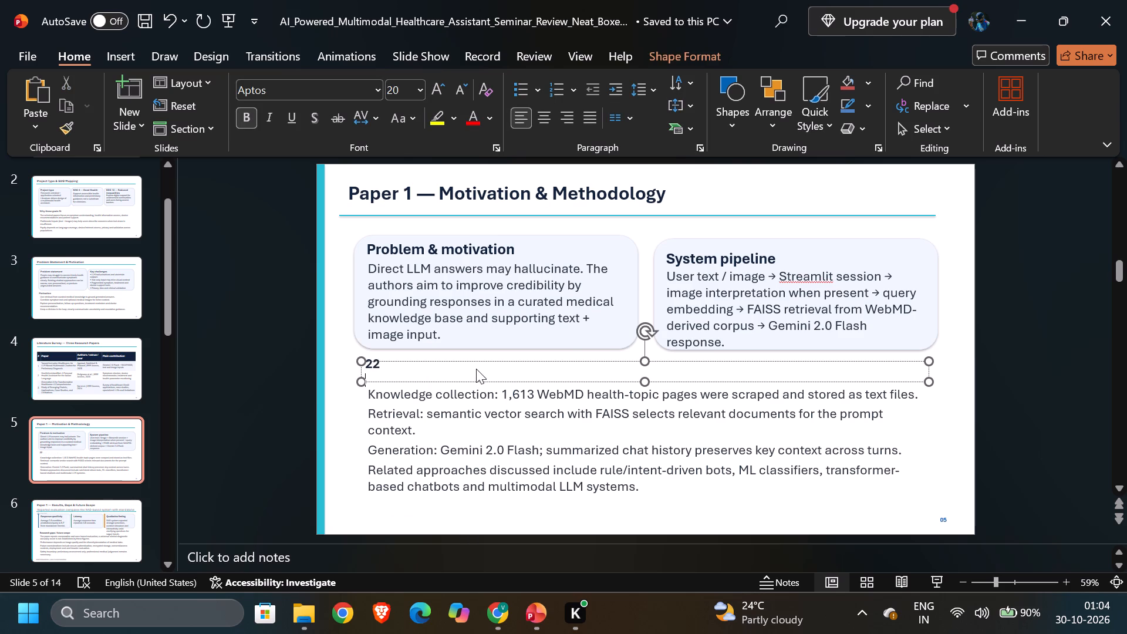
key(ctrl+z)
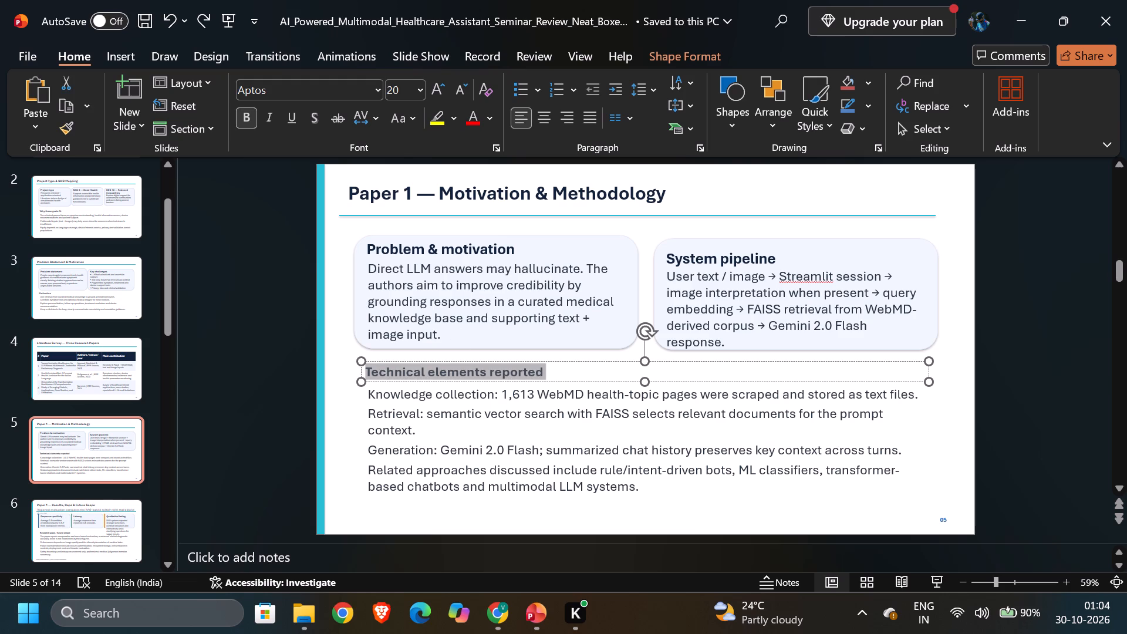
click(403, 92)
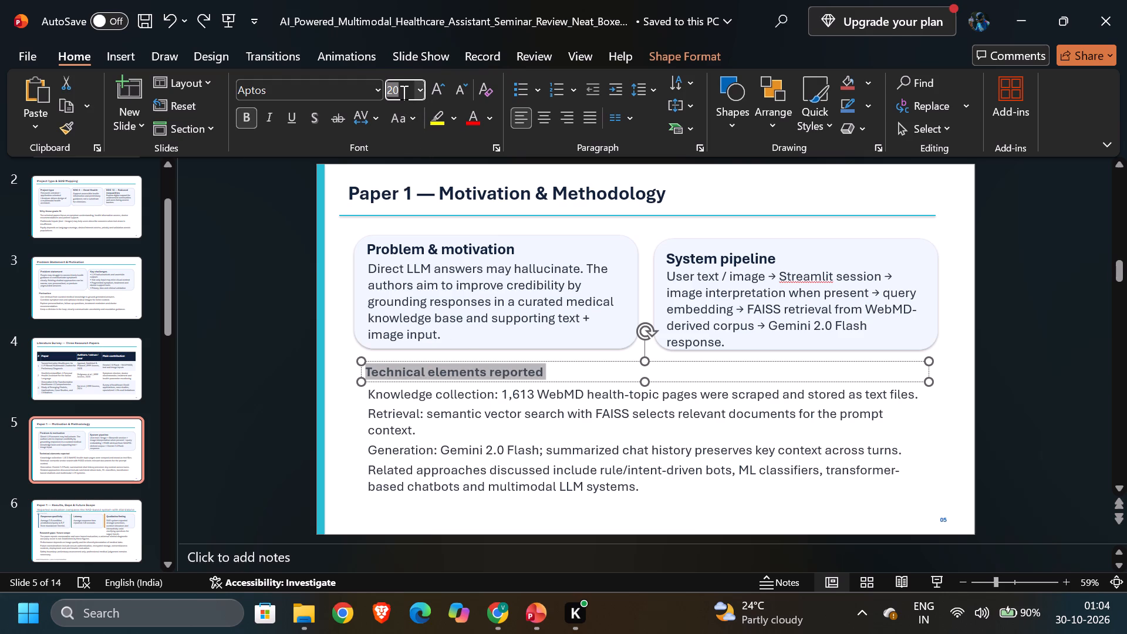
text(22)
key(Return)
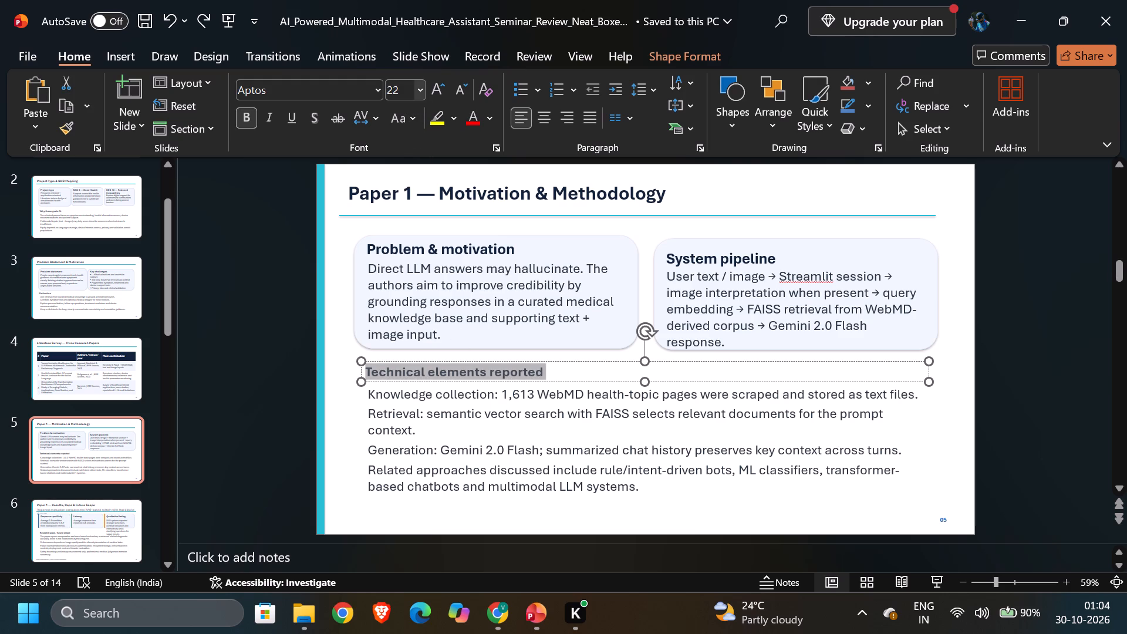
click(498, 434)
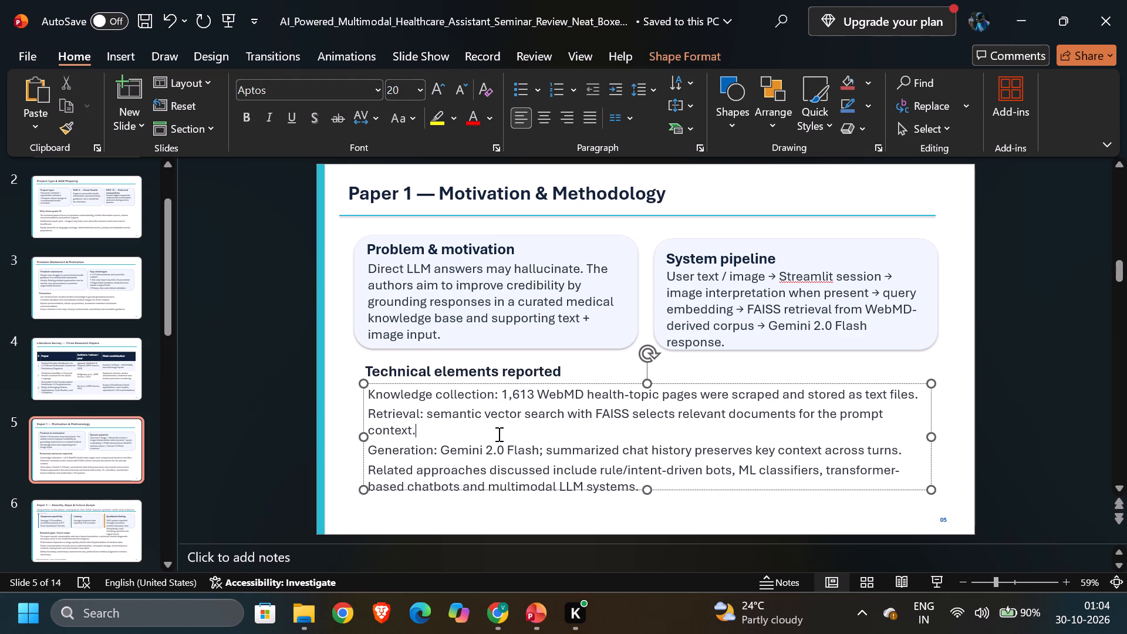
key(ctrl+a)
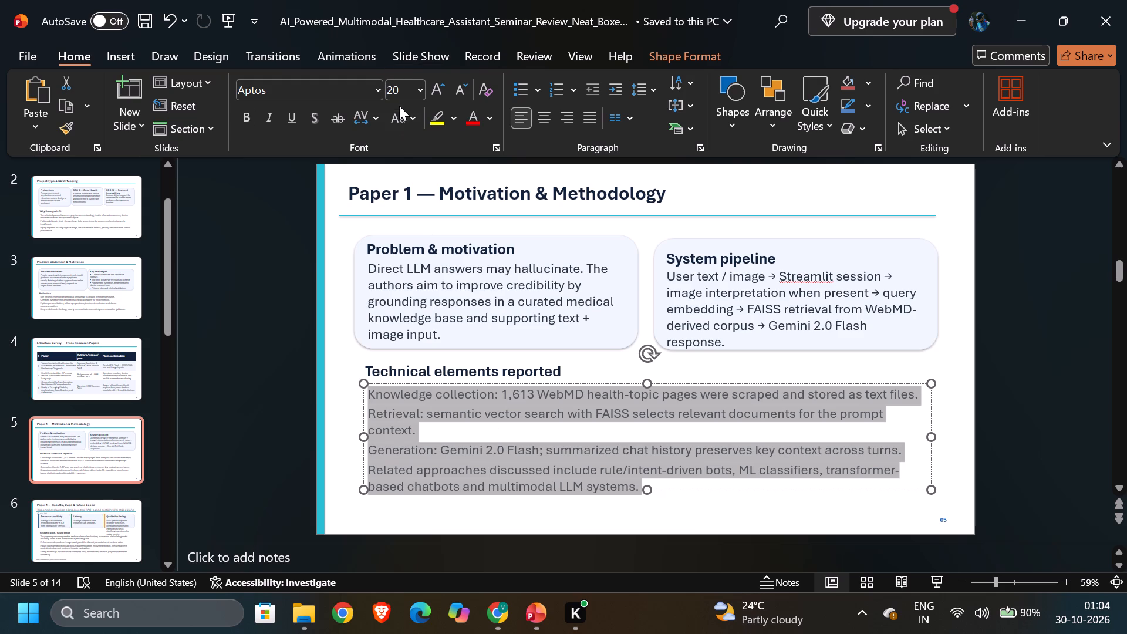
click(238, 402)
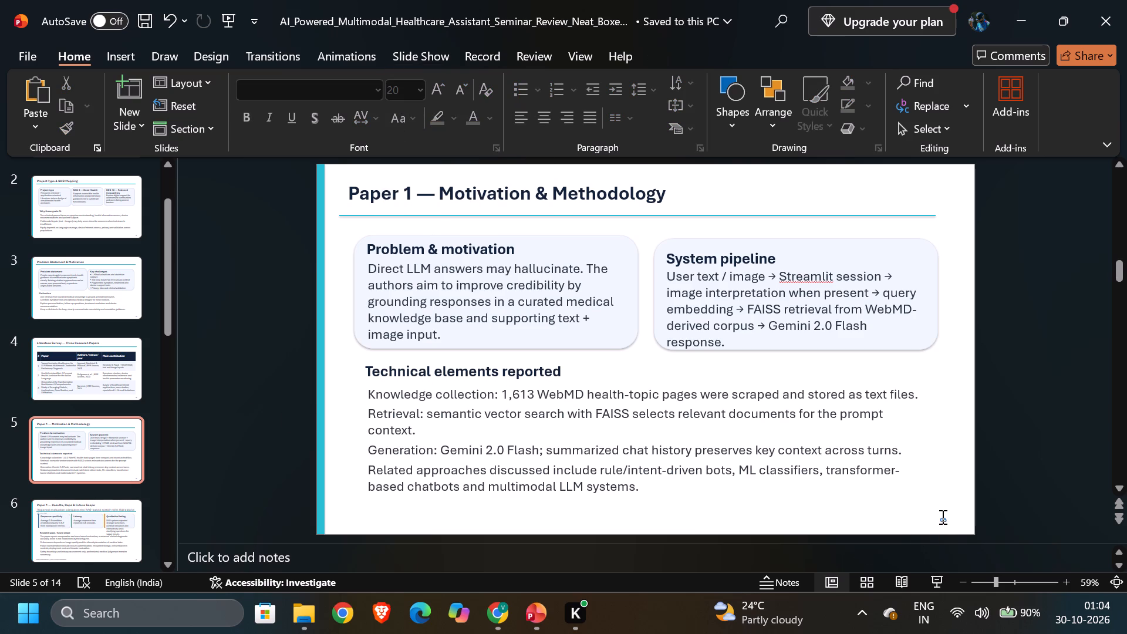
Delete the slide number from slide 5, "Paper 1 — Motivation & Methodology".
click(942, 517)
key(Delete)
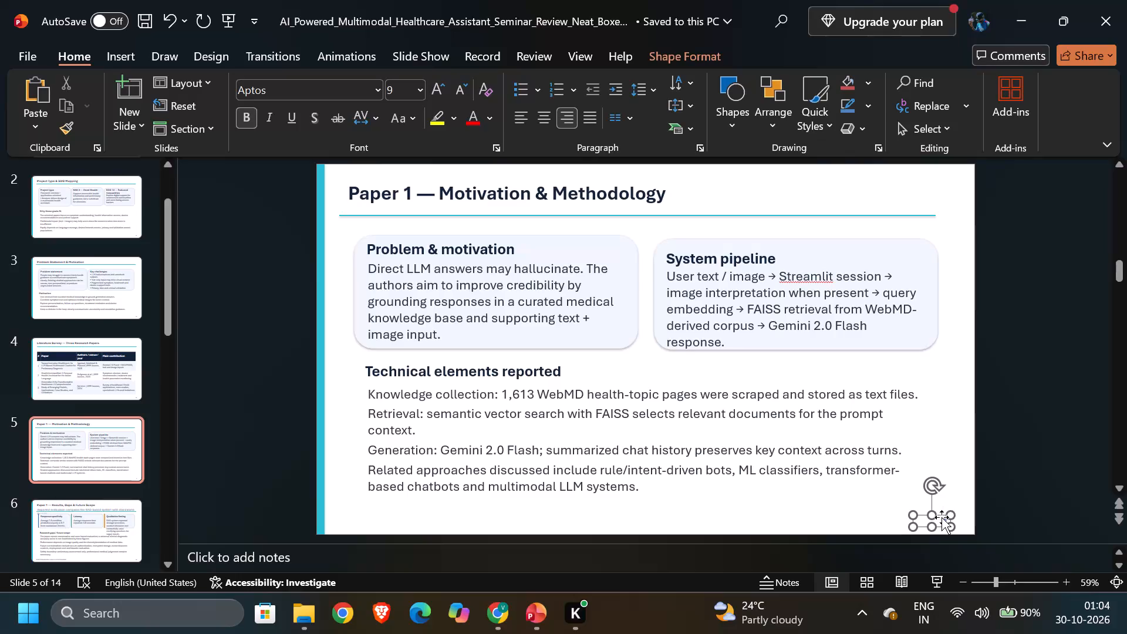
click(942, 514)
key(Delete)
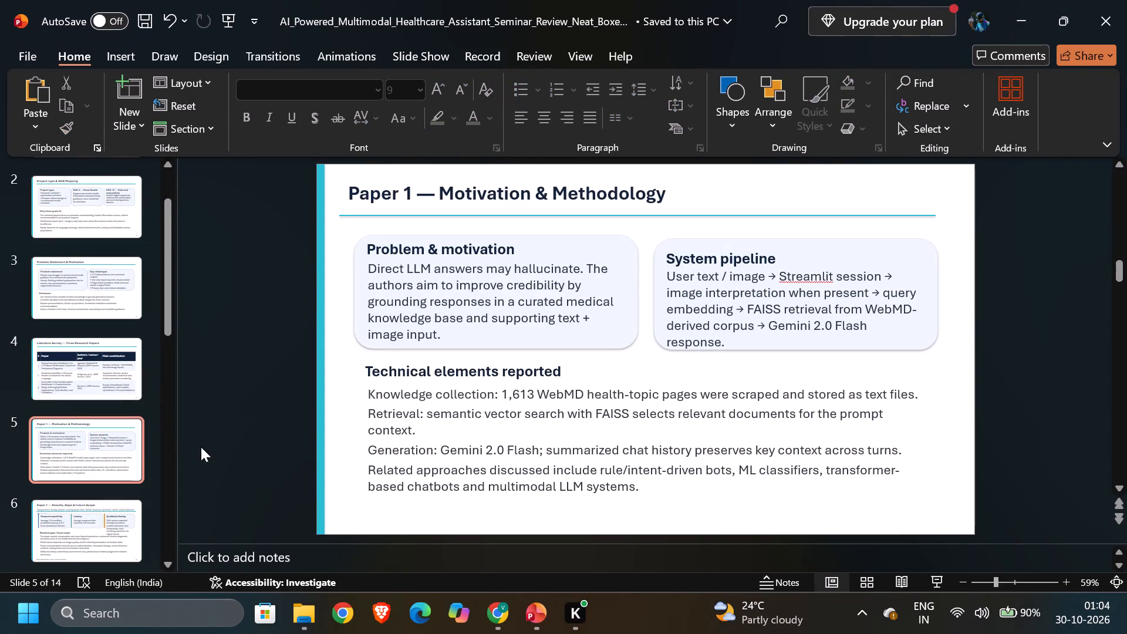
Delete the slide number from slide 2, "Project Type & SDG Mapping".
scroll(89, 205, up, 8)
click(89, 310)
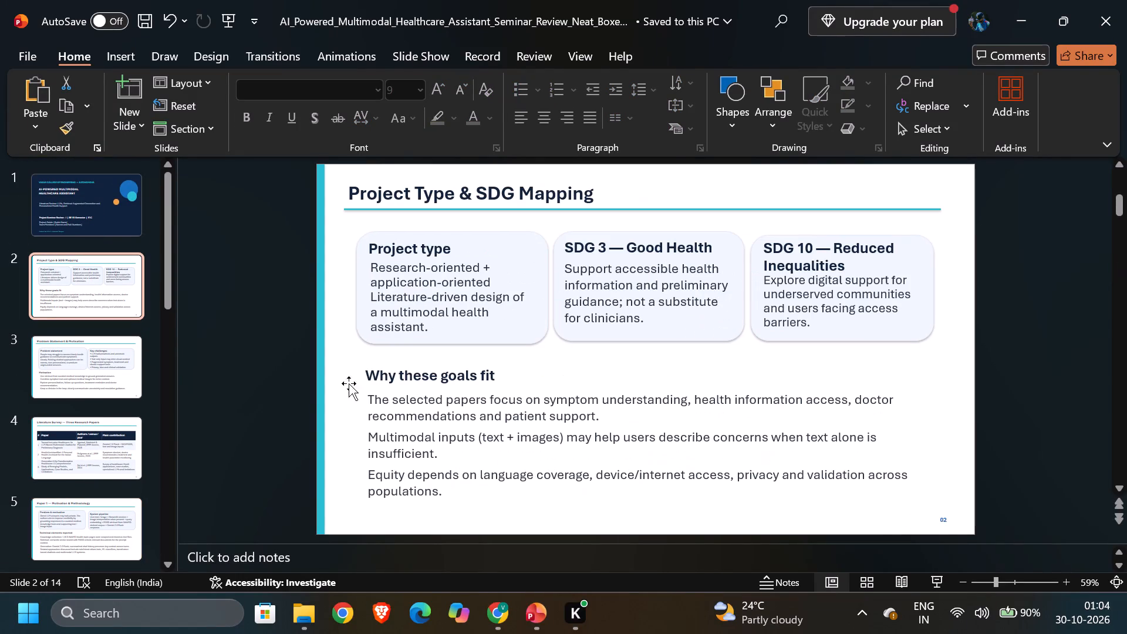
click(951, 528)
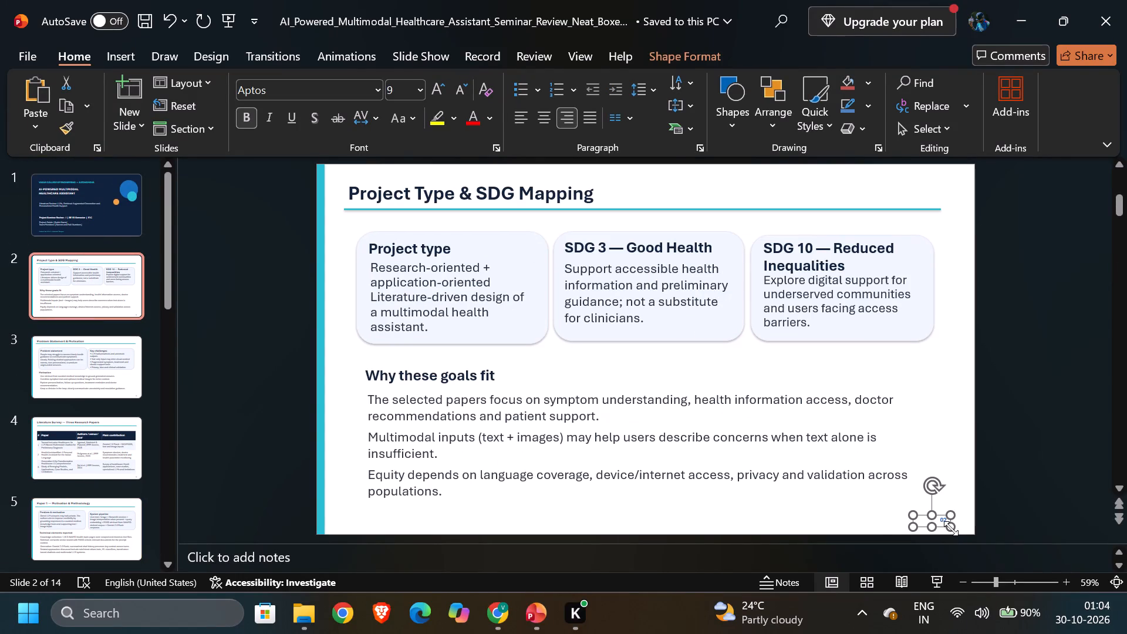
click(942, 517)
click(941, 516)
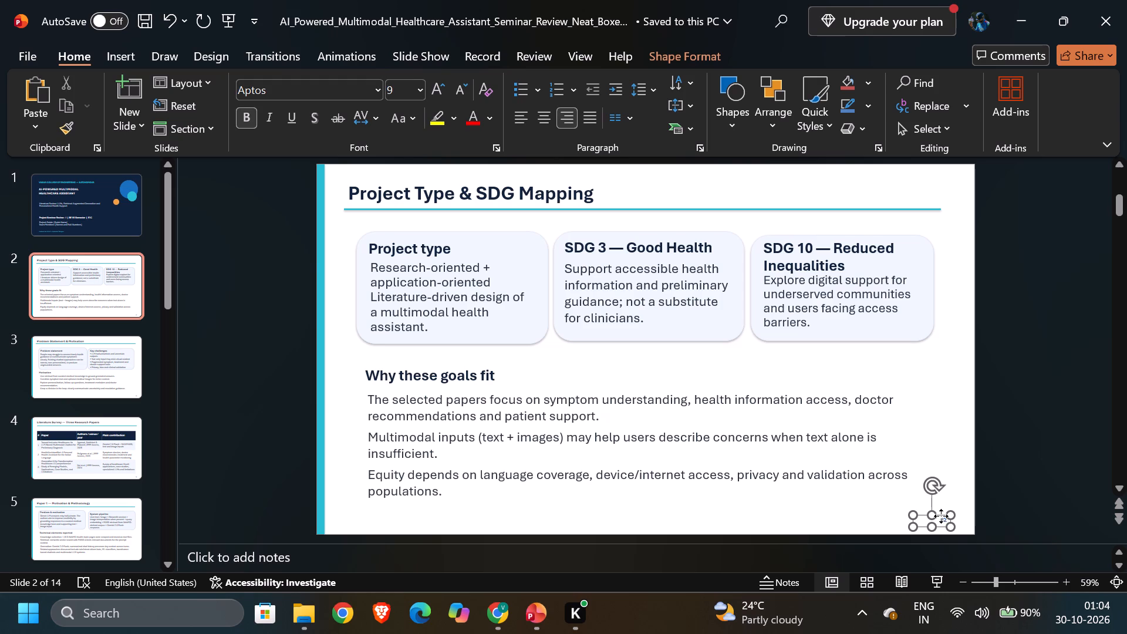
key(Delete)
Delete the slide number from slide 3, "Problem Statement & Motivation".
click(117, 357)
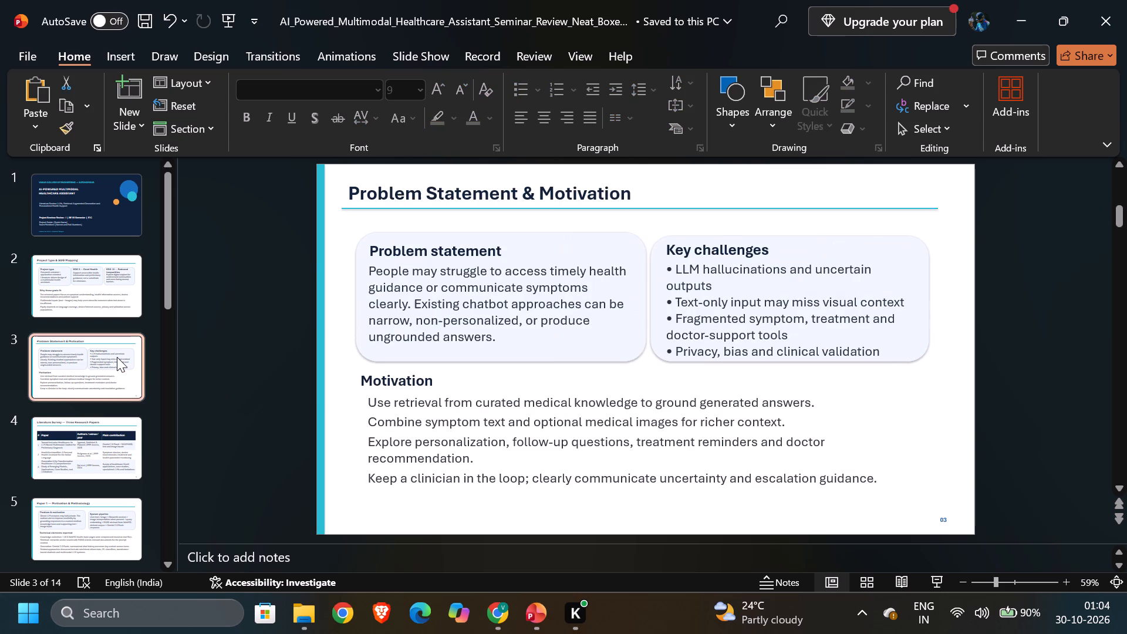
click(943, 522)
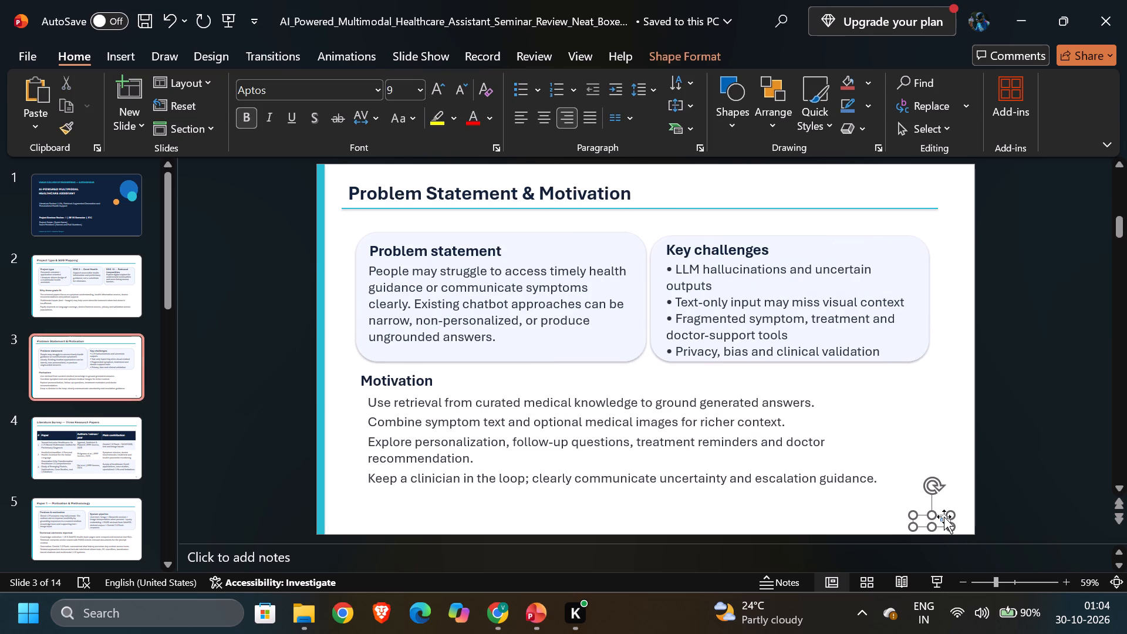
click(942, 515)
key(Delete)
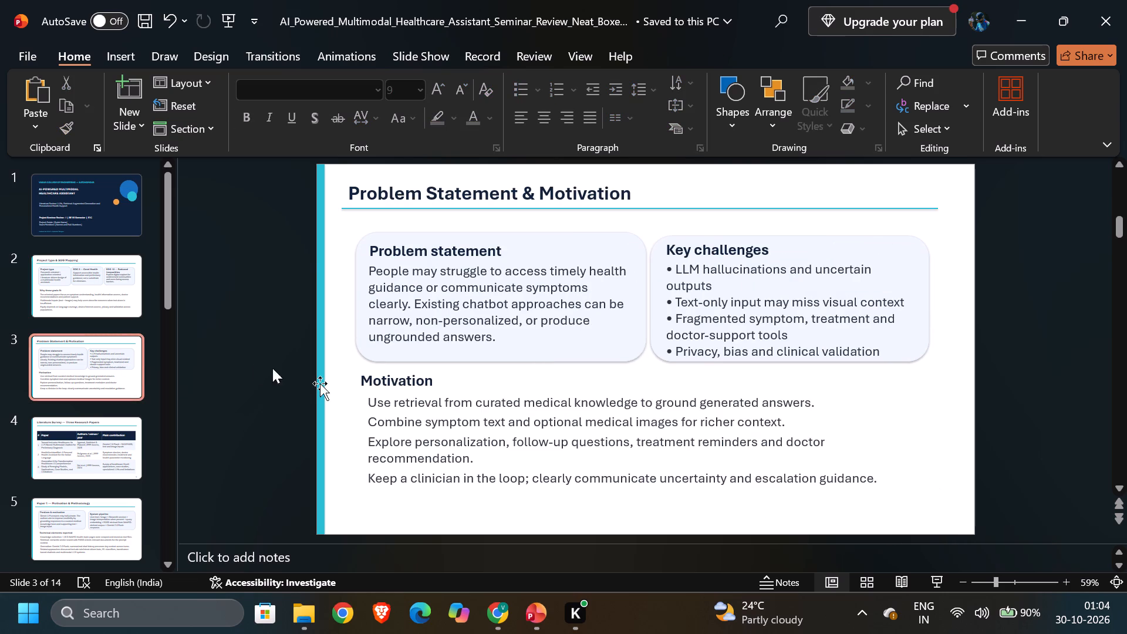
Delete the slide number from slide 4, "Literature Survey — Three Research Papers".
click(110, 422)
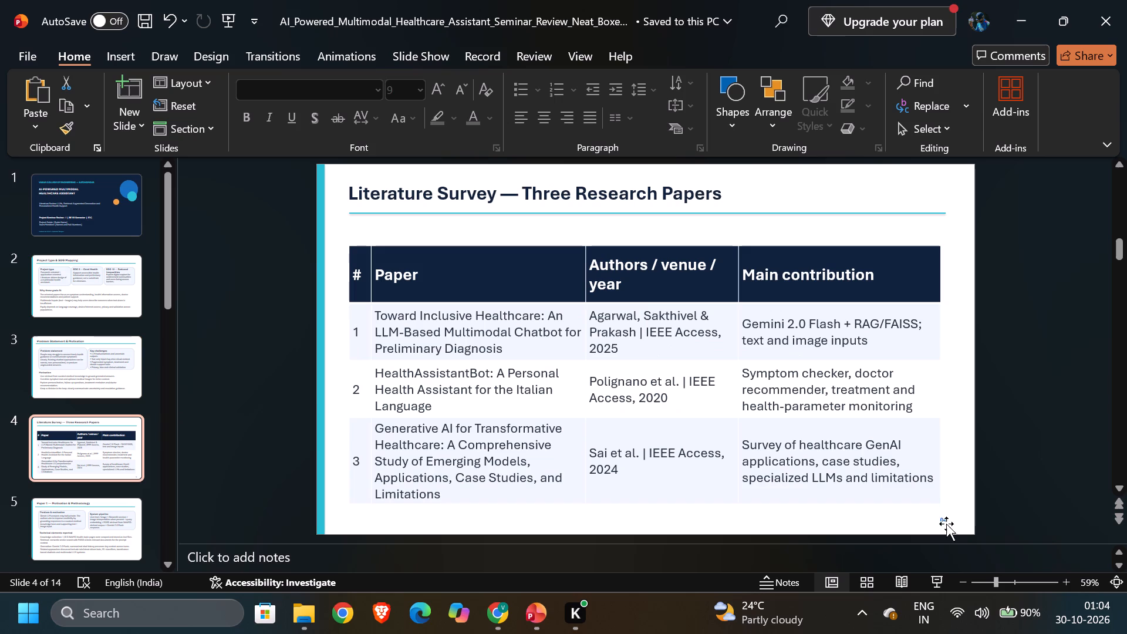
click(949, 518)
click(942, 512)
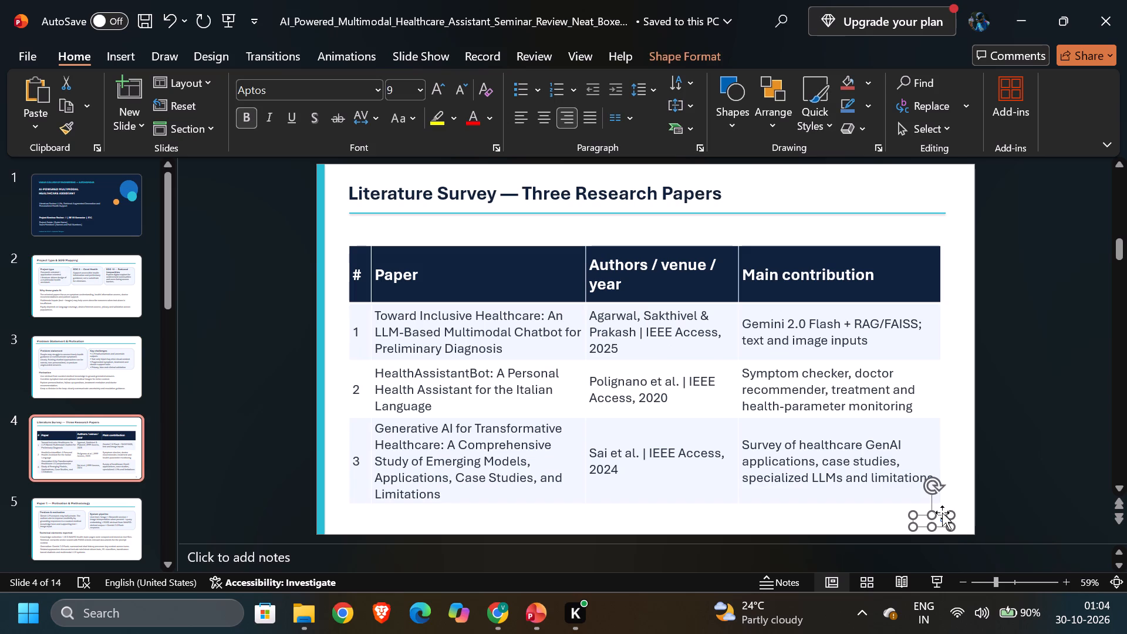
key(Delete)
Delete the grey "Reported evaluation compares the RAG-based system…" subtitle from slide 6, "Paper 1 — Results, Gaps & Future Scope".
click(125, 512)
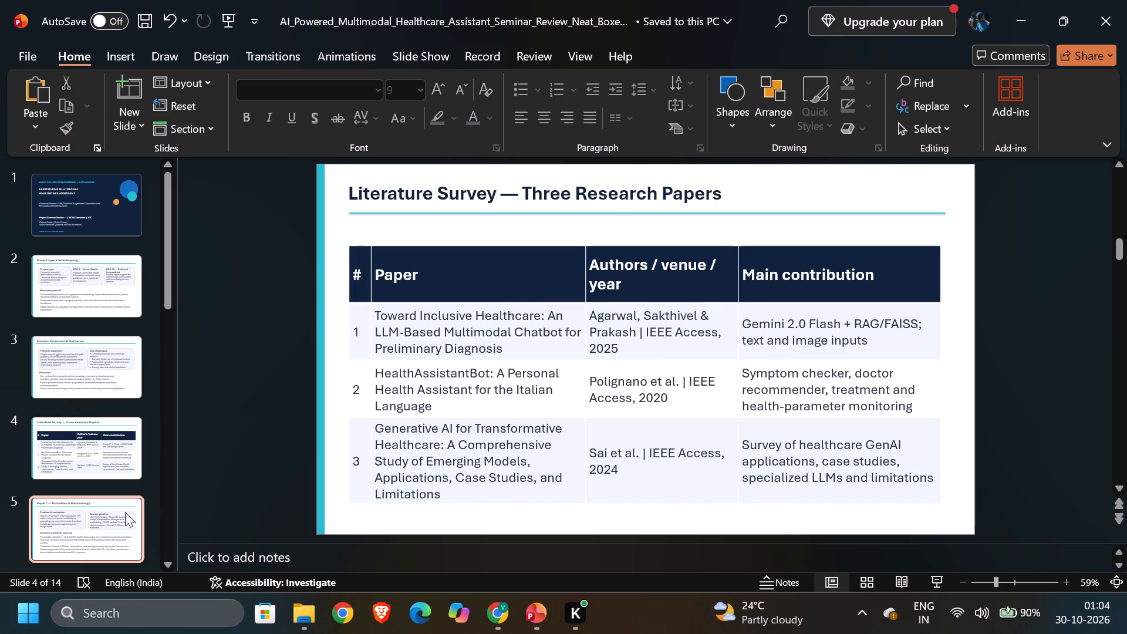
scroll(56, 417, down, 1)
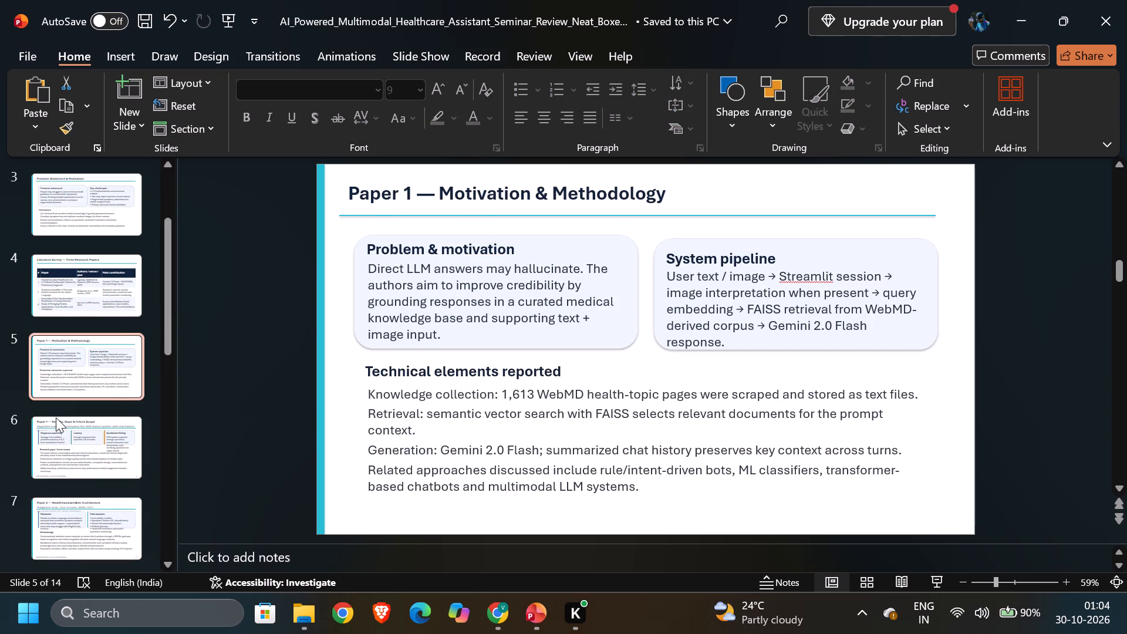
scroll(56, 417, down, 1)
click(54, 421)
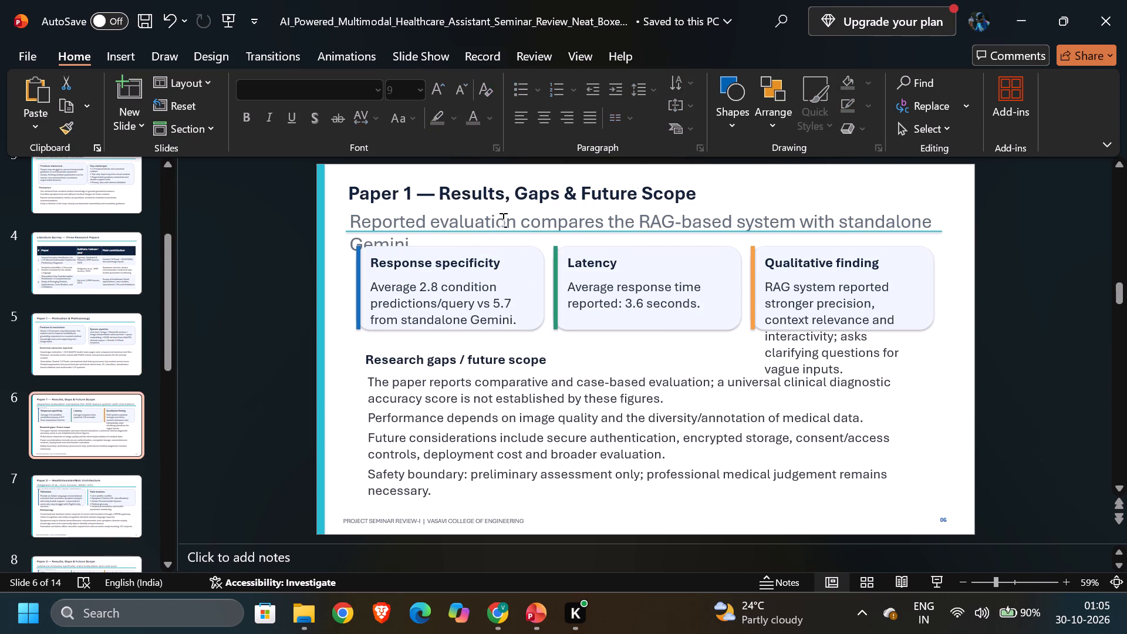
click(502, 220)
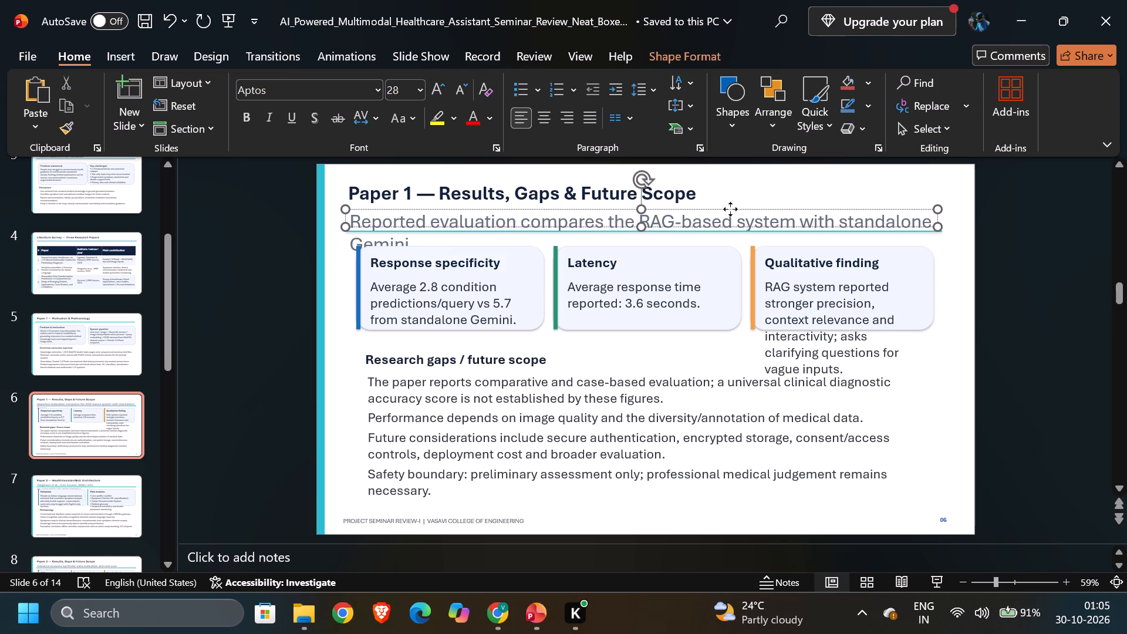
click(730, 209)
key(Delete)
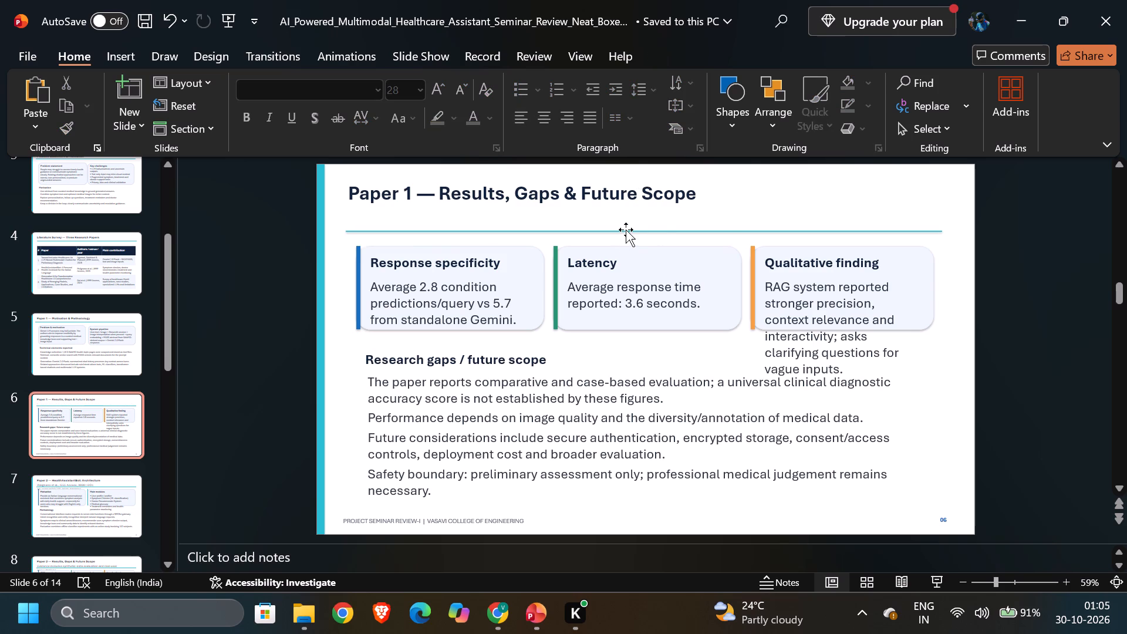
Move the divider line on slide 6 up to just beneath the slide title.
click(624, 232)
drag(621, 231, 621, 230)
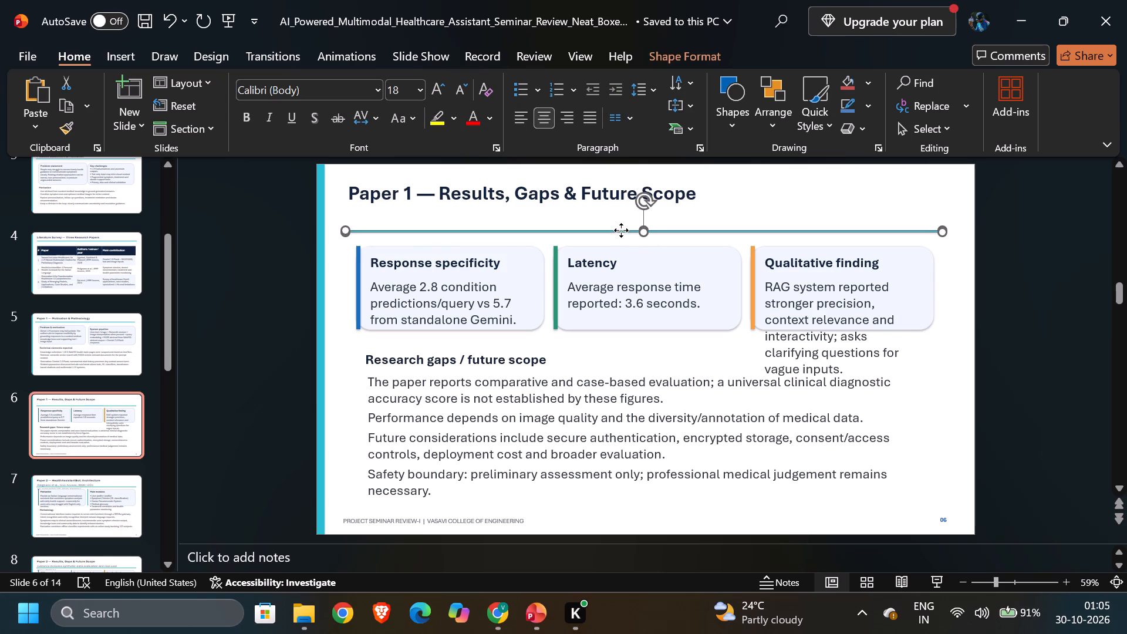
drag(621, 230, 620, 214)
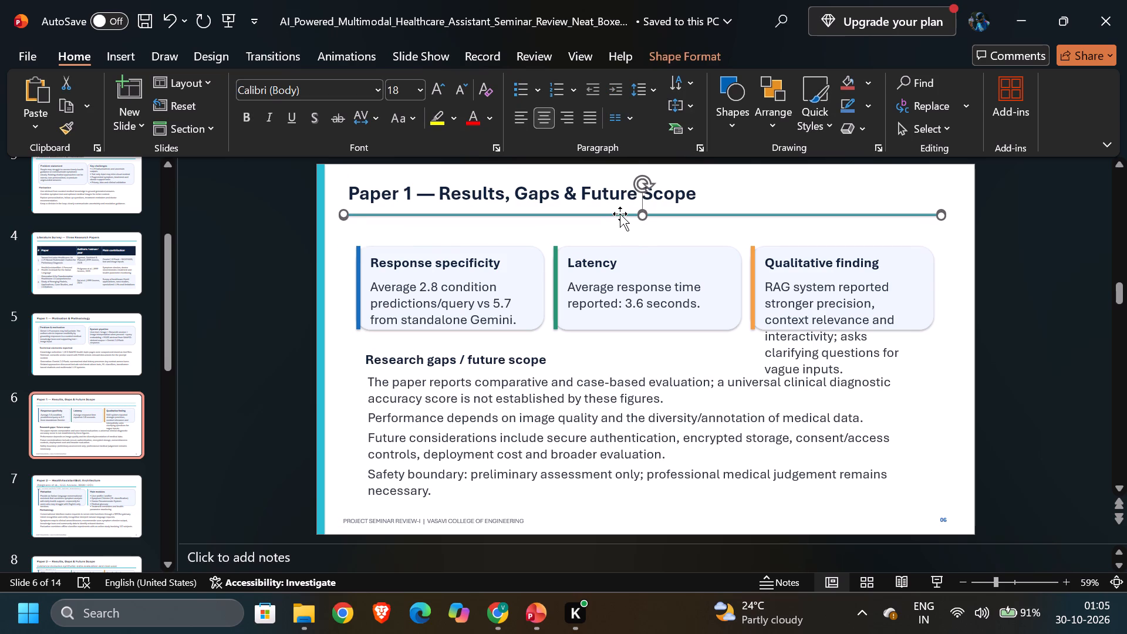
Move the Response specificity, Latency and Qualitative finding card backgrounds on slide 6 up slightly towards the divider line.
click(524, 286)
click(526, 254)
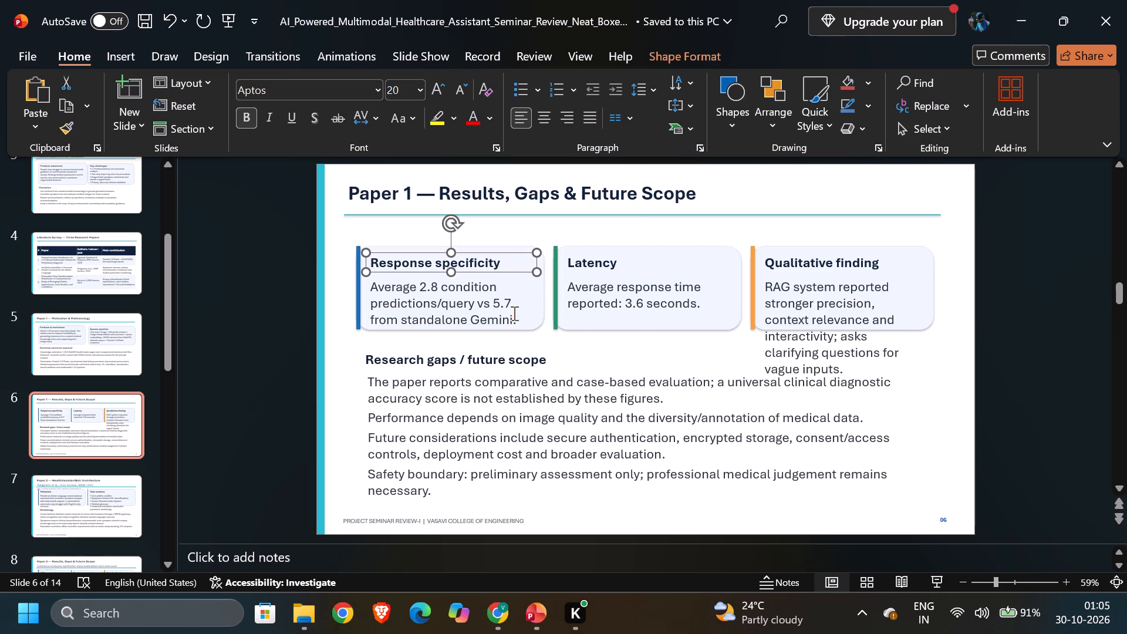
click(515, 250)
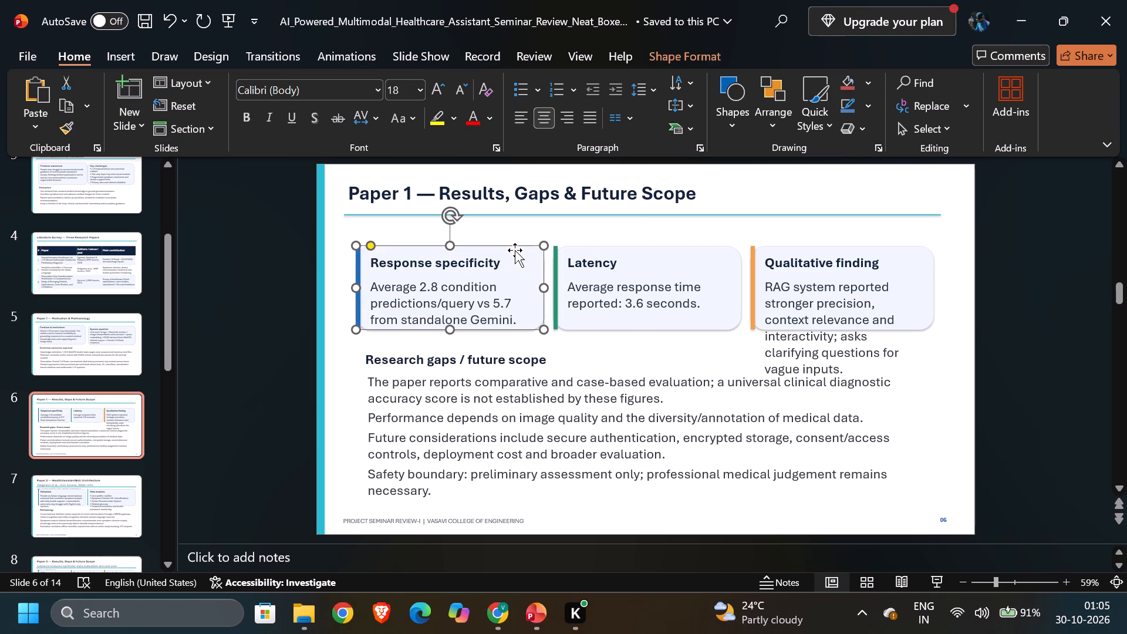
drag(514, 245, 511, 235)
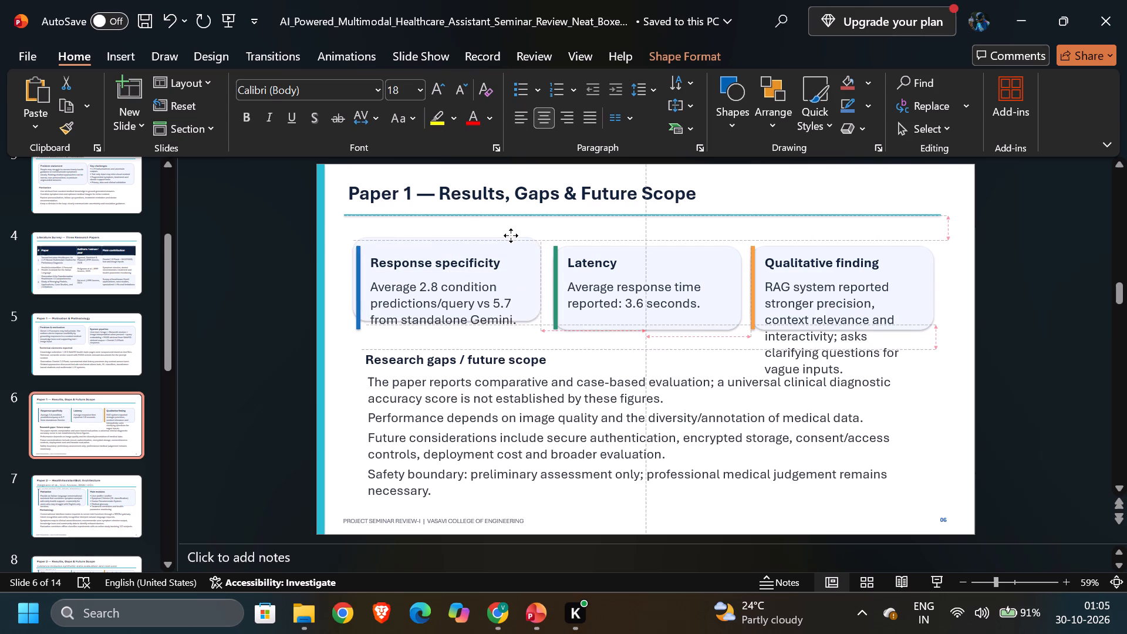
drag(511, 235, 511, 234)
click(677, 271)
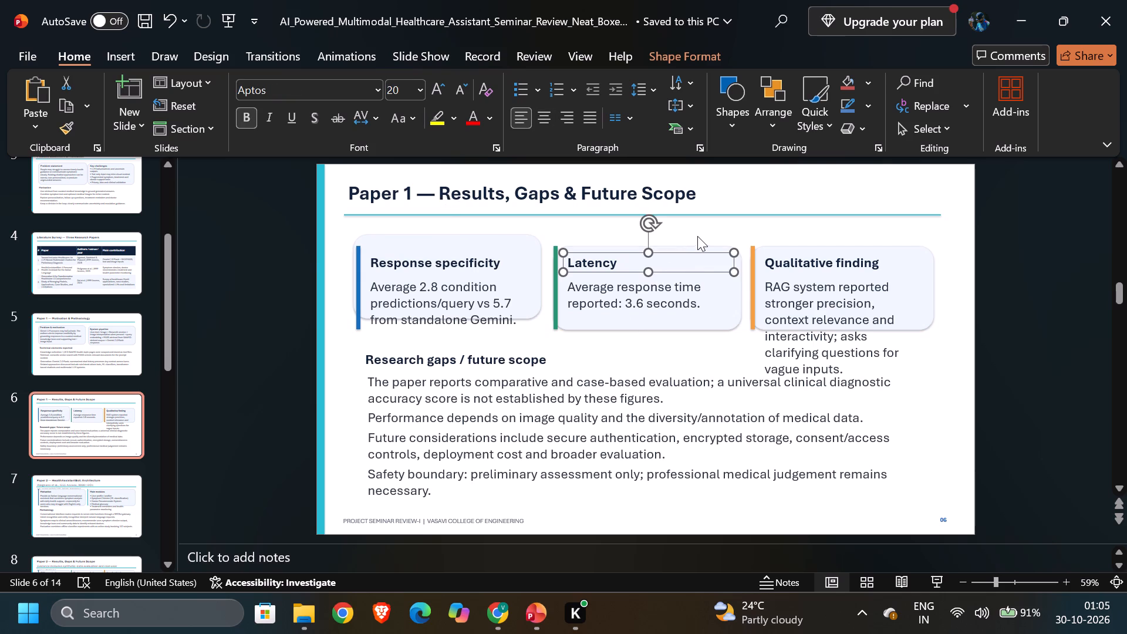
click(694, 248)
drag(693, 245, 690, 237)
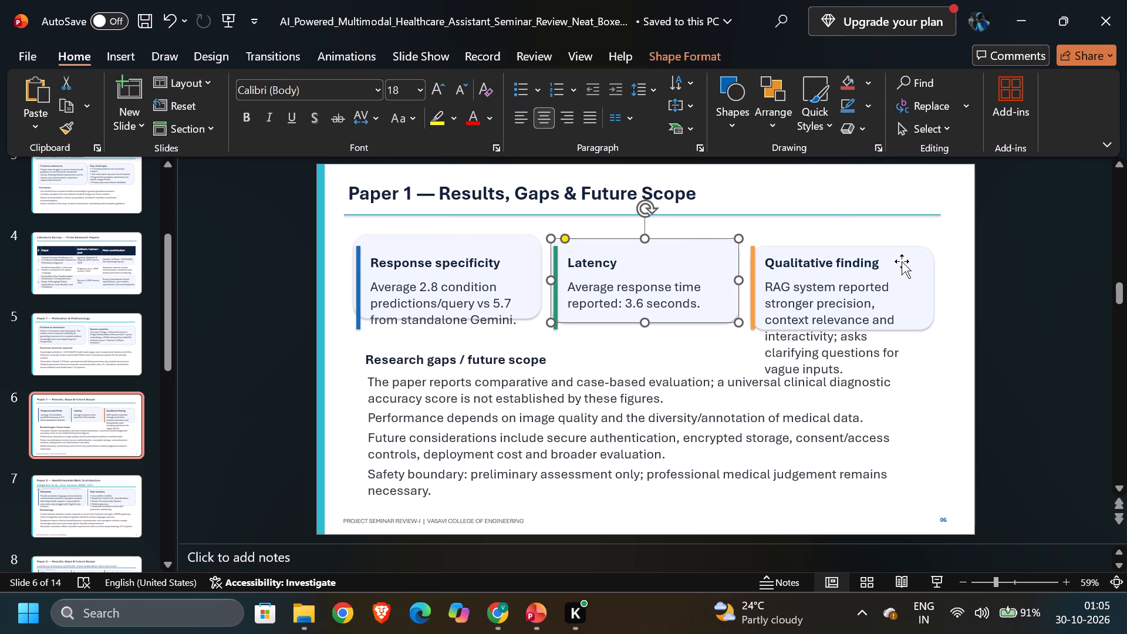
click(902, 261)
click(896, 246)
drag(896, 246, 893, 241)
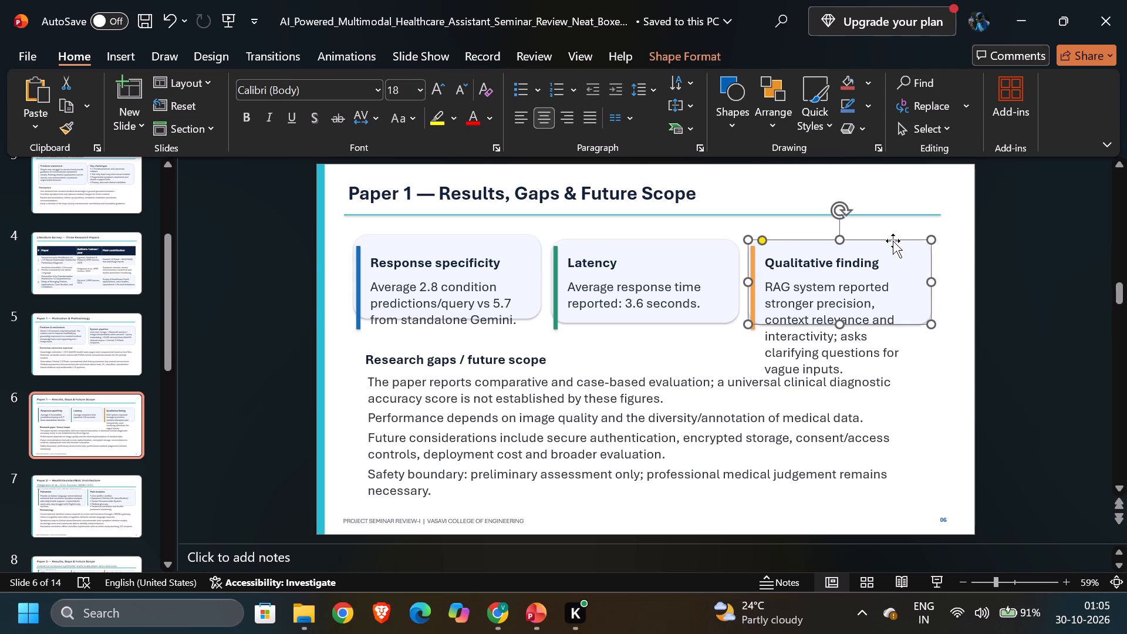
click(687, 259)
click(689, 241)
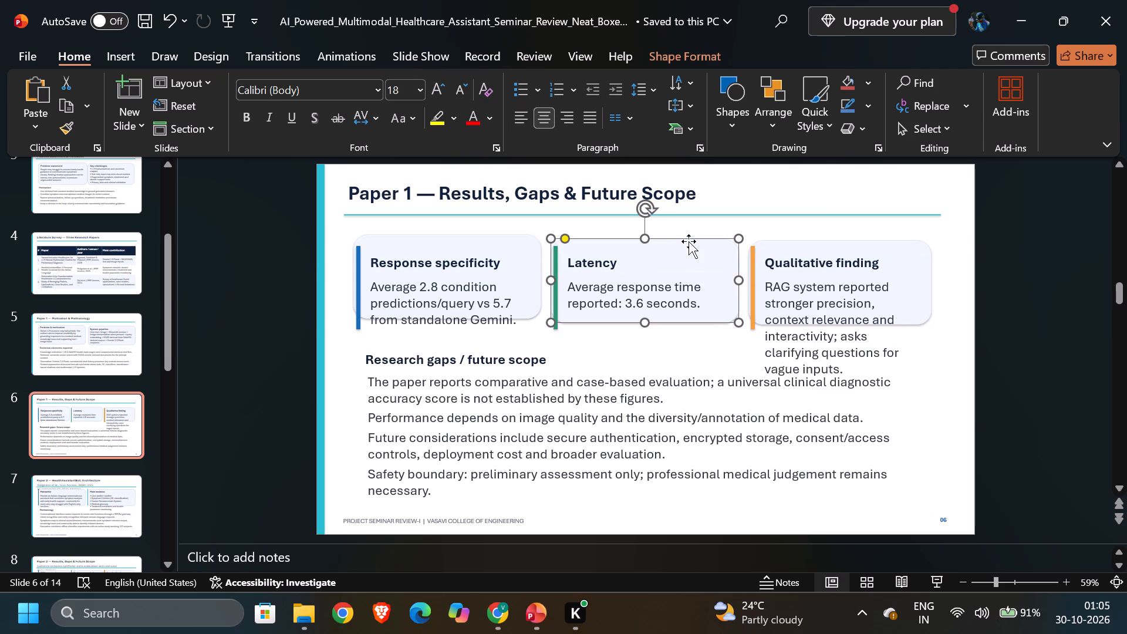
click(689, 238)
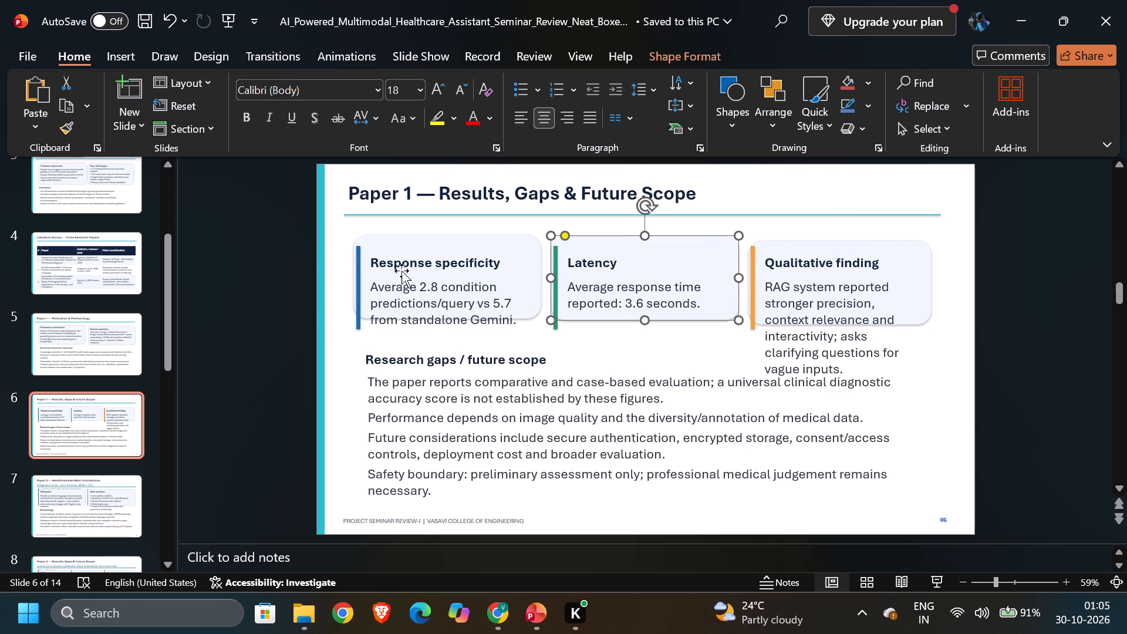
Delete the blue, green and orange accent bars beside the three cards on slide 6.
click(357, 254)
key(Delete)
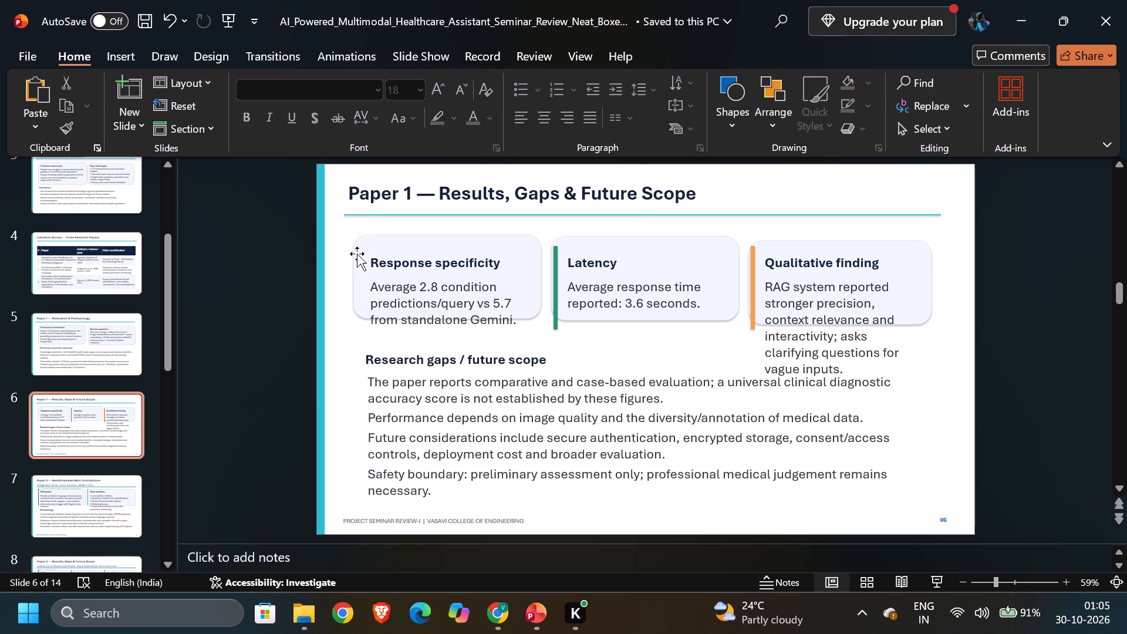
click(553, 262)
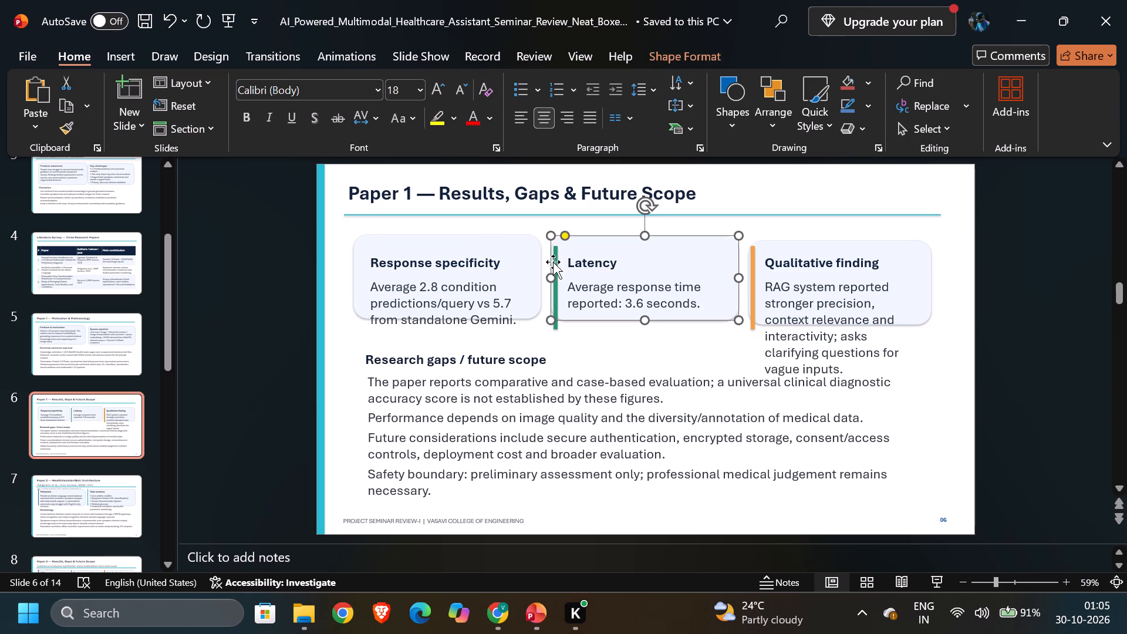
click(557, 269)
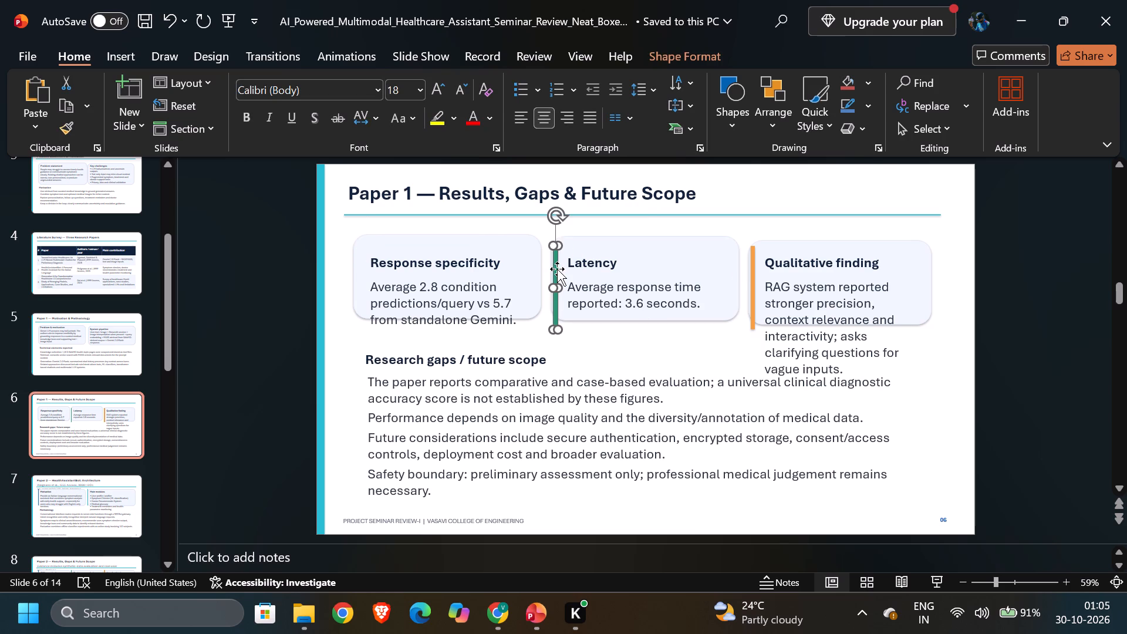
key(Delete)
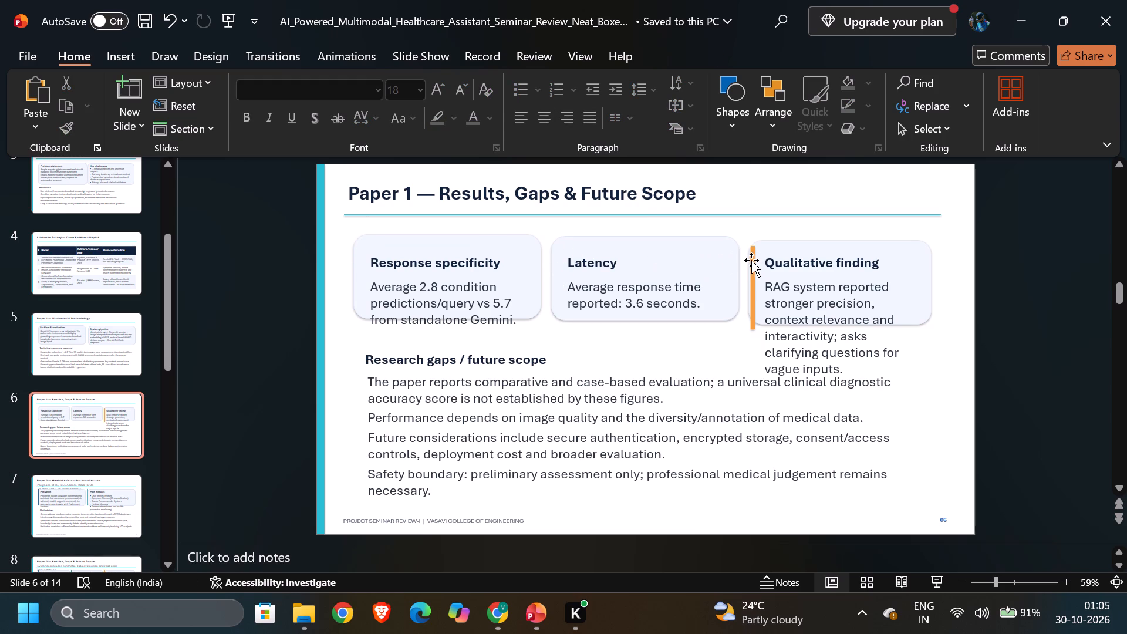
click(751, 259)
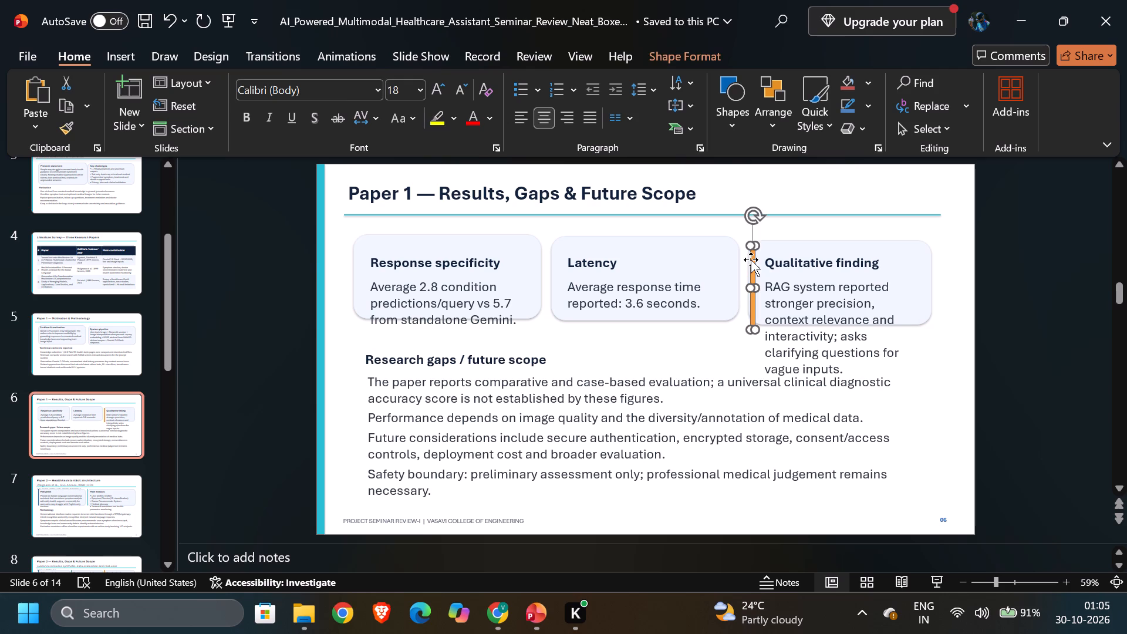
key(Delete)
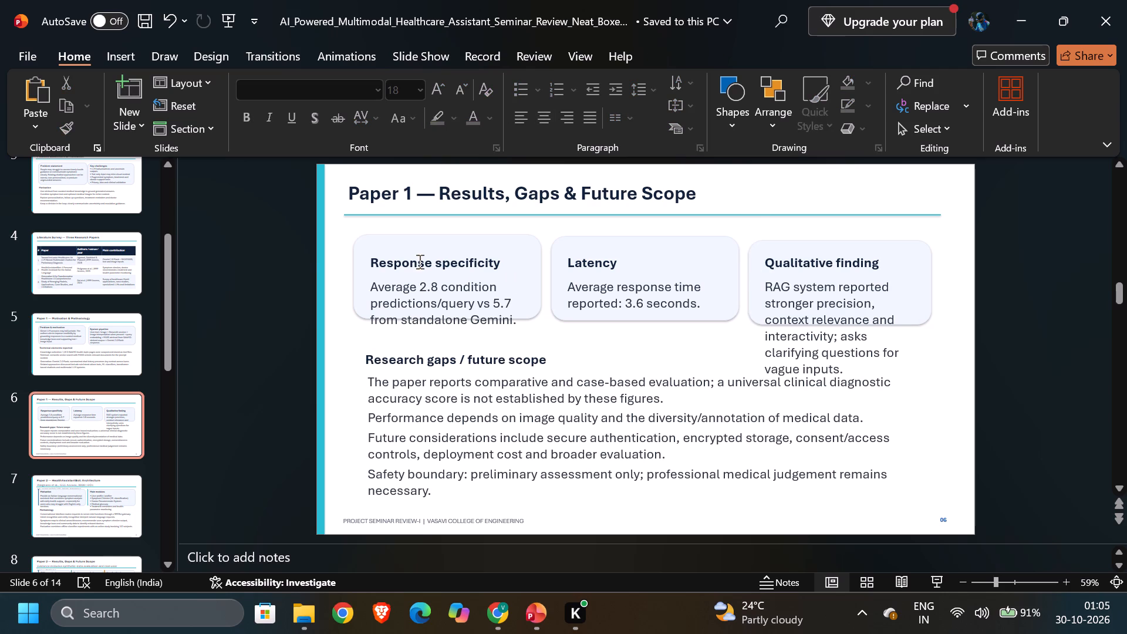
Move the "Response specificity" heading up near the top edge of its card on slide 6.
click(419, 261)
drag(427, 253, 424, 245)
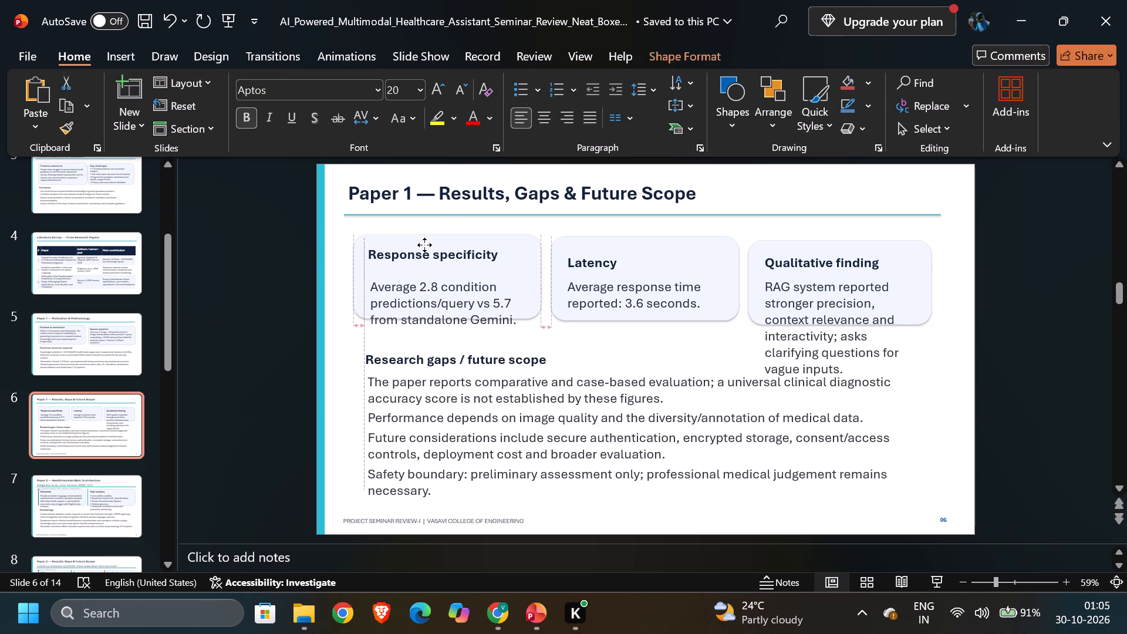
drag(424, 245, 424, 242)
Set the "Response specificity", "Latency" and "Qualitative finding" headings on slide 6 to font size 22.
click(415, 258)
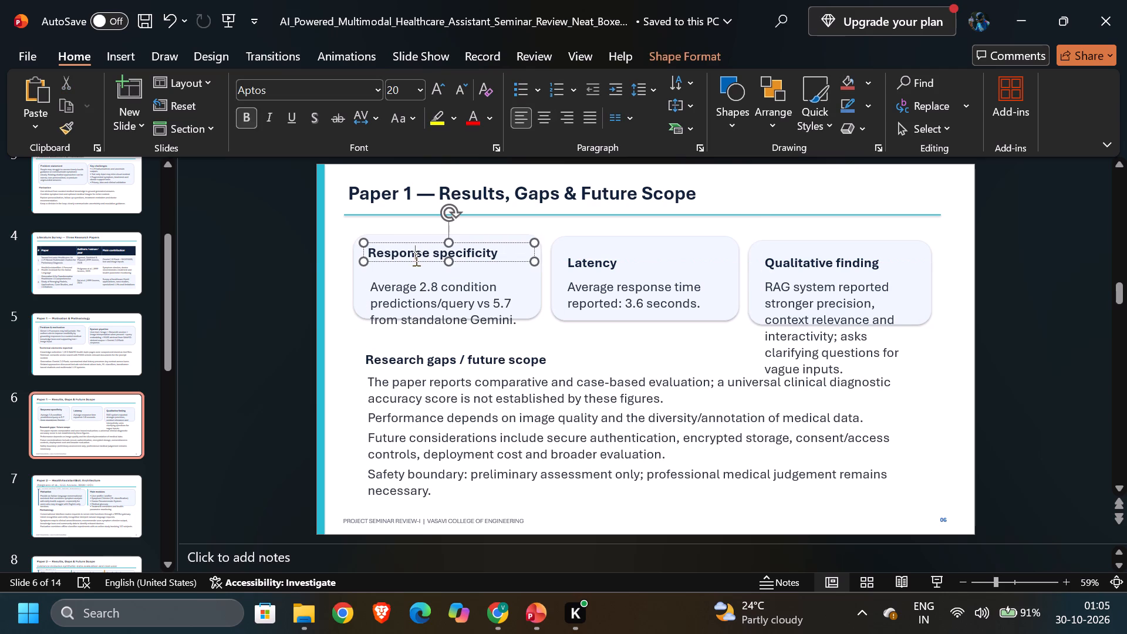
key(ctrl+a)
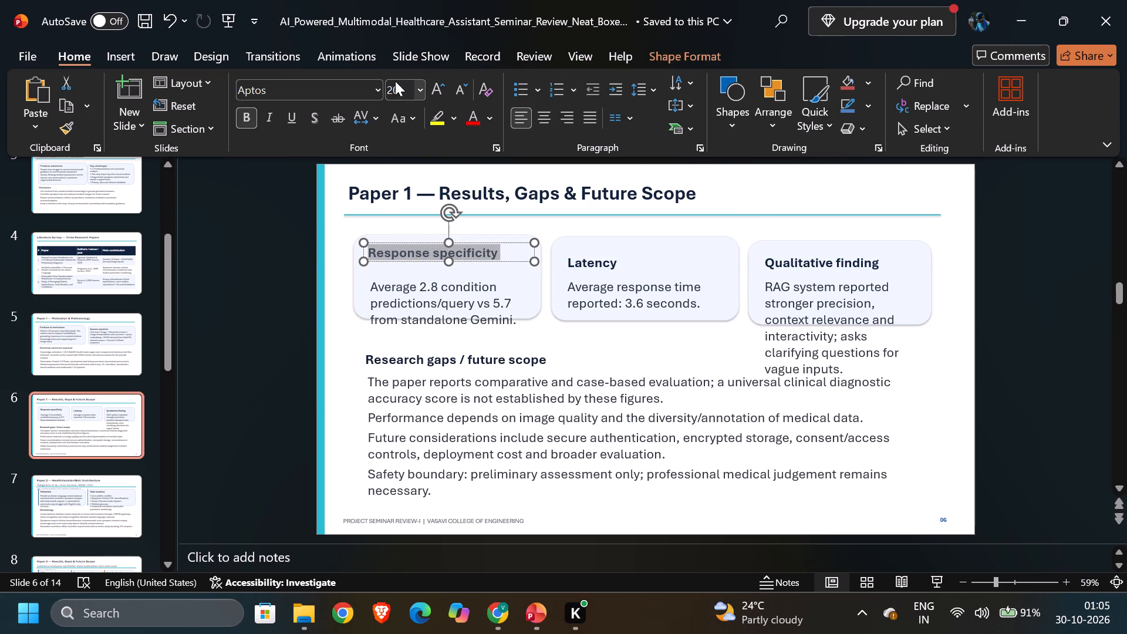
click(399, 86)
text(22)
key(Return)
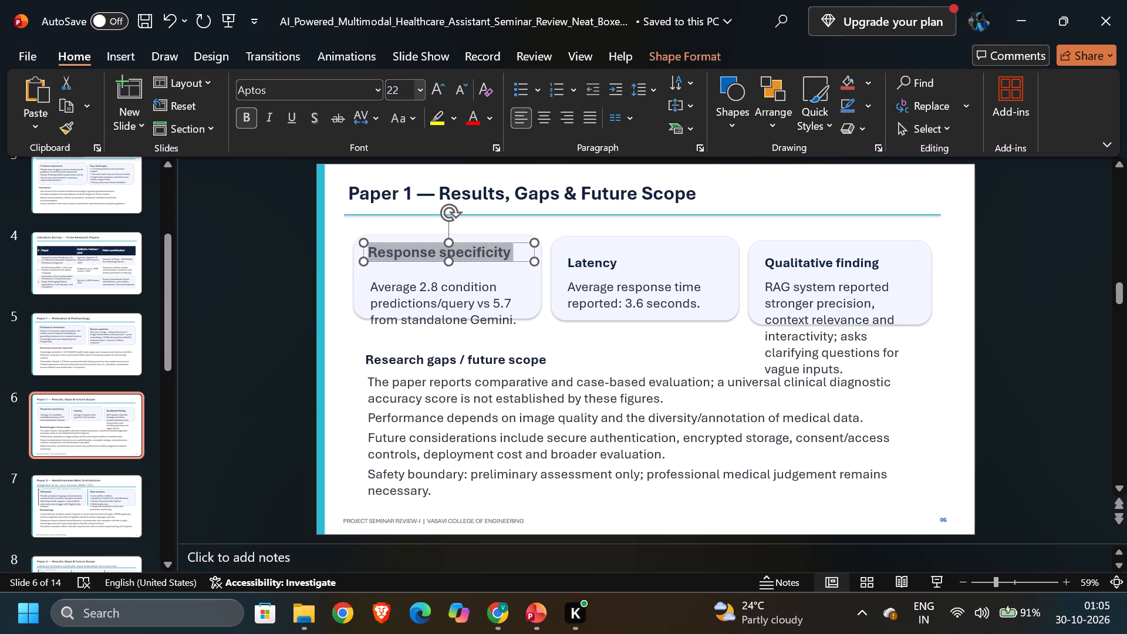
click(600, 261)
key(ctrl+a)
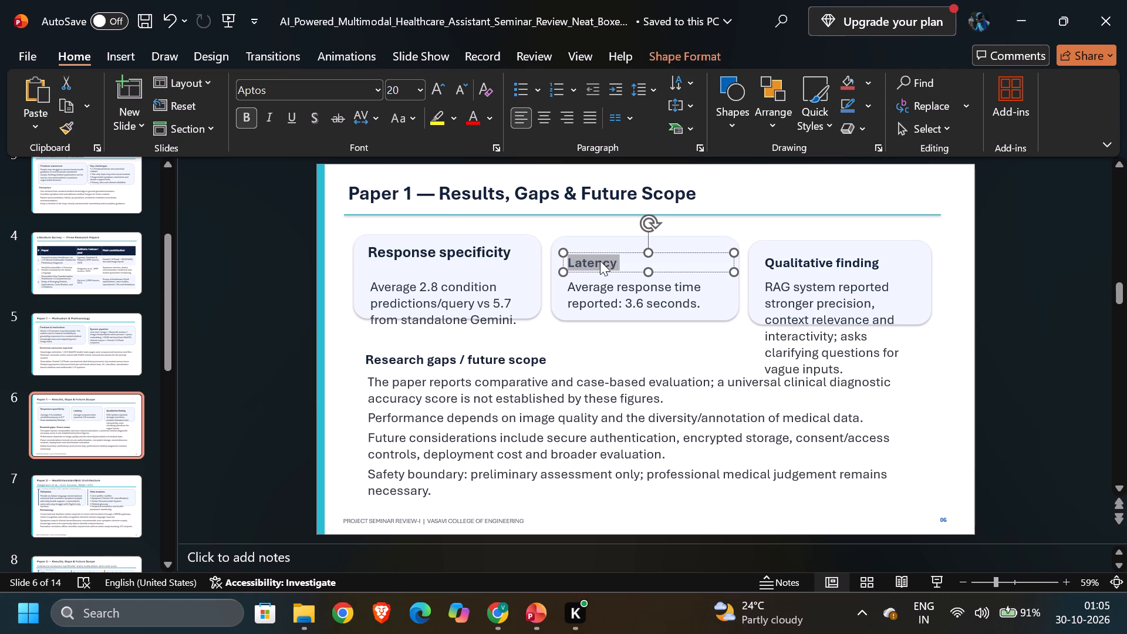
click(400, 90)
key(2)
text(22)
key(Return)
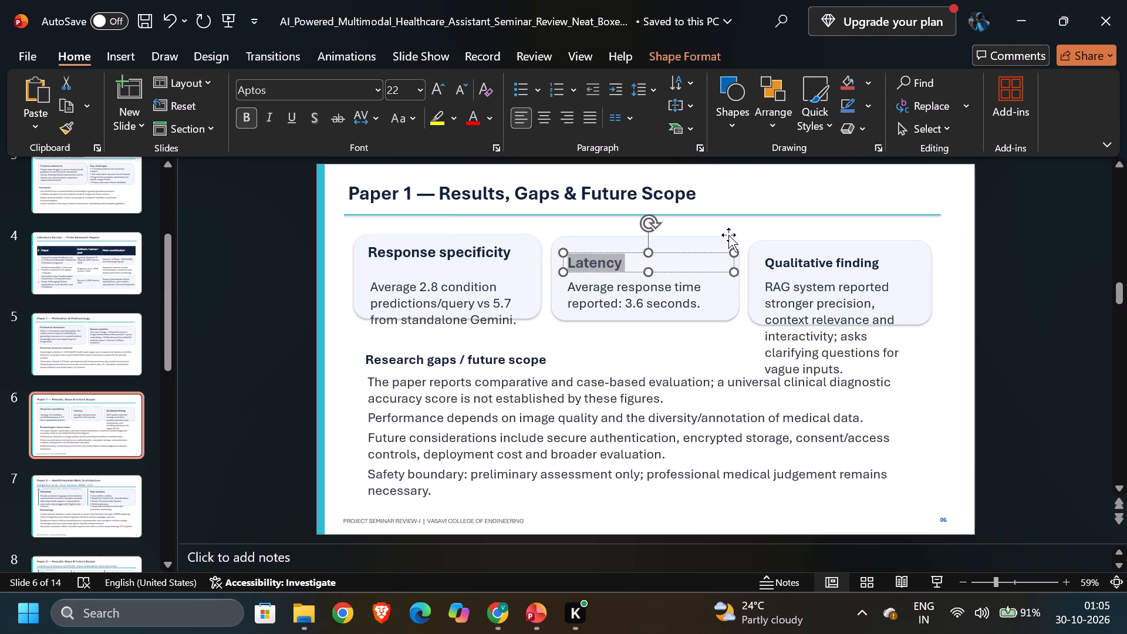
click(805, 263)
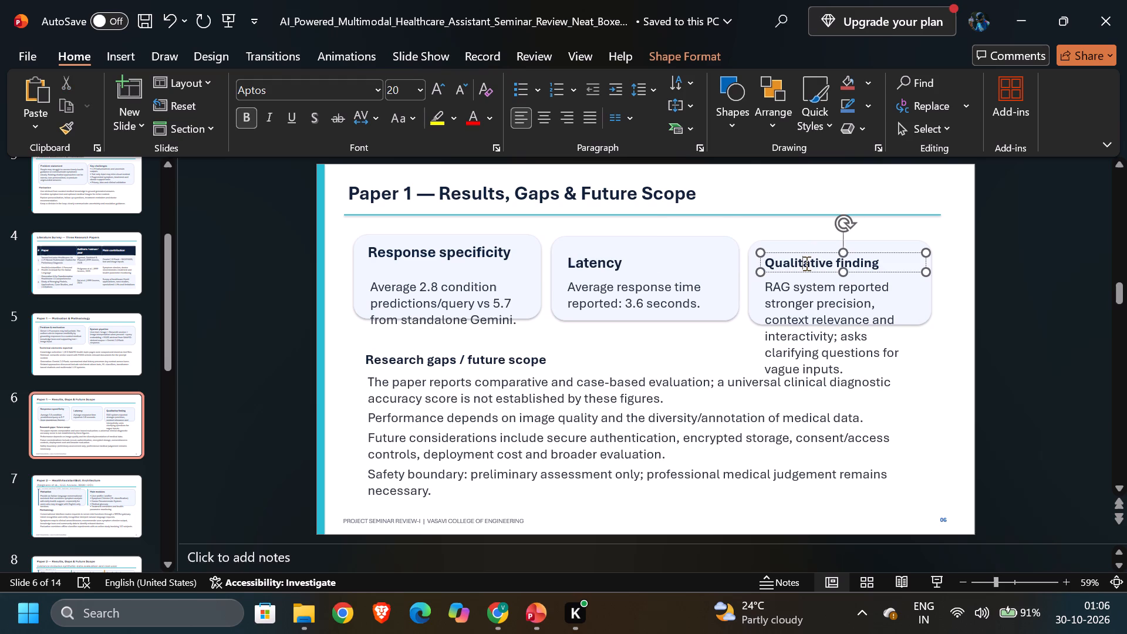
key(ctrl+a)
click(410, 95)
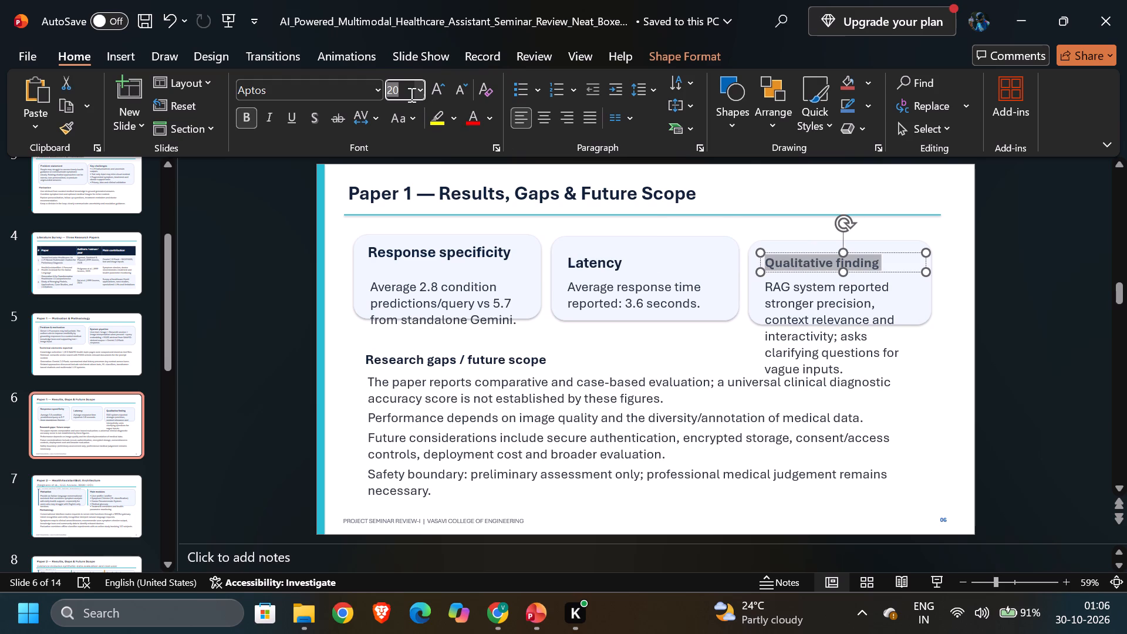
text(22)
key(Return)
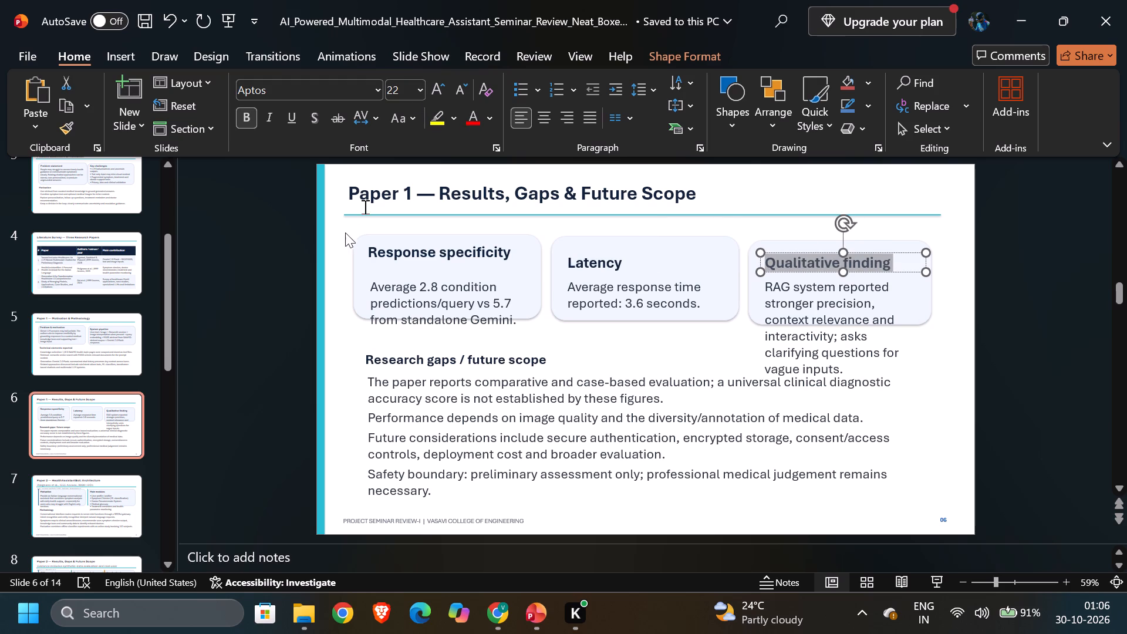
Move the "Average 2.8 condition predictions/query…" text up beneath the "Response specificity" heading, inside its card.
click(413, 295)
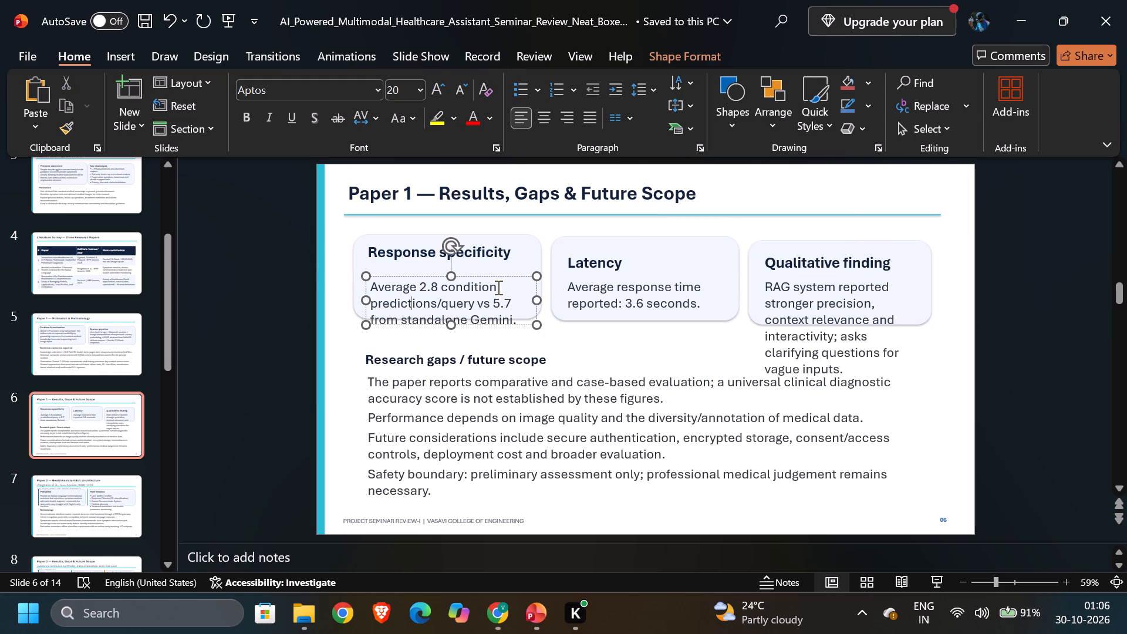
drag(492, 275, 492, 274)
drag(492, 274, 491, 265)
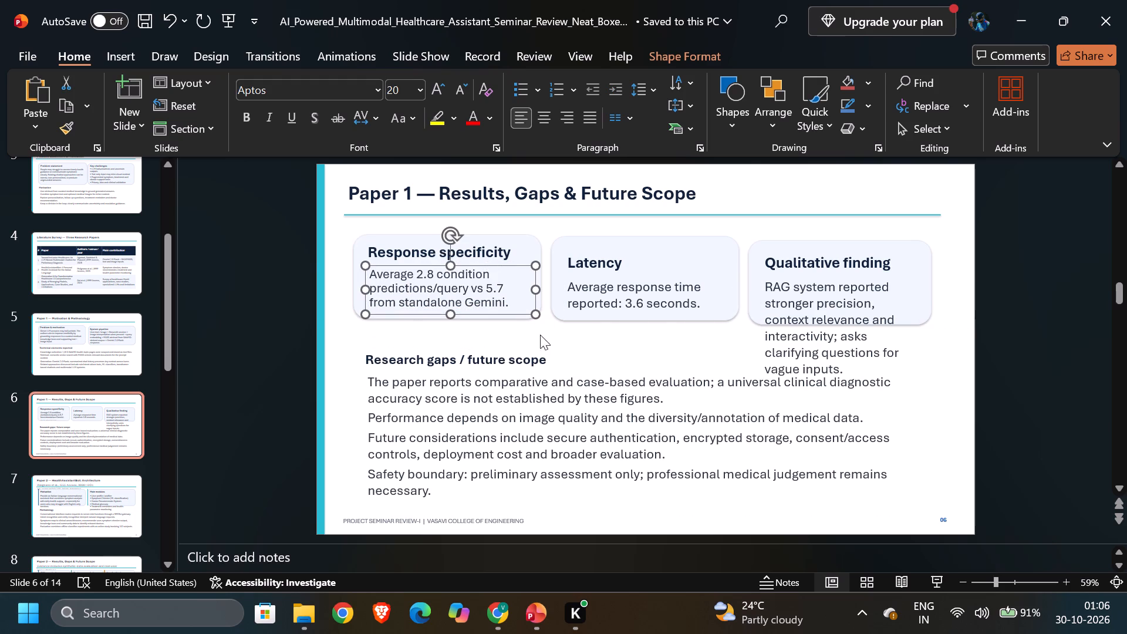
click(659, 379)
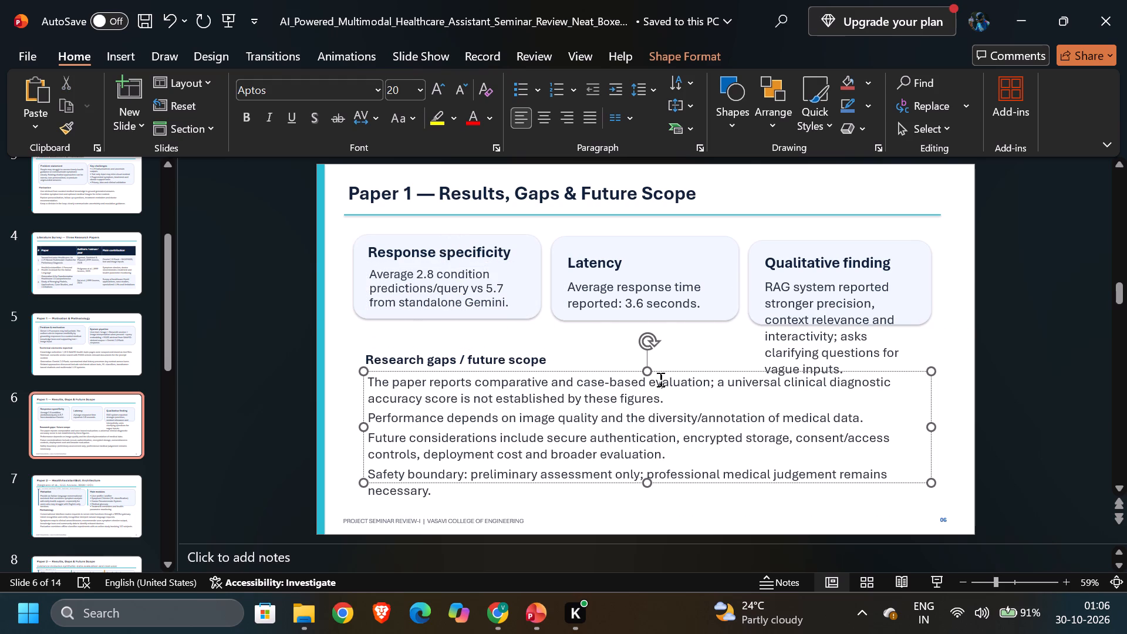
Move the "Latency" heading and its "Average response time…" text up within their card, level with the Response specificity card's text.
click(608, 260)
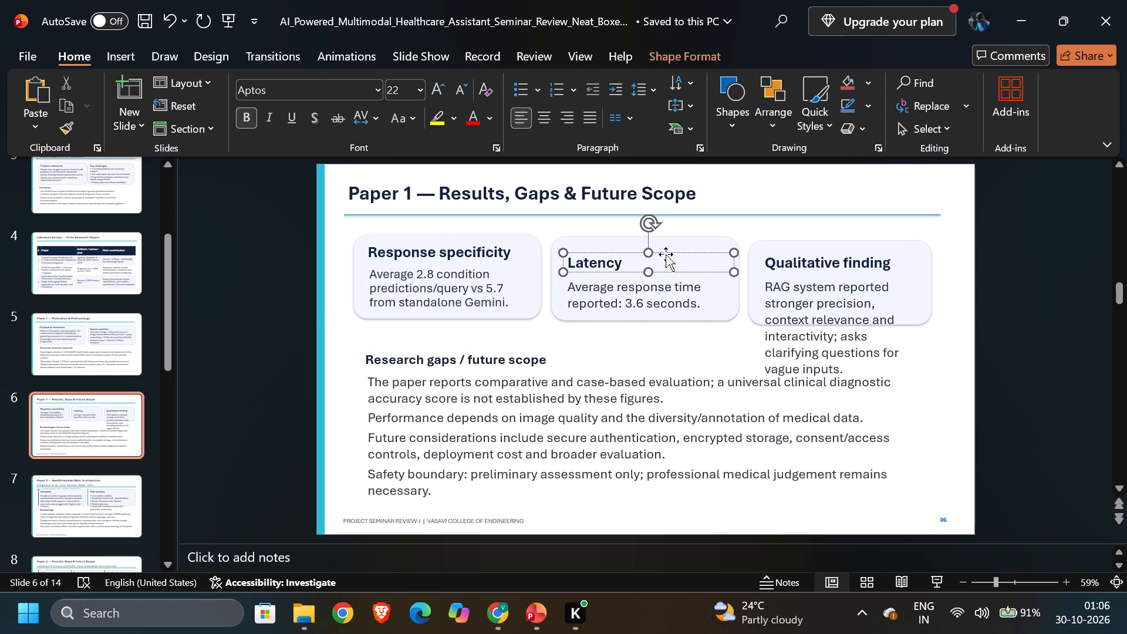
drag(668, 252, 668, 244)
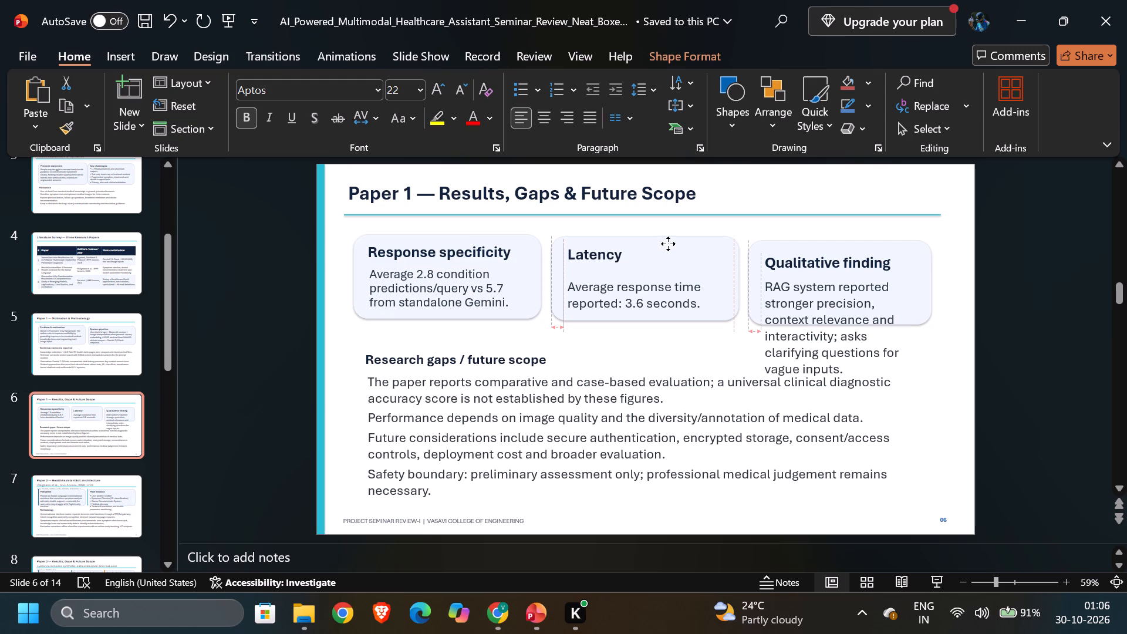
drag(668, 244, 667, 240)
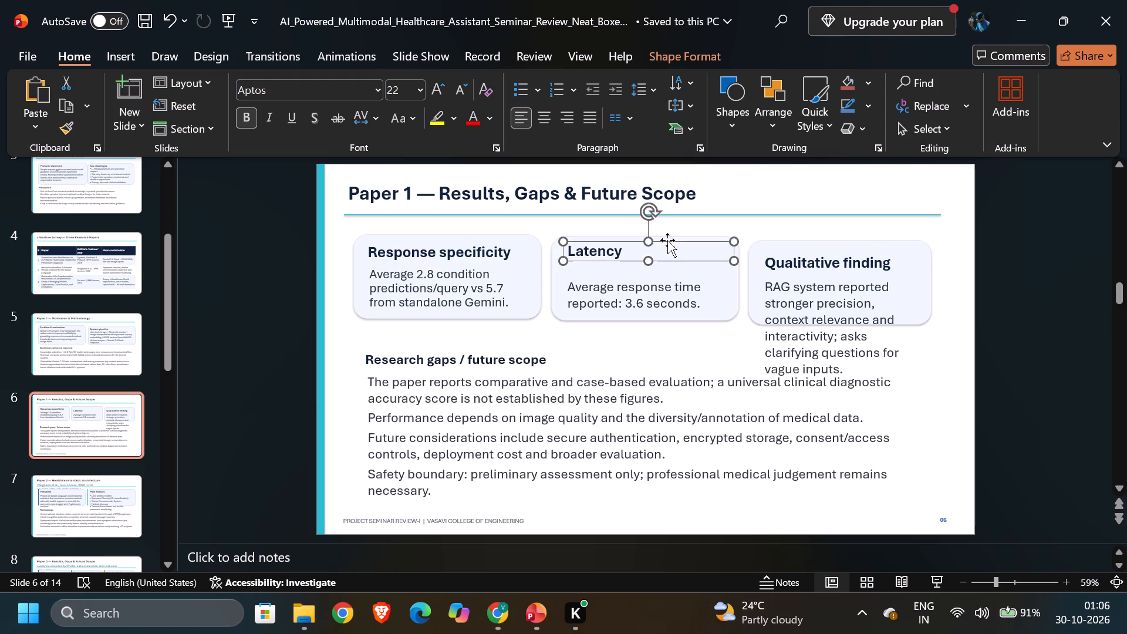
click(682, 286)
drag(689, 276, 689, 275)
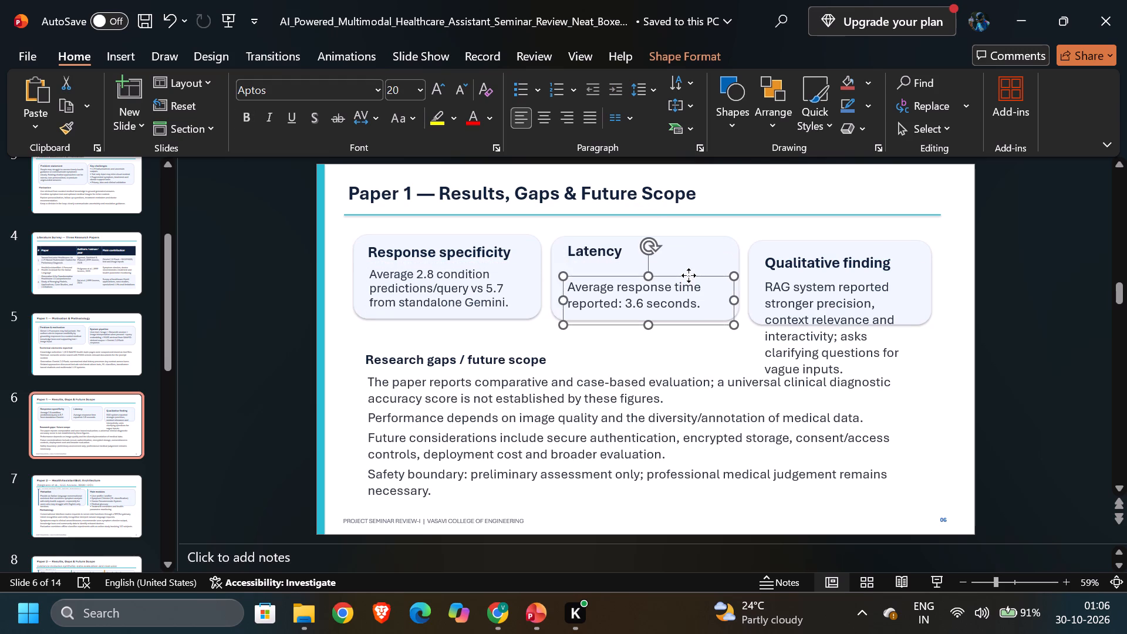
drag(689, 275, 688, 267)
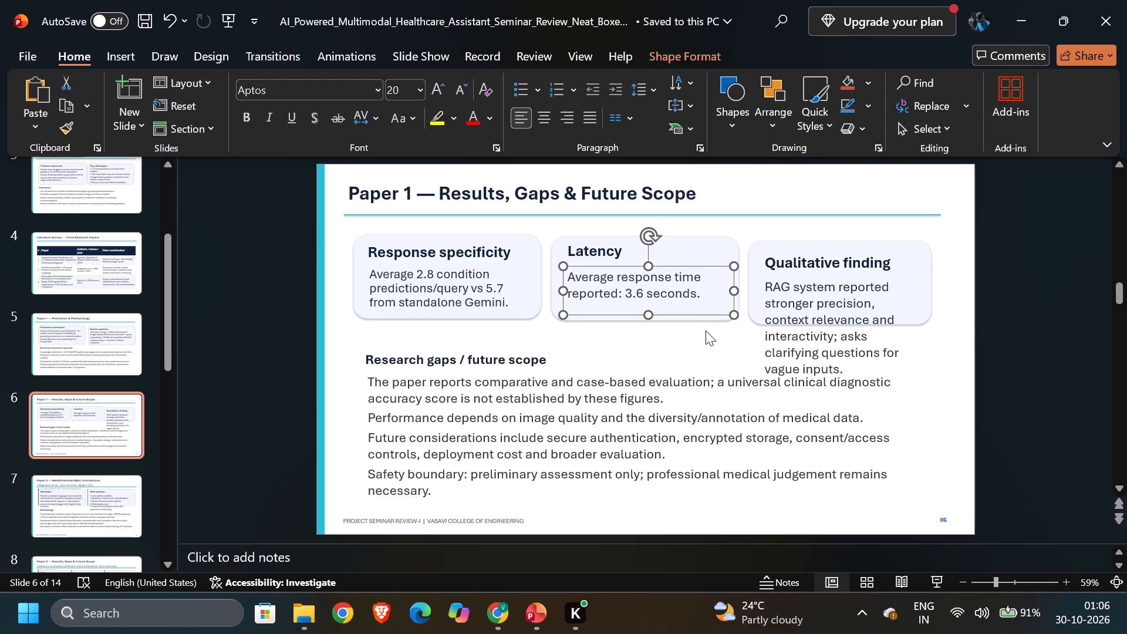
click(706, 331)
Move the "Qualitative finding" heading up in its card on slide 6, level with the "Response specificity" and "Latency" headings.
click(822, 262)
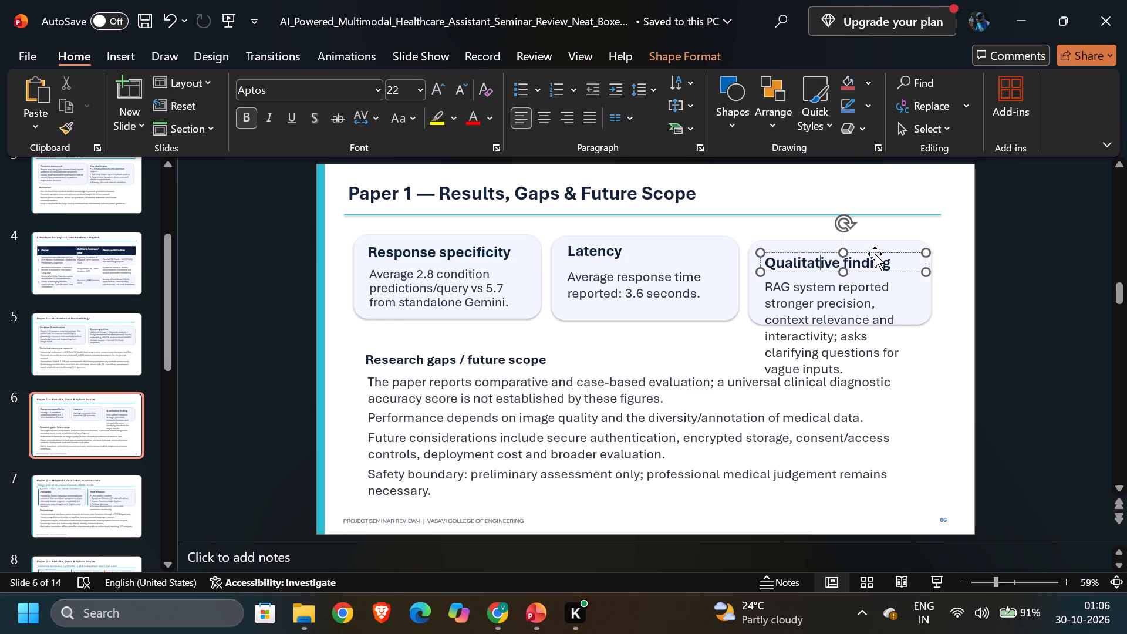
drag(873, 251, 870, 244)
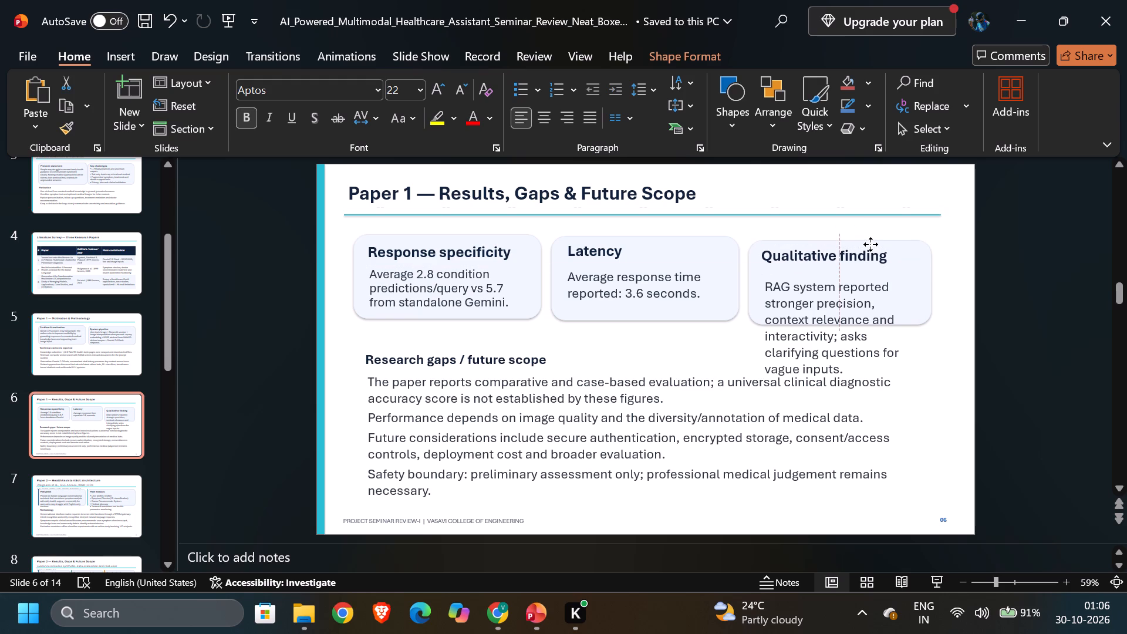
drag(870, 244, 870, 241)
Enlarge the Qualitative finding card downward and slightly wider so it encloses all of its "RAG system reported…" text.
click(854, 327)
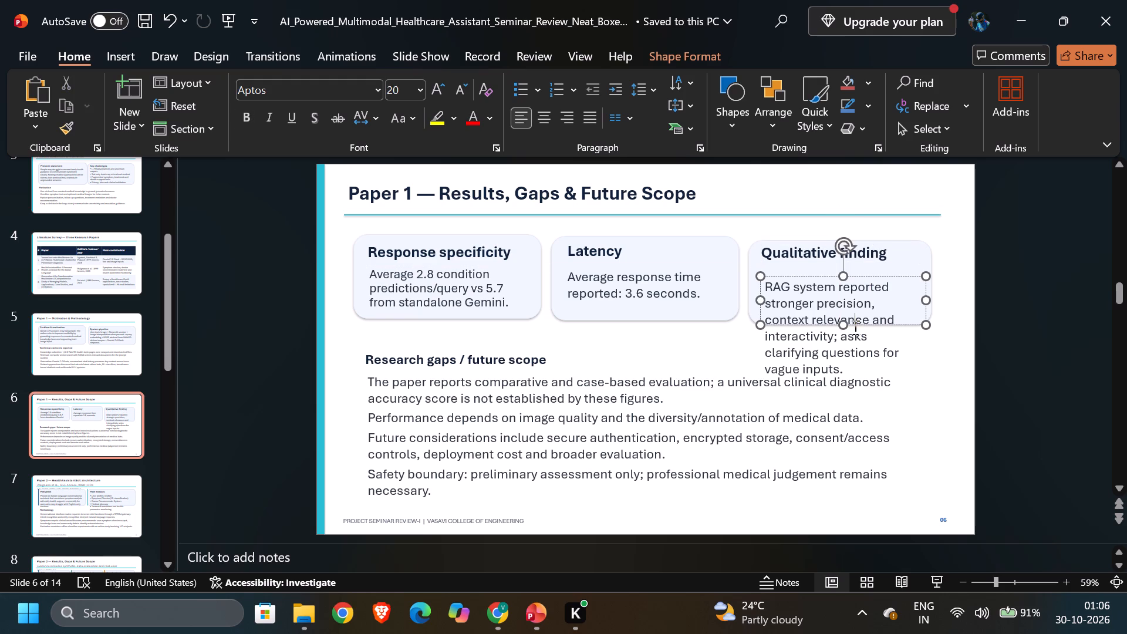
click(907, 265)
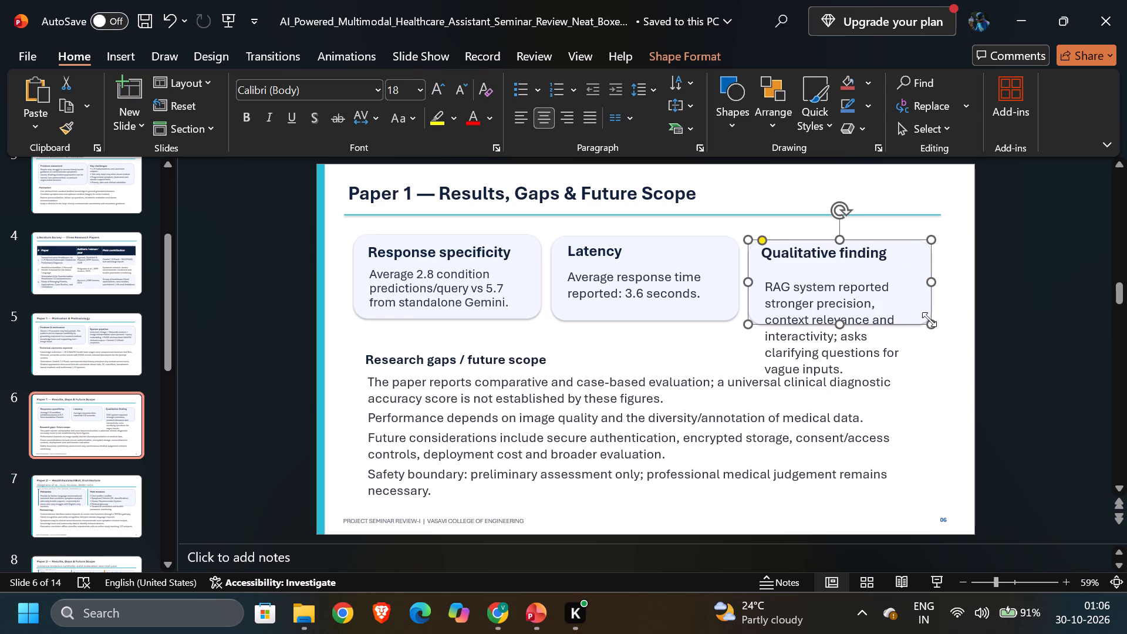
drag(929, 319, 943, 393)
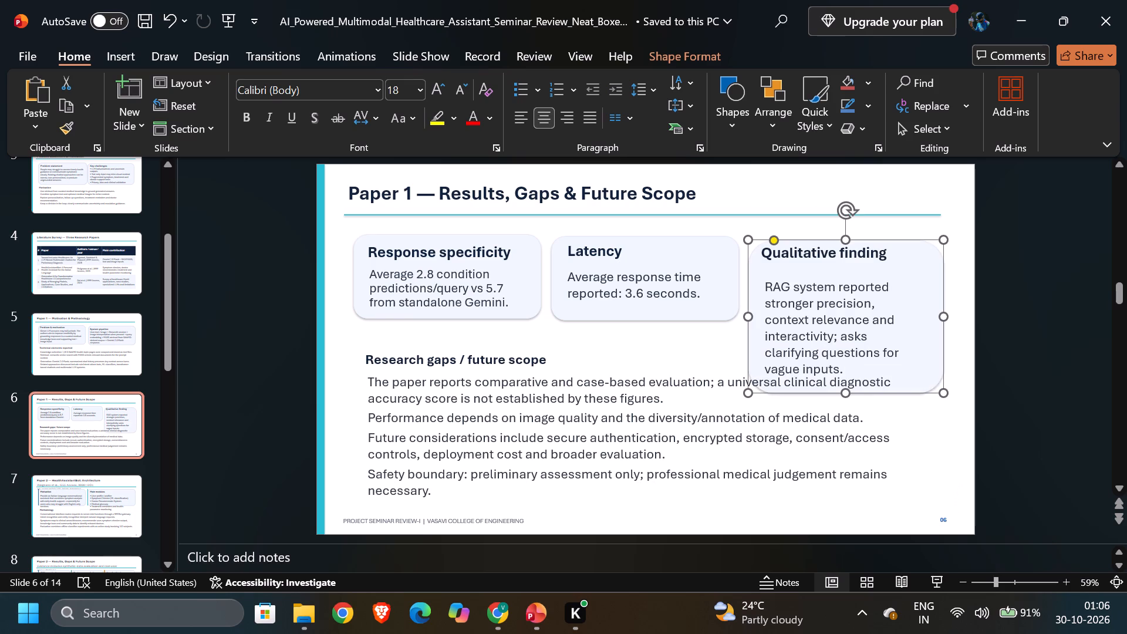
click(926, 424)
click(657, 332)
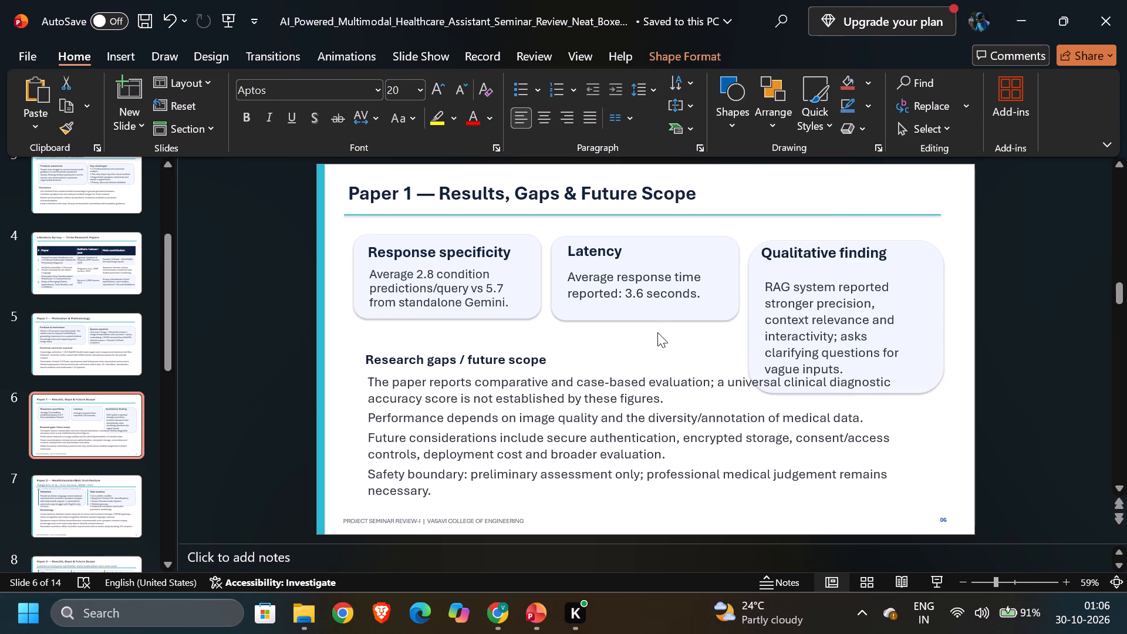
Move the enlarged Qualitative finding card up, with its top edge slightly above the tops of the other two cards.
click(905, 260)
click(943, 264)
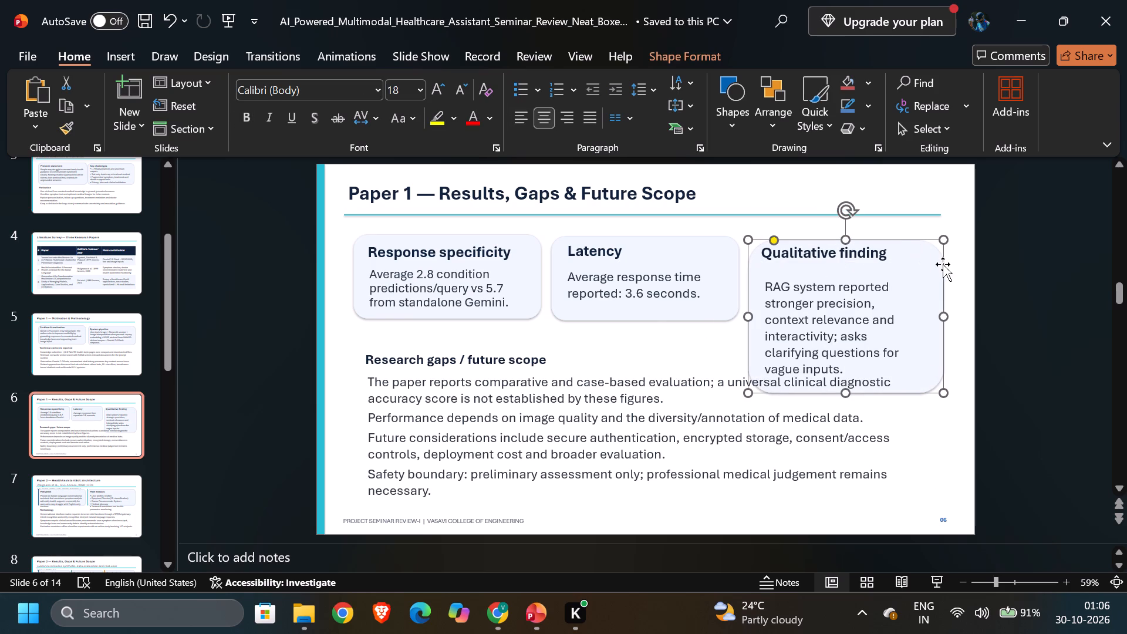
drag(913, 241, 913, 236)
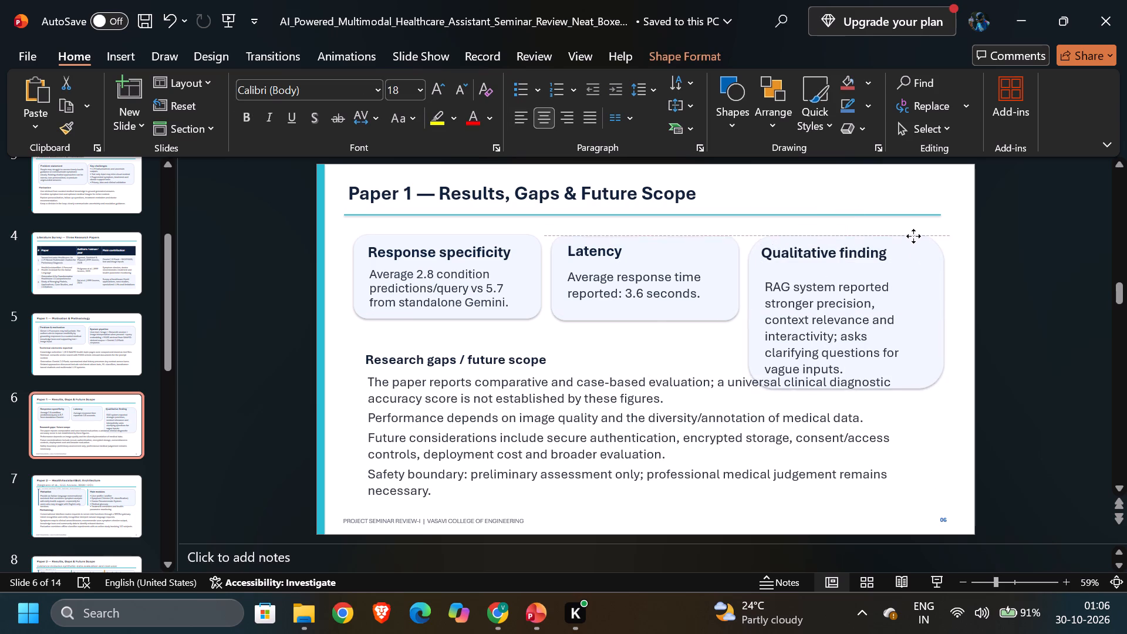
drag(913, 236, 912, 228)
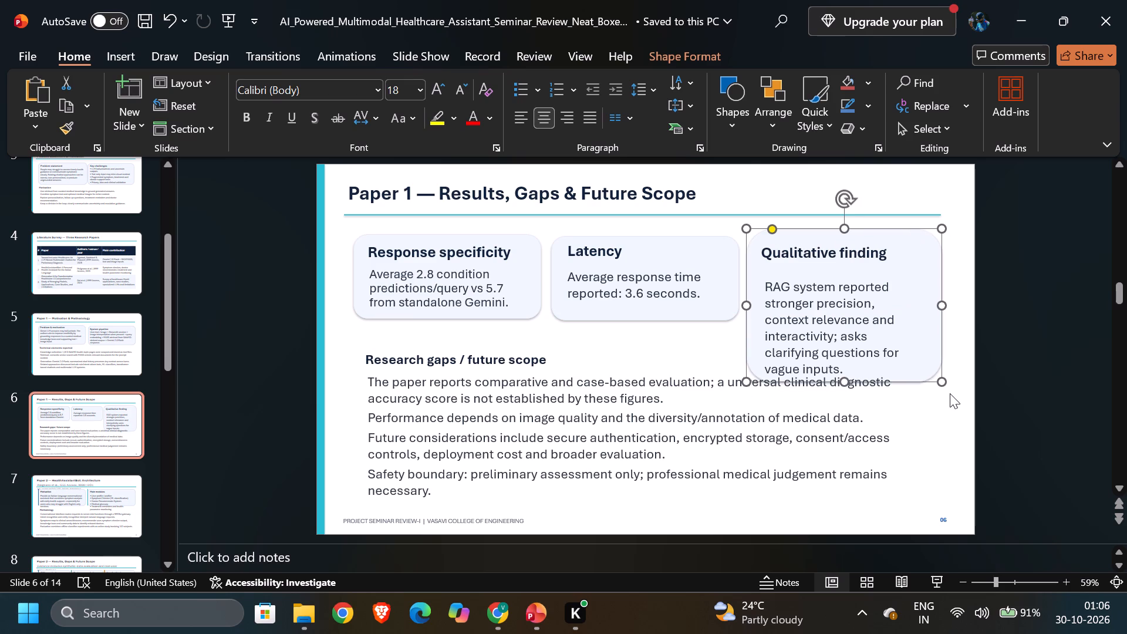
click(950, 393)
Move the "Qualitative finding" heading up near the top edge of its card.
click(842, 262)
click(841, 255)
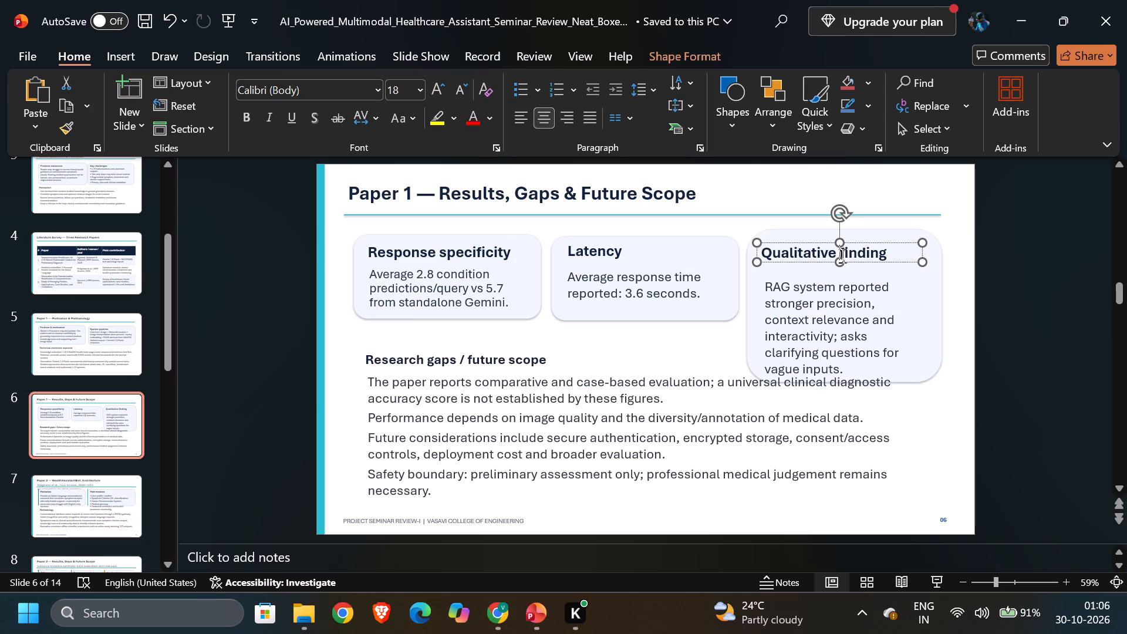
drag(856, 242, 856, 236)
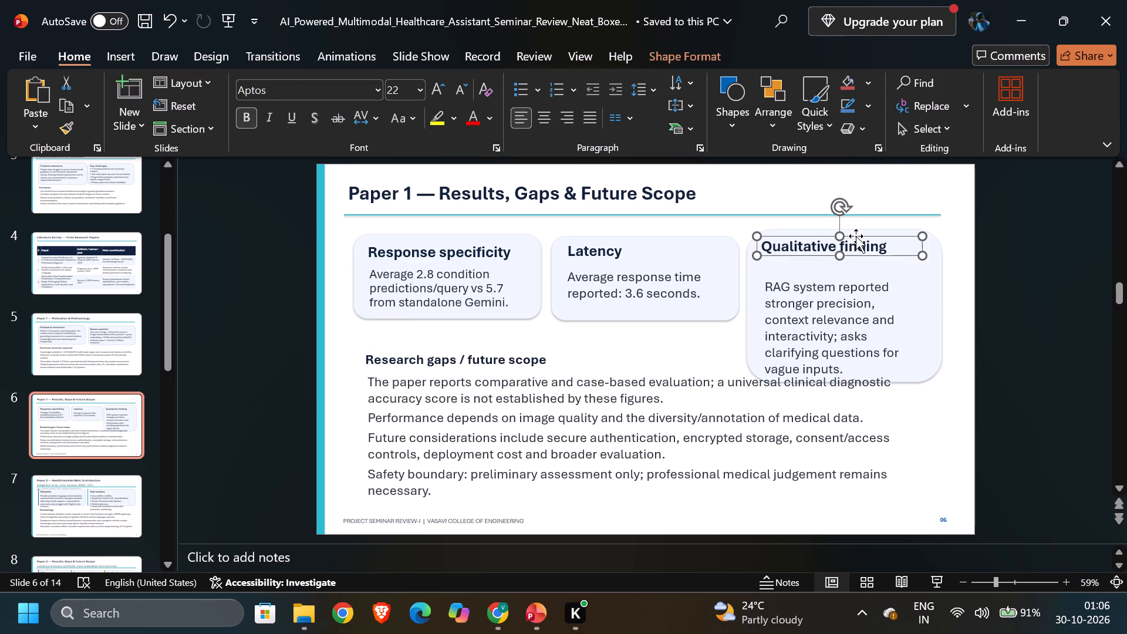
Move the "RAG system reported…" text up beneath its heading and extend its text box down toward the card's bottom.
drag(838, 321, 873, 239)
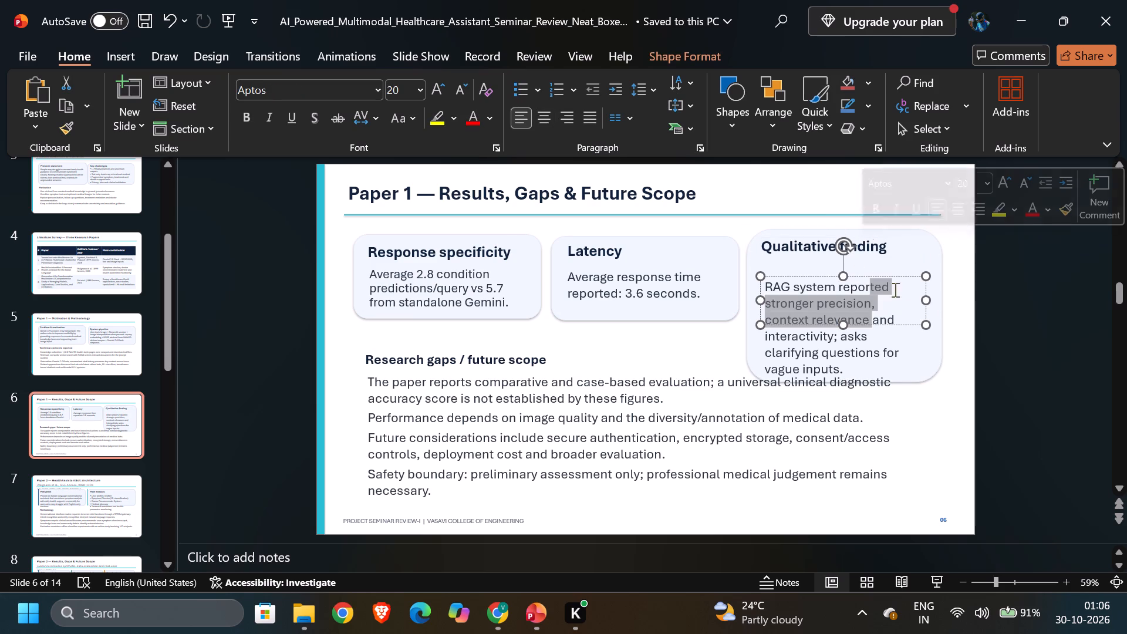
click(933, 357)
click(867, 301)
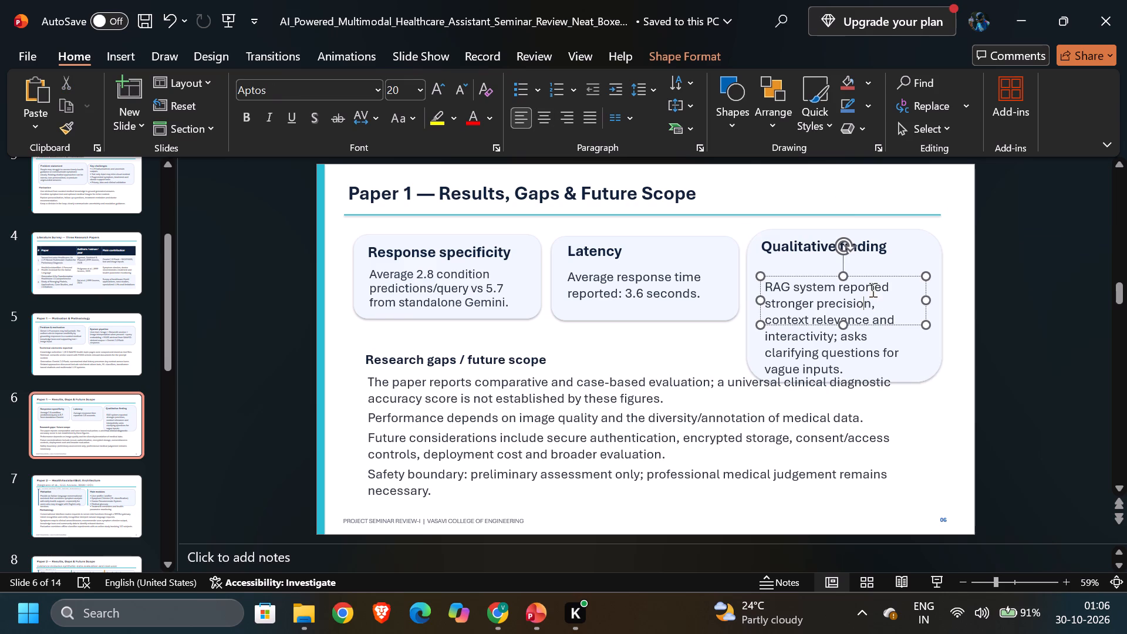
drag(876, 276, 875, 265)
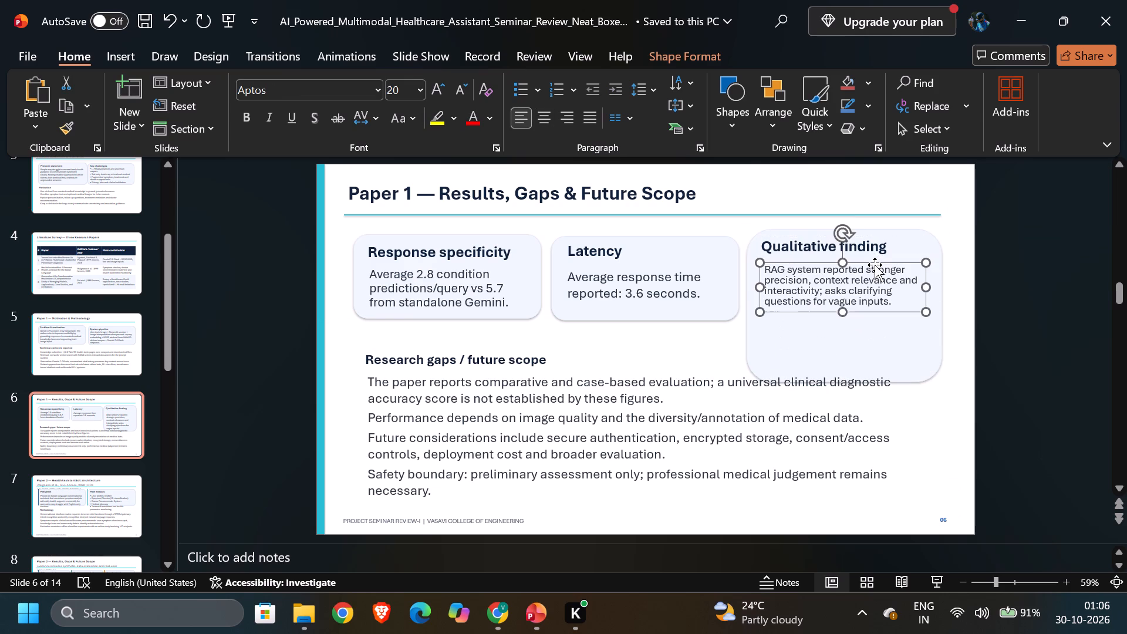
drag(923, 308, 923, 350)
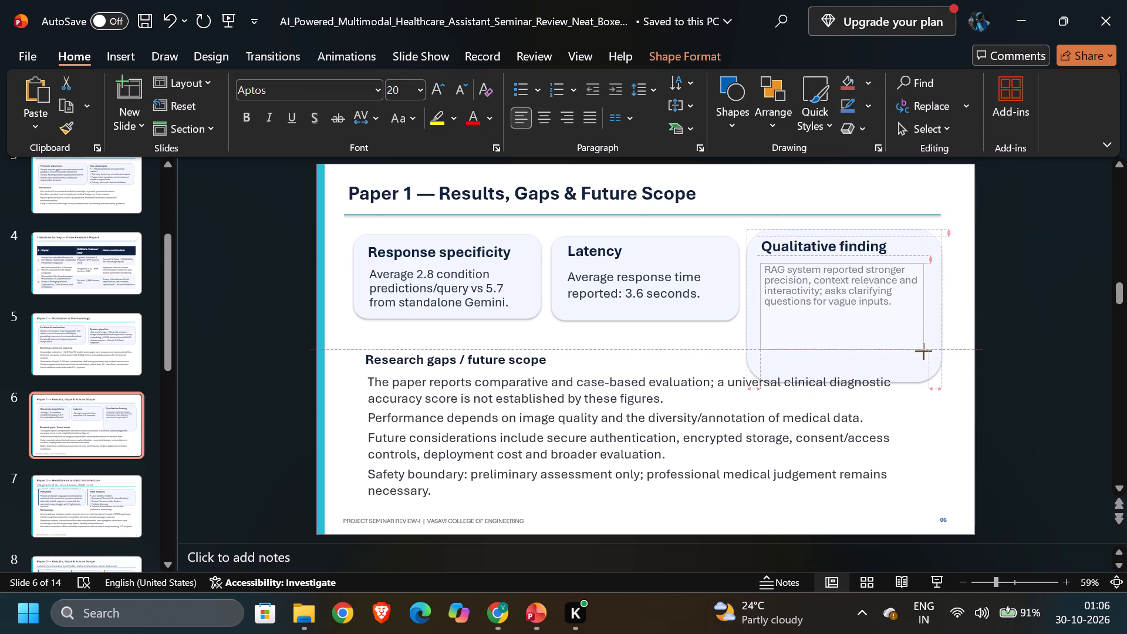
drag(923, 350, 923, 364)
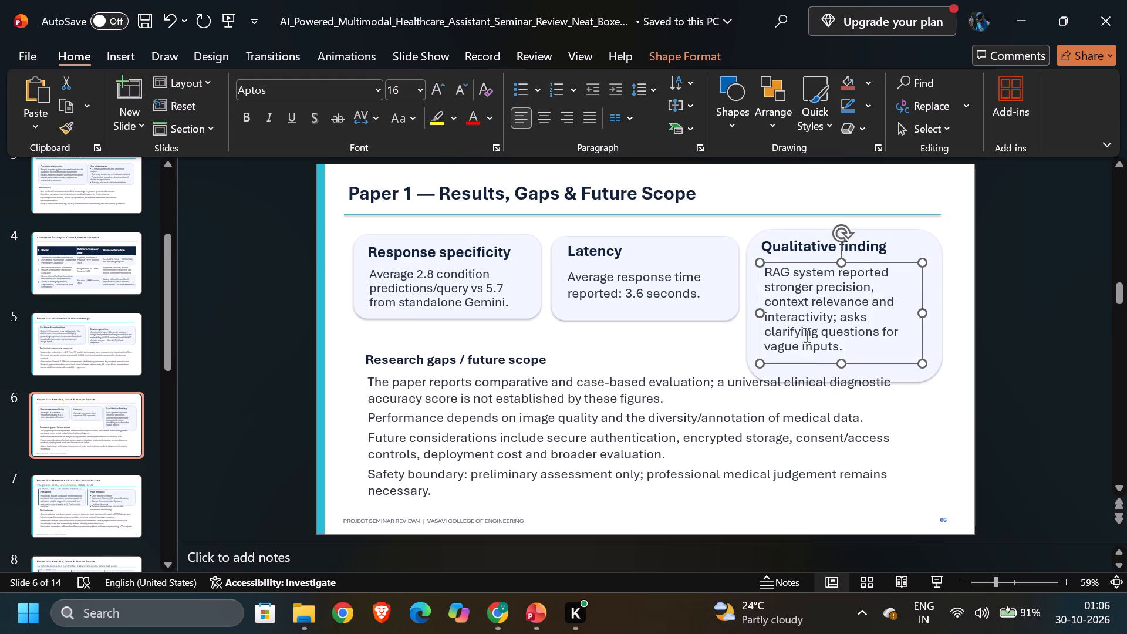
Shorten the Qualitative finding card so its bottom edge sits just below its text and clears the research gaps paragraph.
click(806, 328)
click(872, 378)
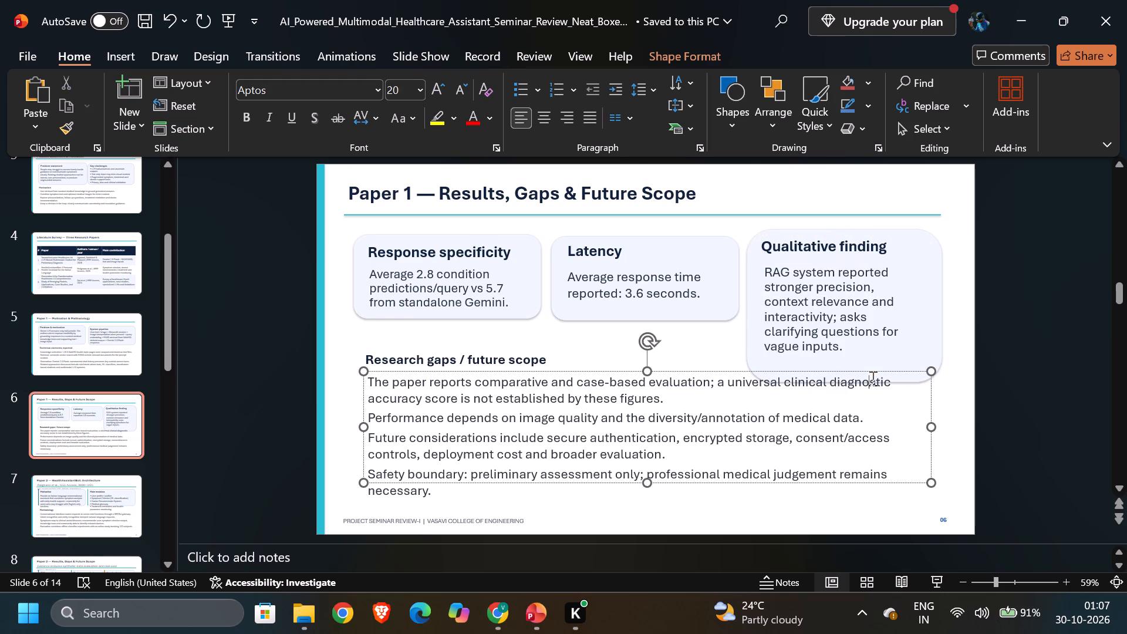
click(925, 346)
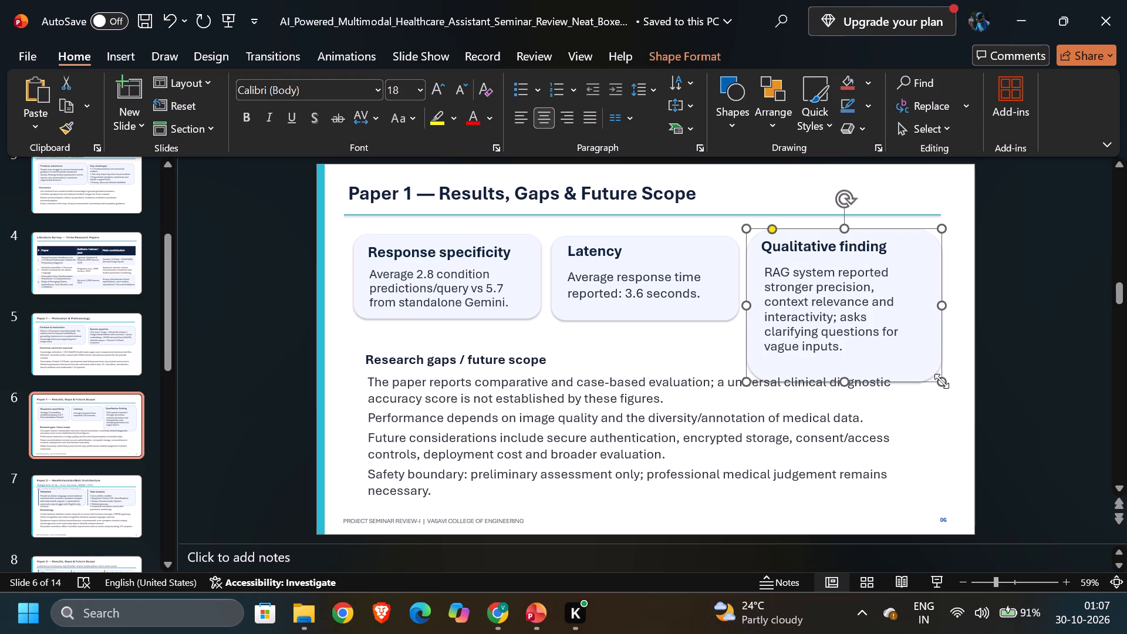
drag(942, 381, 941, 361)
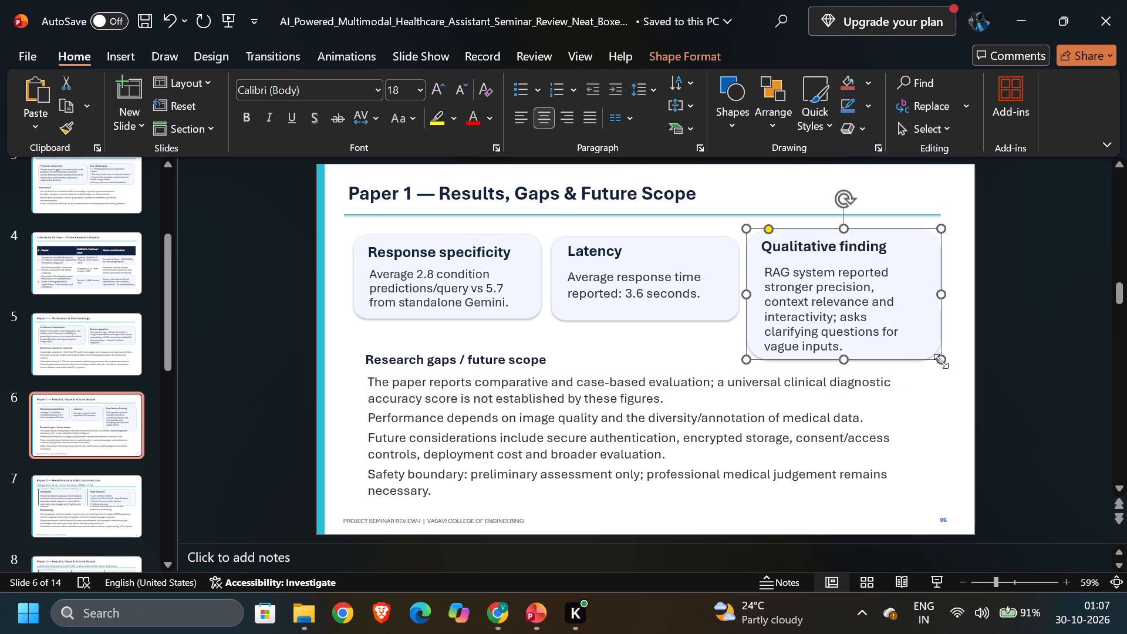
click(953, 409)
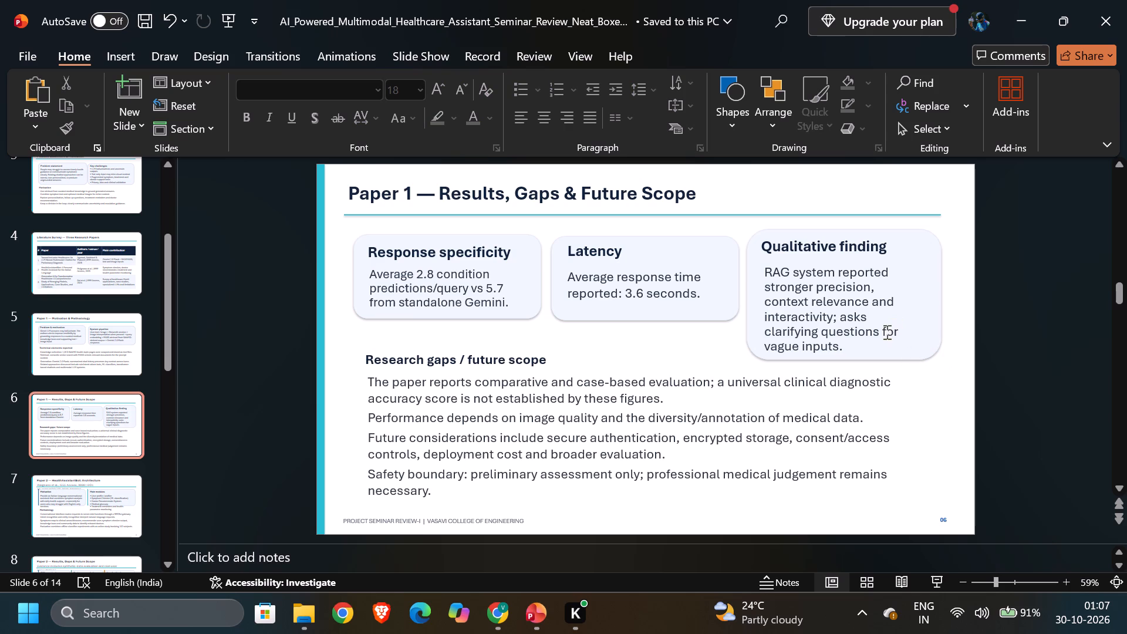
Set the "Research gaps / future scope" heading on slide 6 to font size 22.
click(409, 362)
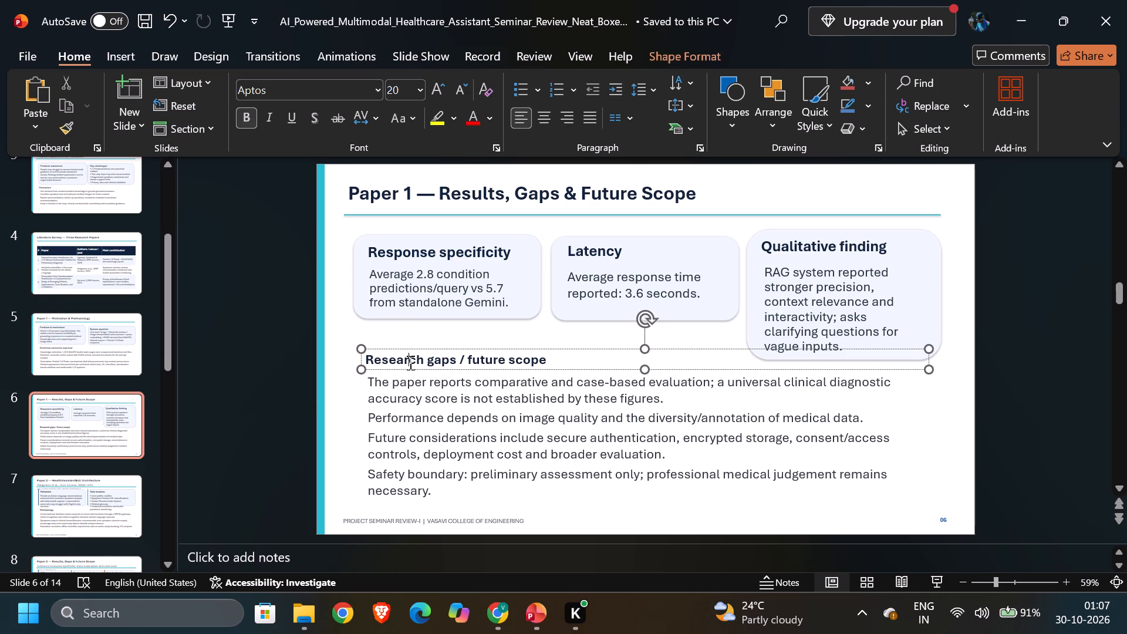
key(ctrl+a)
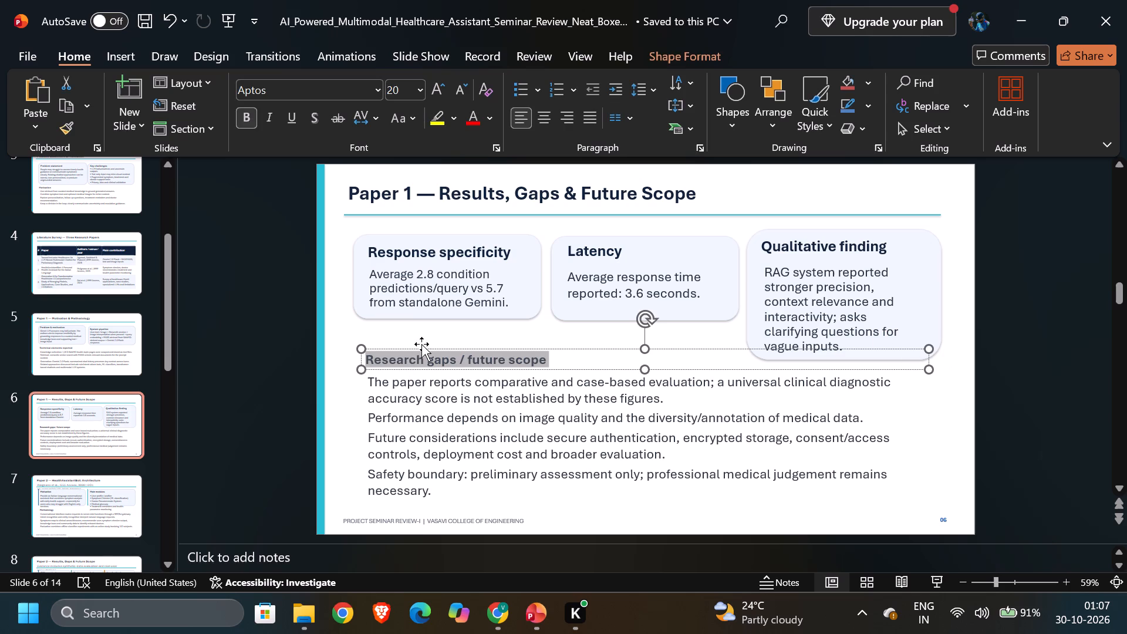
click(404, 92)
text(22)
key(Return)
click(632, 431)
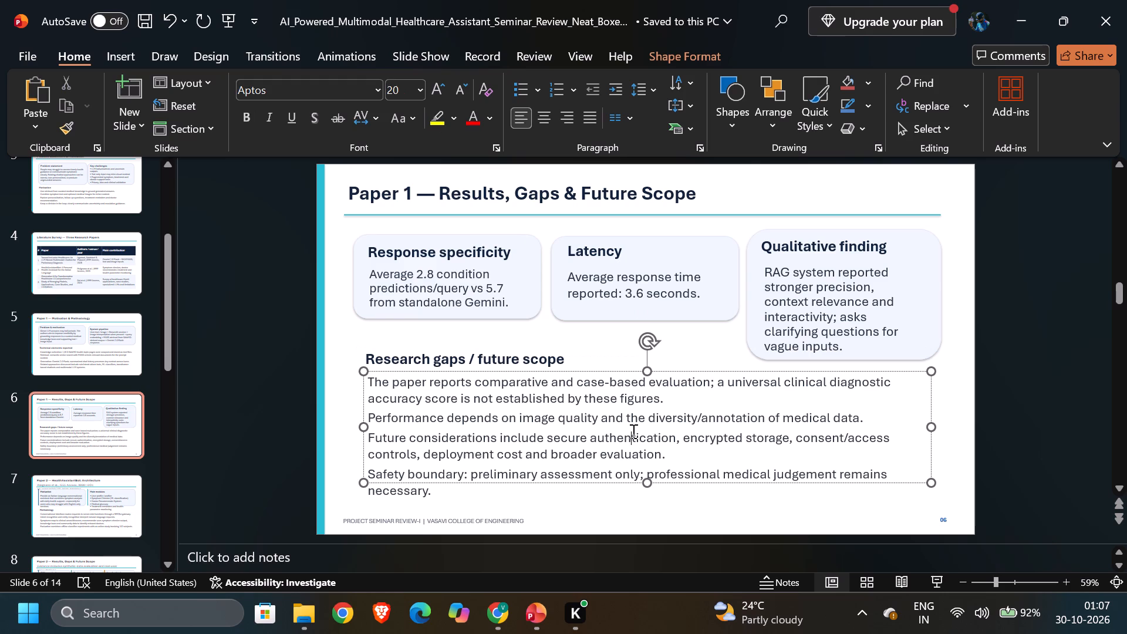
Delete the "PROJECT SEMINAR REVIEW-I" footer and the slide number from slide 6.
click(426, 526)
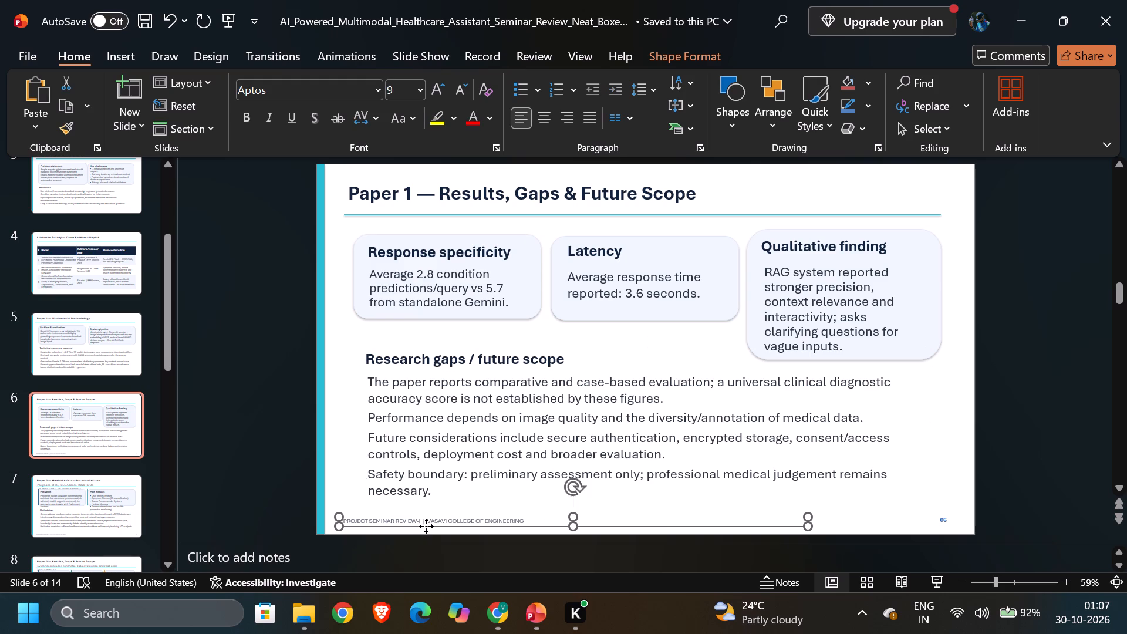
key(Delete)
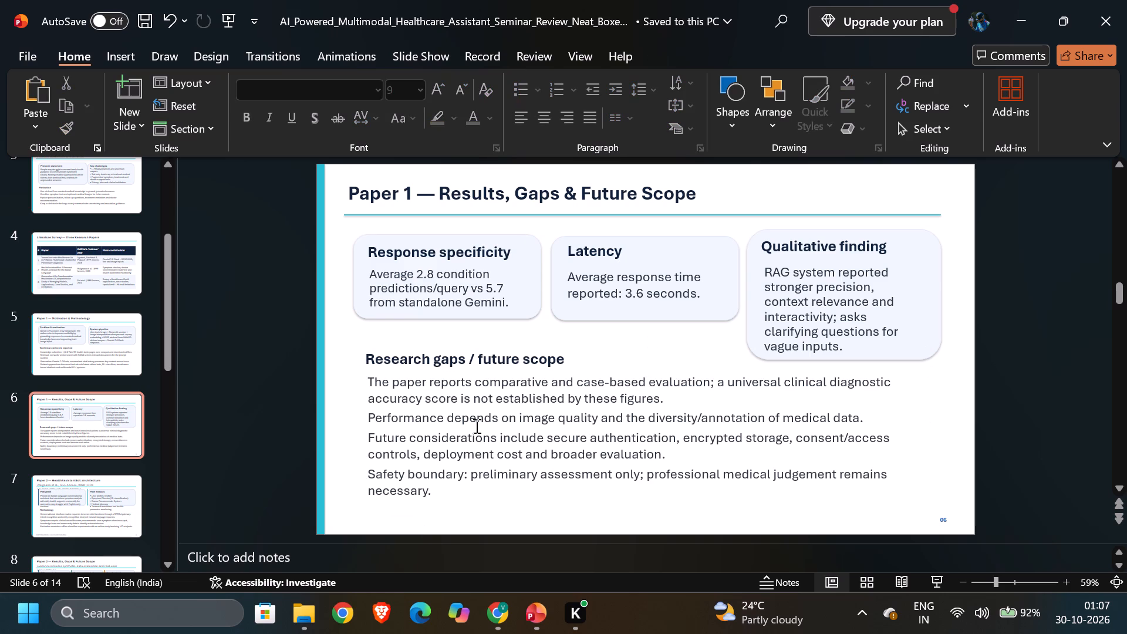
click(482, 410)
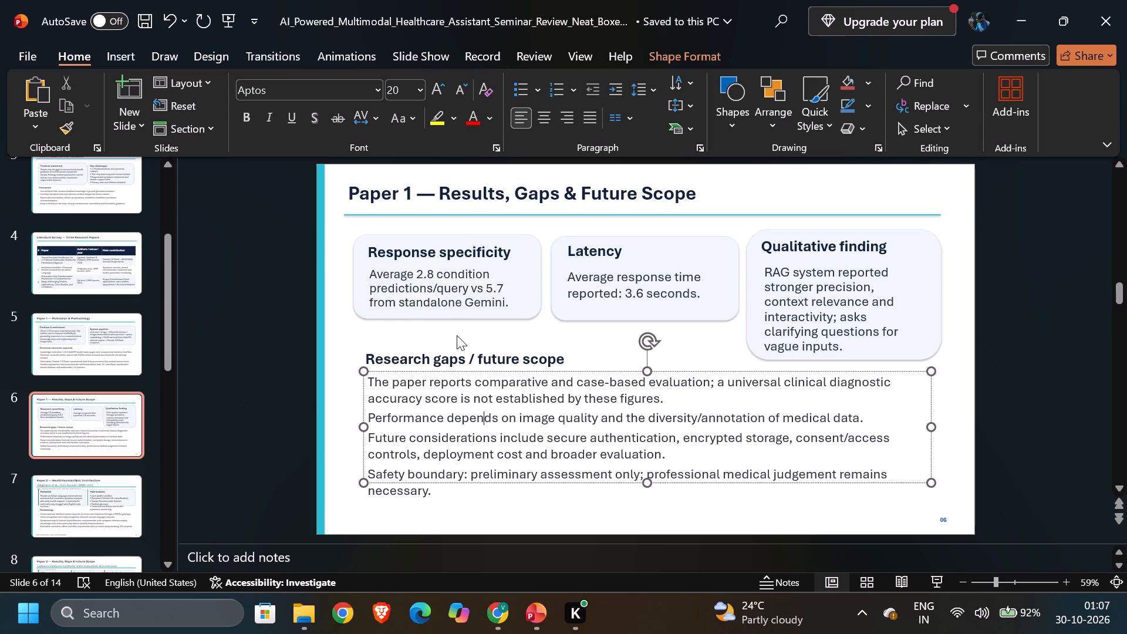
click(1040, 272)
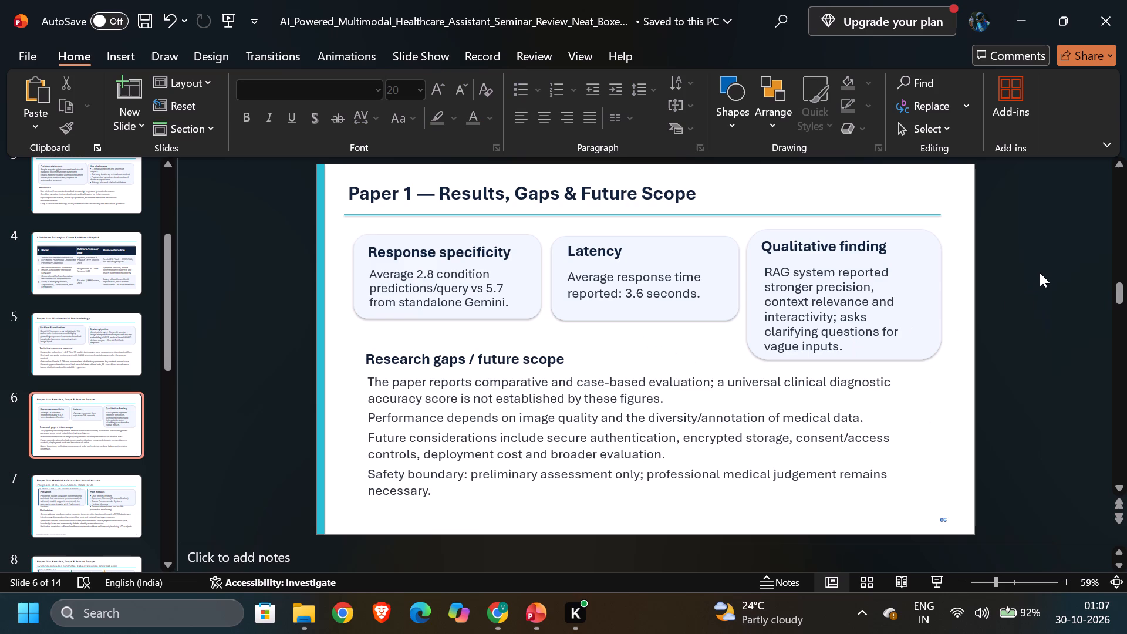
click(944, 523)
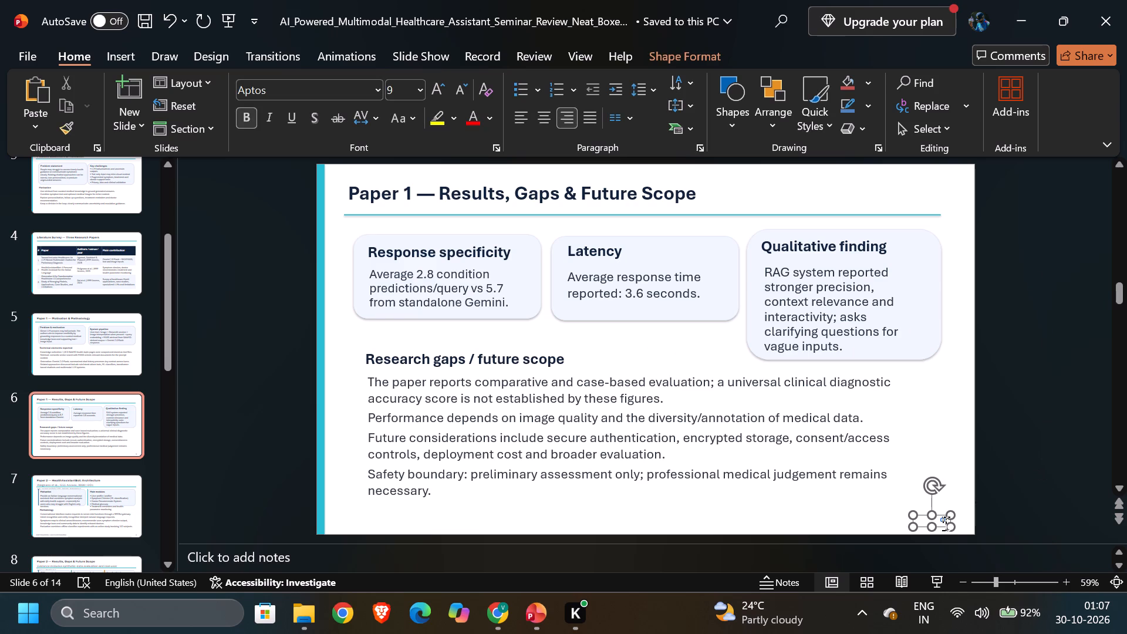
key(Delete)
click(946, 514)
key(Delete)
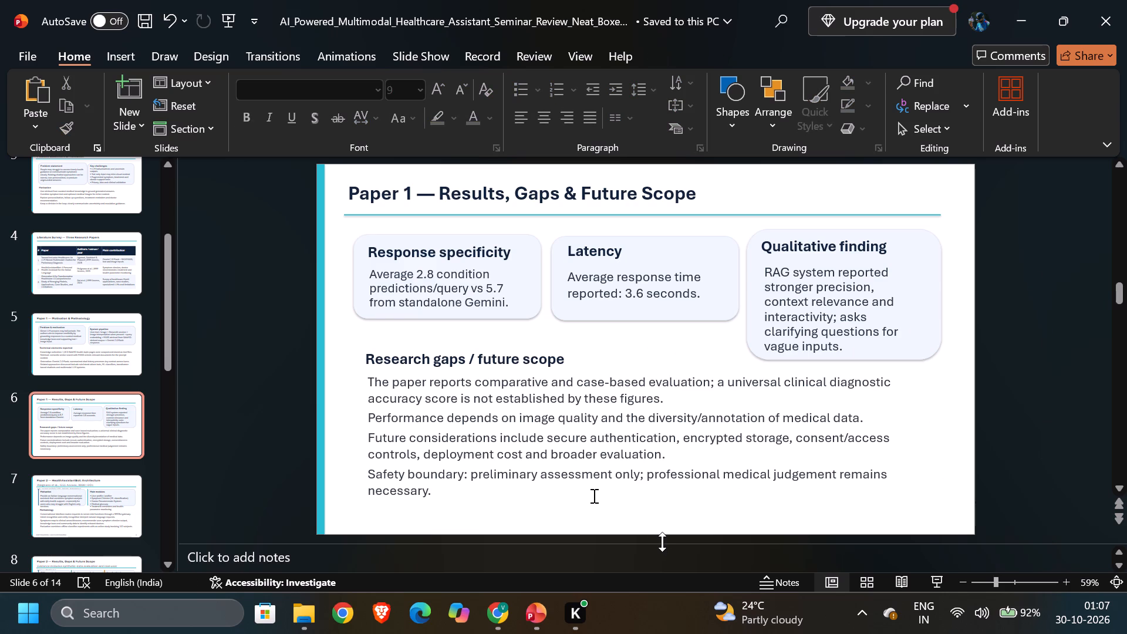
Delete the "IEEE Access, 2020 | DOI…" subtitle beneath the title on slide 7.
click(73, 489)
click(82, 412)
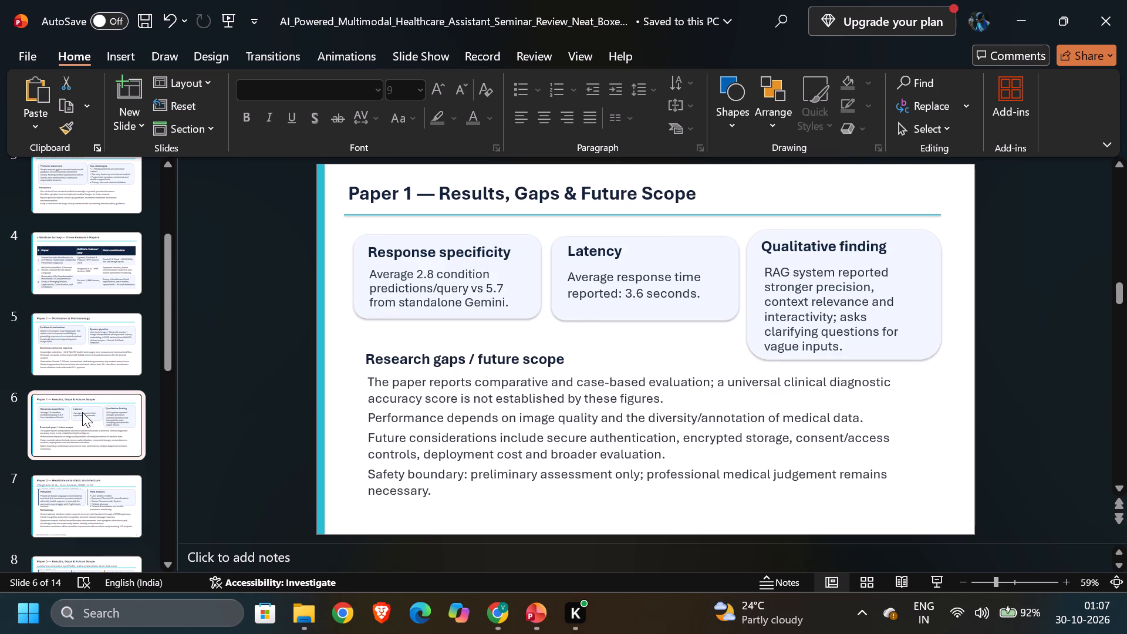
click(81, 498)
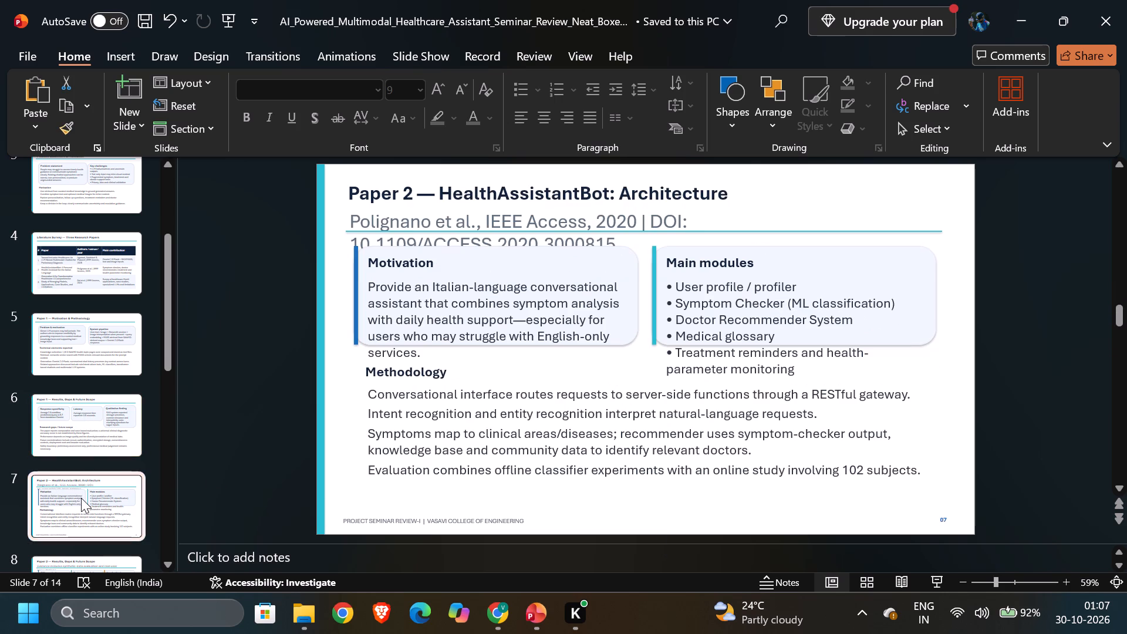
click(554, 224)
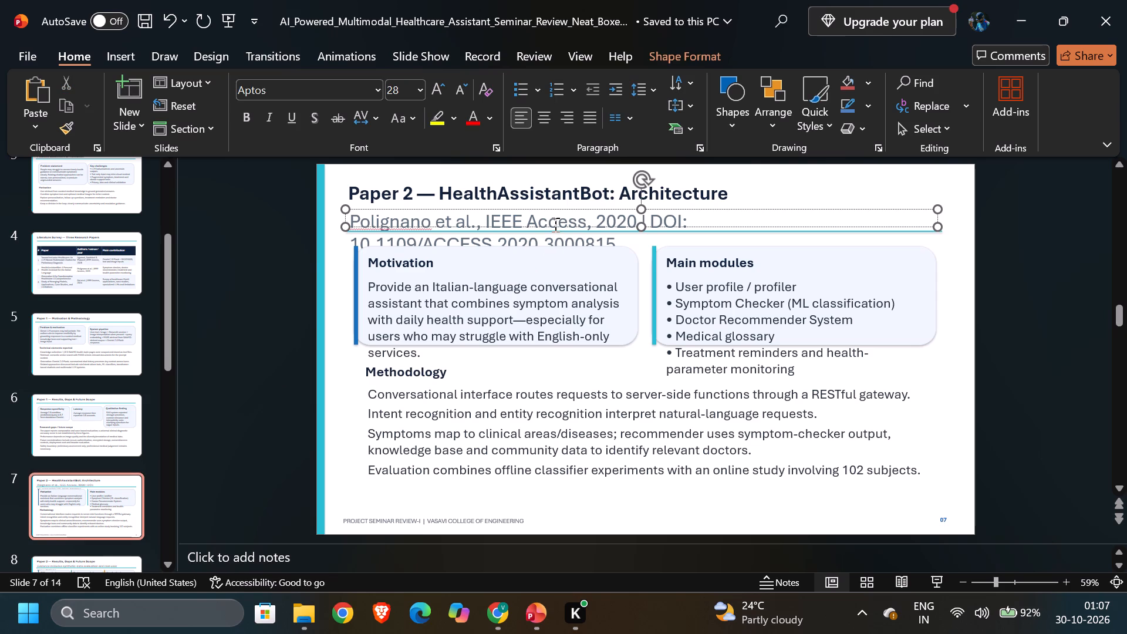
click(694, 212)
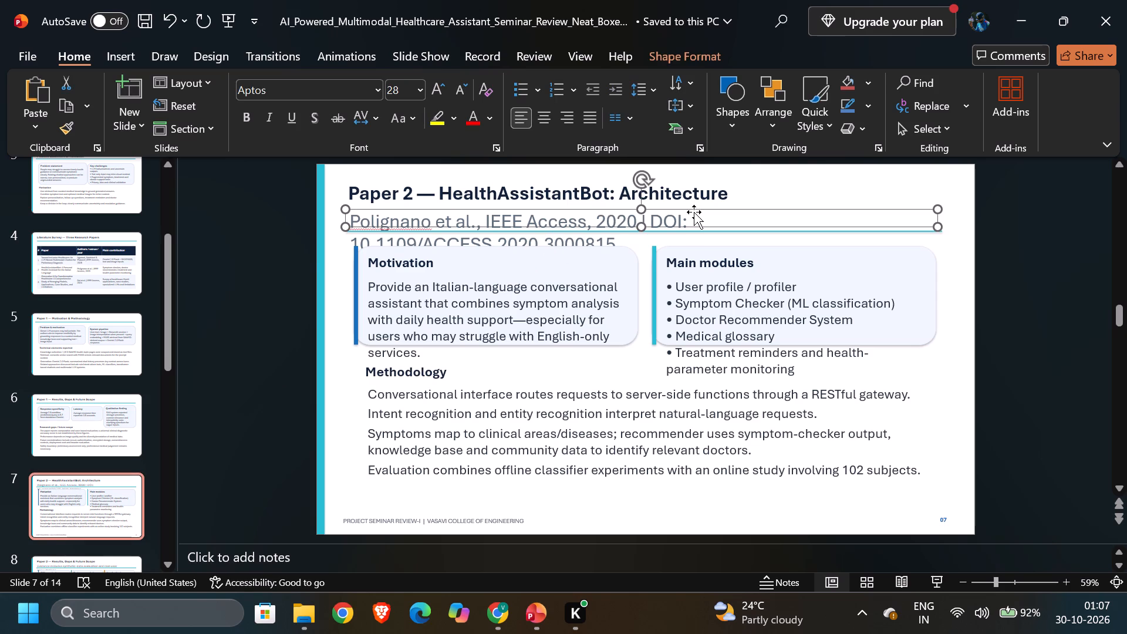
key(Delete)
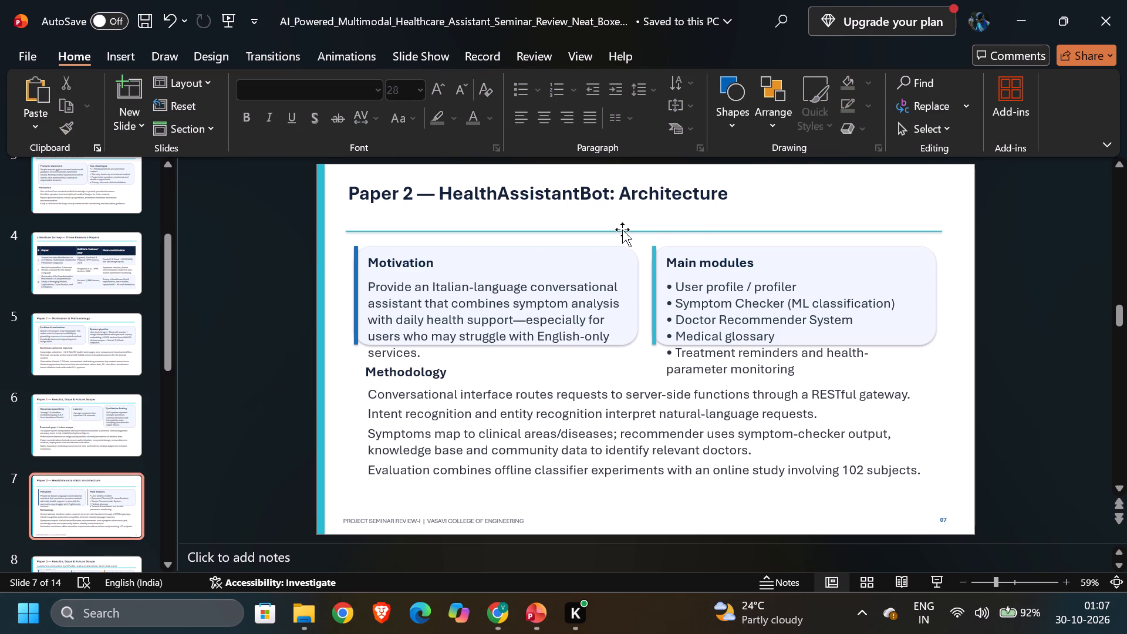
Move the teal divider line on slide 7 up to sit just beneath the title.
click(622, 230)
drag(622, 230, 622, 220)
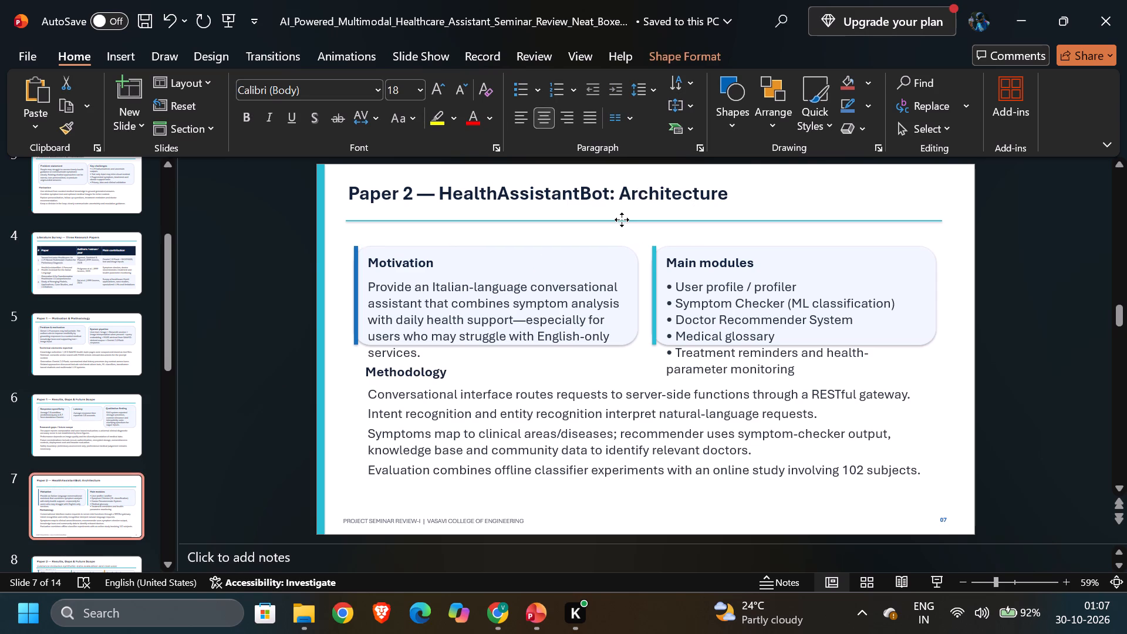
drag(622, 220, 619, 213)
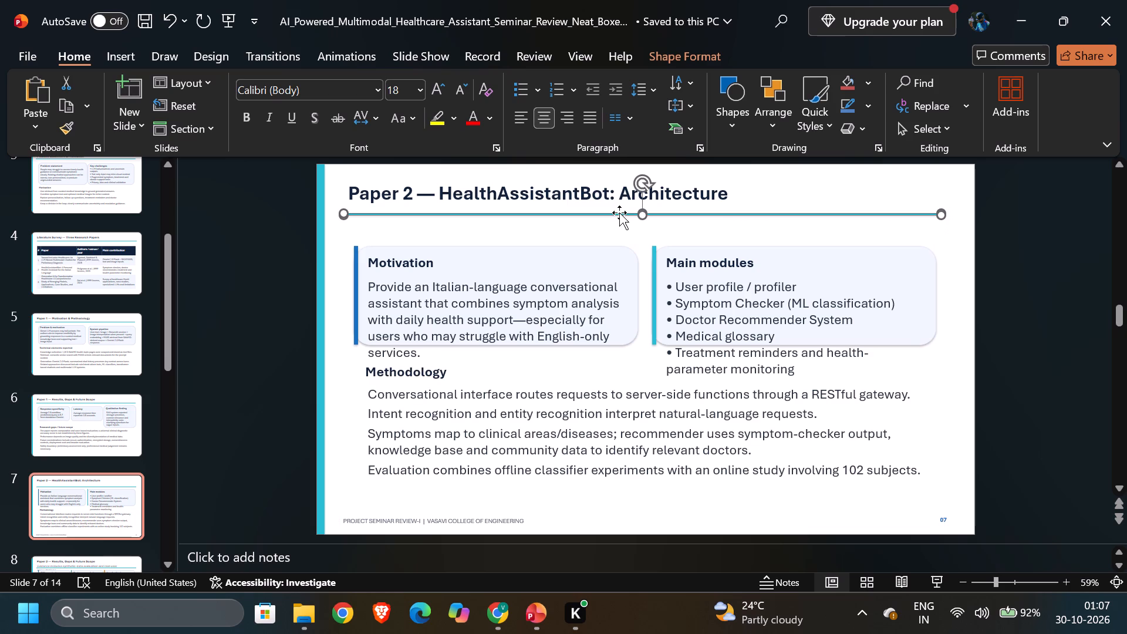
Move the Motivation and Main modules card backgrounds slightly up toward the divider line, keeping their tops roughly level.
click(492, 252)
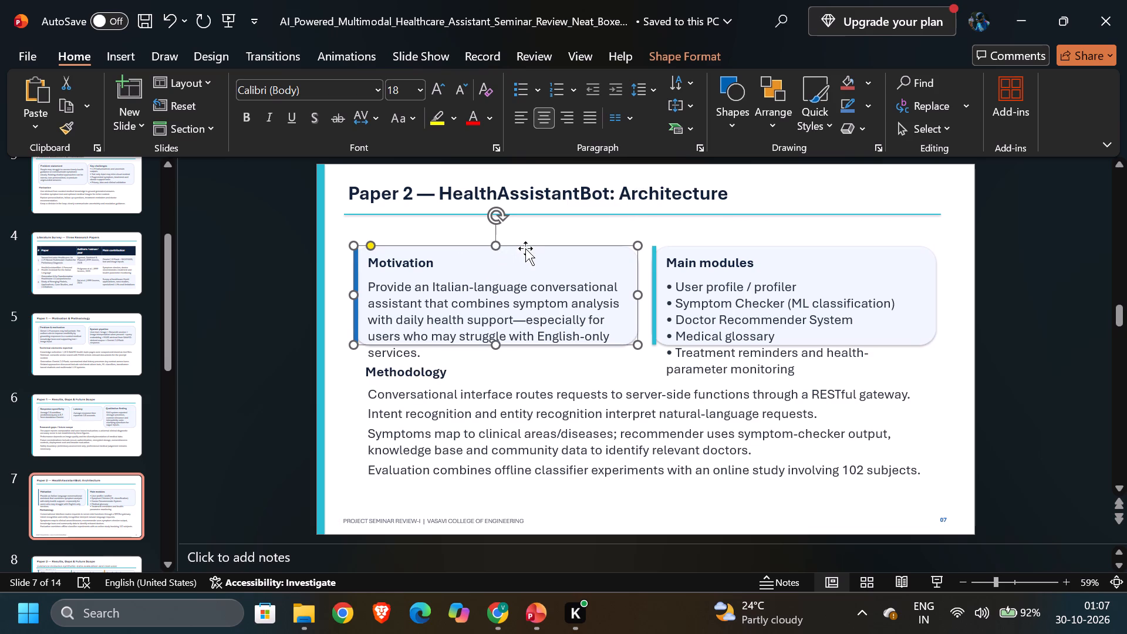
drag(528, 247, 528, 240)
click(837, 268)
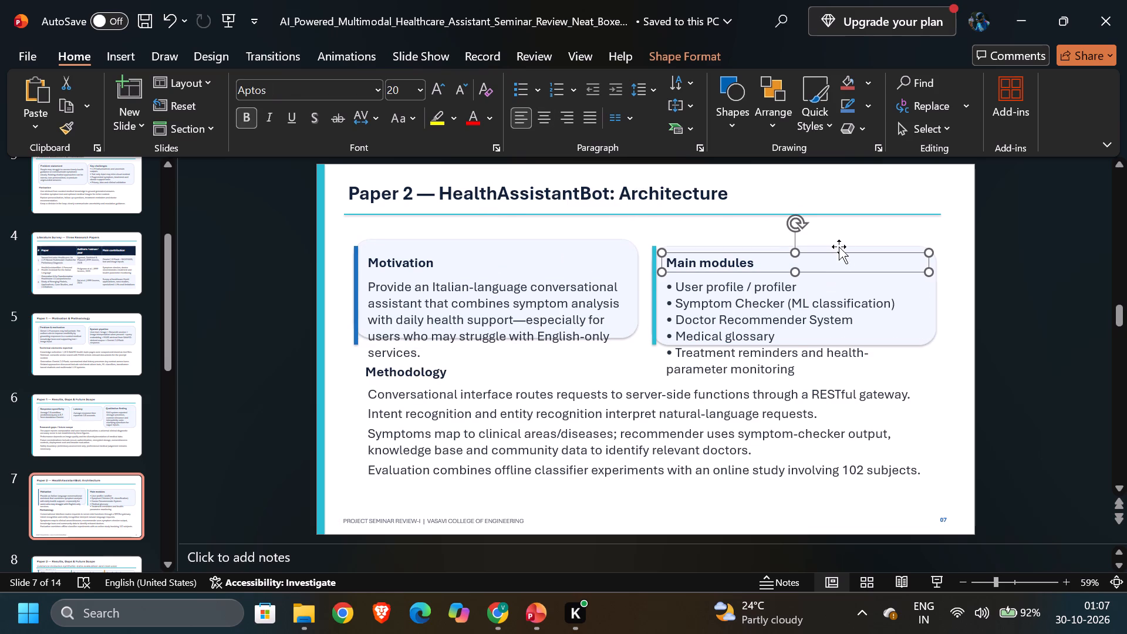
click(839, 246)
drag(839, 246, 839, 240)
click(849, 281)
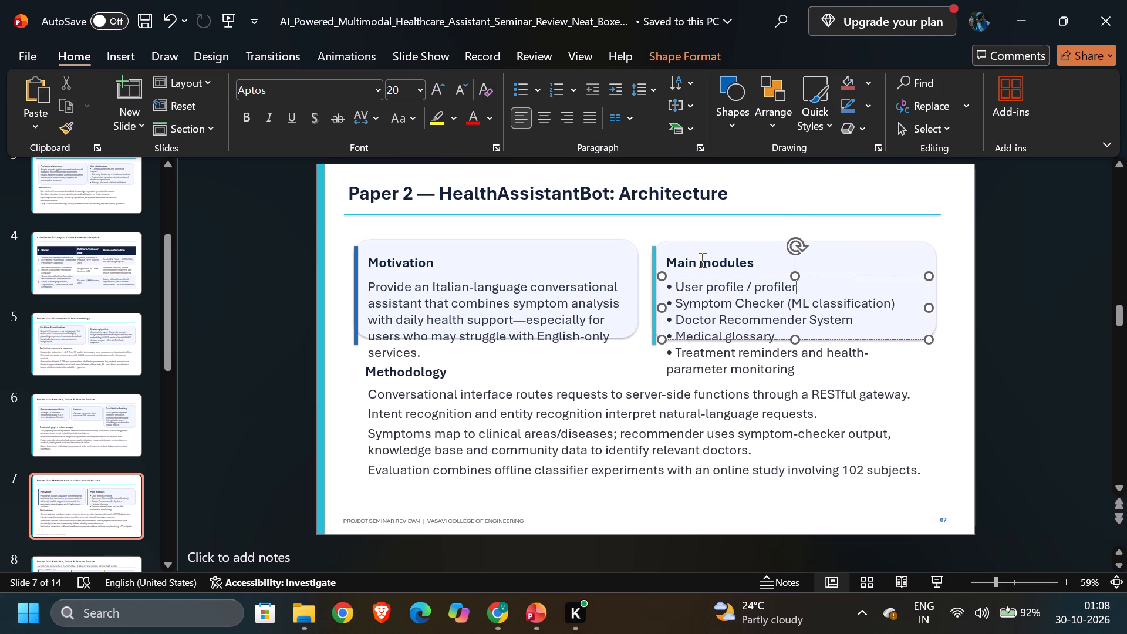
Delete the vertical accent bars beside the Main modules and Motivation cards.
click(655, 258)
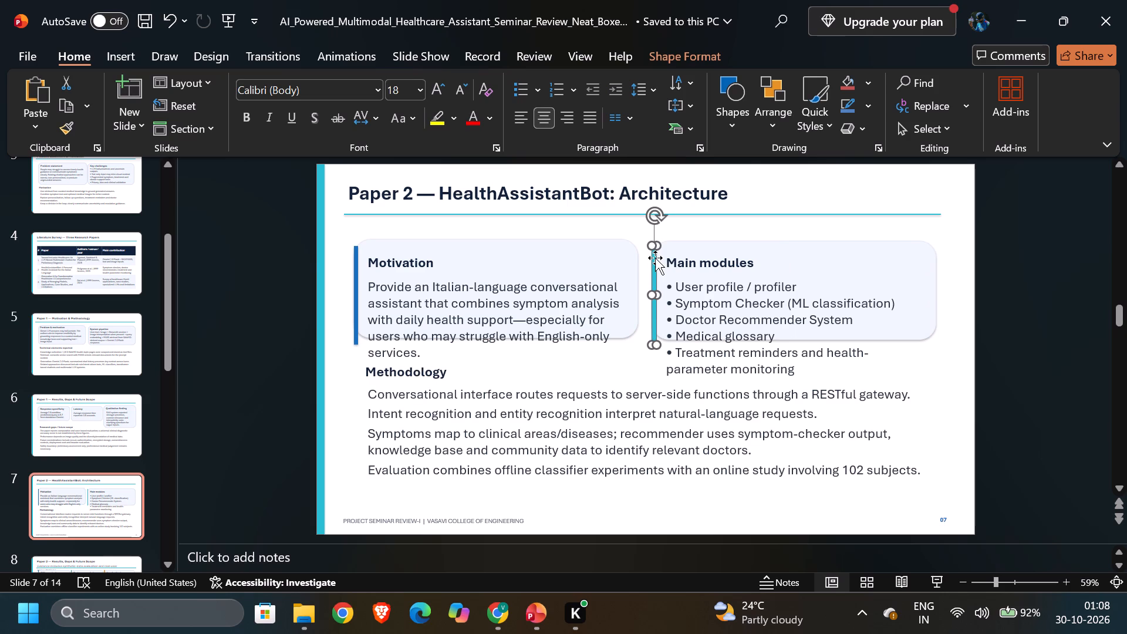
key(Delete)
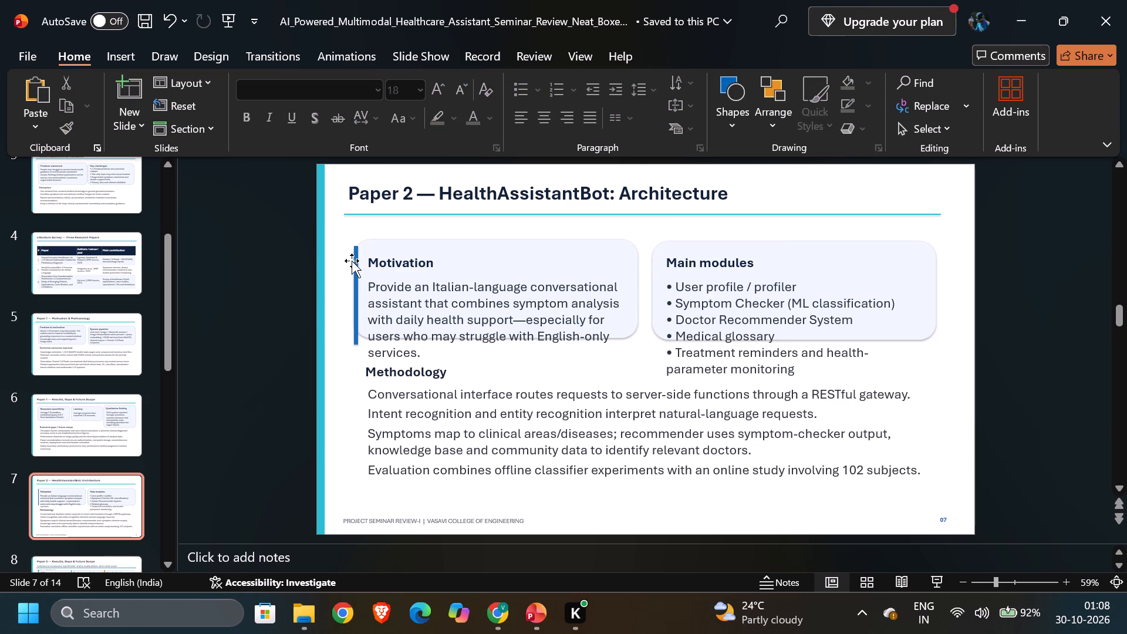
click(356, 266)
key(Delete)
Set the "Motivation" and "Main modules" card headings to font size 22.
click(441, 242)
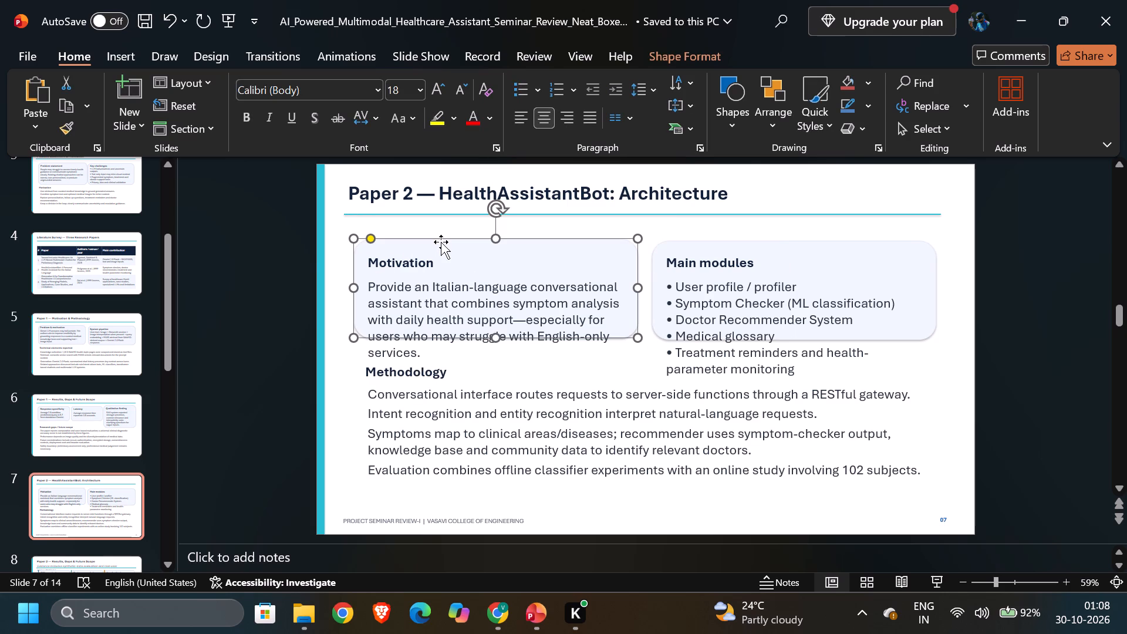
click(415, 259)
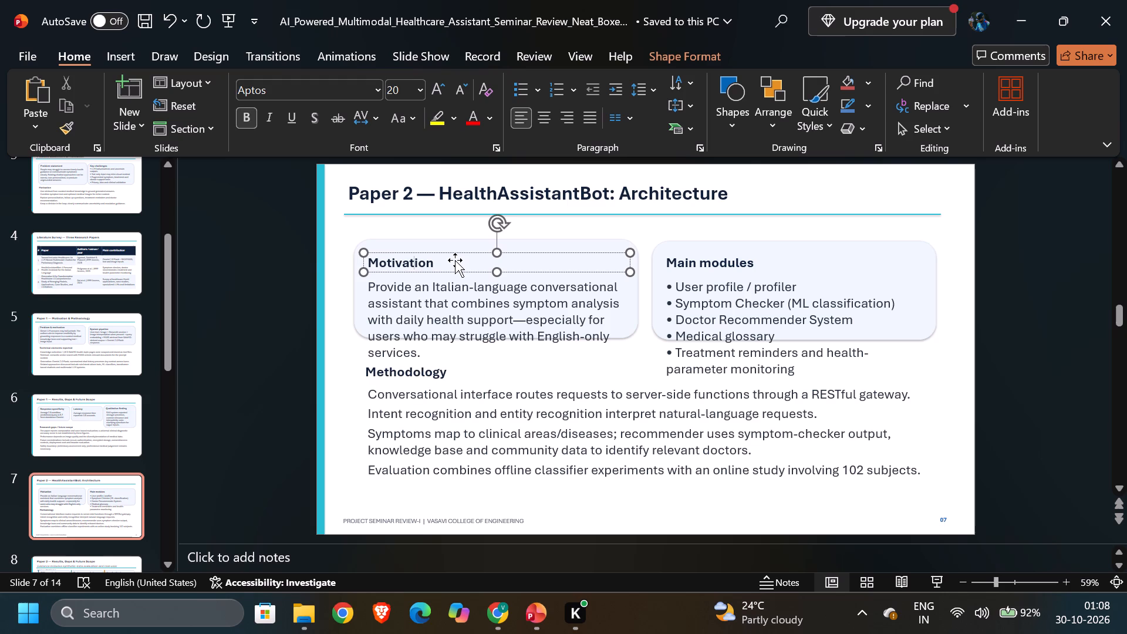
key(ctrl+a)
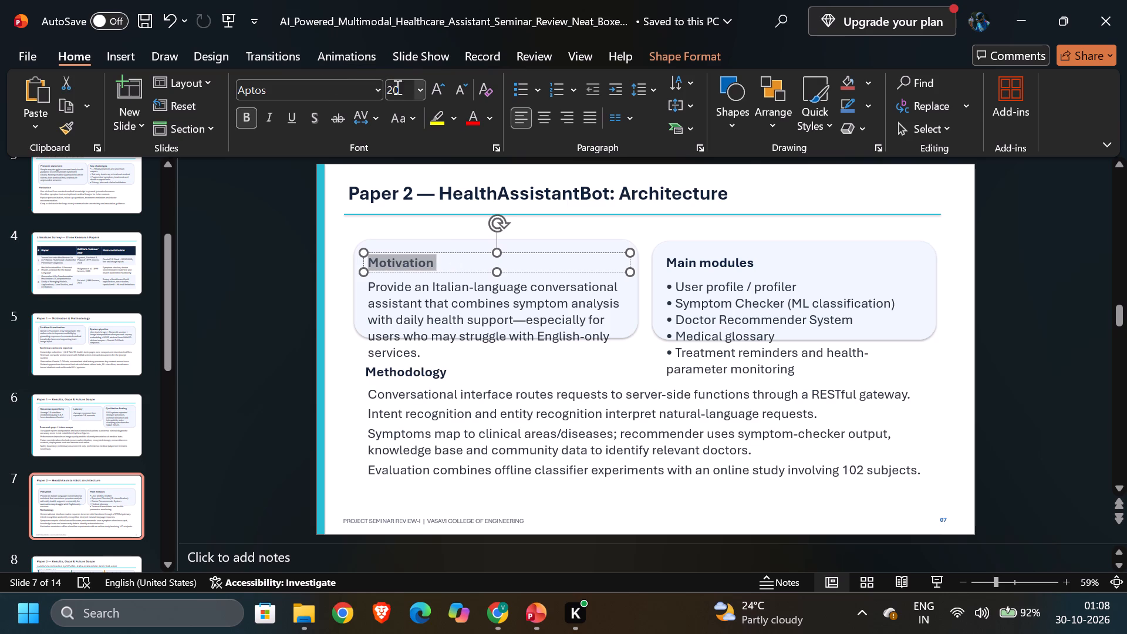
click(396, 87)
text(22)
key(Return)
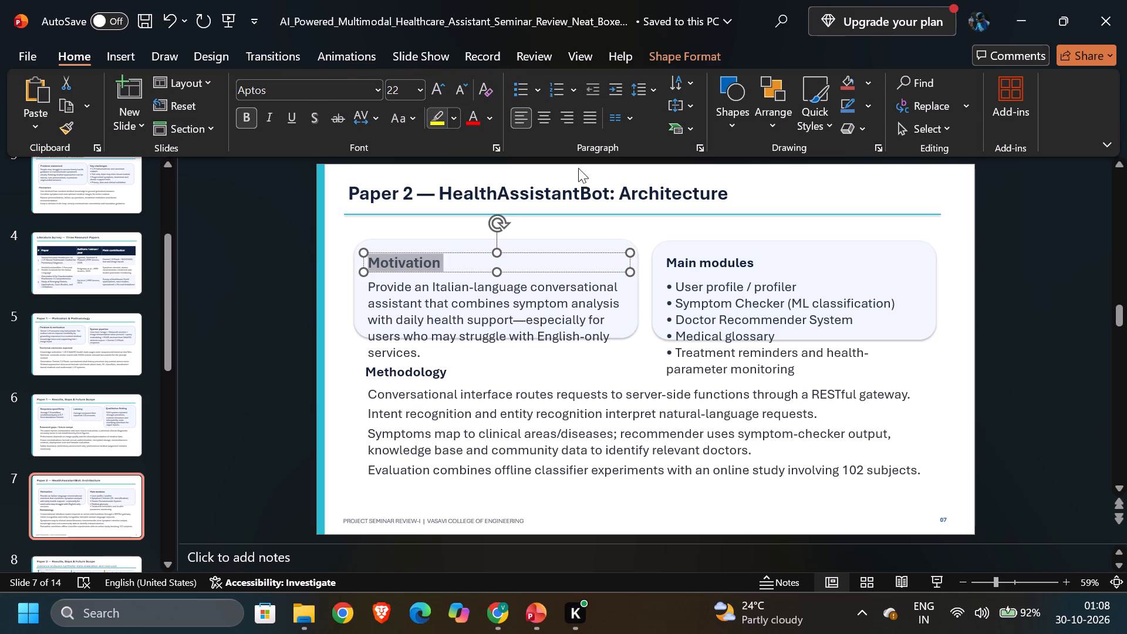
click(733, 267)
key(ctrl+a)
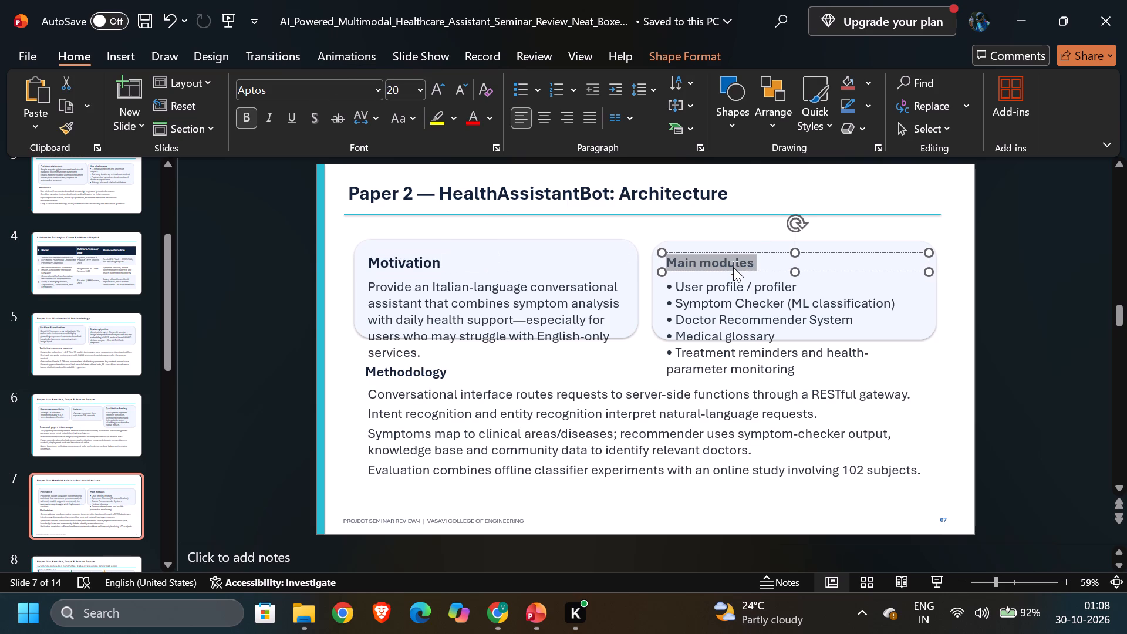
key(2)
key(ctrl+z)
click(404, 87)
text(22)
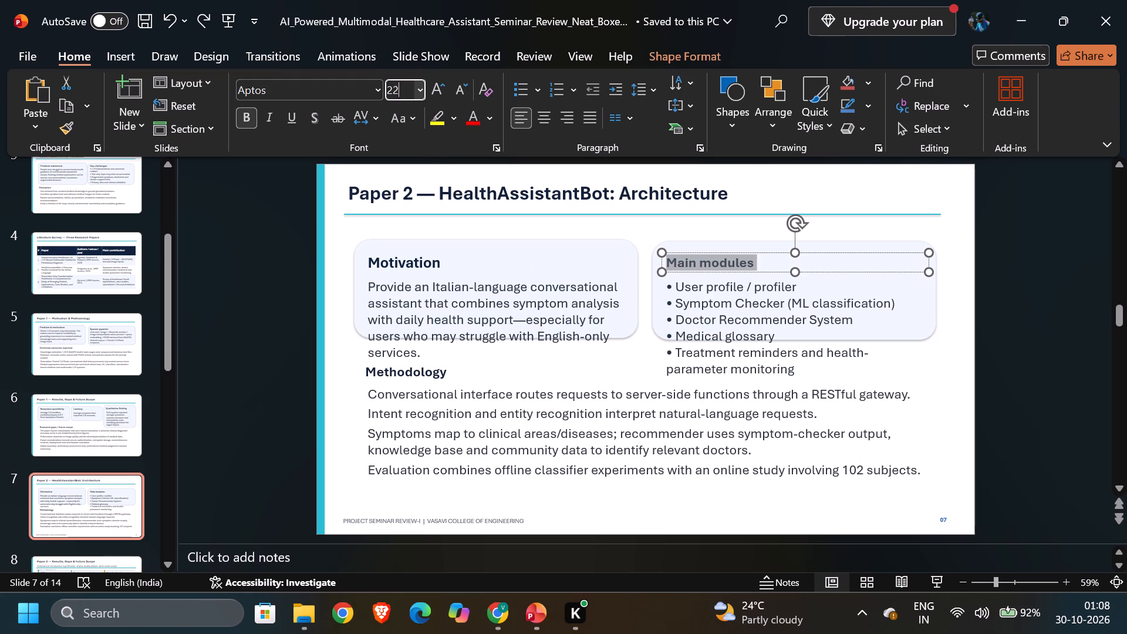
key(Return)
Move the "Motivation" heading up close to the top edge of its card.
click(413, 286)
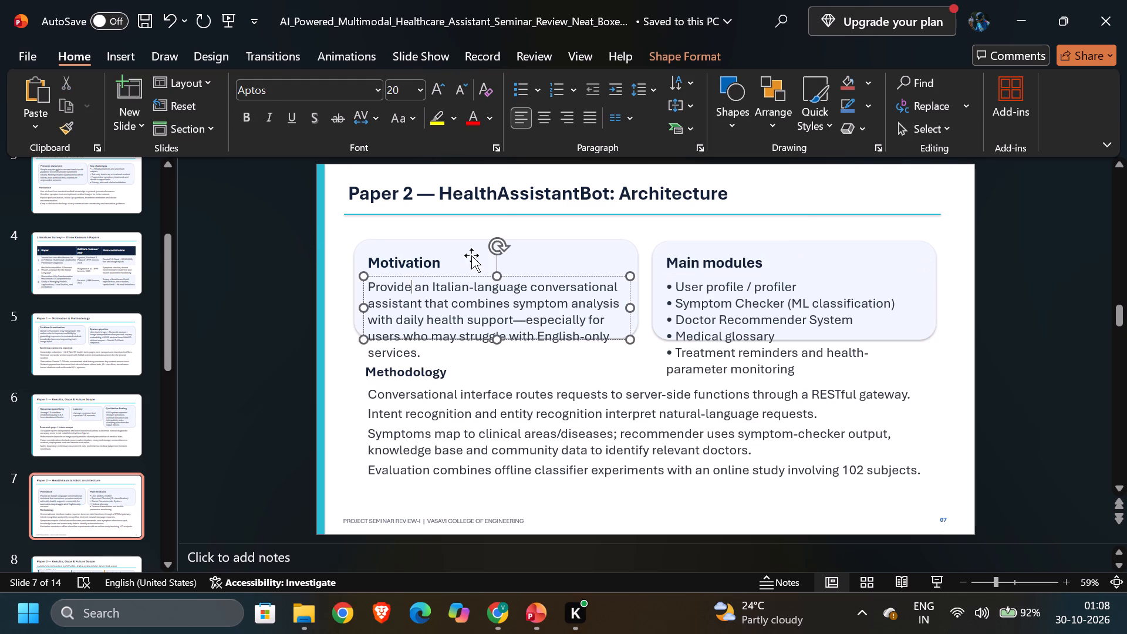
click(457, 241)
click(424, 264)
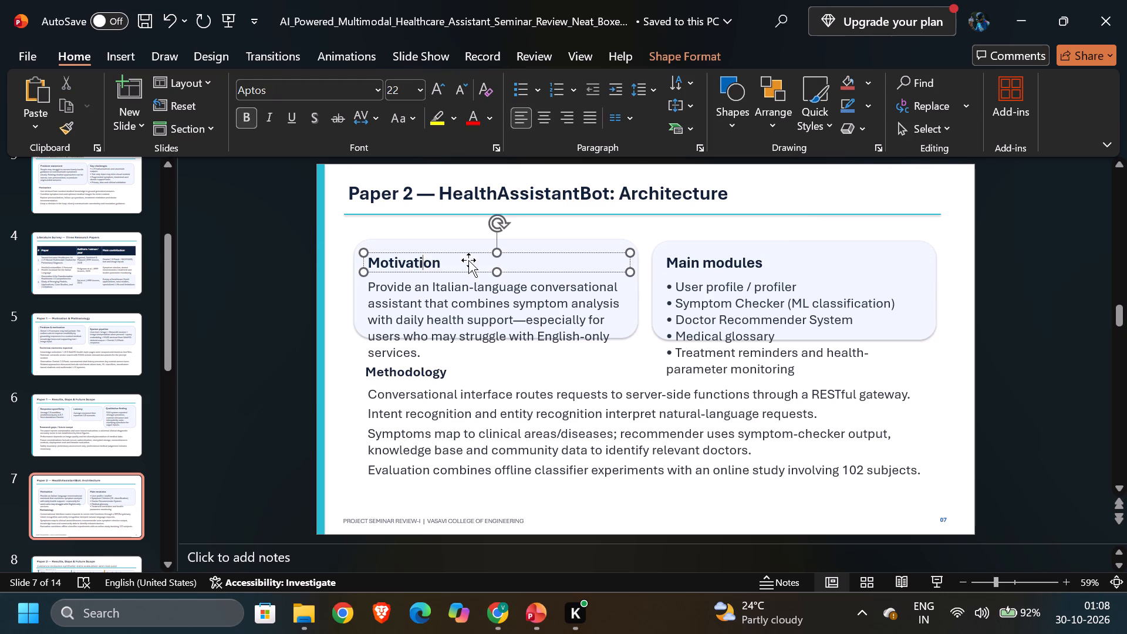
drag(474, 253, 474, 248)
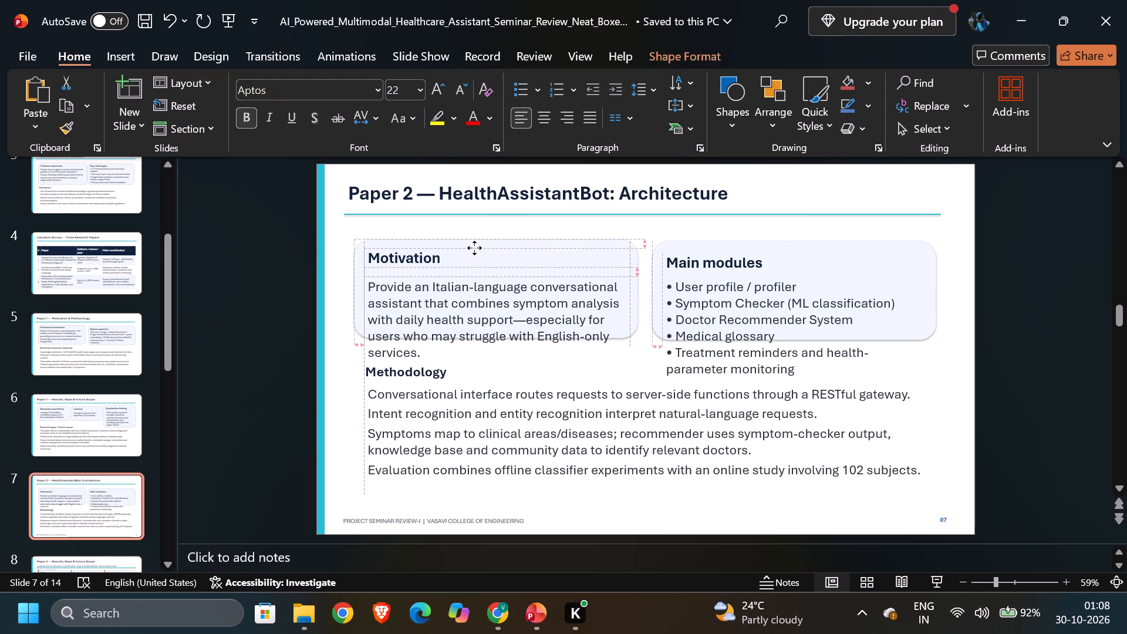
drag(474, 248, 474, 245)
Move the Motivation paragraph up directly beneath its heading and extend its text box slightly downward.
click(485, 312)
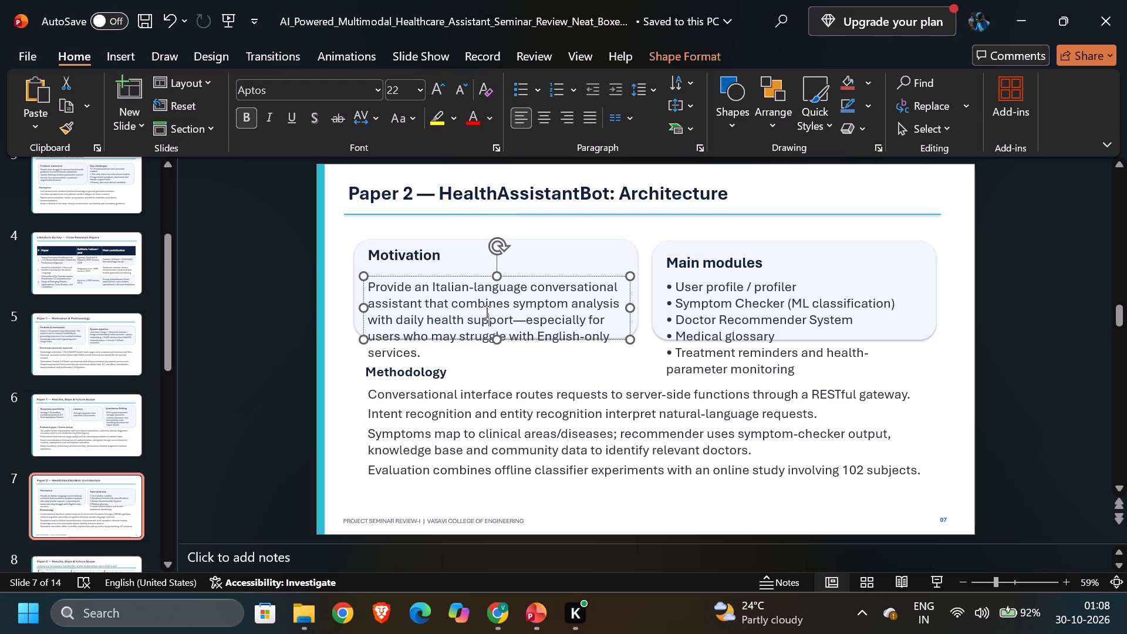
drag(519, 274, 519, 272)
drag(519, 272, 518, 261)
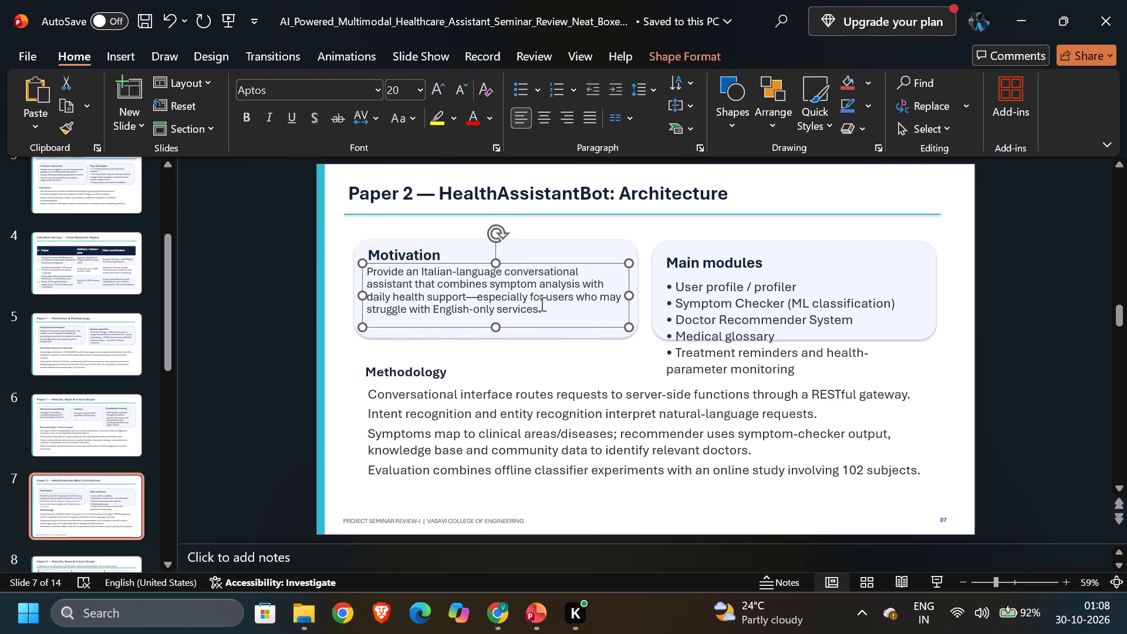
drag(628, 326, 632, 341)
click(527, 314)
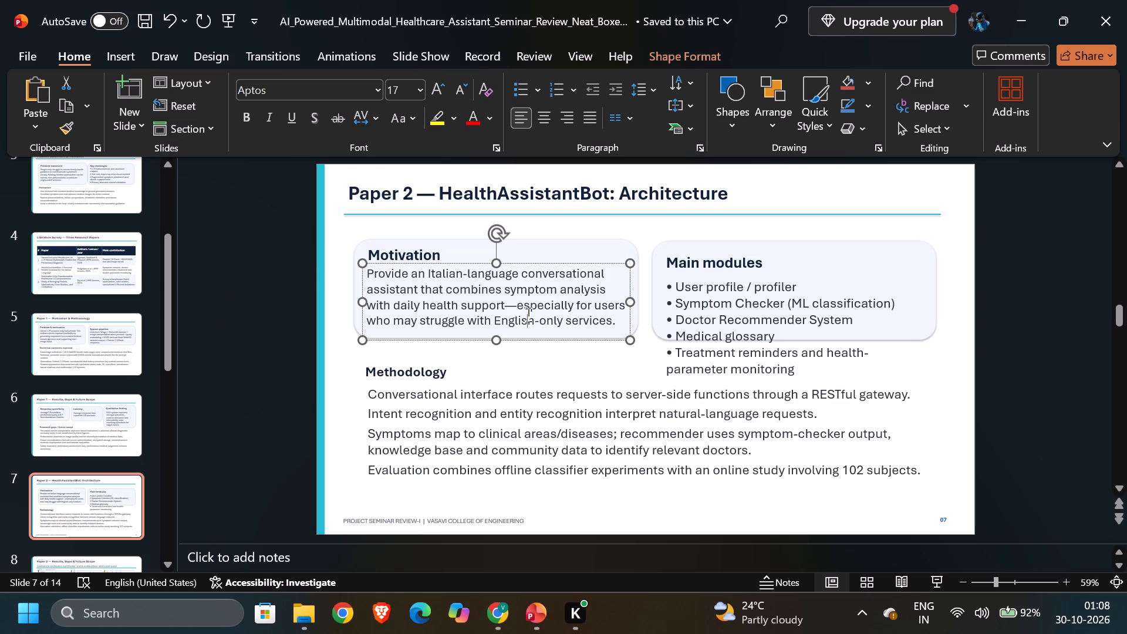
Extend the Motivation card's bottom edge downward to just below its paragraph's text box.
click(628, 385)
click(635, 329)
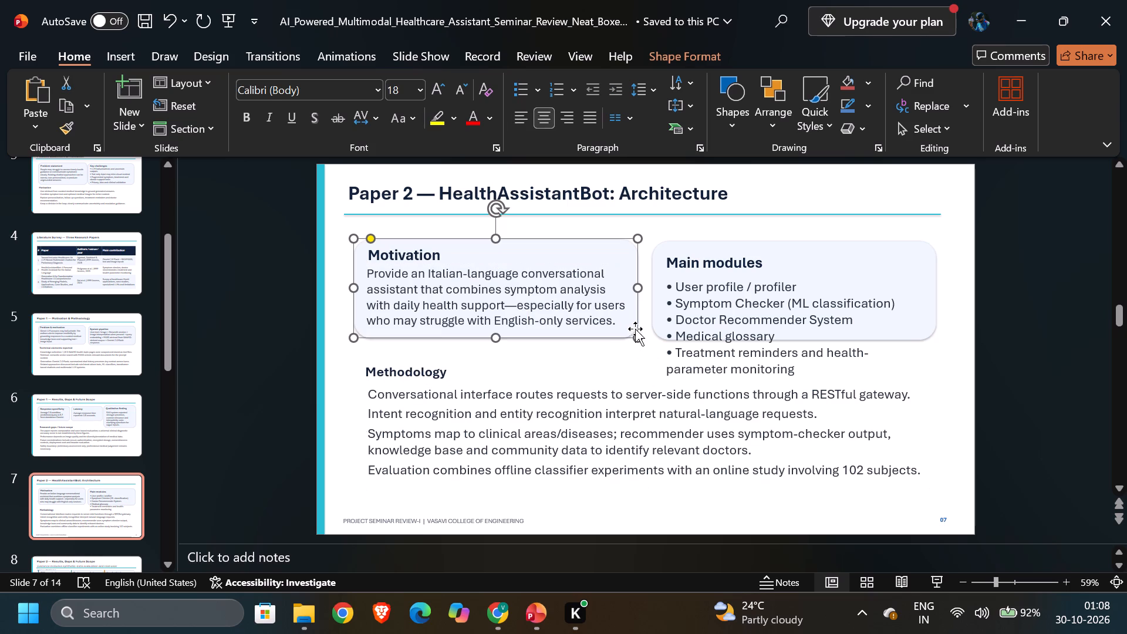
drag(636, 338, 637, 347)
Set the Motivation paragraph's text to font size 20.
click(560, 294)
key(ctrl+a)
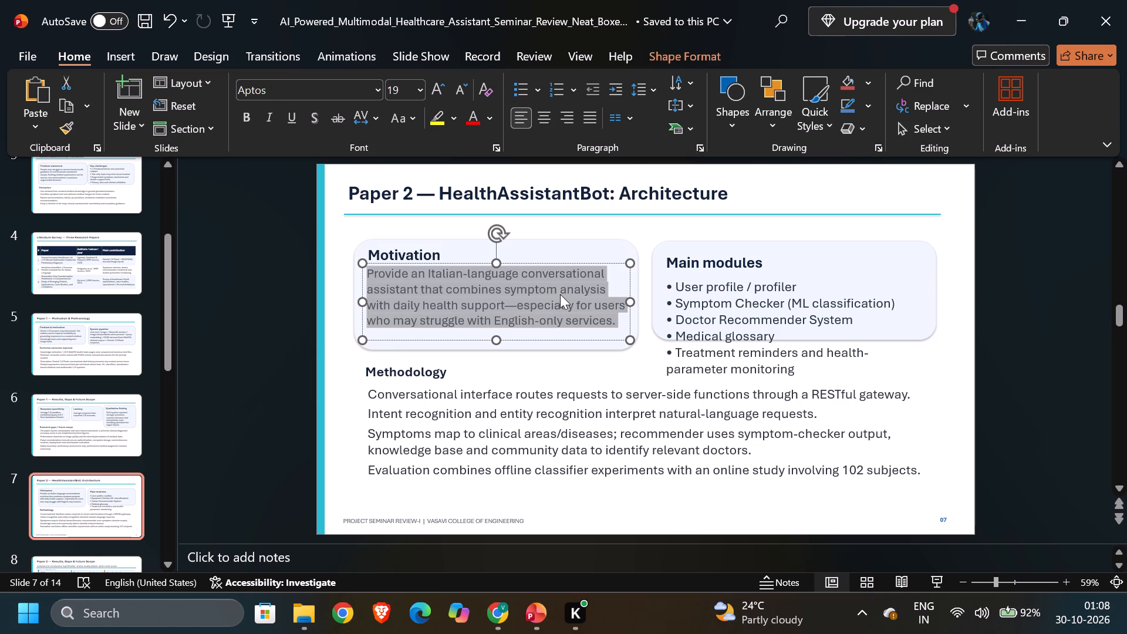
click(404, 92)
text(20)
key(Return)
click(328, 242)
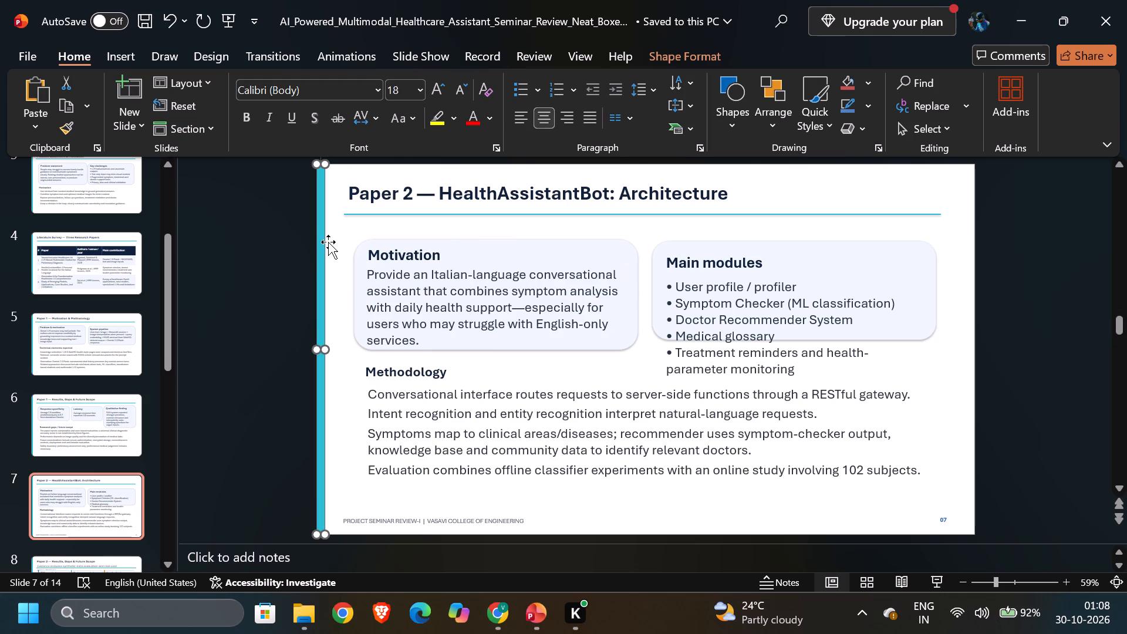
click(427, 240)
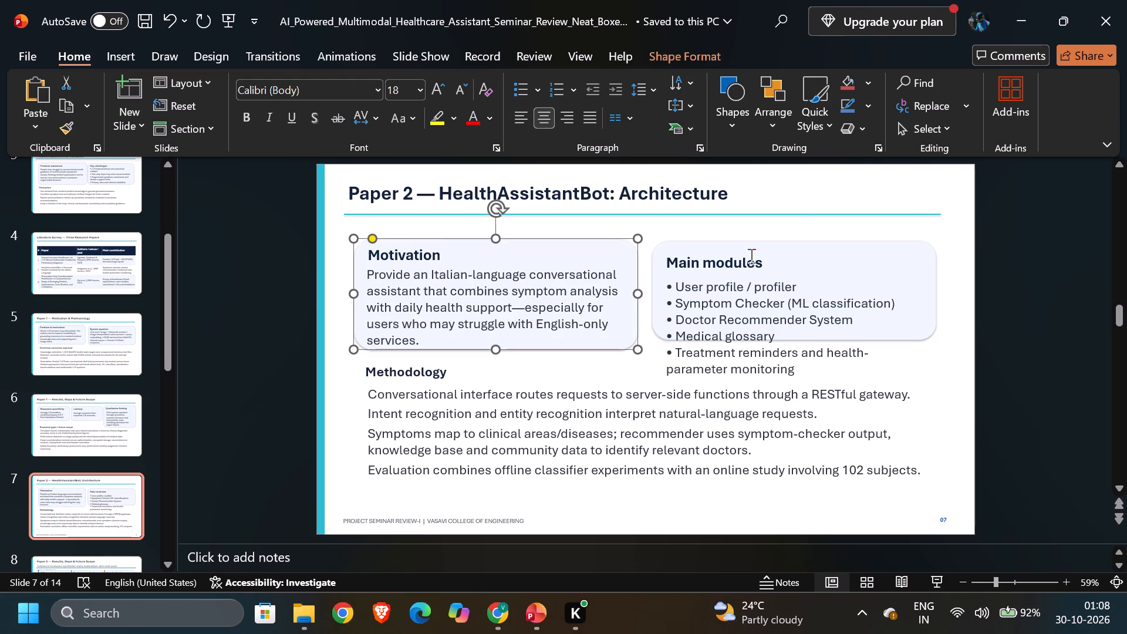
Extend the Main modules card downward so its bottom edge lines up with the Motivation card.
click(753, 252)
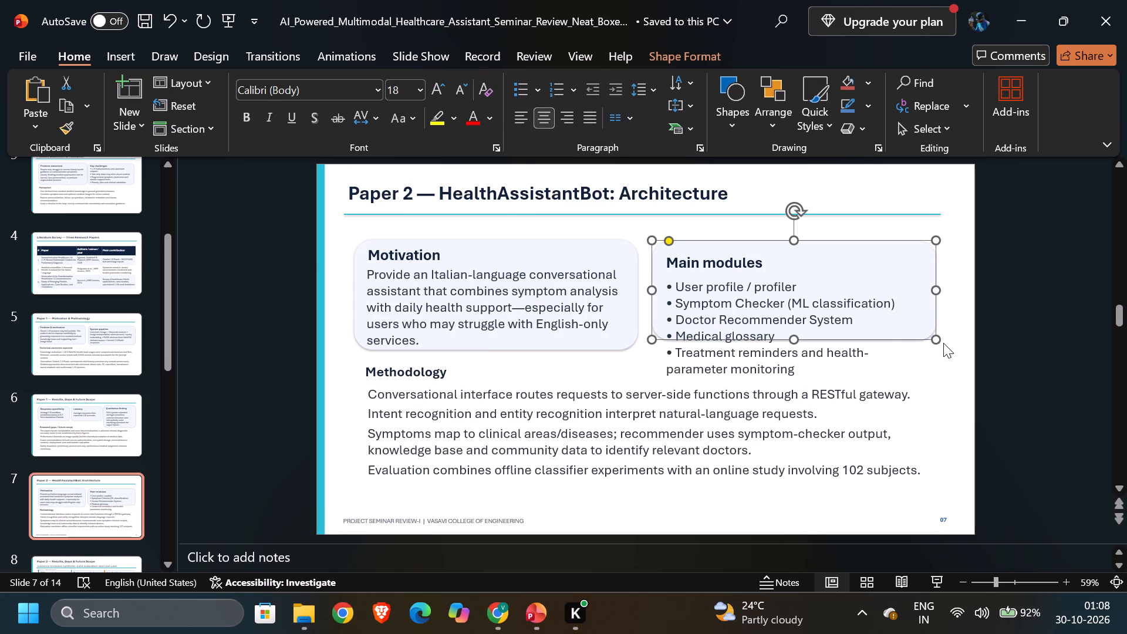
drag(940, 340, 940, 348)
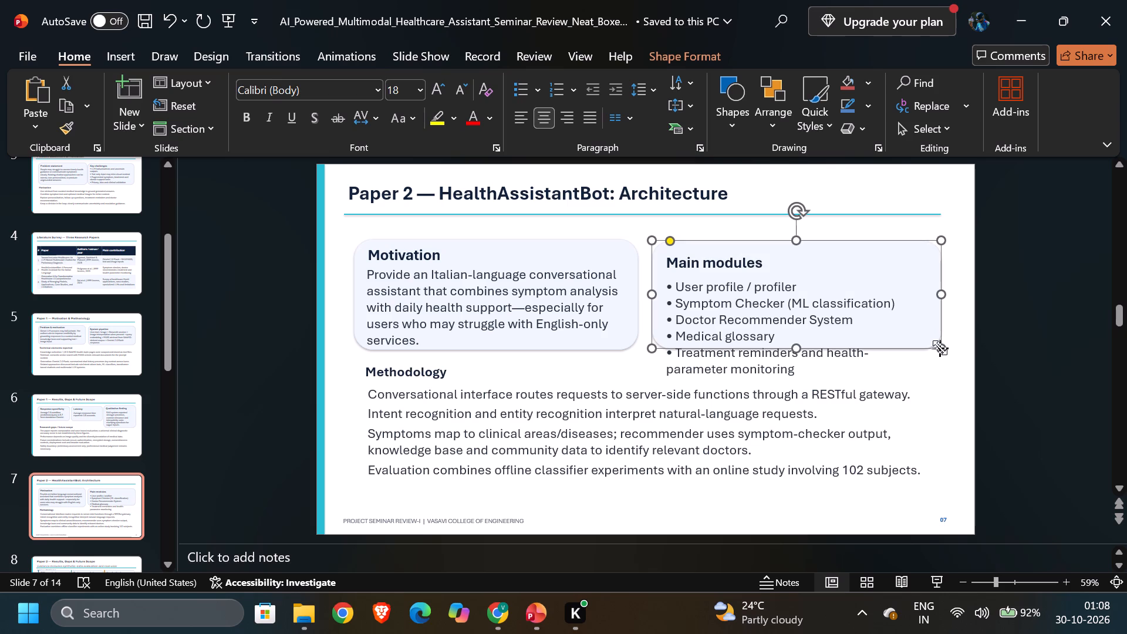
Move the "Main modules" heading up to line up with the "Motivation" heading.
click(736, 257)
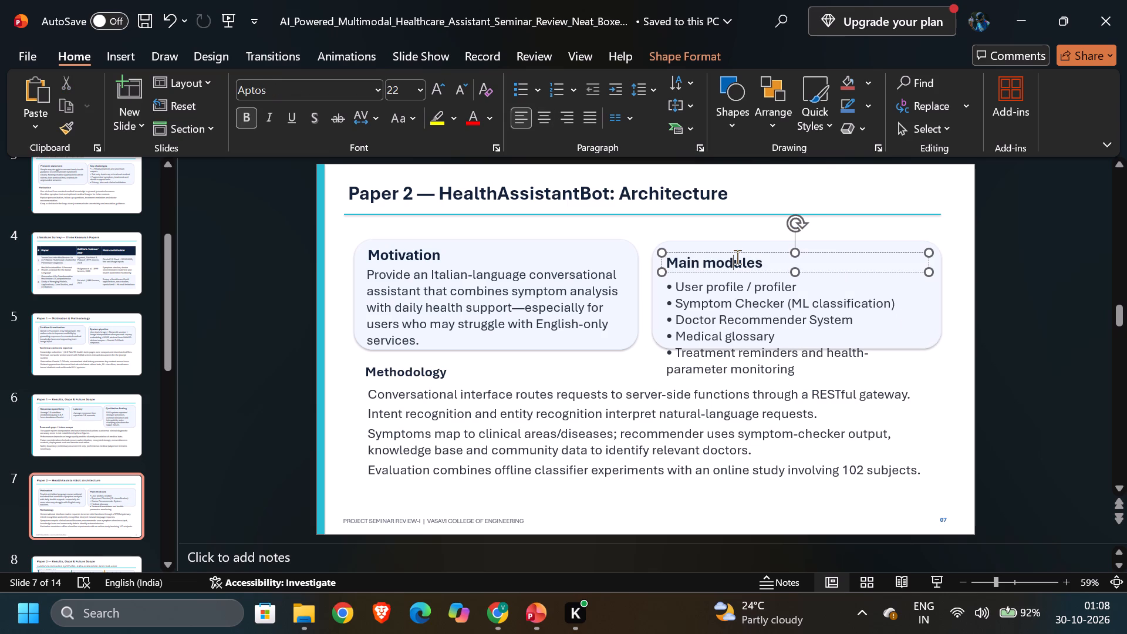
drag(776, 252, 775, 252)
drag(775, 252, 772, 246)
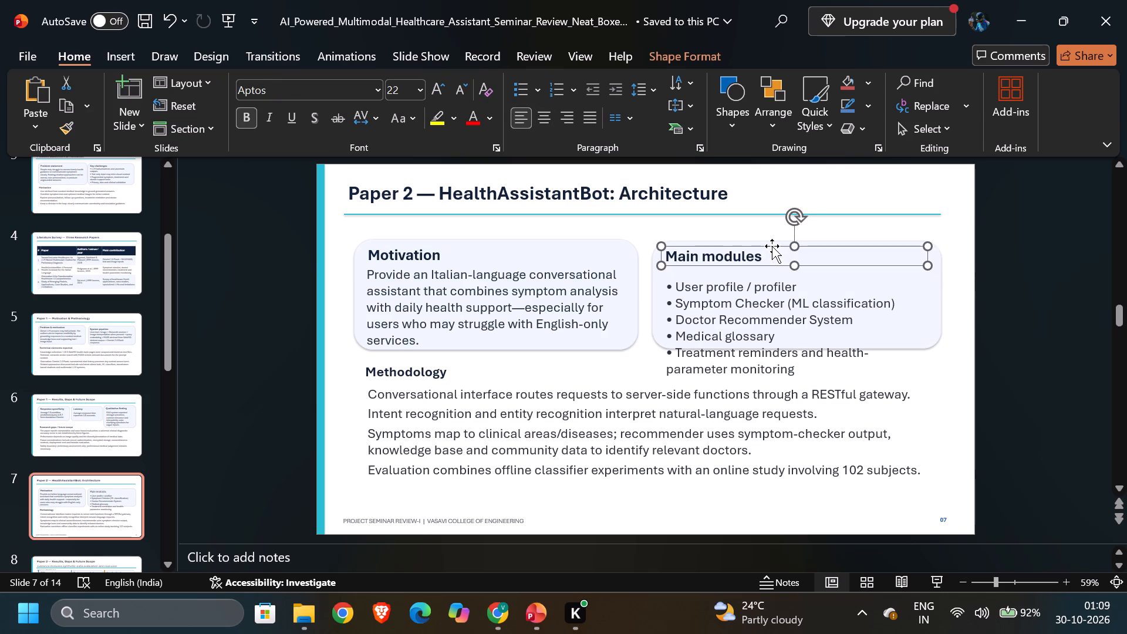
Move the Main modules bullet list up directly beneath its heading and extend its text box toward the card's bottom edge.
click(772, 322)
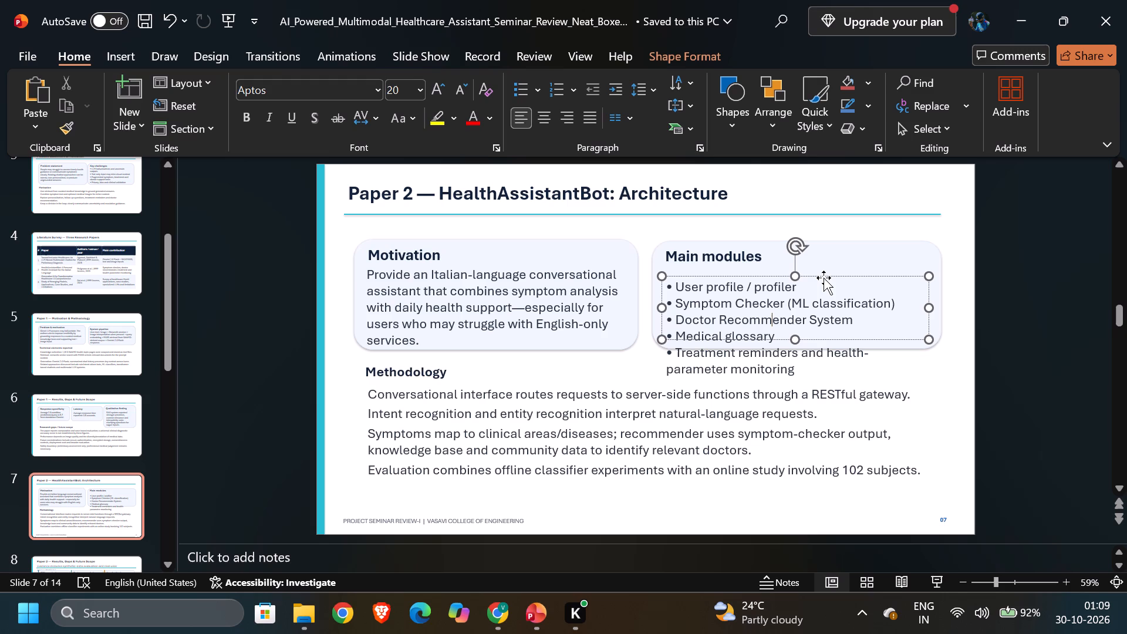
drag(826, 276, 825, 261)
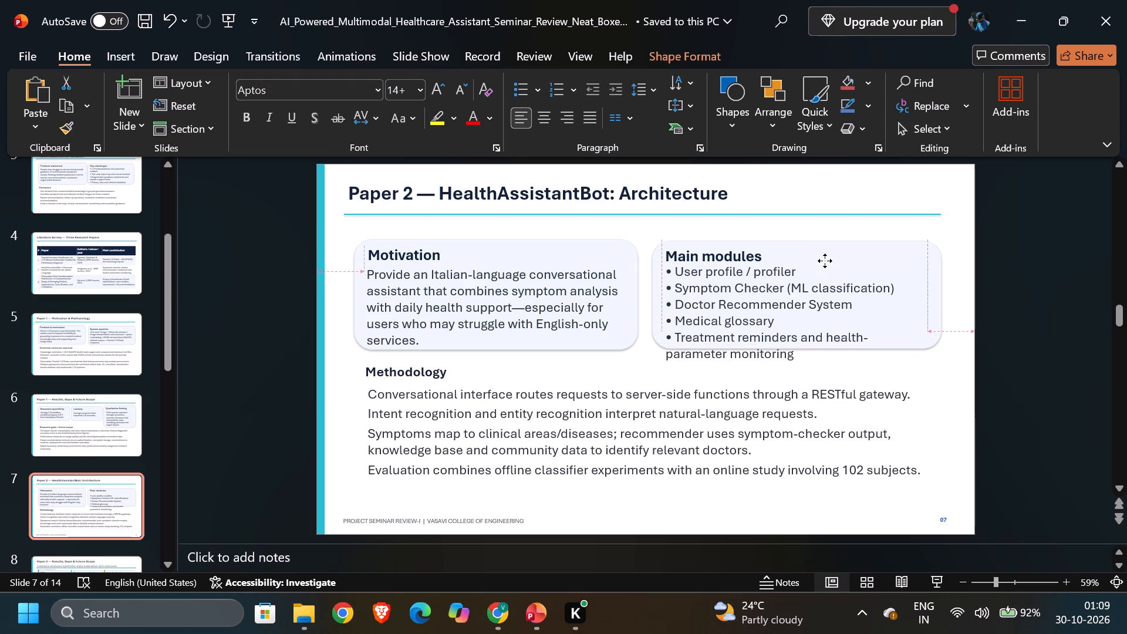
drag(825, 261, 824, 263)
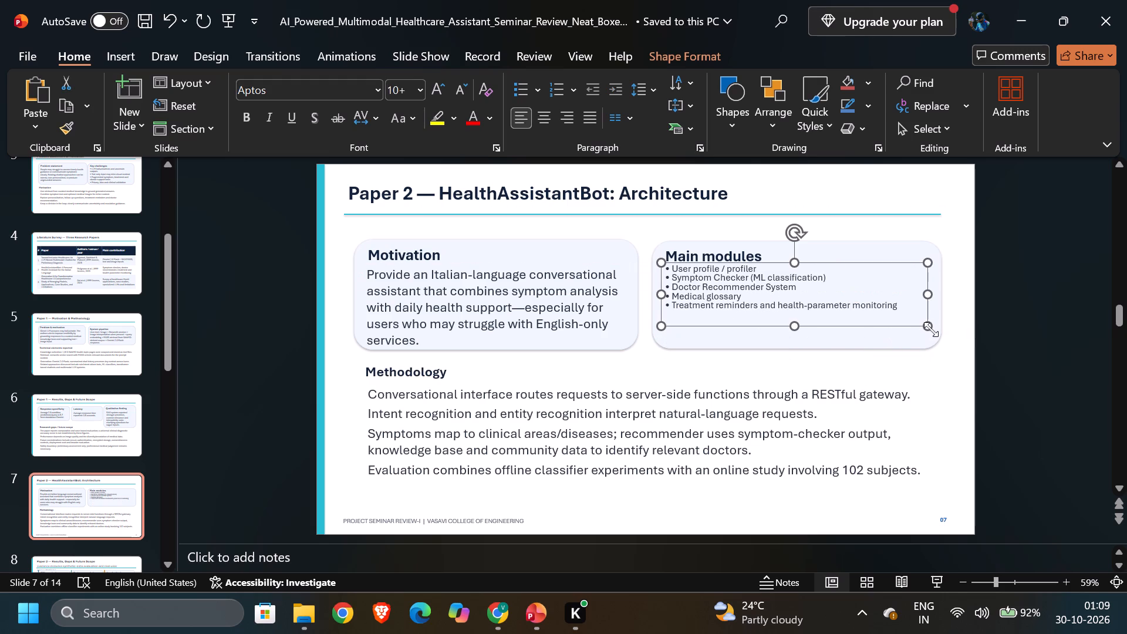
drag(932, 328, 932, 341)
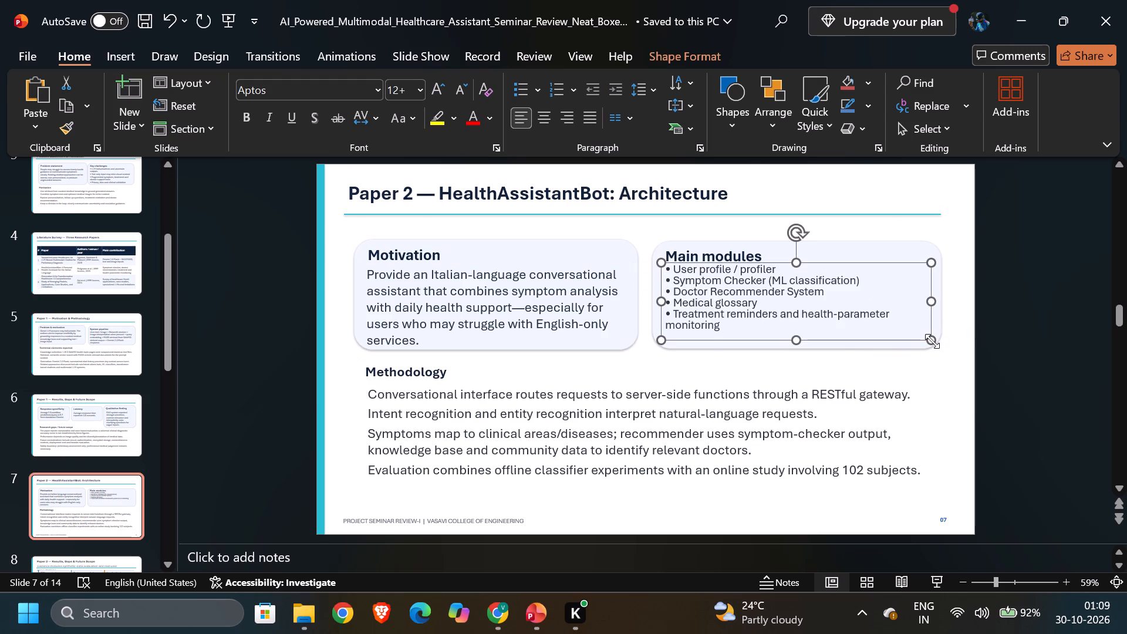
Extend the Main modules card and its bullet-list text box slightly further down.
click(660, 289)
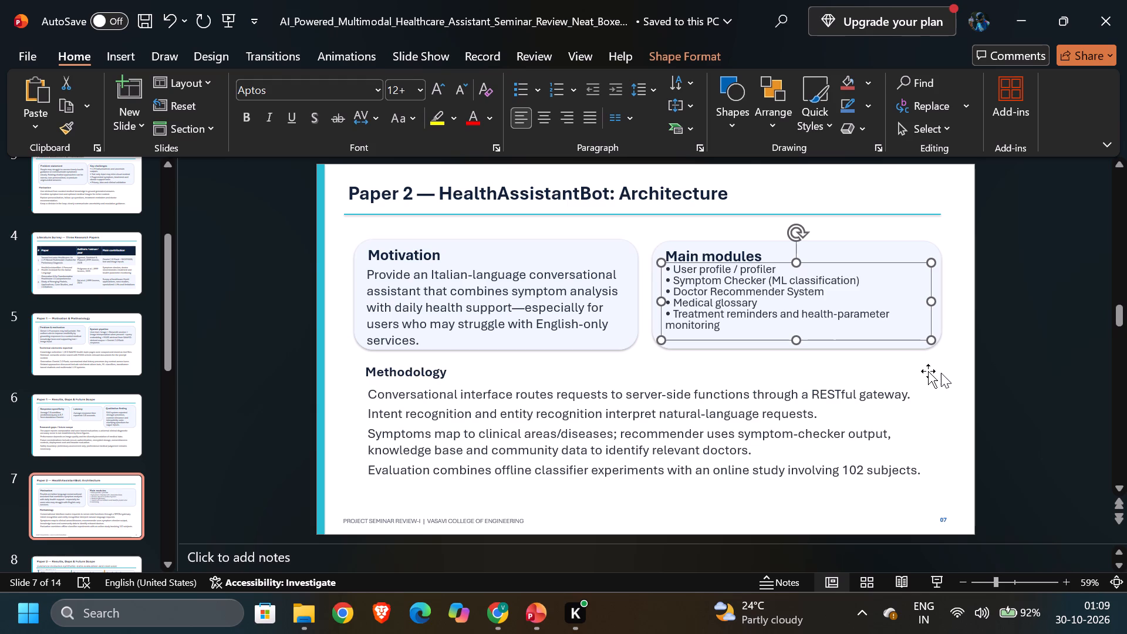
click(941, 373)
click(930, 345)
drag(945, 350, 945, 358)
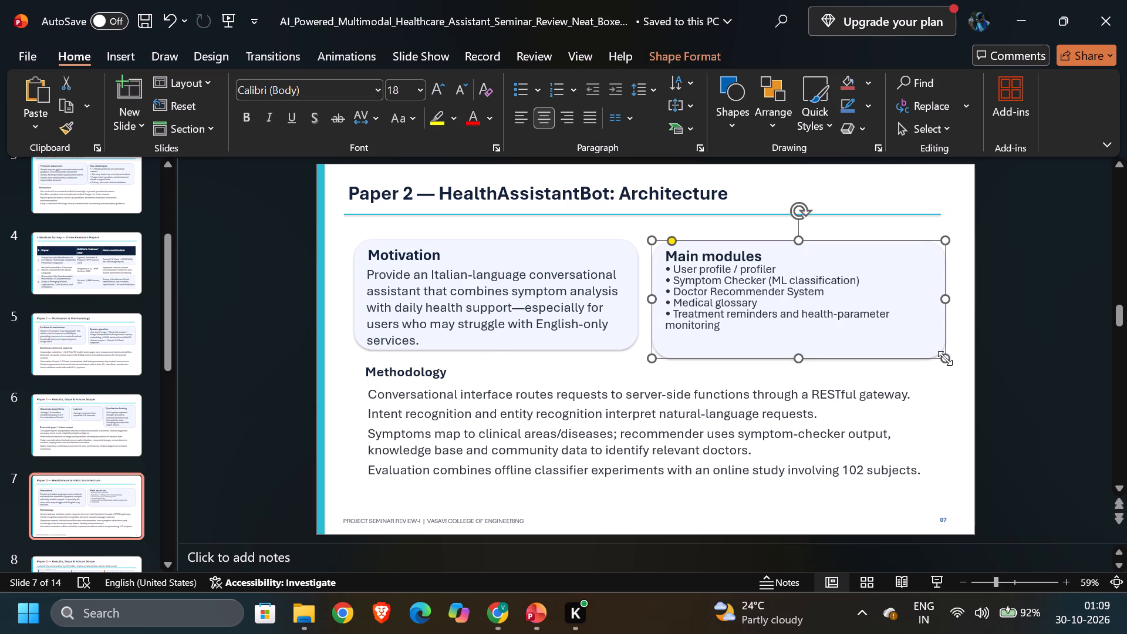
click(802, 315)
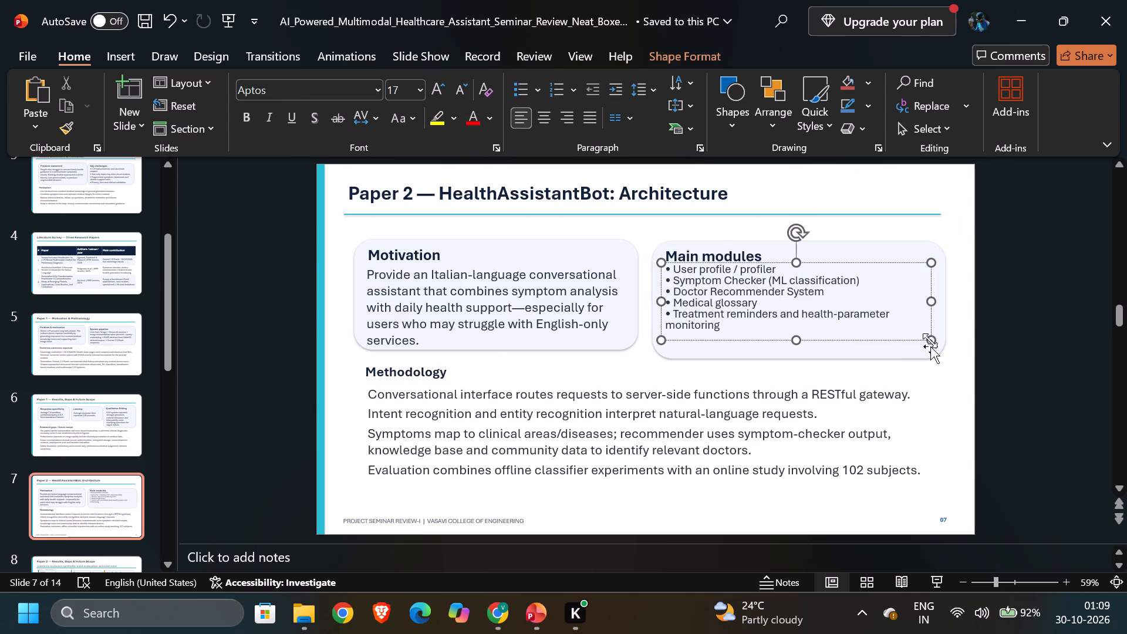
drag(930, 339, 928, 349)
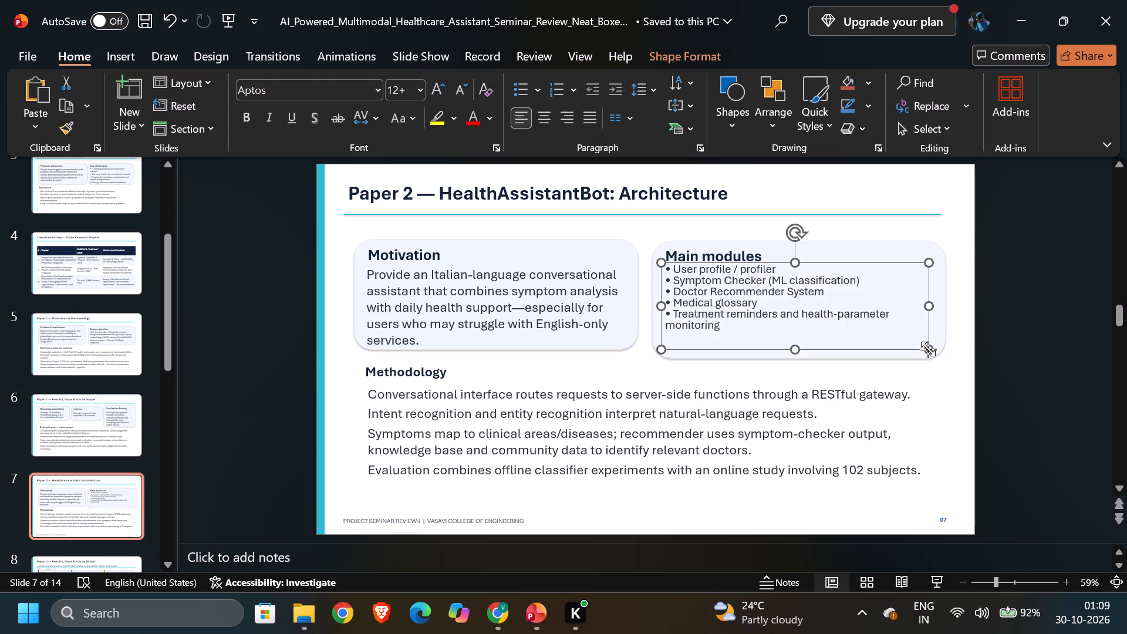
Set all the text in the Main modules bullet list to font size 20.
click(755, 311)
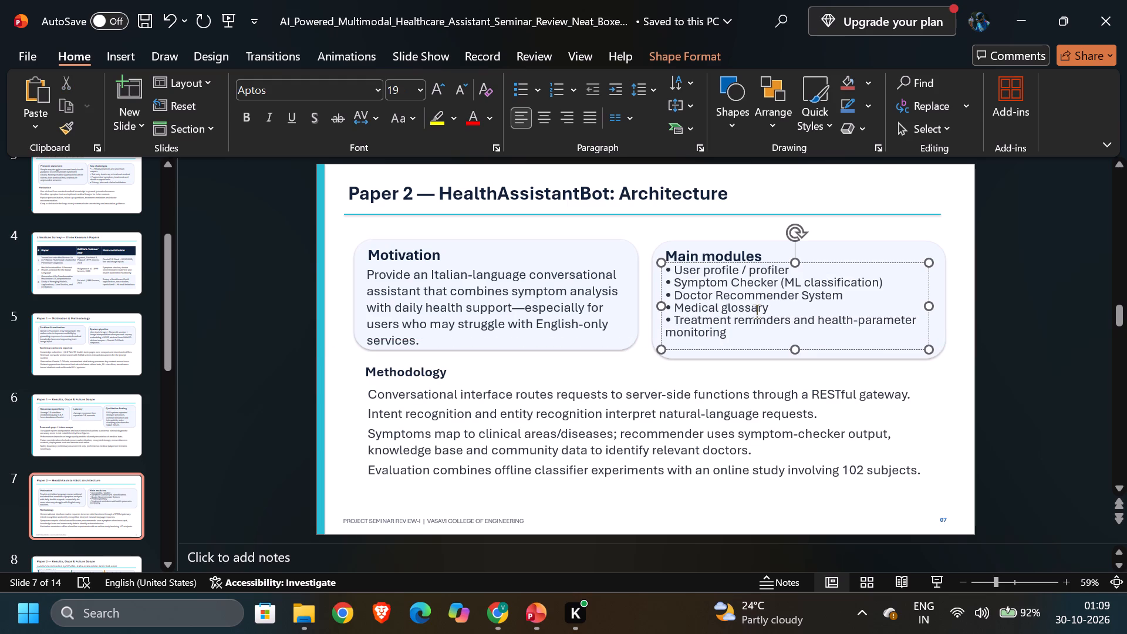
key(ctrl+a)
click(410, 92)
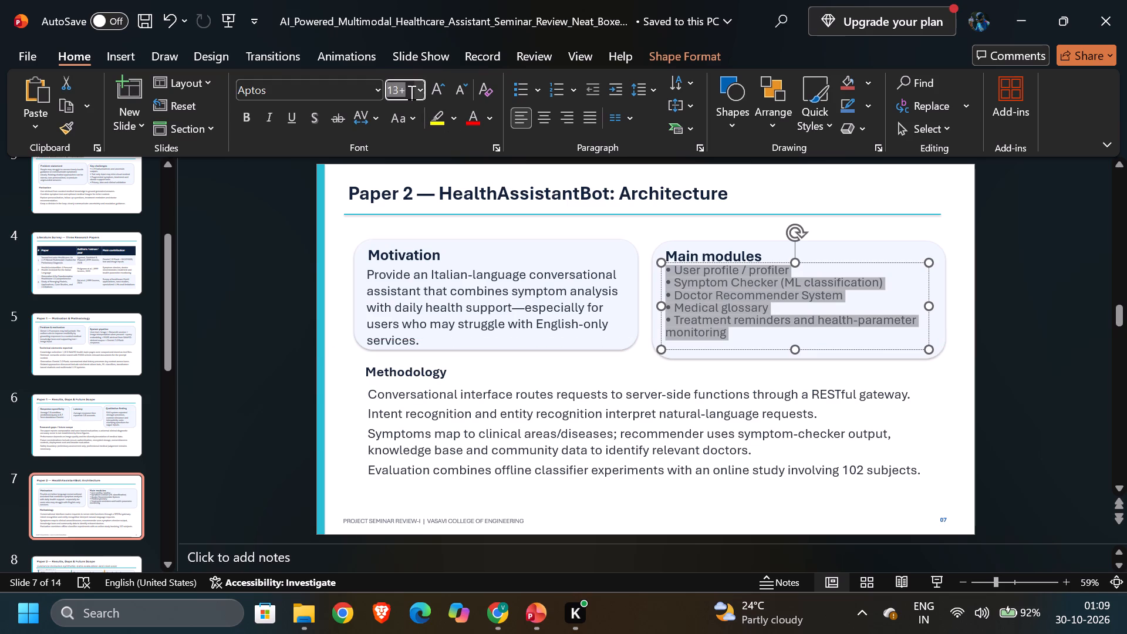
text(20)
key(Return)
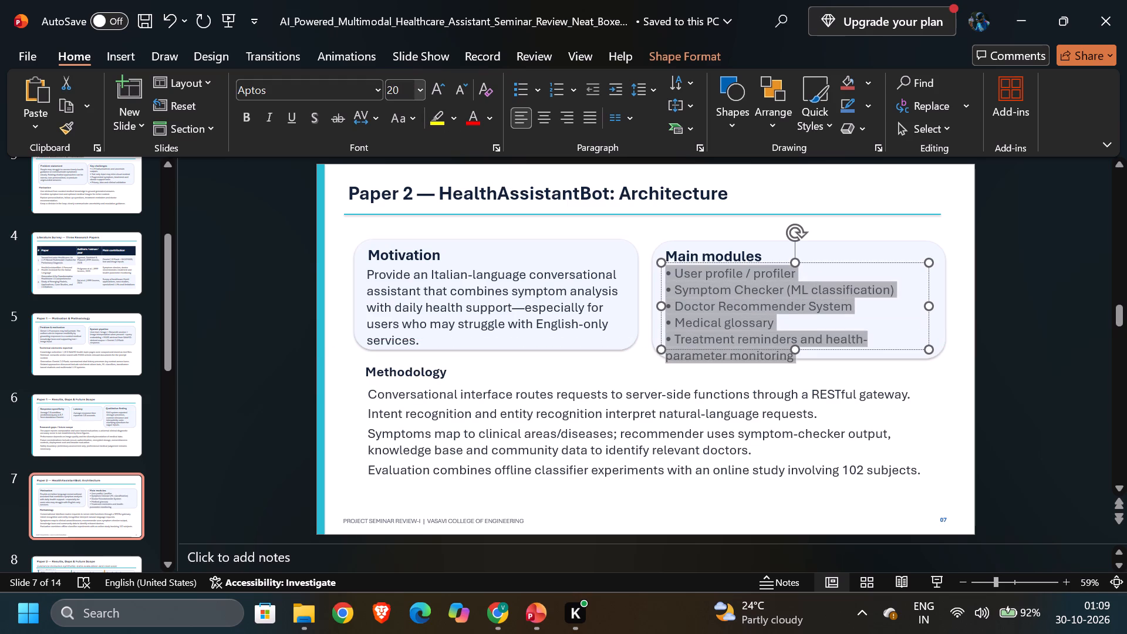
Extend the Main modules card downward until it encloses the last line of the bullet list.
click(541, 377)
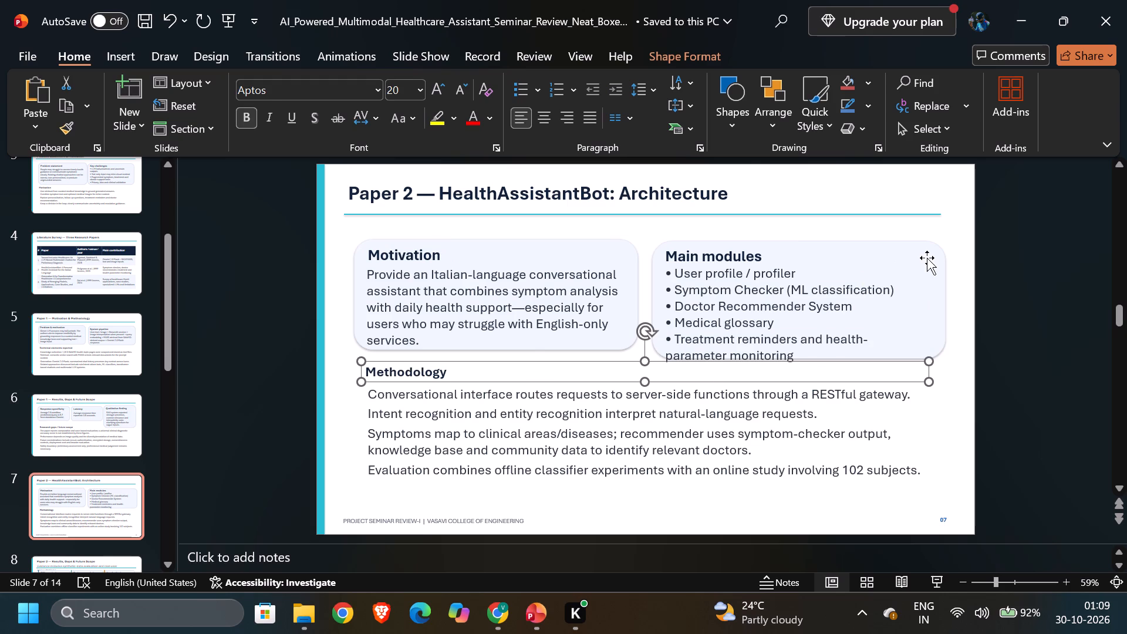
click(929, 257)
drag(947, 357, 947, 372)
click(940, 404)
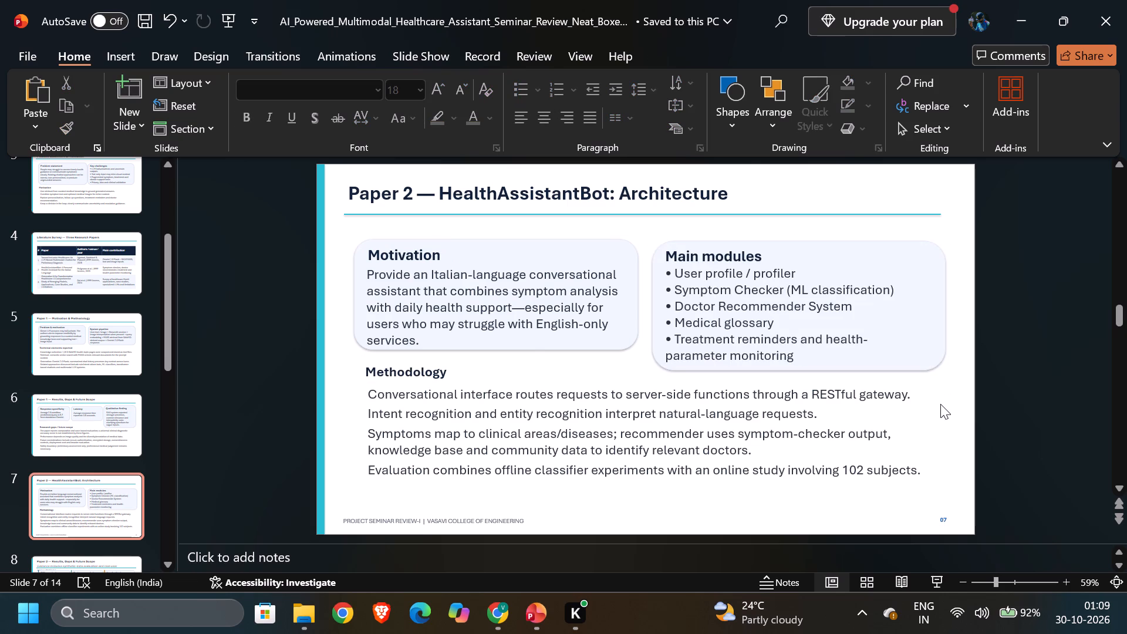
Set the "Methodology" heading to font size 22.
click(425, 375)
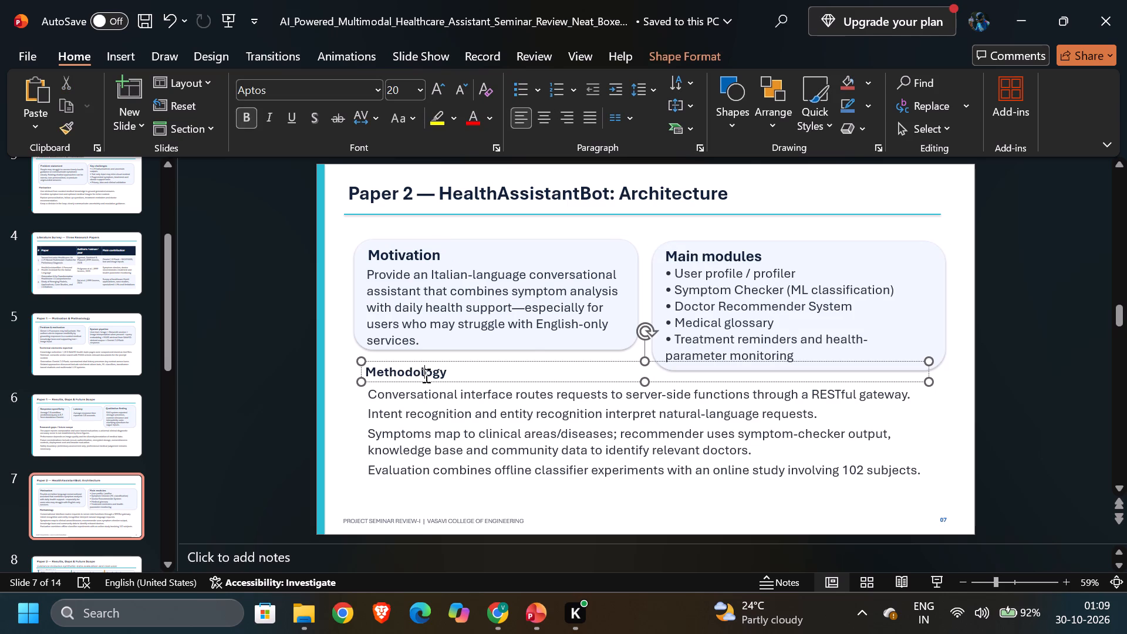
key(ctrl+a)
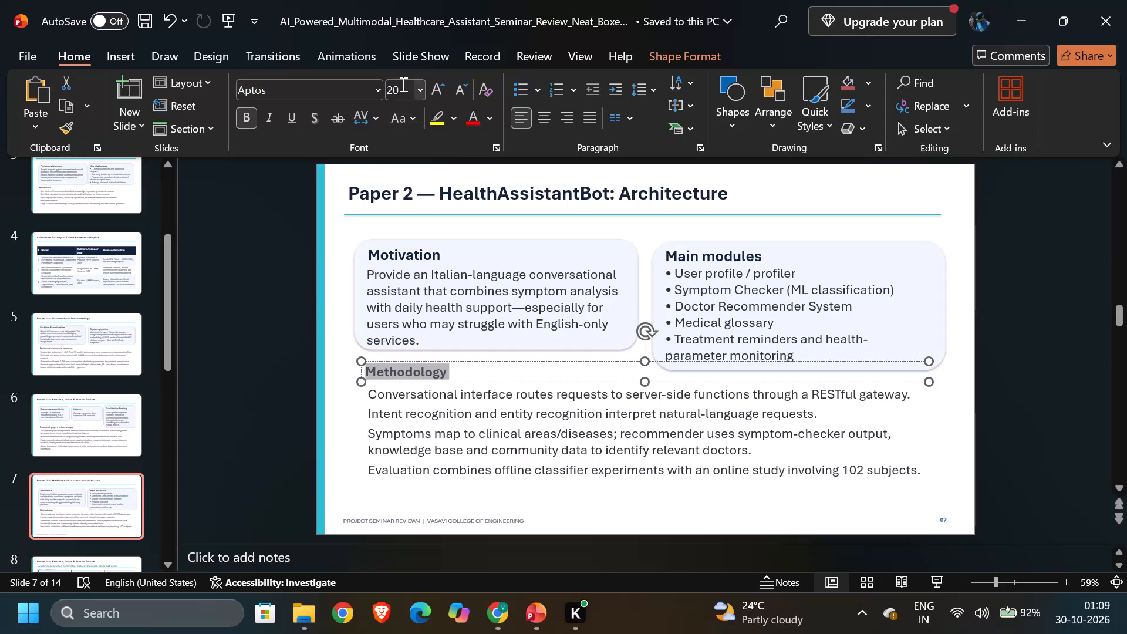
click(402, 83)
text(22)
key(Return)
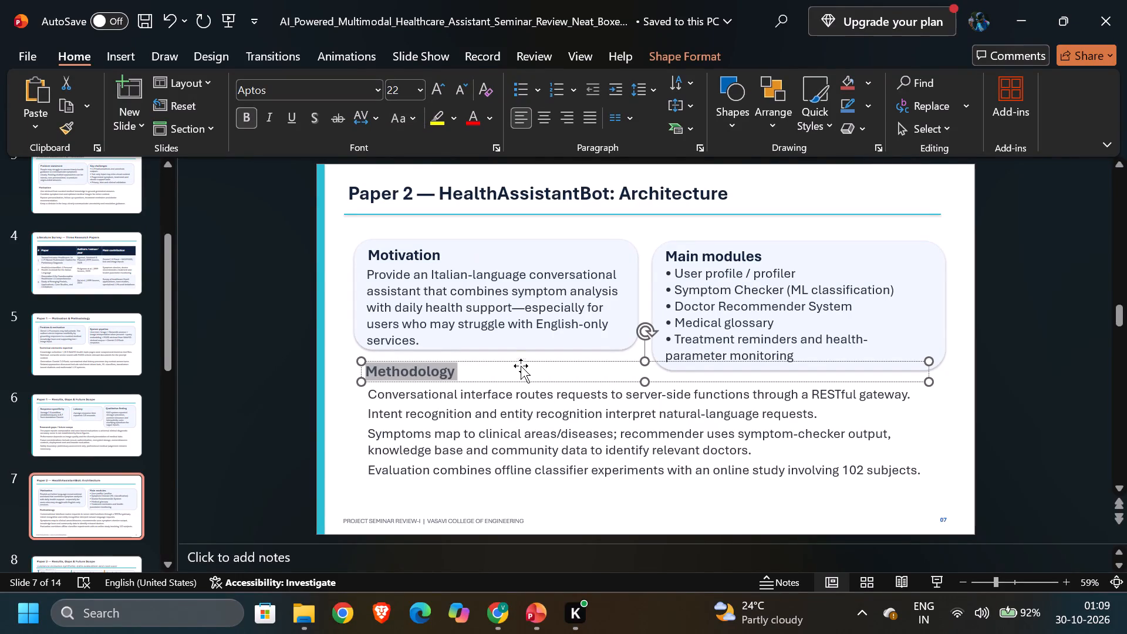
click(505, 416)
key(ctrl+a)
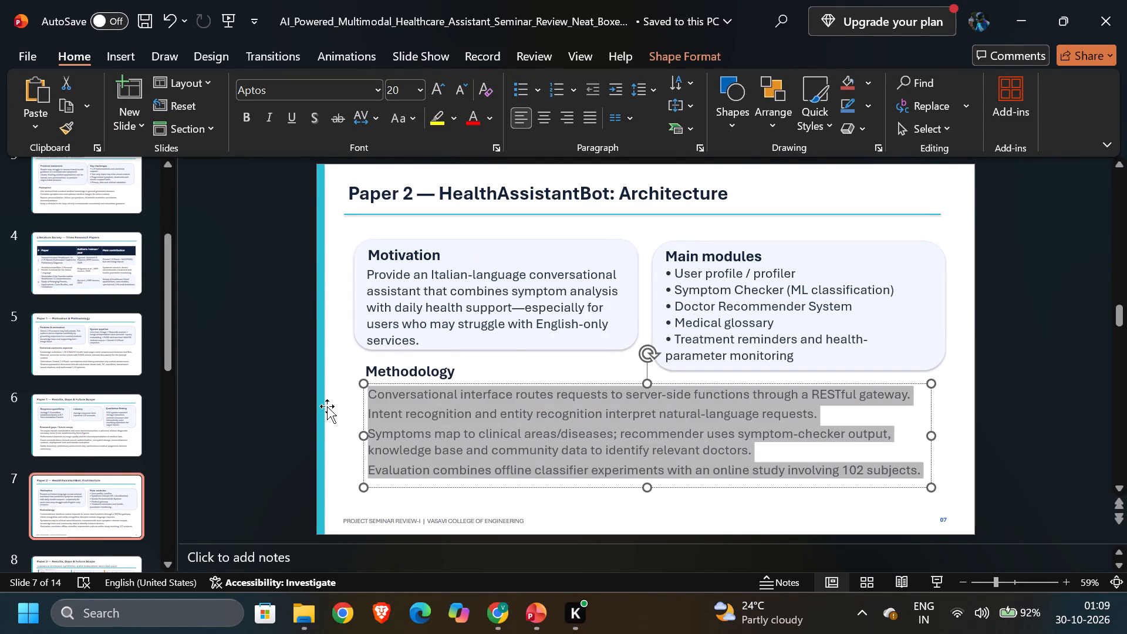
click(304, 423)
Delete the project seminar footer and the slide number from slide 7.
click(406, 520)
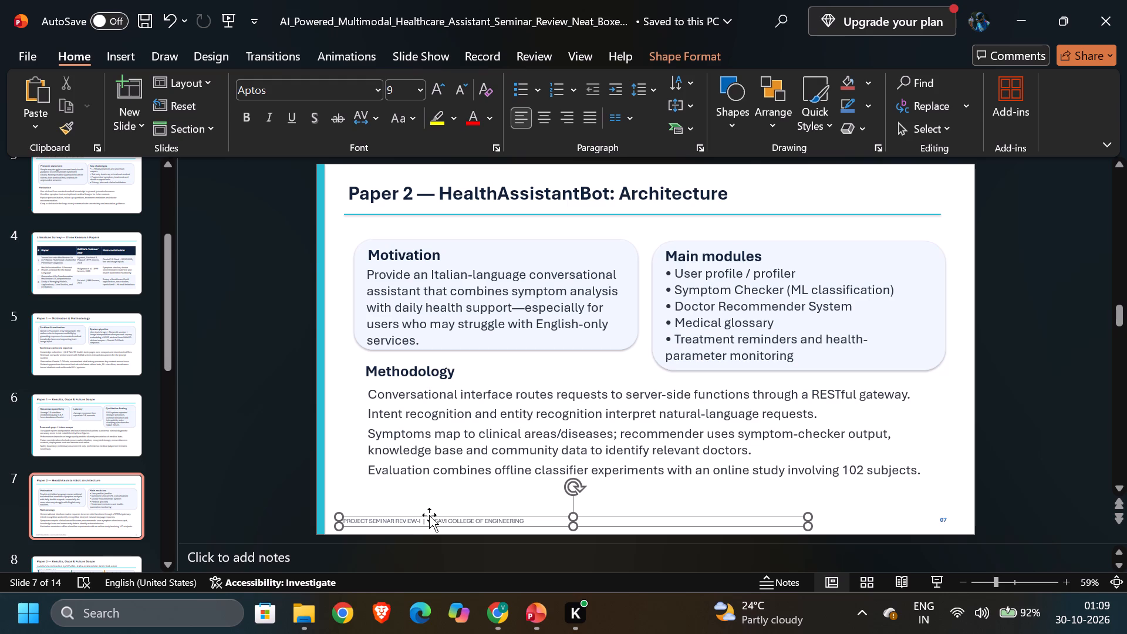
click(429, 515)
key(Delete)
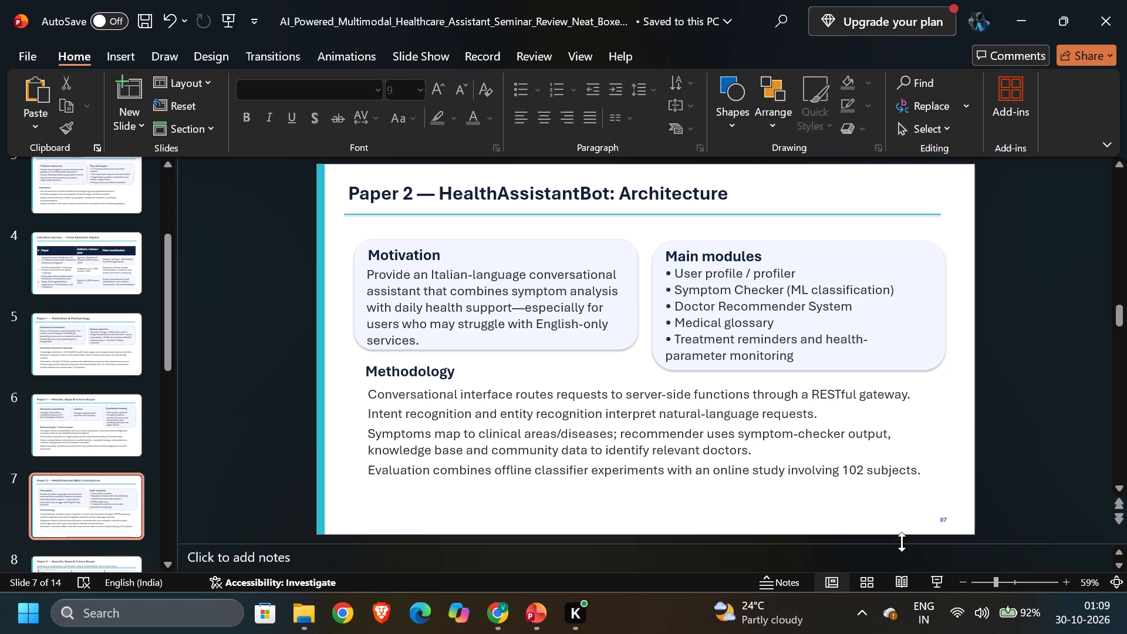
click(940, 520)
click(944, 513)
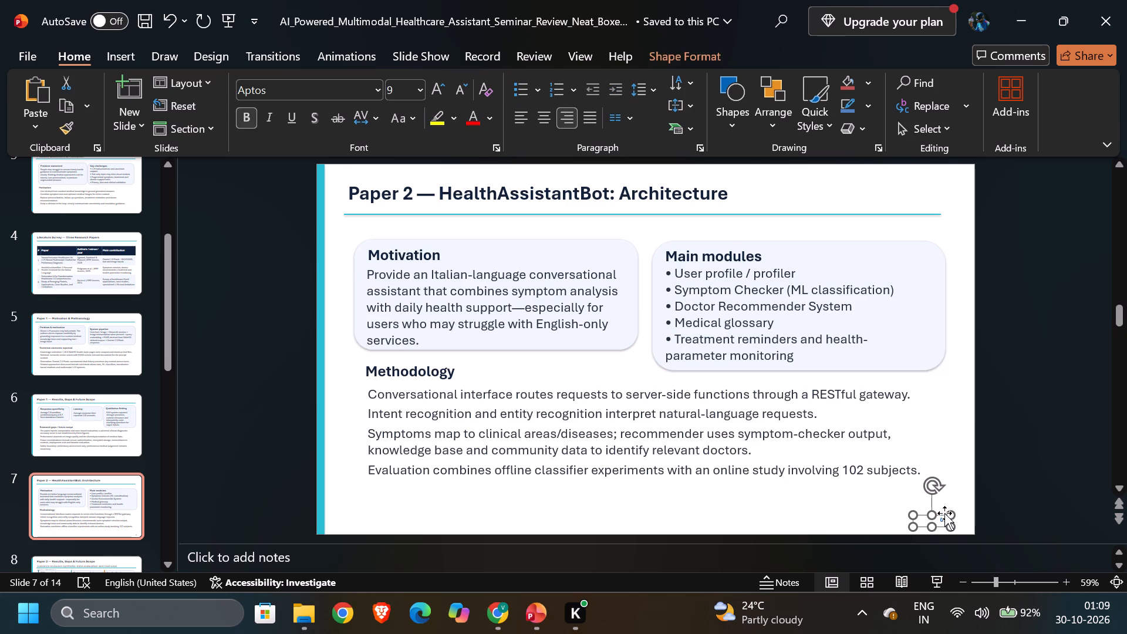
key(Delete)
On slide 8, delete the subtitle about synthetic-data evaluation and real-user consultations beneath the title.
scroll(83, 516, down, 5)
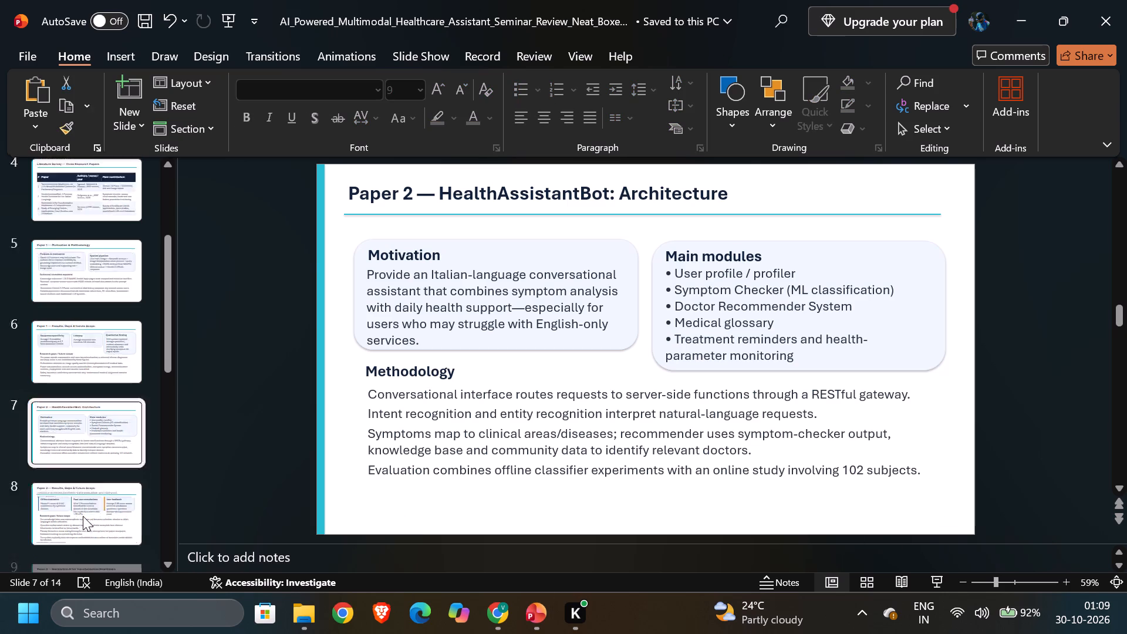
scroll(83, 516, down, 1)
scroll(83, 516, up, 1)
scroll(64, 300, up, 1)
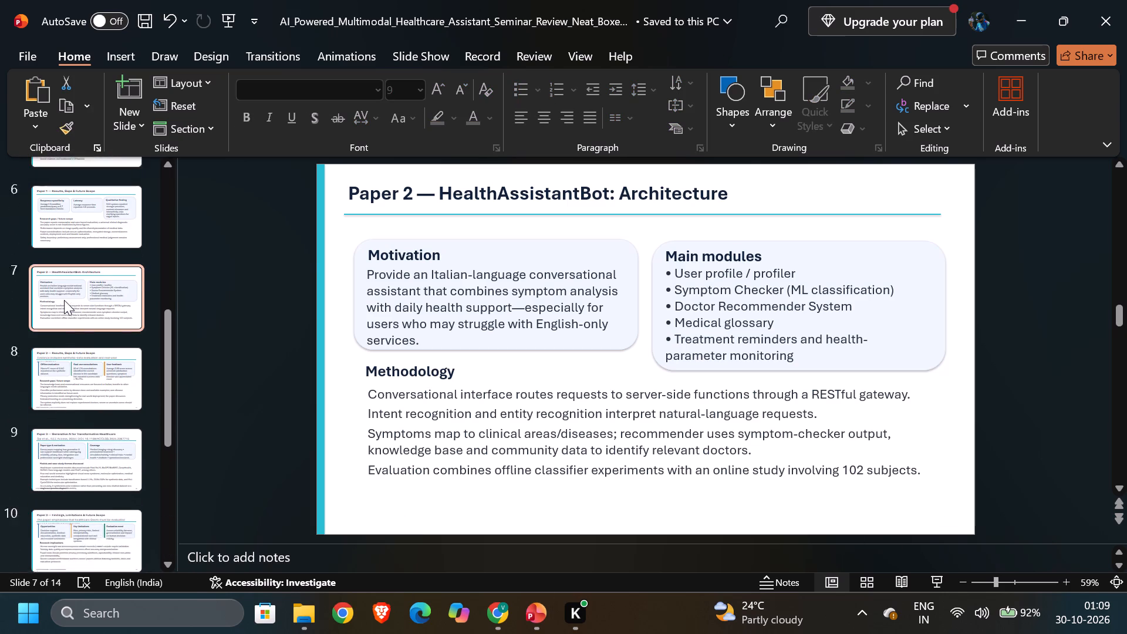
scroll(64, 300, up, 1)
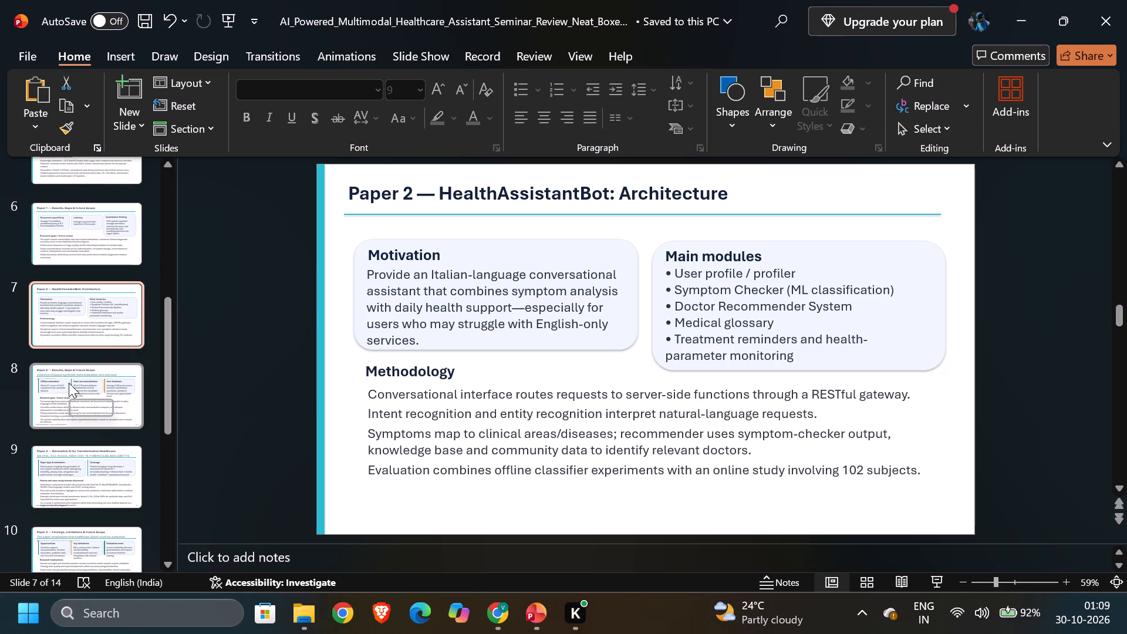
click(69, 383)
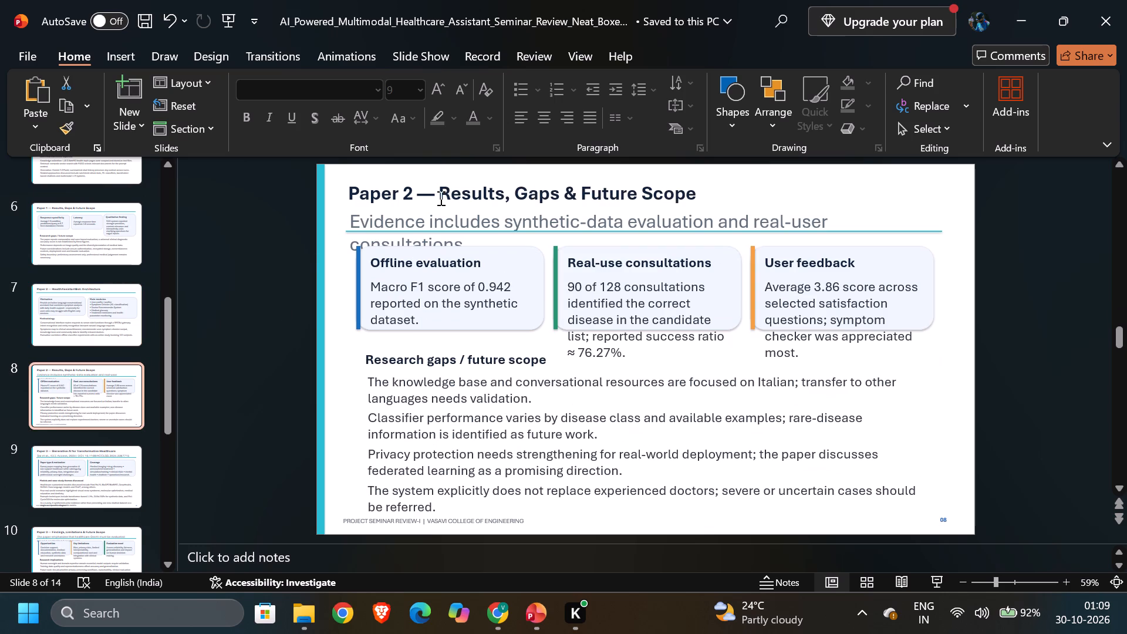
click(466, 217)
key(Delete)
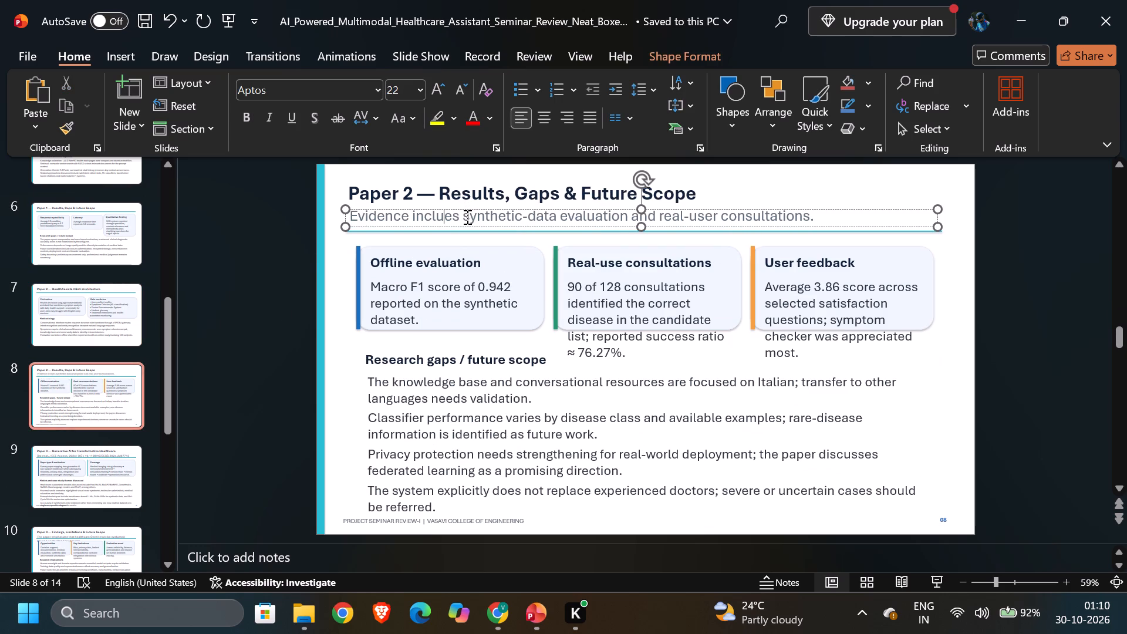
click(889, 207)
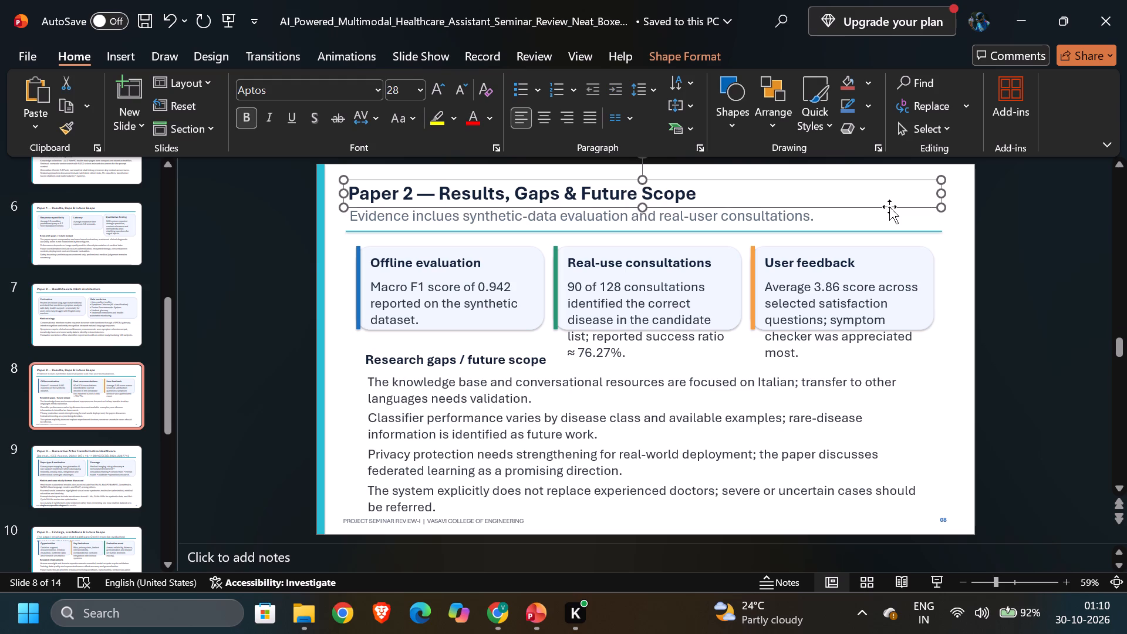
click(896, 220)
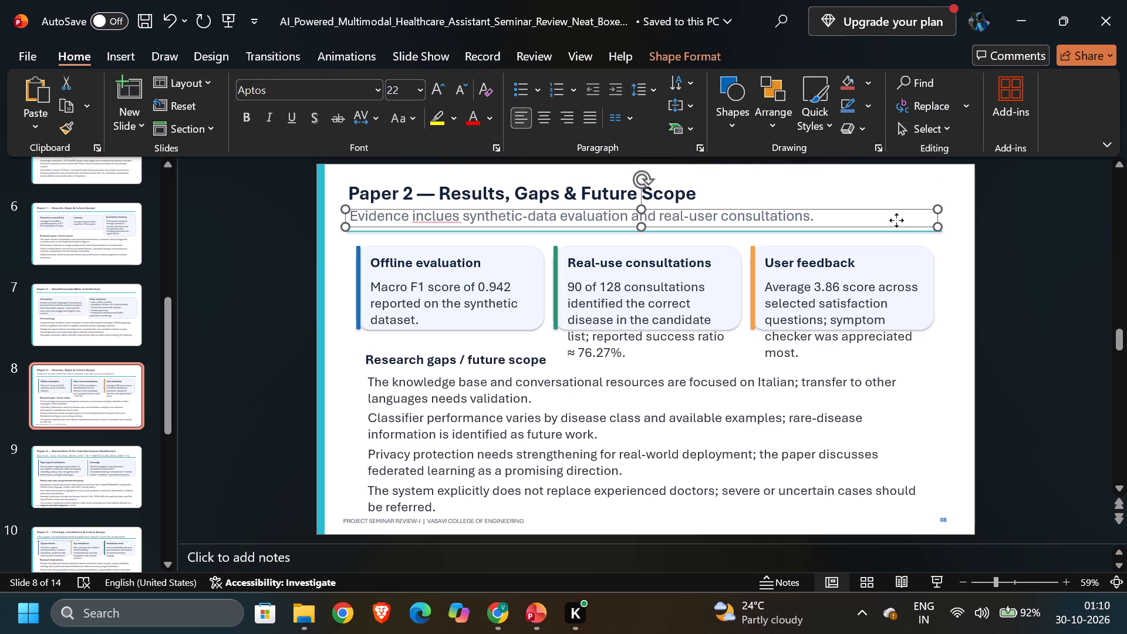
click(886, 208)
key(Delete)
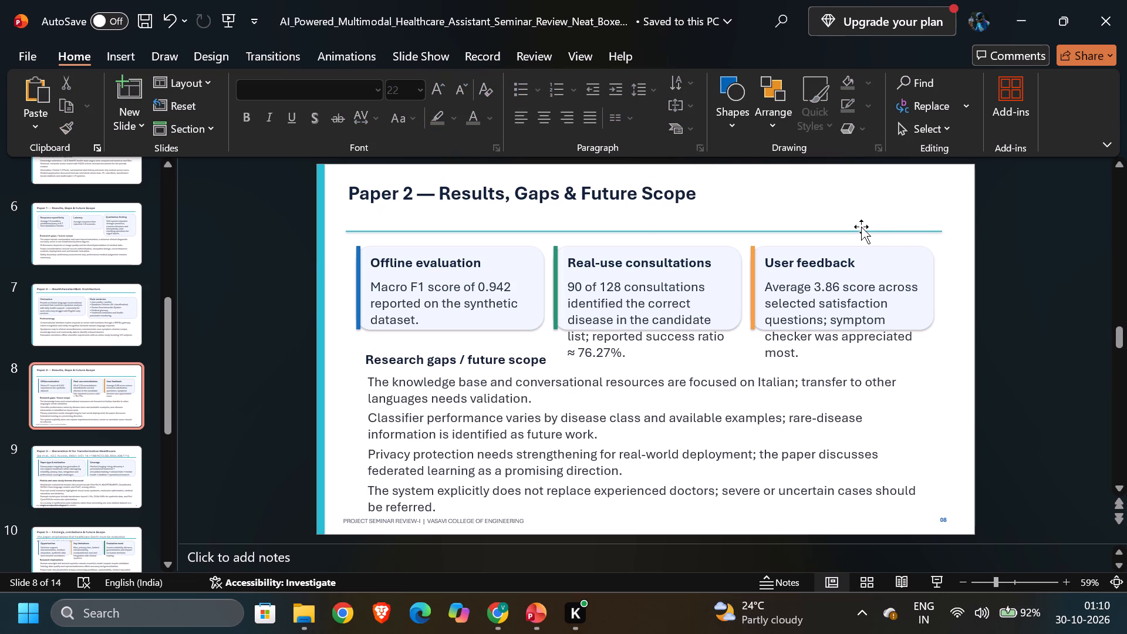
Move the teal divider line up to sit directly beneath the "Paper 2 — Results, Gaps & Future Scope" title.
click(861, 230)
drag(861, 230, 855, 213)
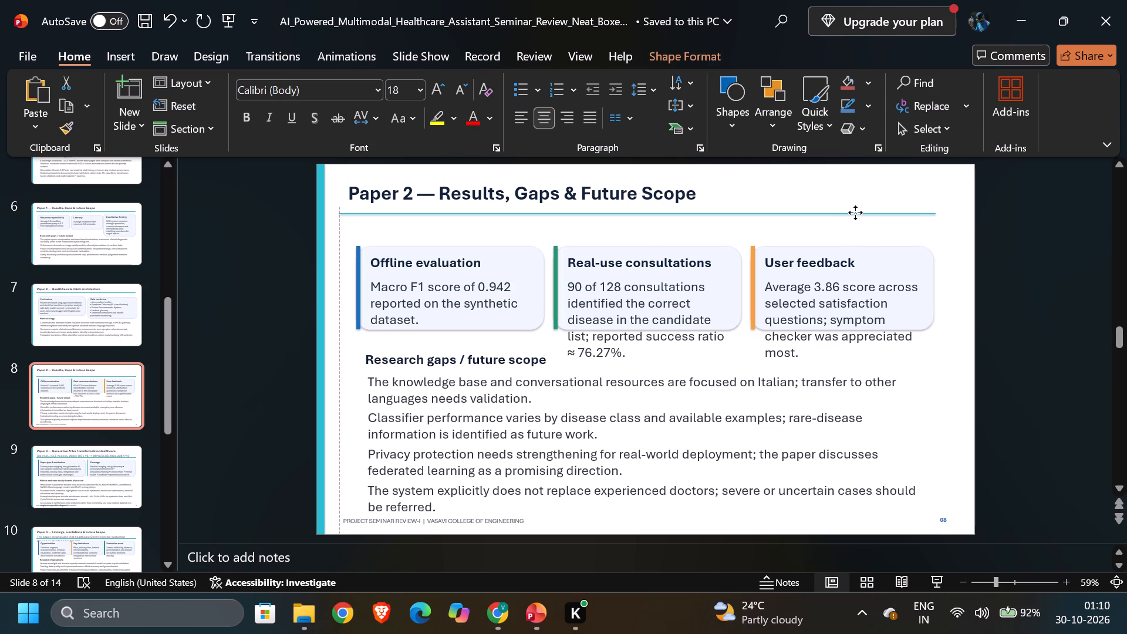
drag(855, 213, 856, 210)
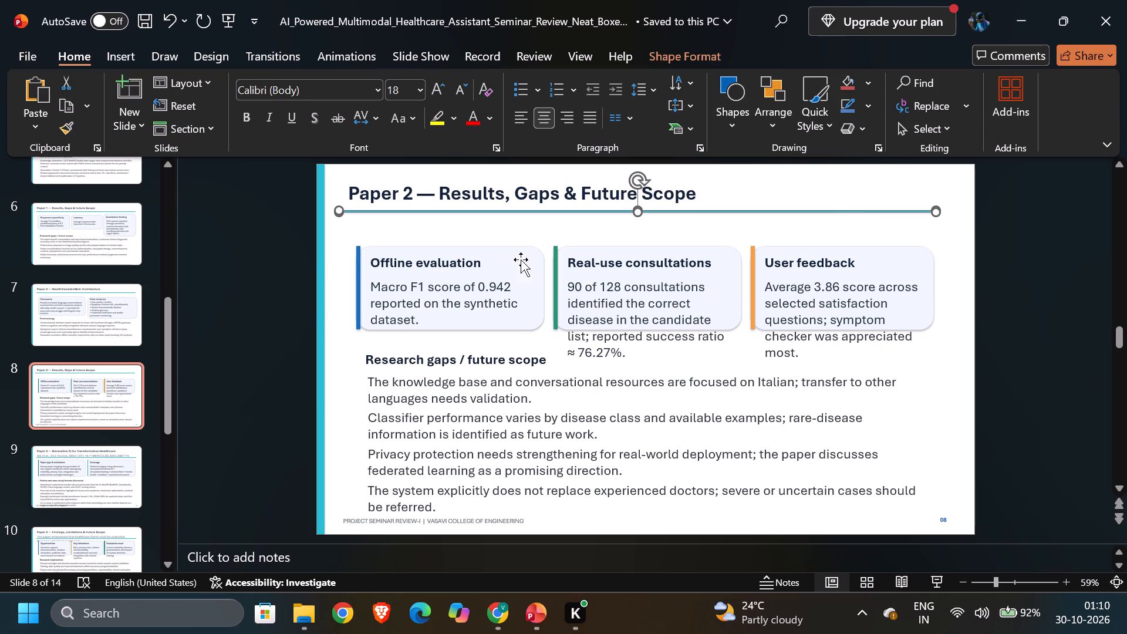
Move the Offline evaluation card up slightly and stretch its bottom edge back in line with the neighbouring cards.
click(521, 259)
click(511, 248)
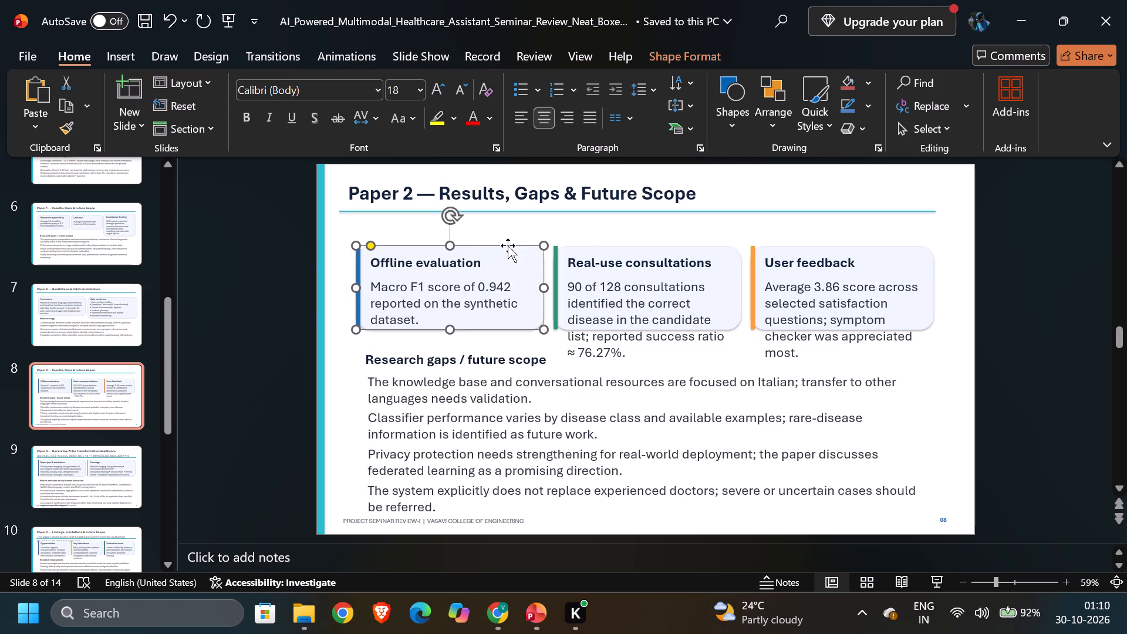
click(508, 245)
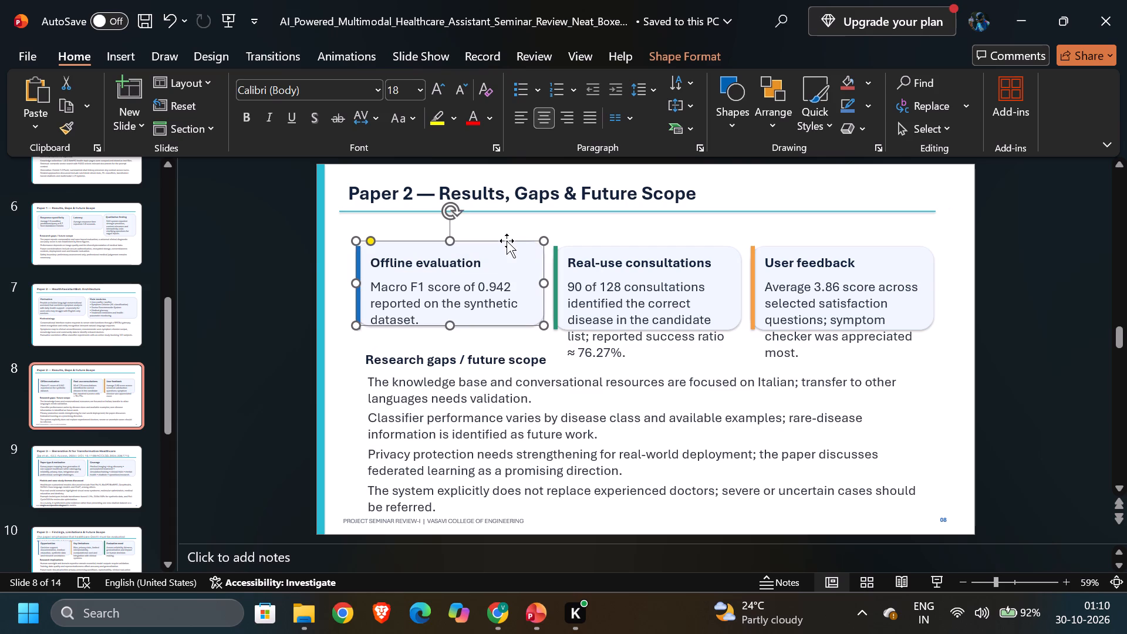
click(544, 324)
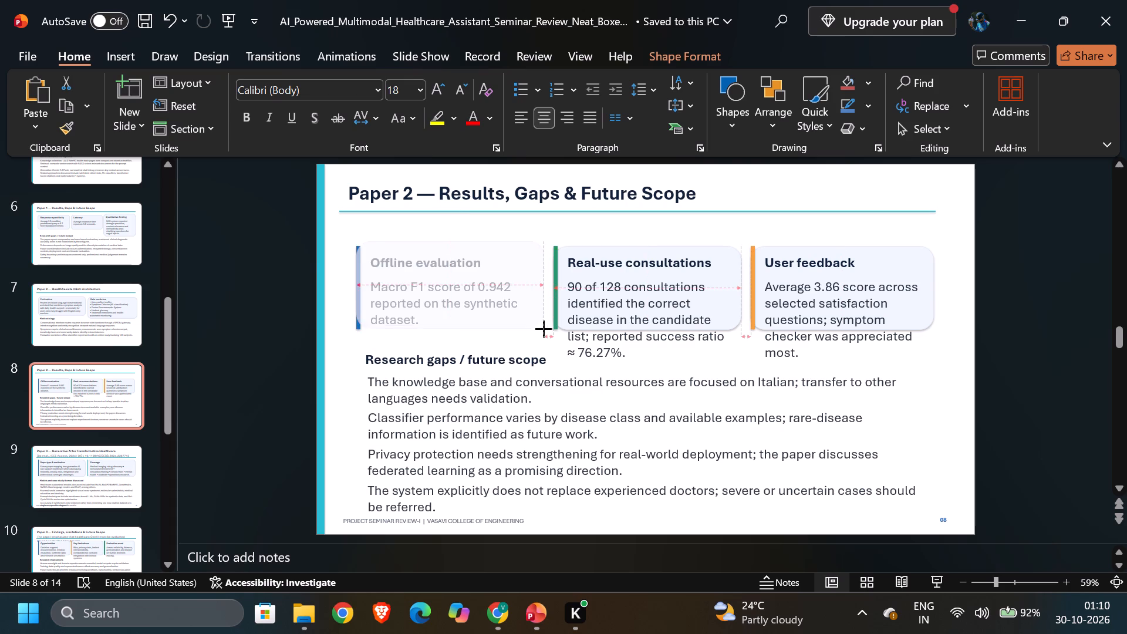
Delete the blue accent bar on the Offline evaluation card and the green one on the Real-use consultations card.
click(359, 264)
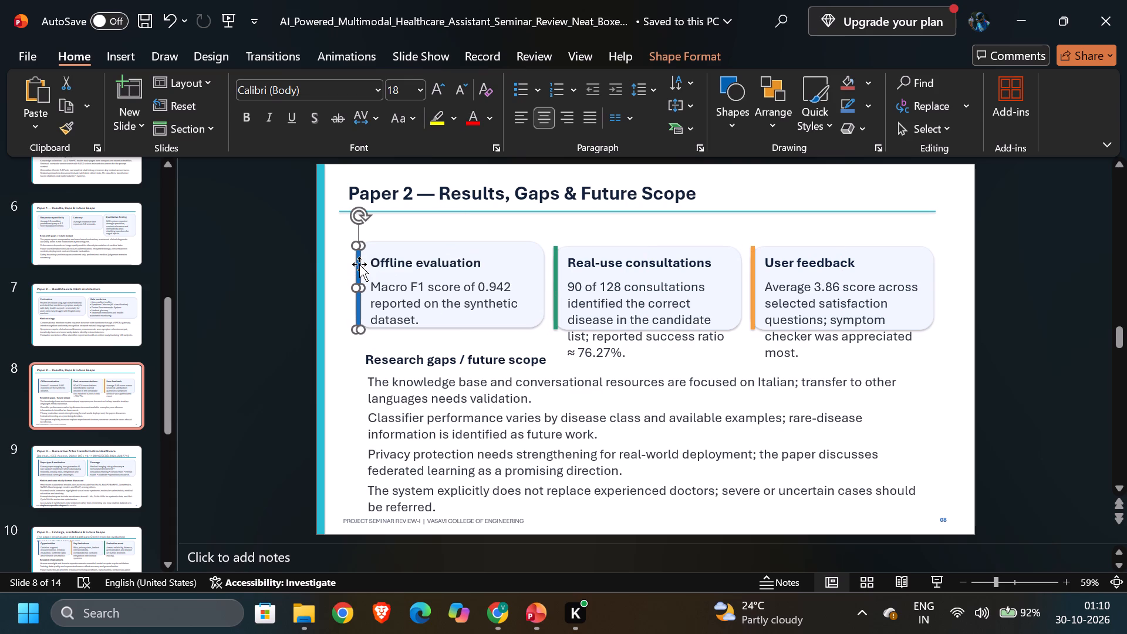
key(Delete)
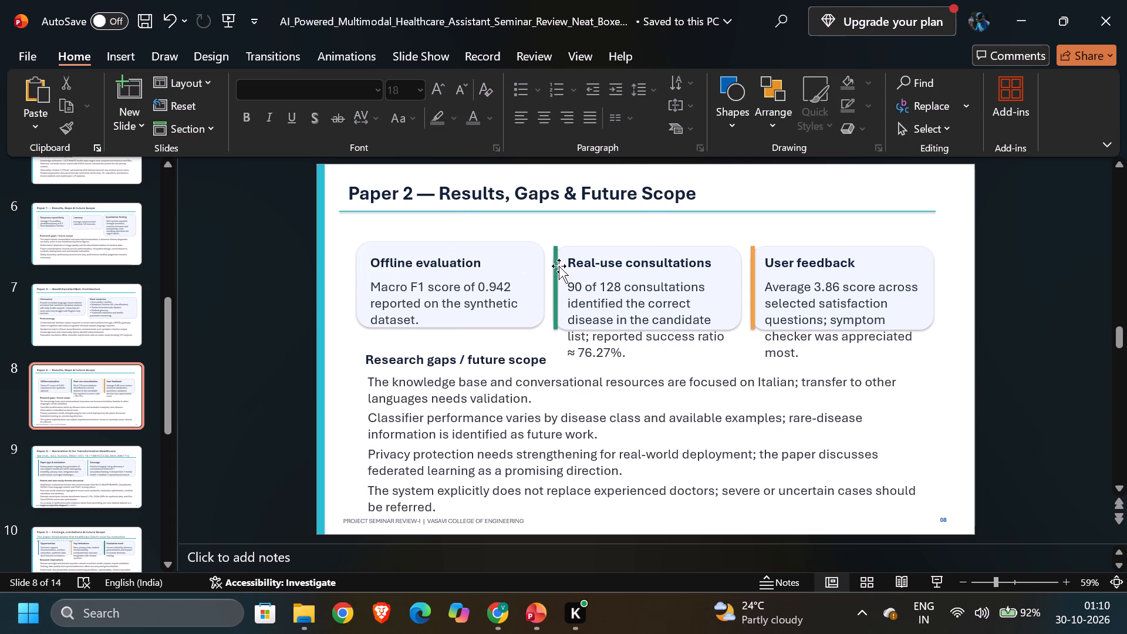
click(558, 265)
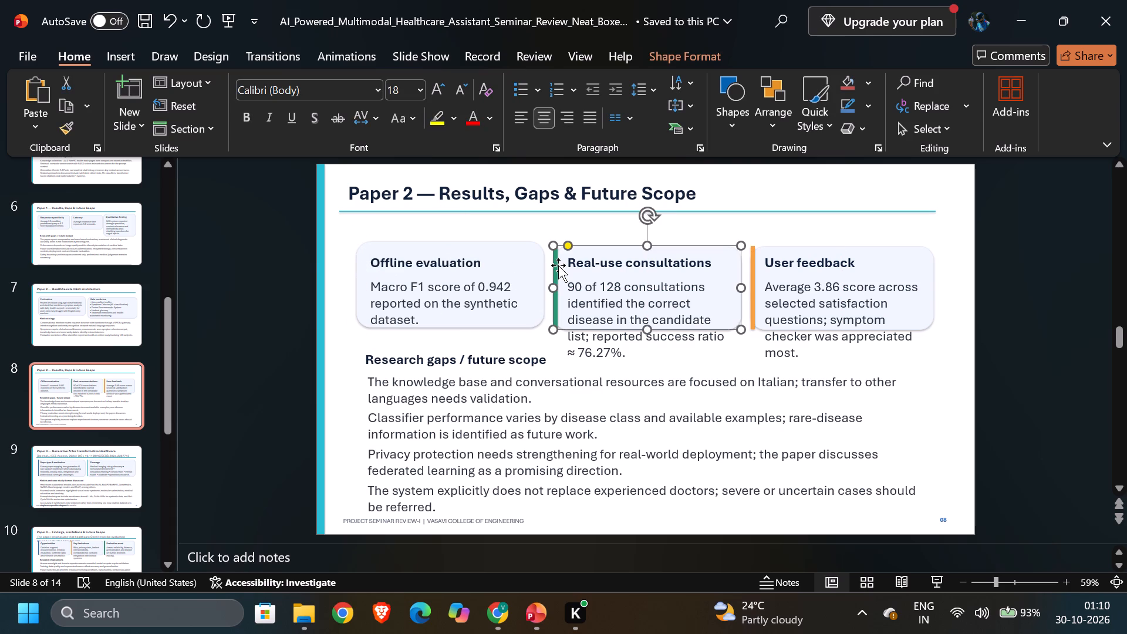
click(555, 265)
key(Delete)
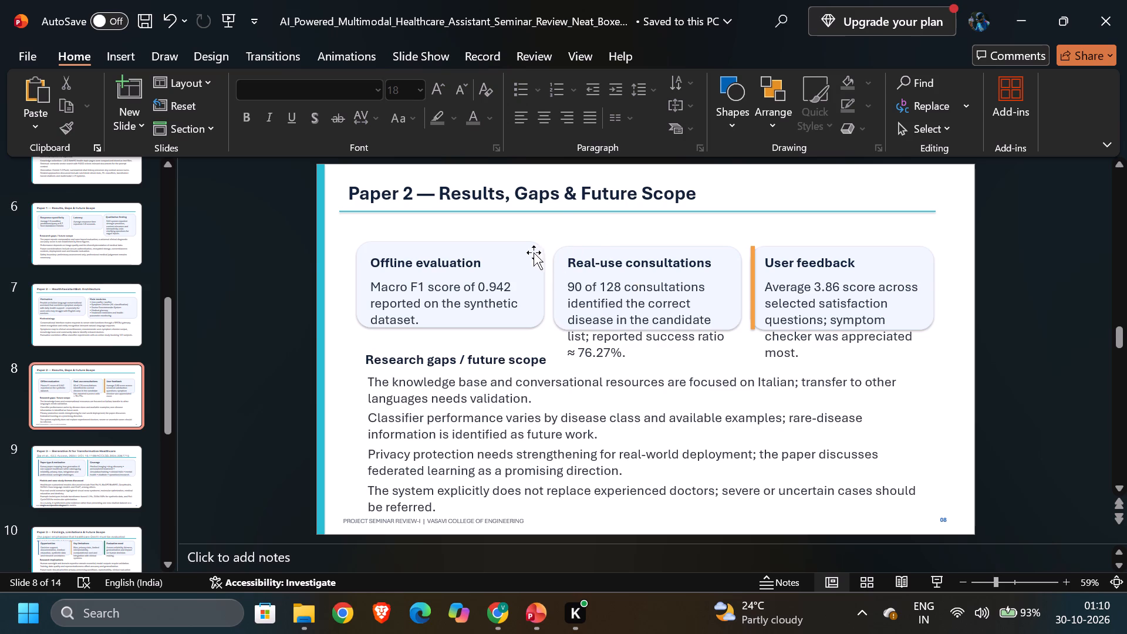
Stretch the Real-use consultations card's top edge up slightly and move its heading up closer to that edge.
click(587, 248)
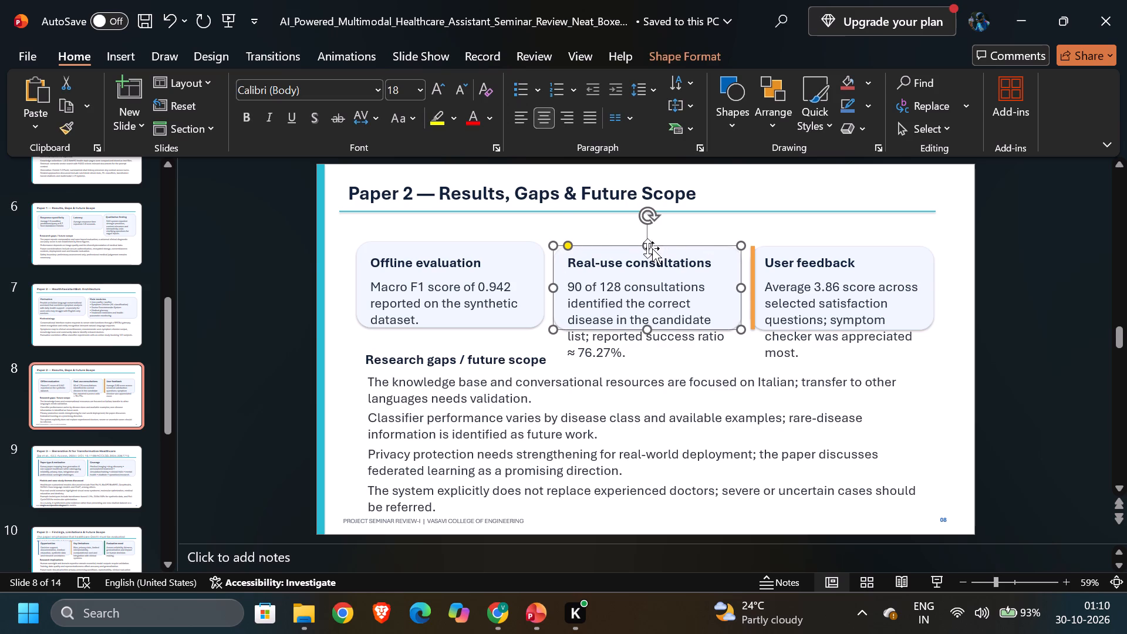
drag(647, 248, 647, 241)
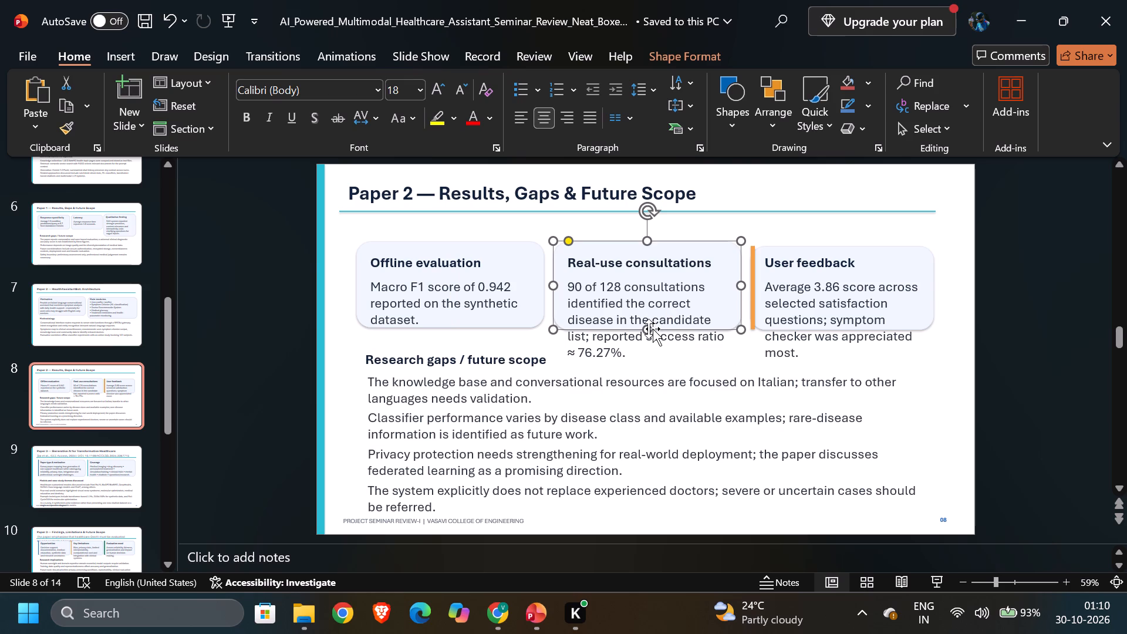
click(640, 269)
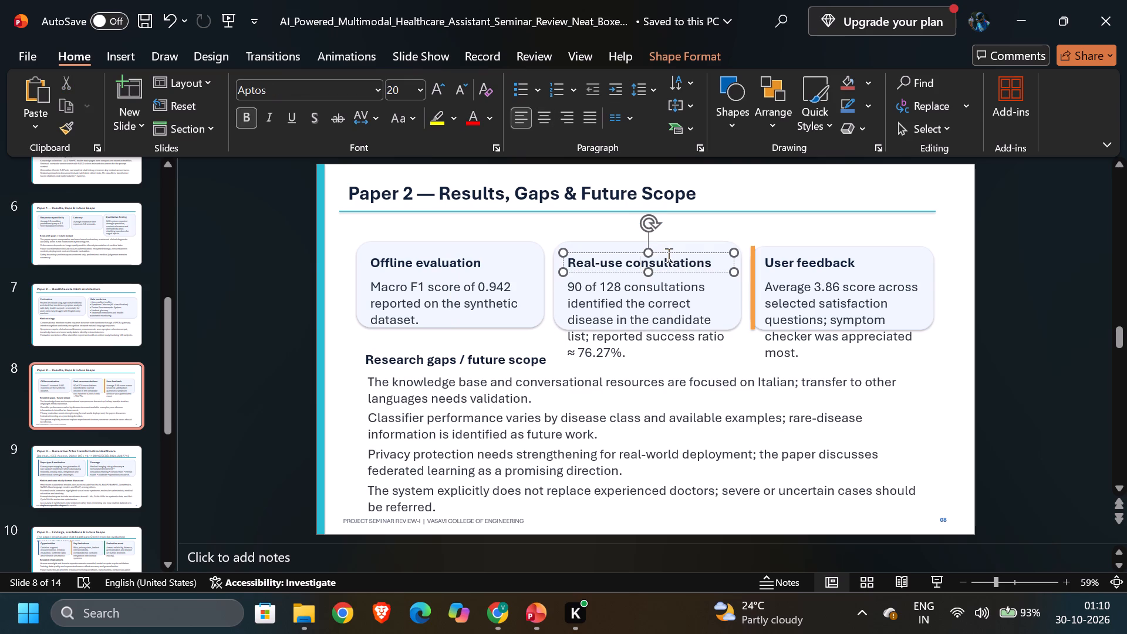
click(667, 255)
drag(666, 254, 665, 250)
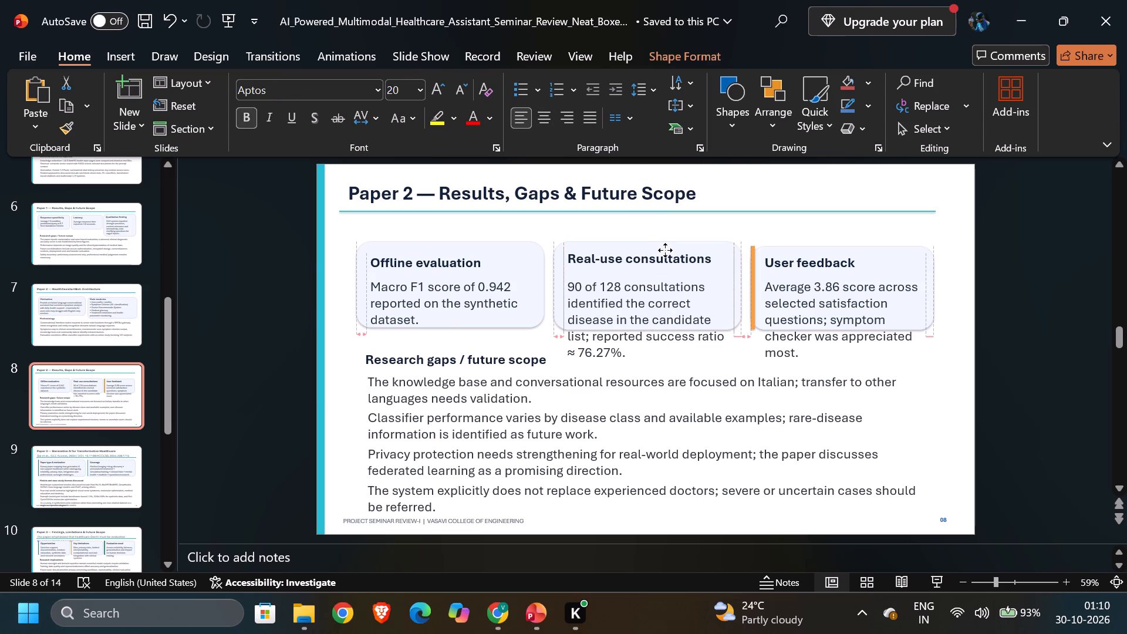
drag(665, 250, 665, 245)
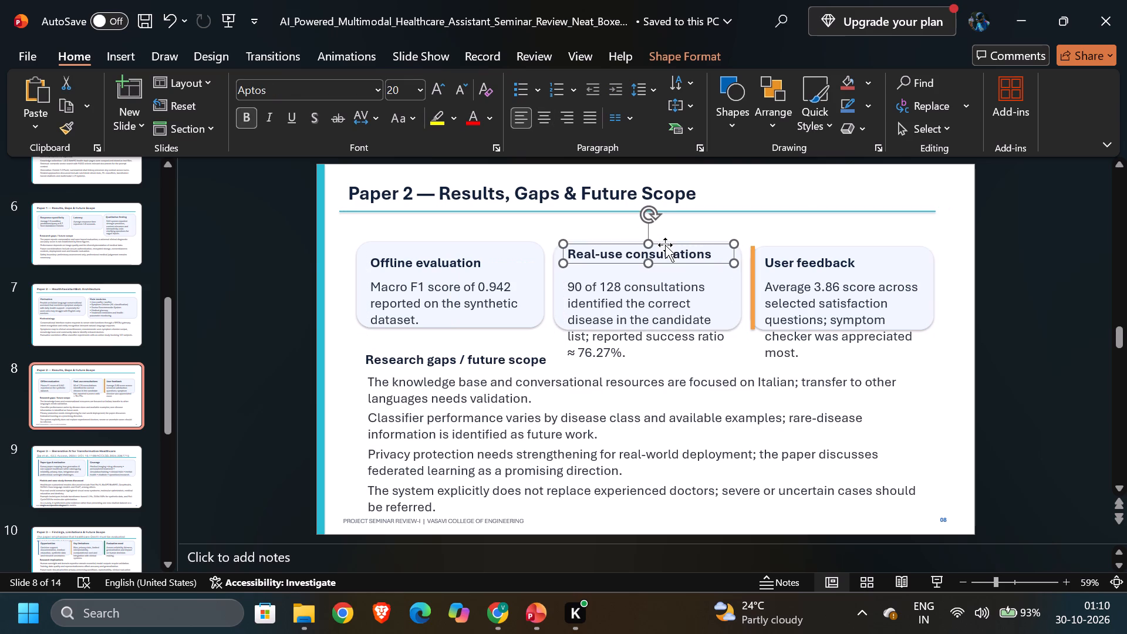
click(652, 302)
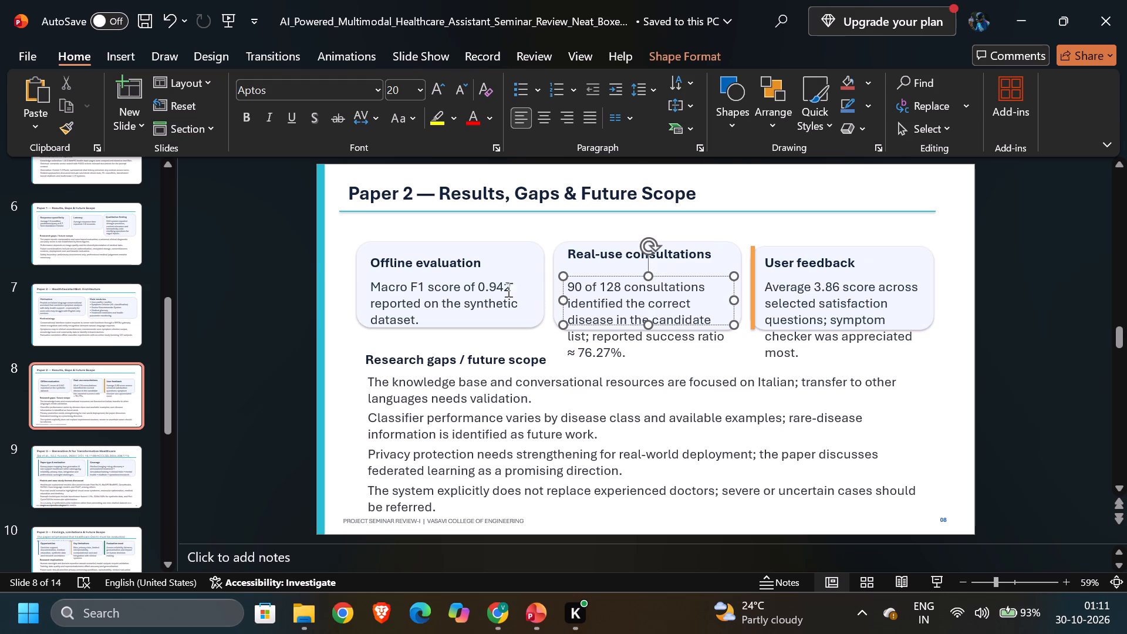
Set the "Offline evaluation" and "Real-use consultations" card headings to font size 22.
click(434, 255)
key(ctrl+a)
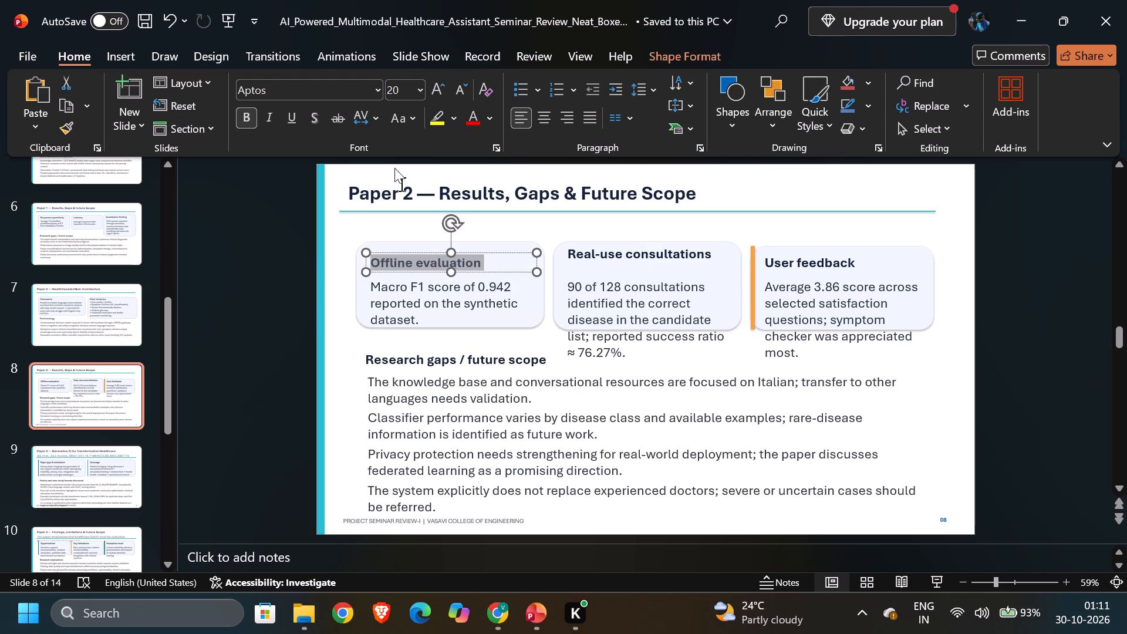
click(397, 87)
text(22)
key(Return)
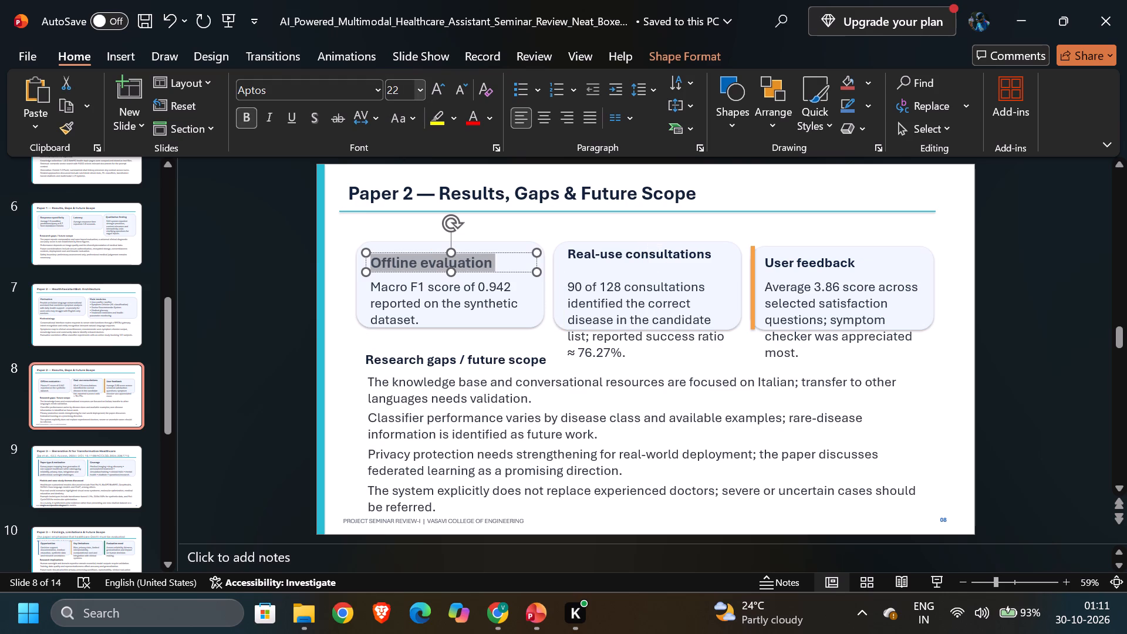
click(664, 250)
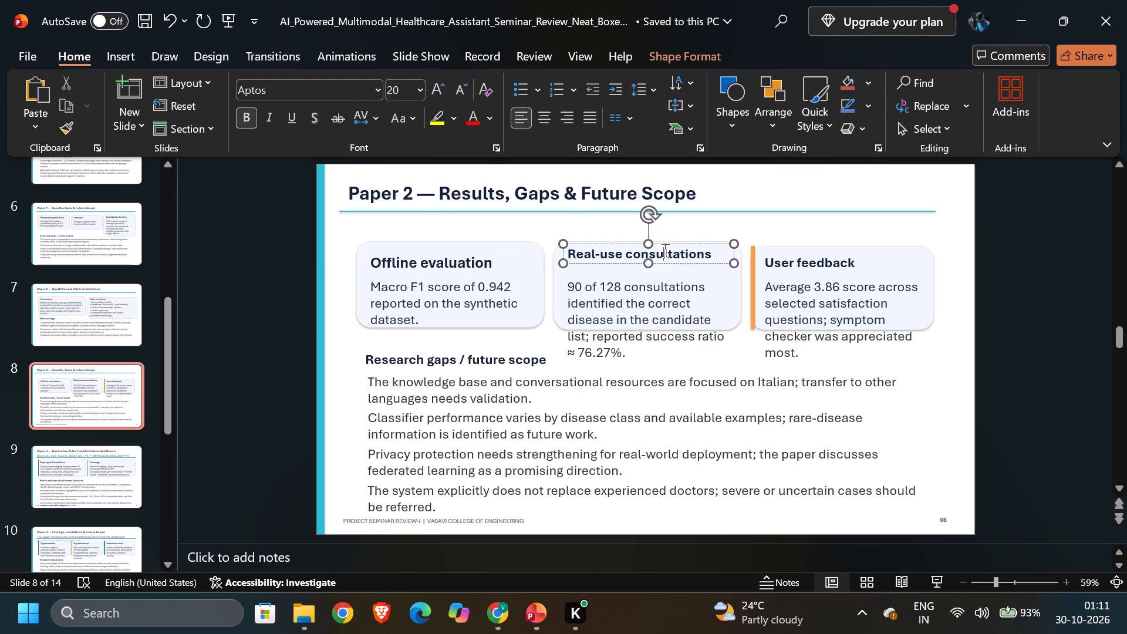
key(ctrl+a)
click(401, 95)
text(22)
key(Return)
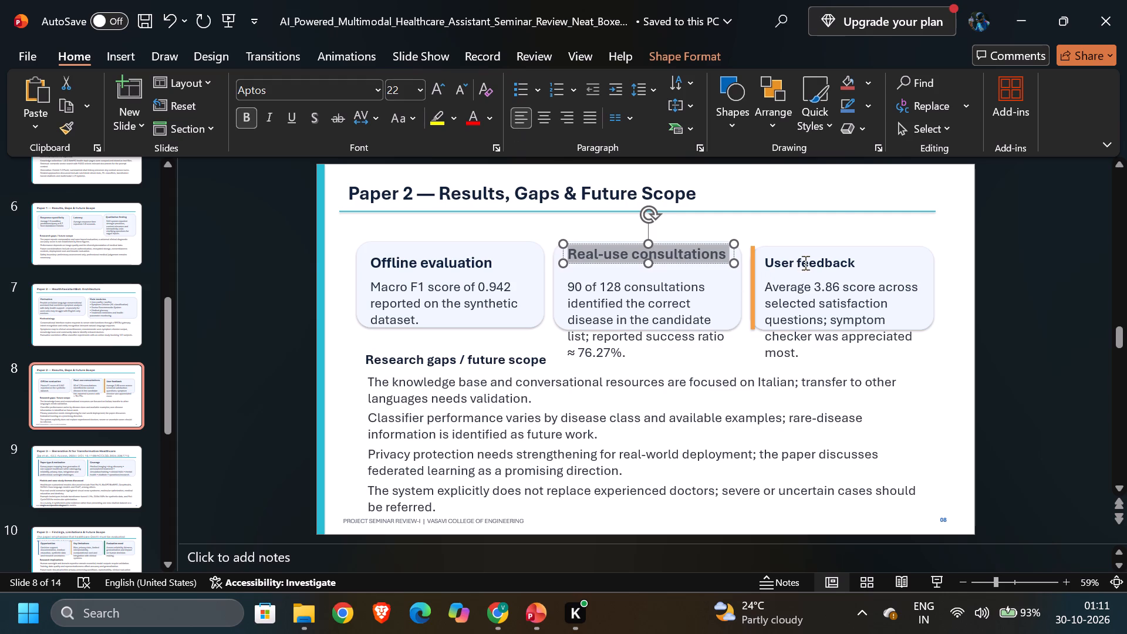
Set the "User feedback" card heading to font size 22.
click(804, 262)
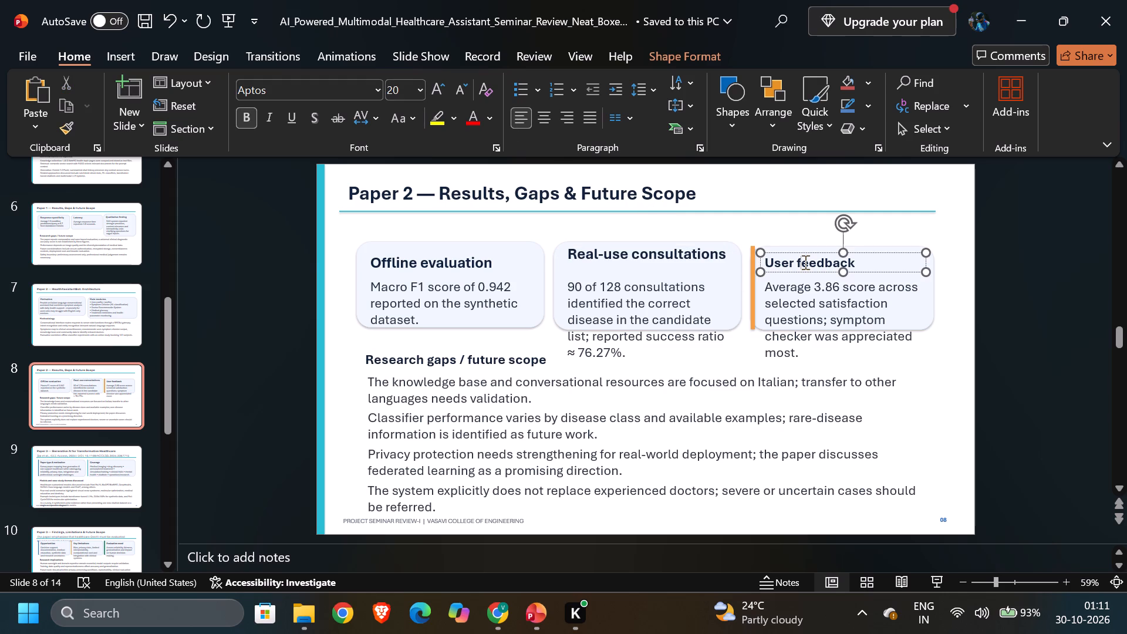
key(ctrl+a)
click(417, 88)
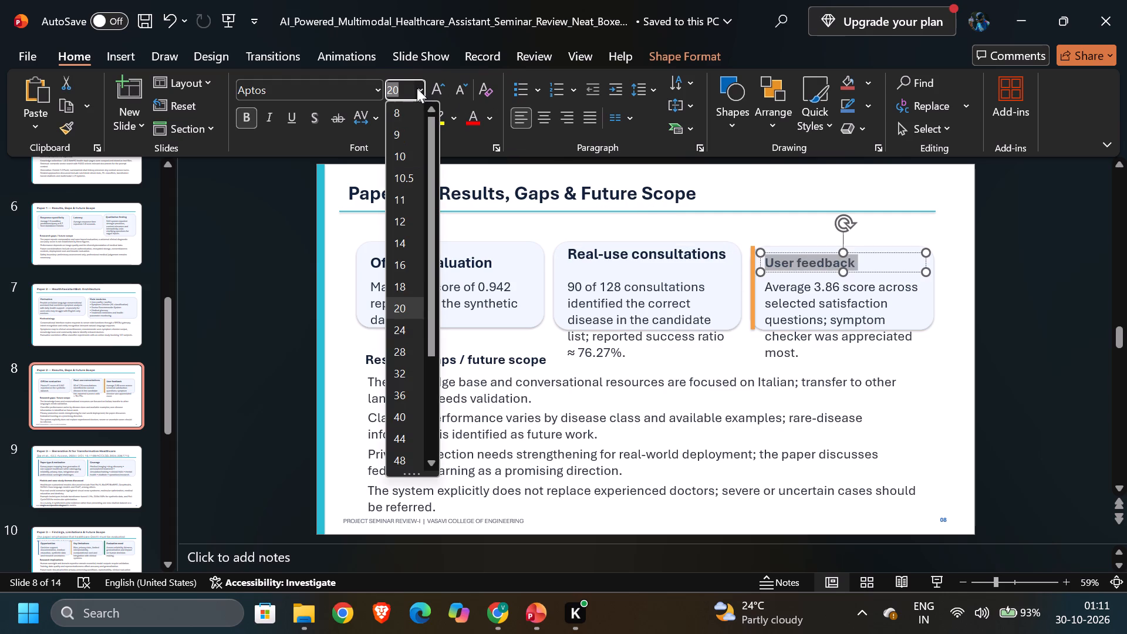
click(411, 88)
key(BackSpace)
key(BackSpace)
text(22)
key(Return)
Move the "Offline evaluation" and "User feedback" headings up towards the level of the "Real-use consultations" heading.
click(421, 286)
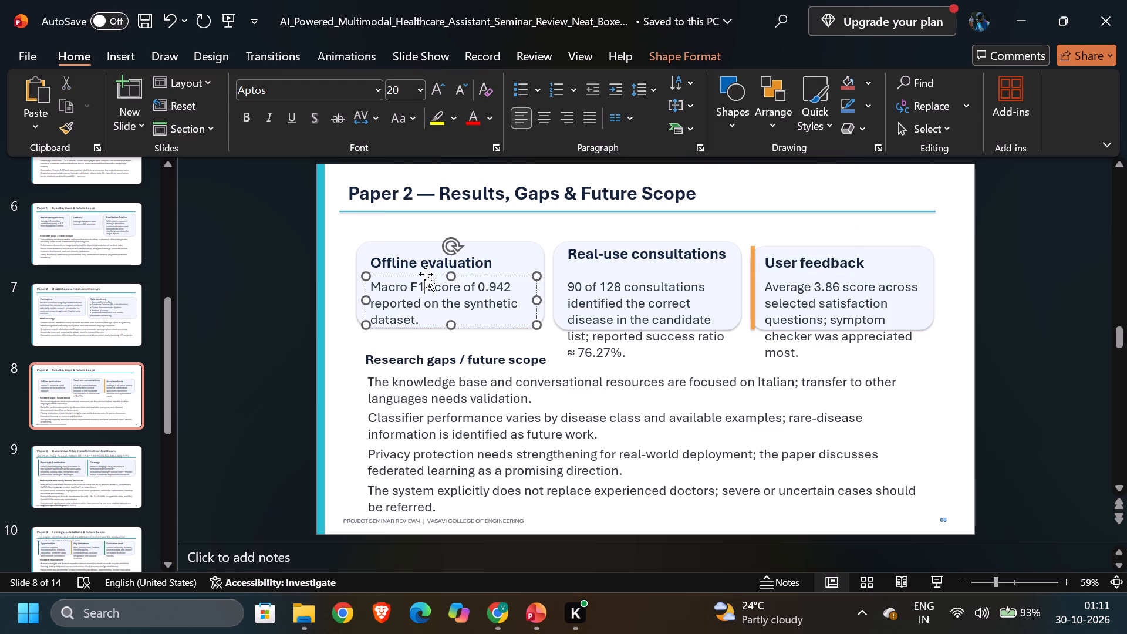
click(426, 274)
click(426, 268)
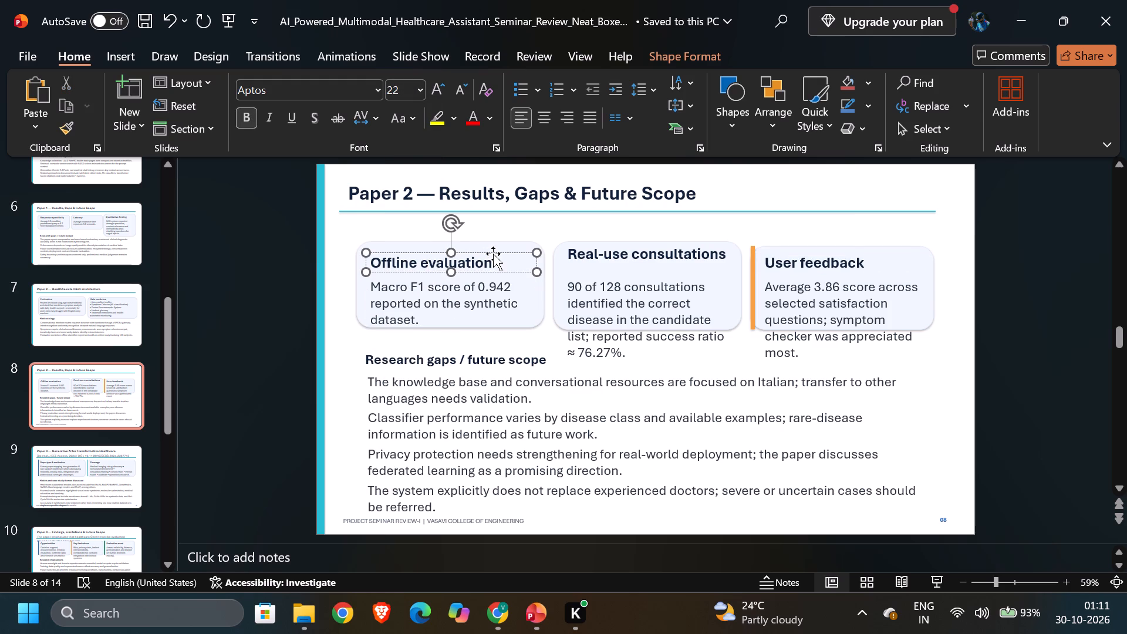
drag(493, 252, 493, 245)
click(795, 258)
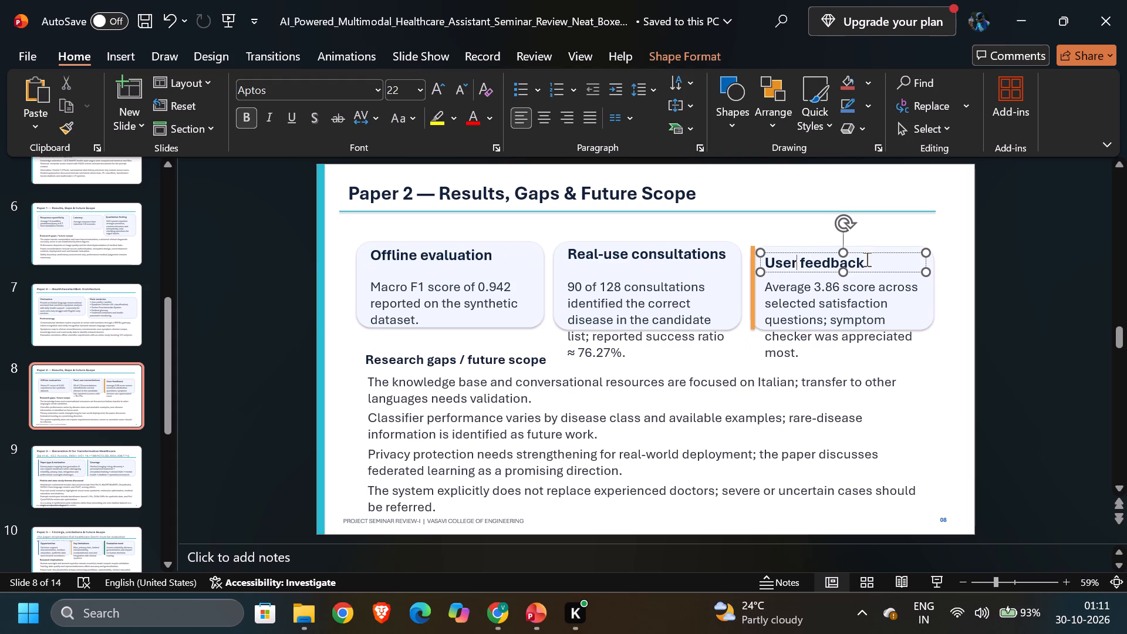
click(890, 252)
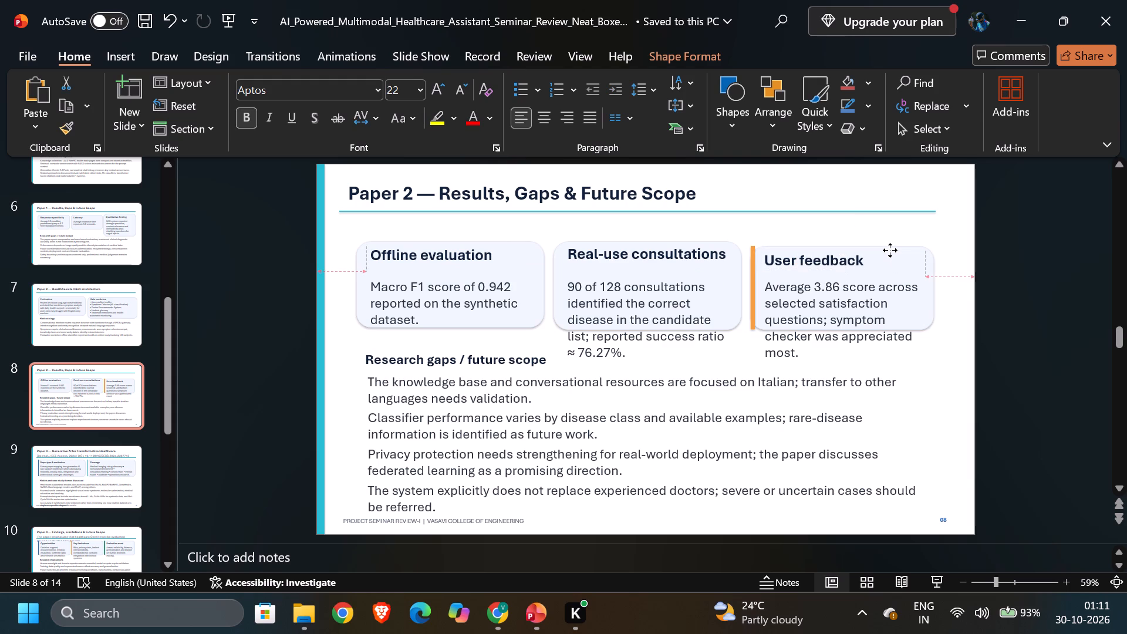
Delete the orange accent bar on the User feedback card.
click(752, 292)
key(Delete)
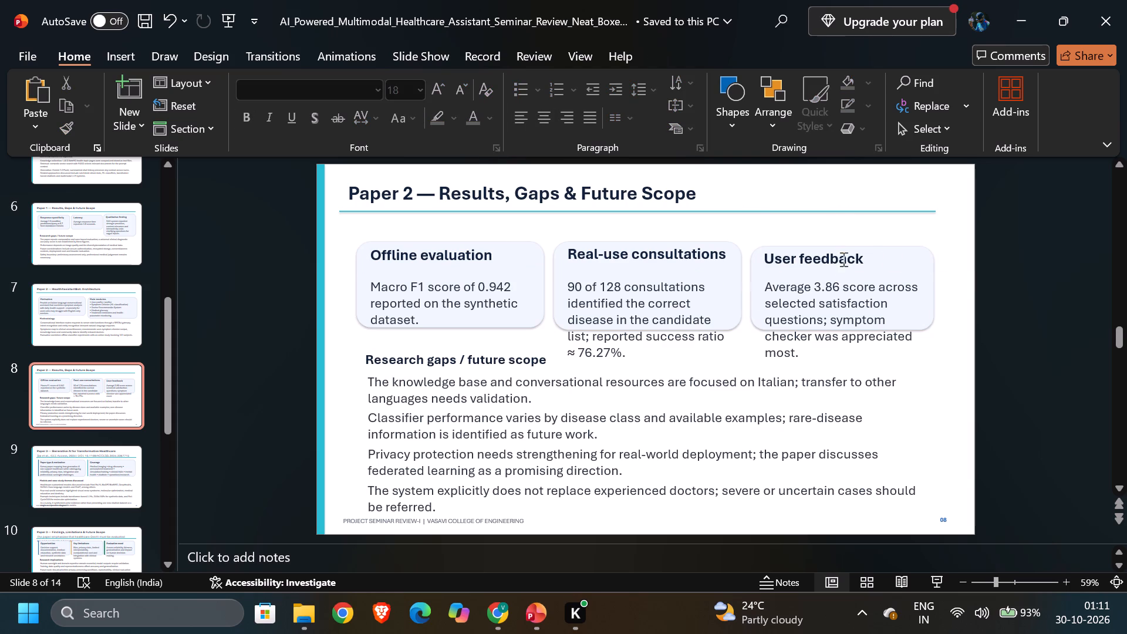
Enlarge the User feedback card by raising its top edge slightly and extending its lower-right corner down and outward around the text.
click(923, 259)
click(947, 258)
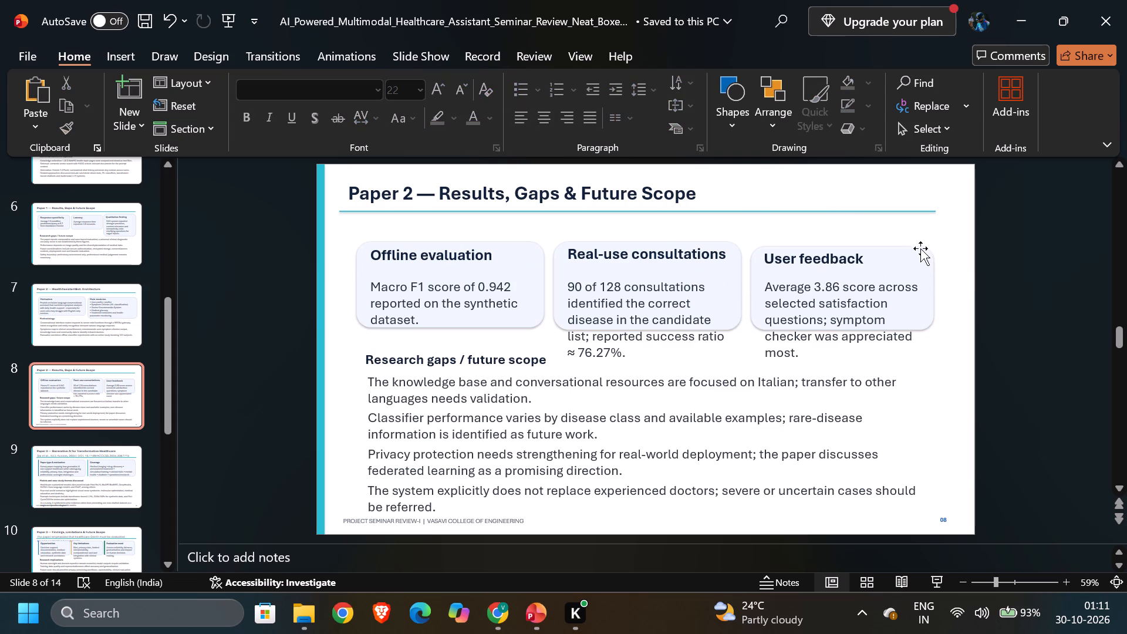
click(934, 246)
click(927, 250)
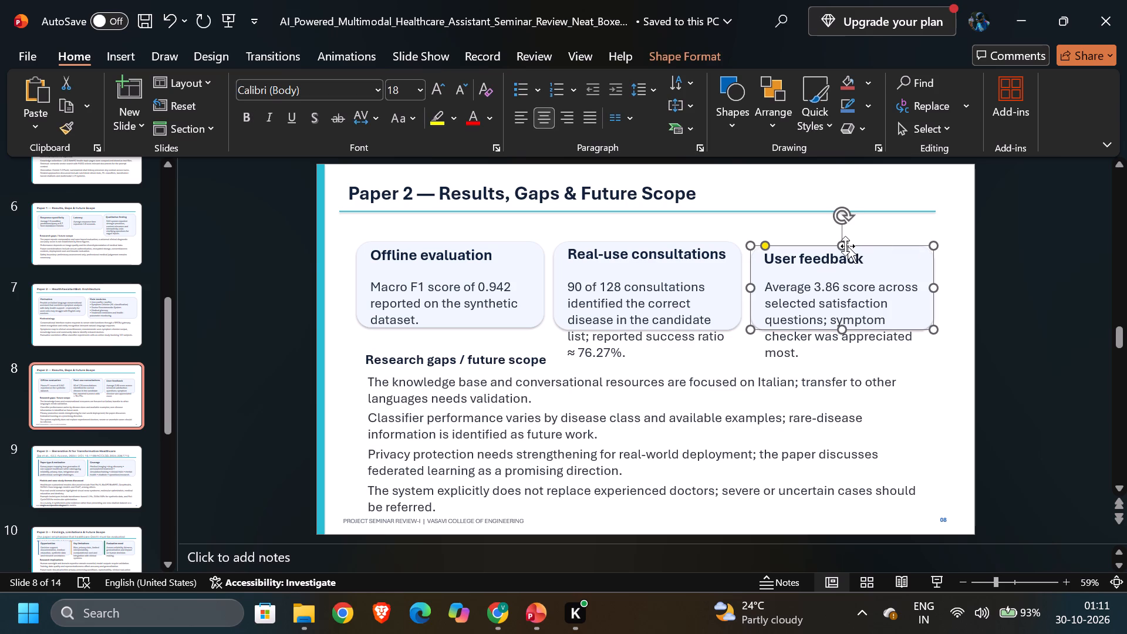
click(842, 246)
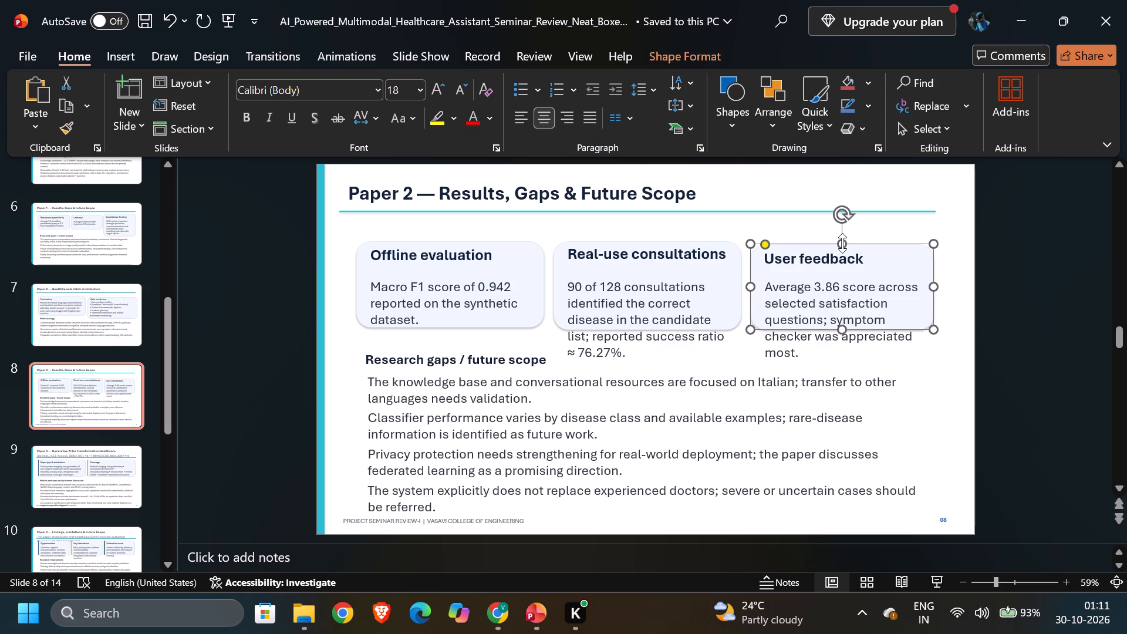
click(949, 326)
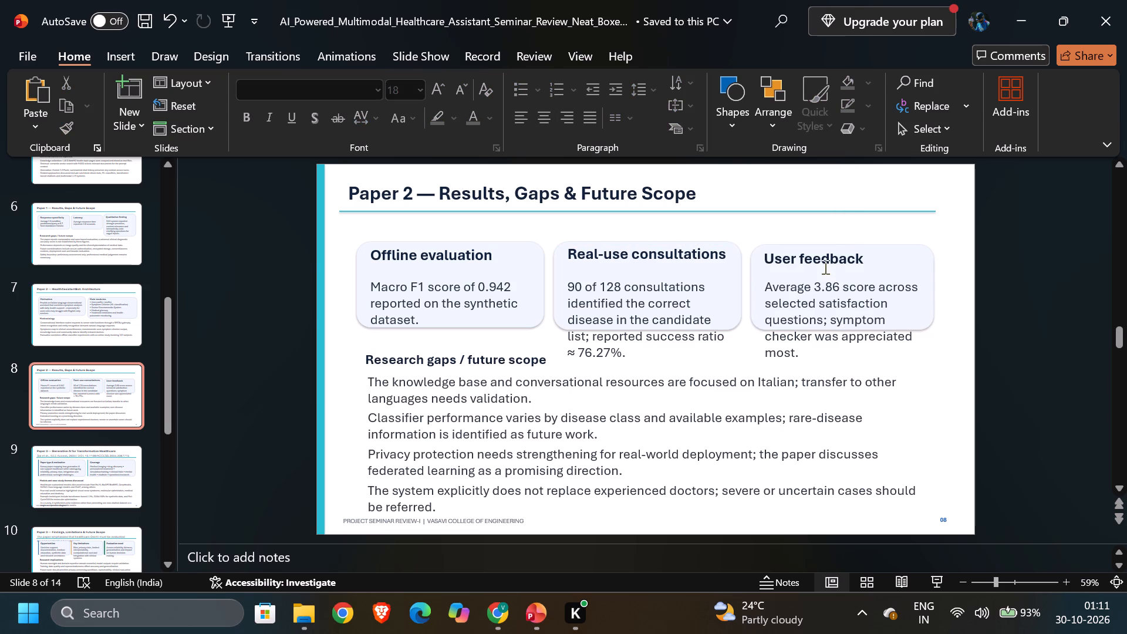
click(873, 291)
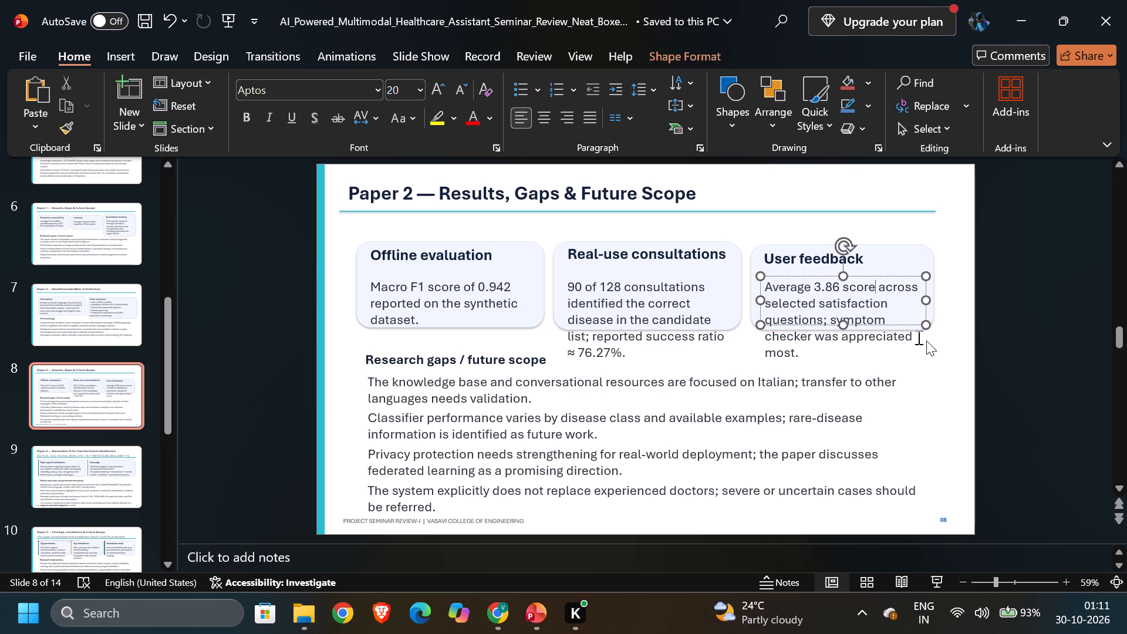
click(907, 259)
click(927, 291)
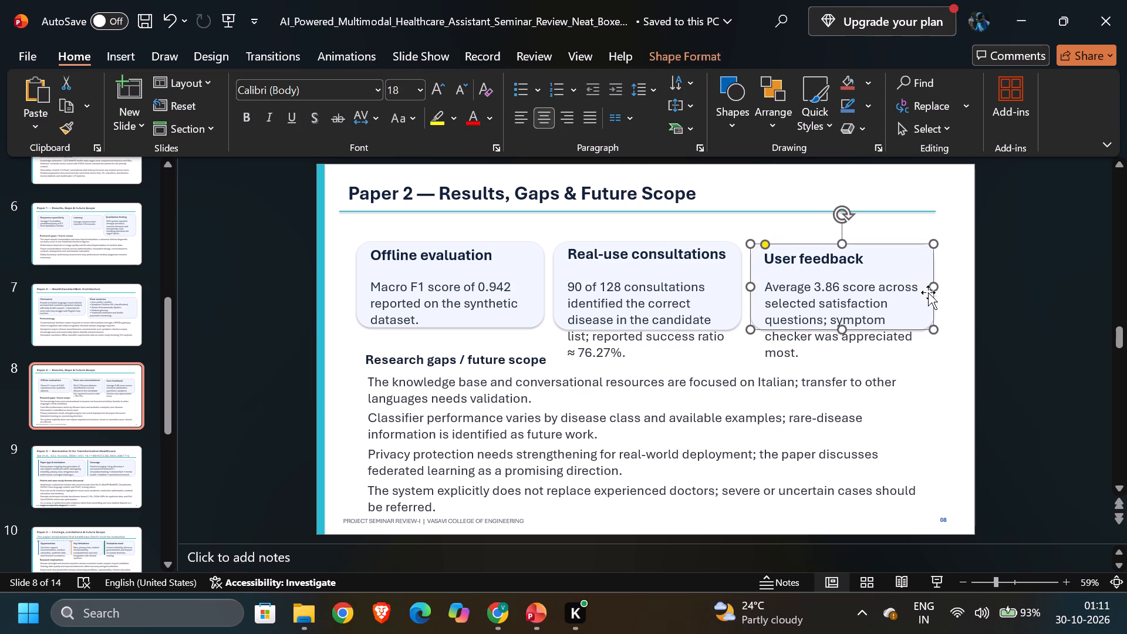
drag(934, 329, 940, 344)
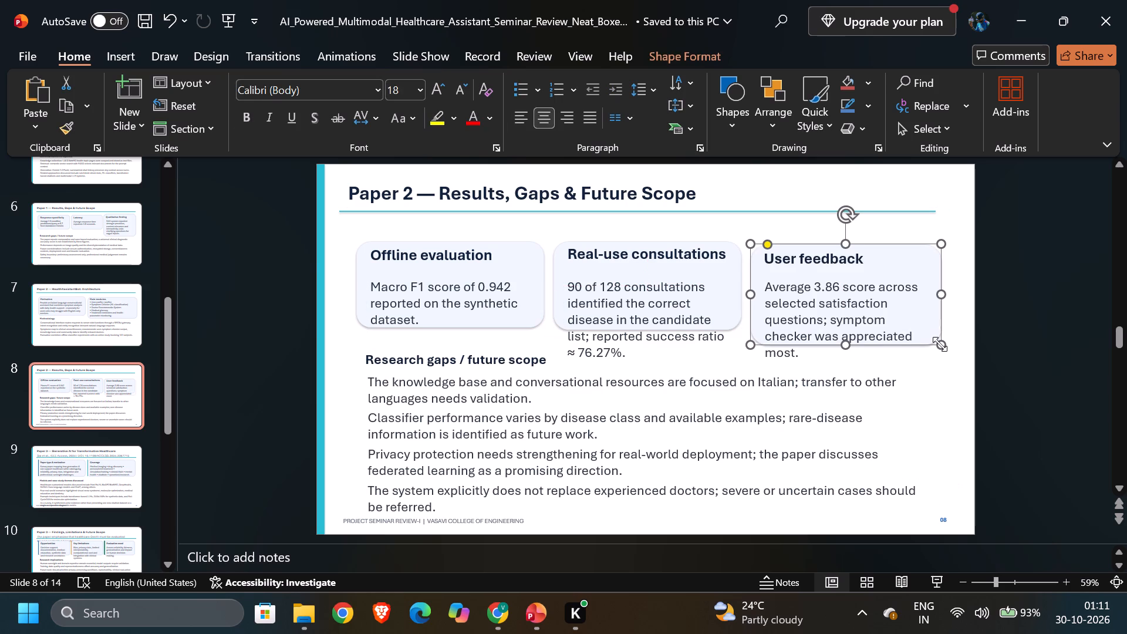
Move the User feedback card's body text up directly beneath its heading and nudge the heading up slightly.
click(834, 253)
click(835, 303)
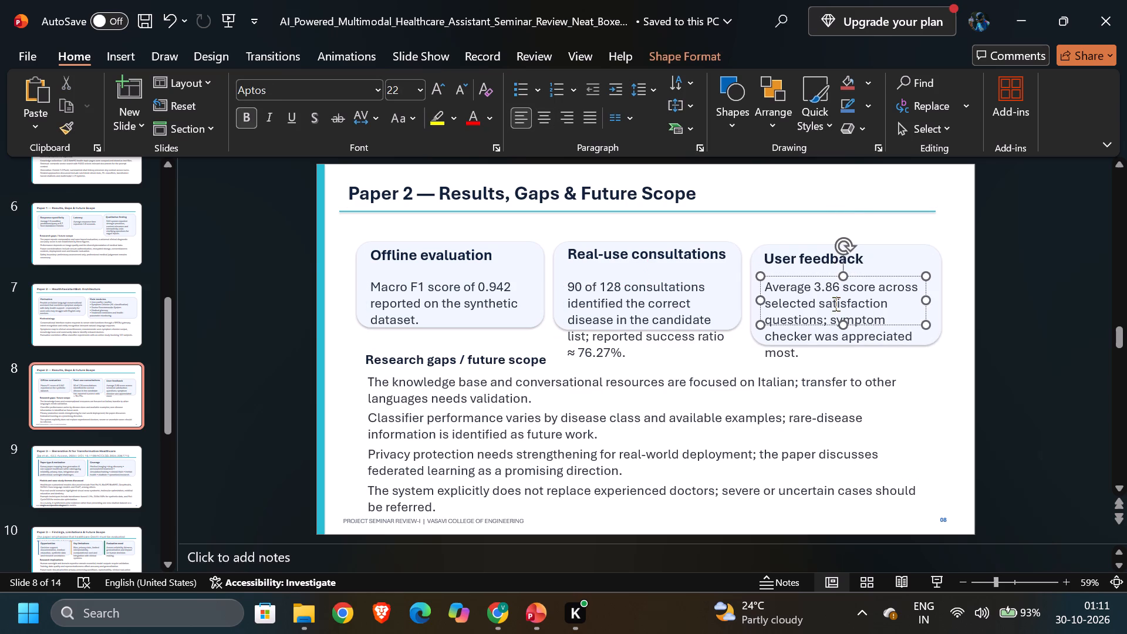
drag(870, 277, 870, 276)
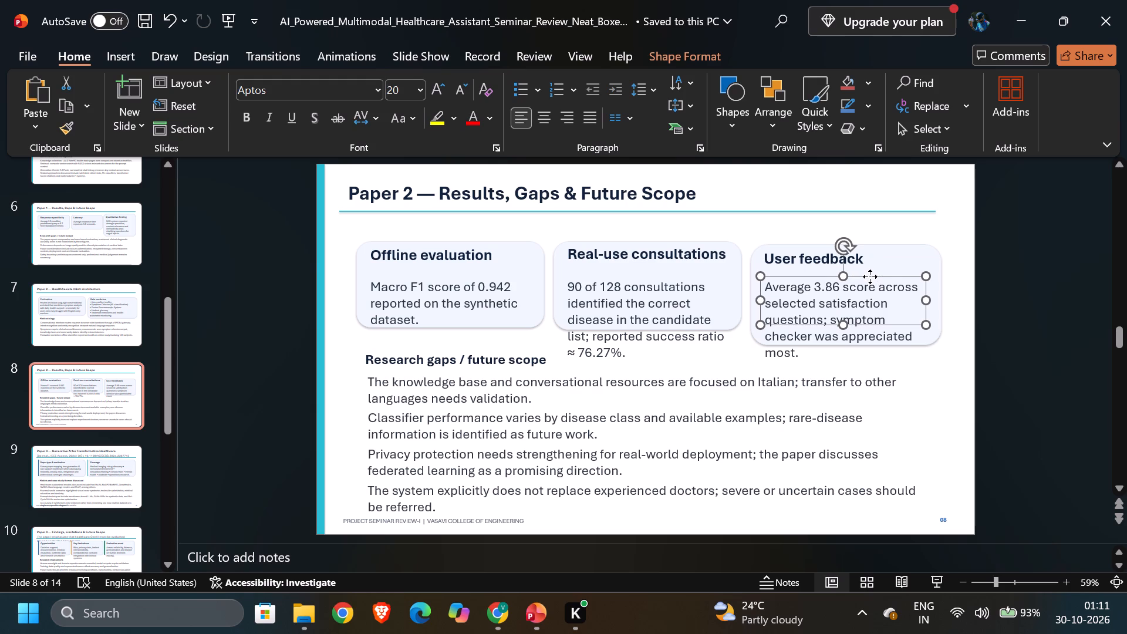
drag(870, 276, 870, 269)
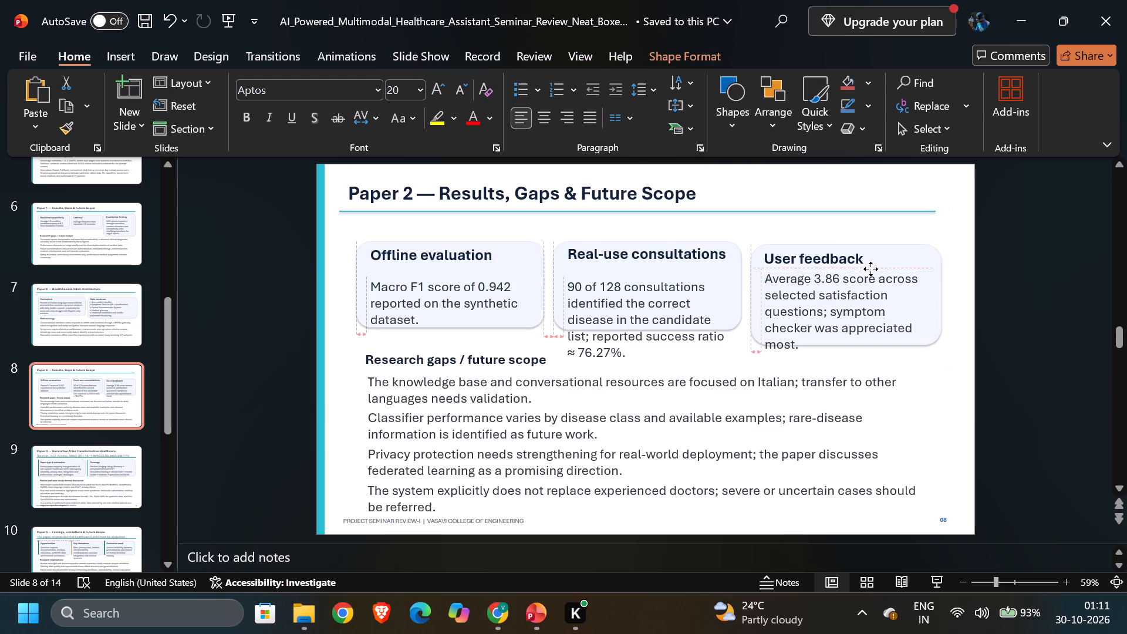
drag(870, 269, 872, 264)
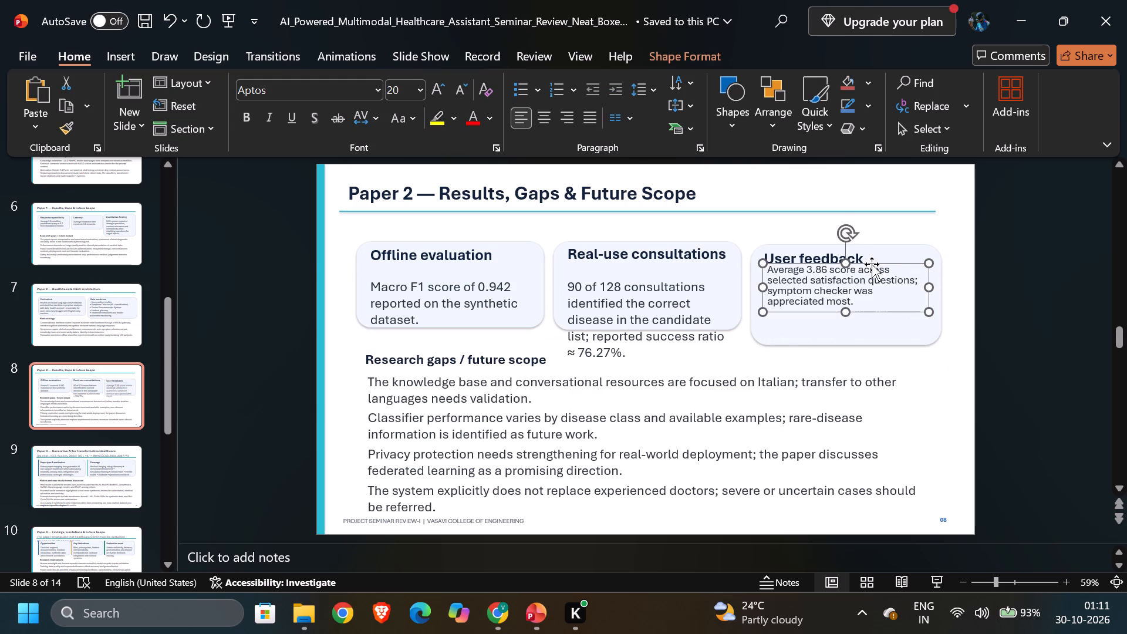
click(834, 250)
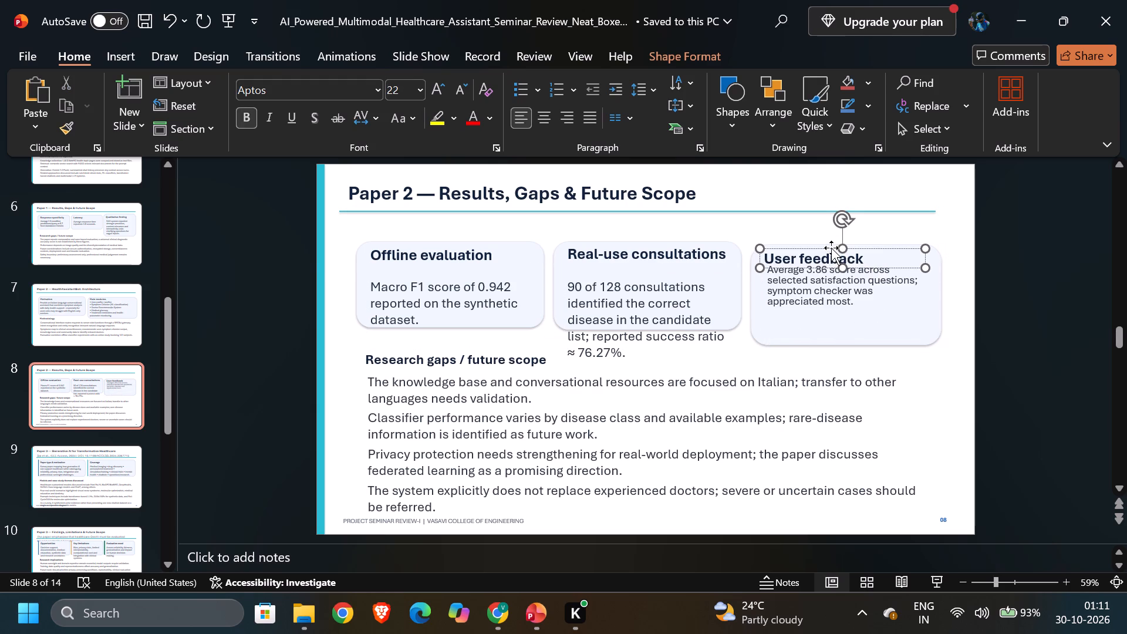
click(831, 248)
Stretch the User feedback body text box down to near the card's bottom edge.
click(831, 301)
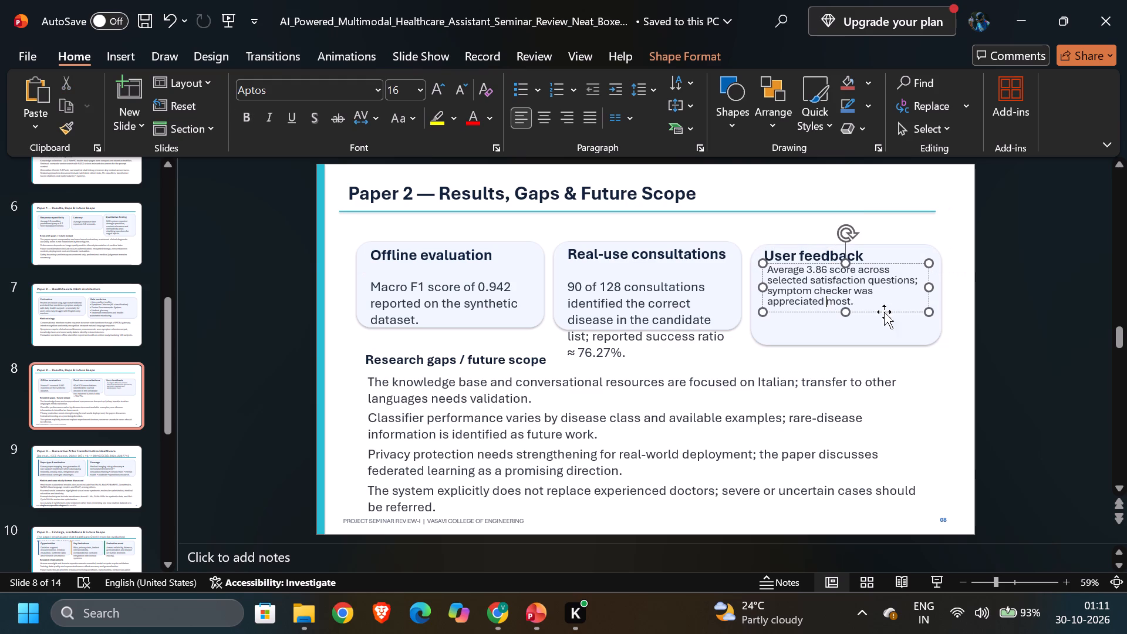
drag(927, 311, 929, 334)
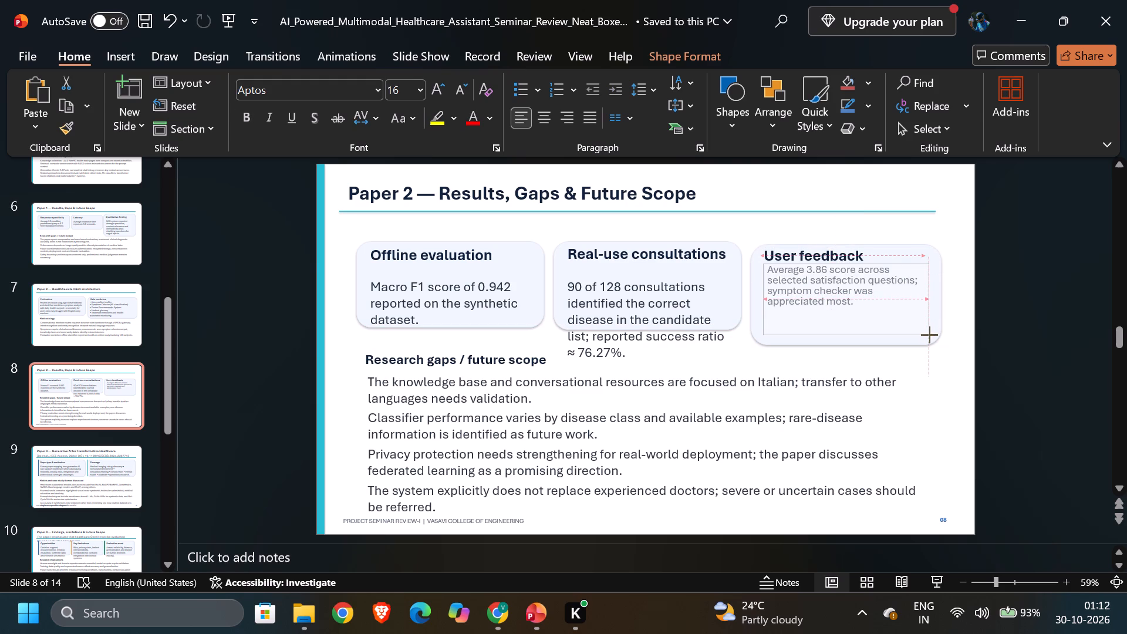
drag(929, 334, 929, 338)
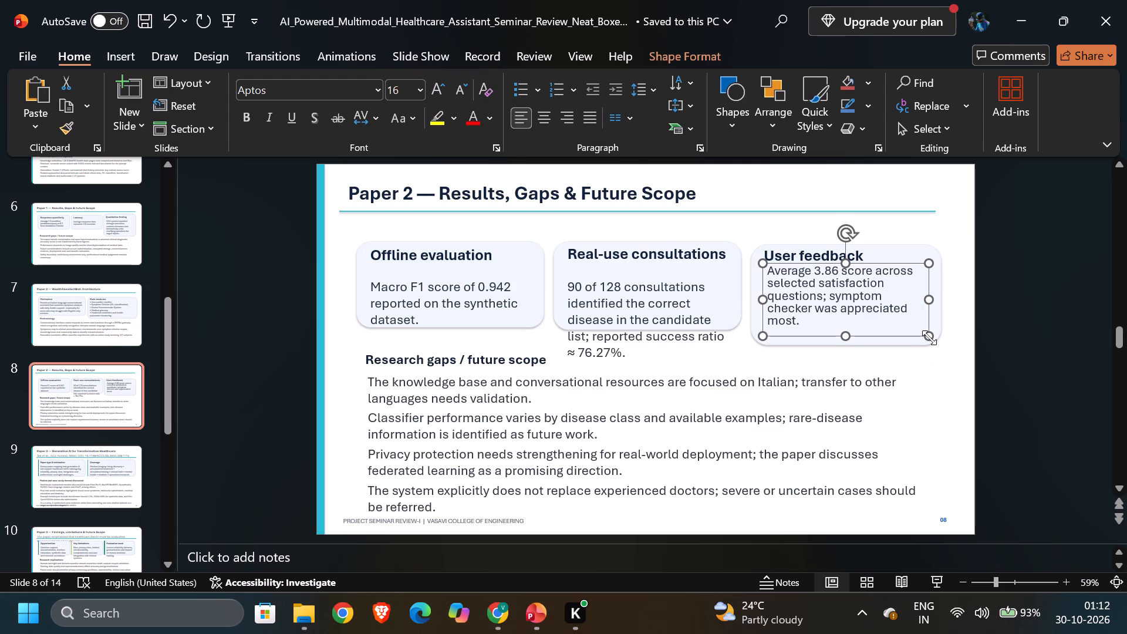
Set the User feedback card's body text to size 20.
click(808, 281)
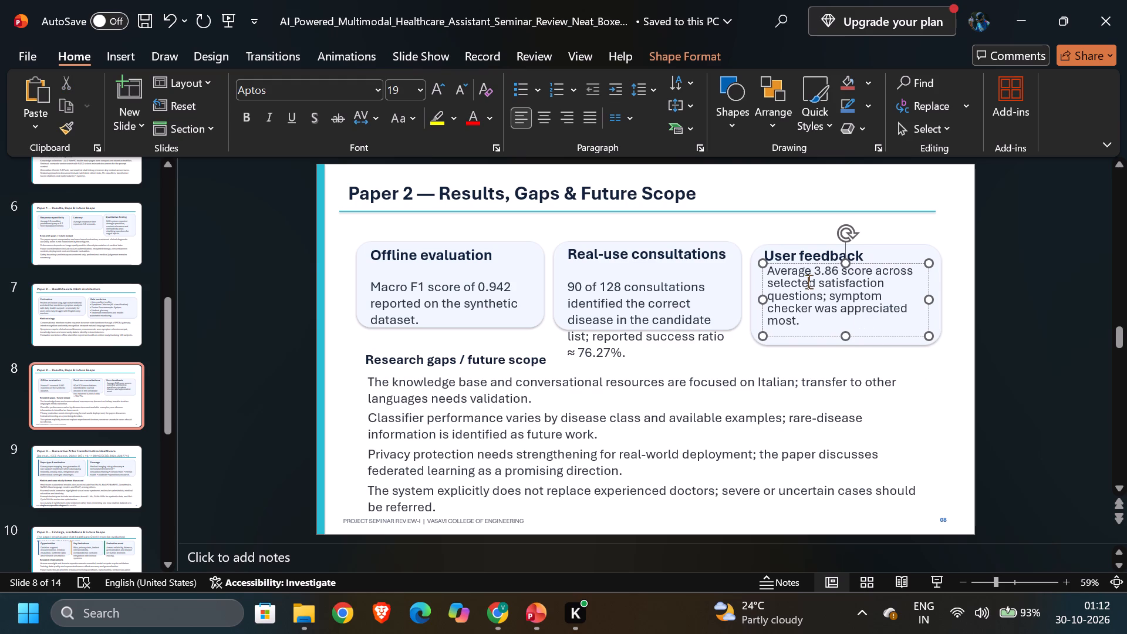
key(ctrl+a)
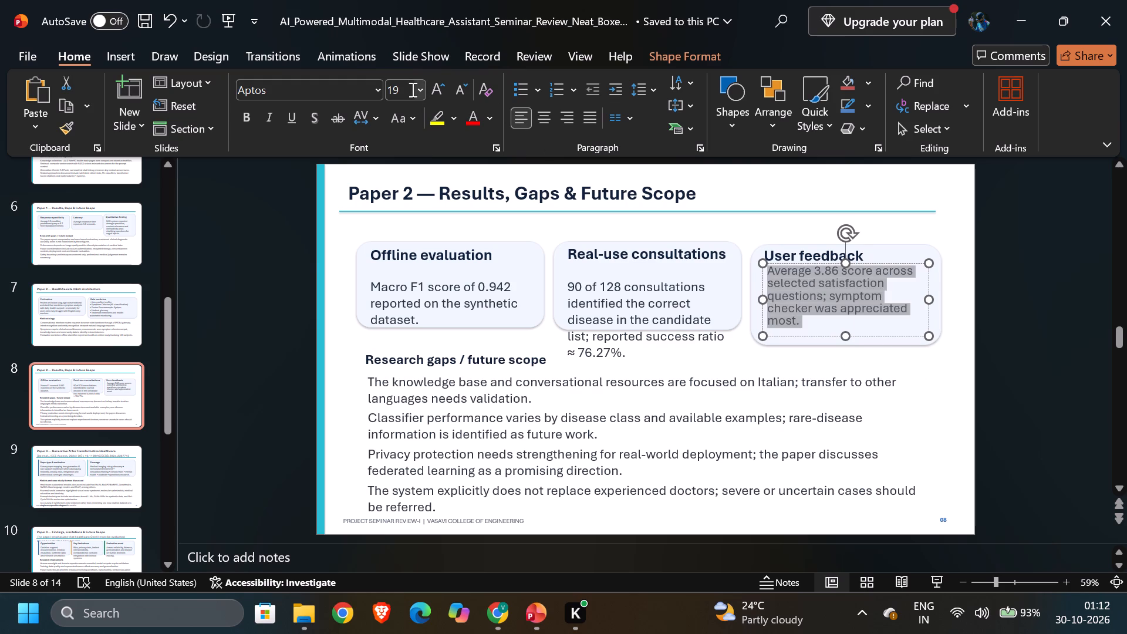
click(407, 90)
text(20)
key(Return)
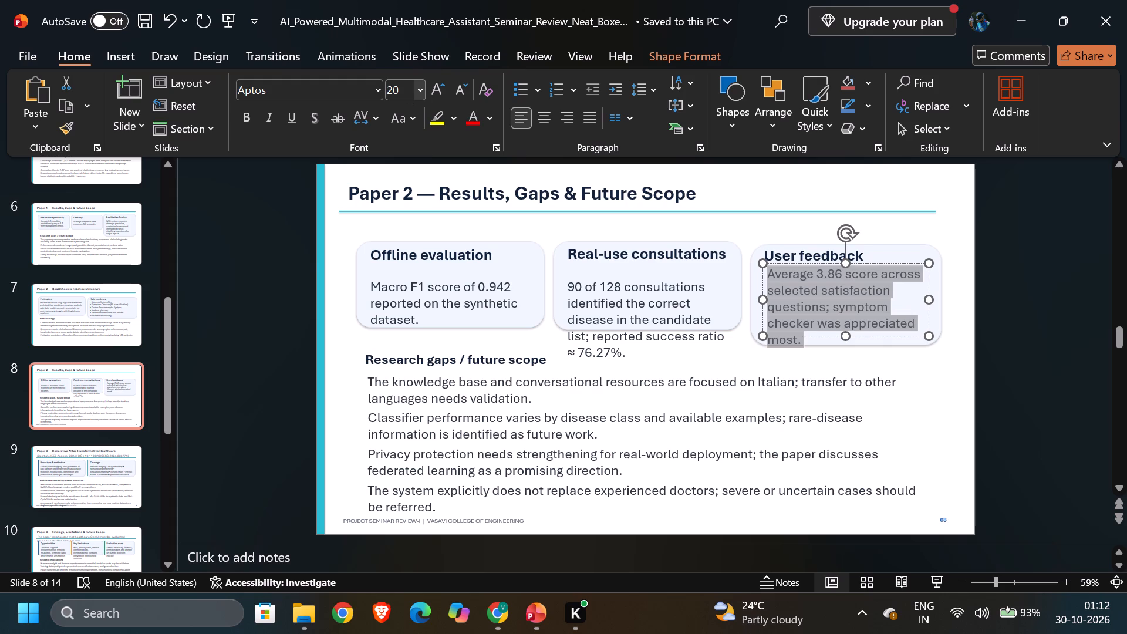
Extend the User feedback card's bottom edge slightly down so the card encloses the last line of its body text.
click(917, 400)
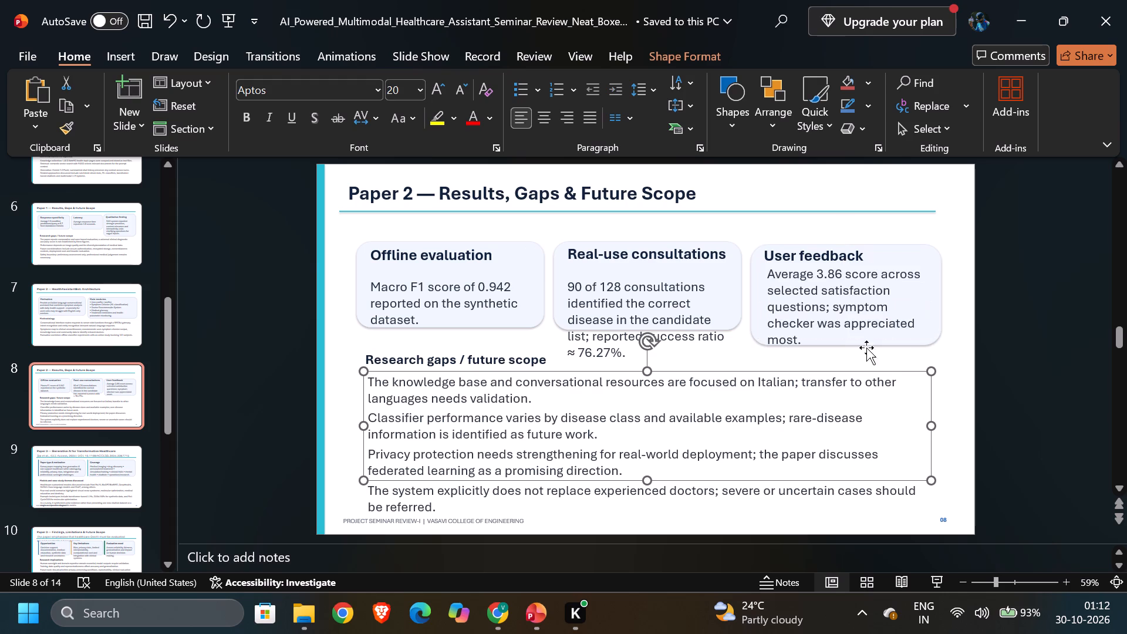
click(866, 337)
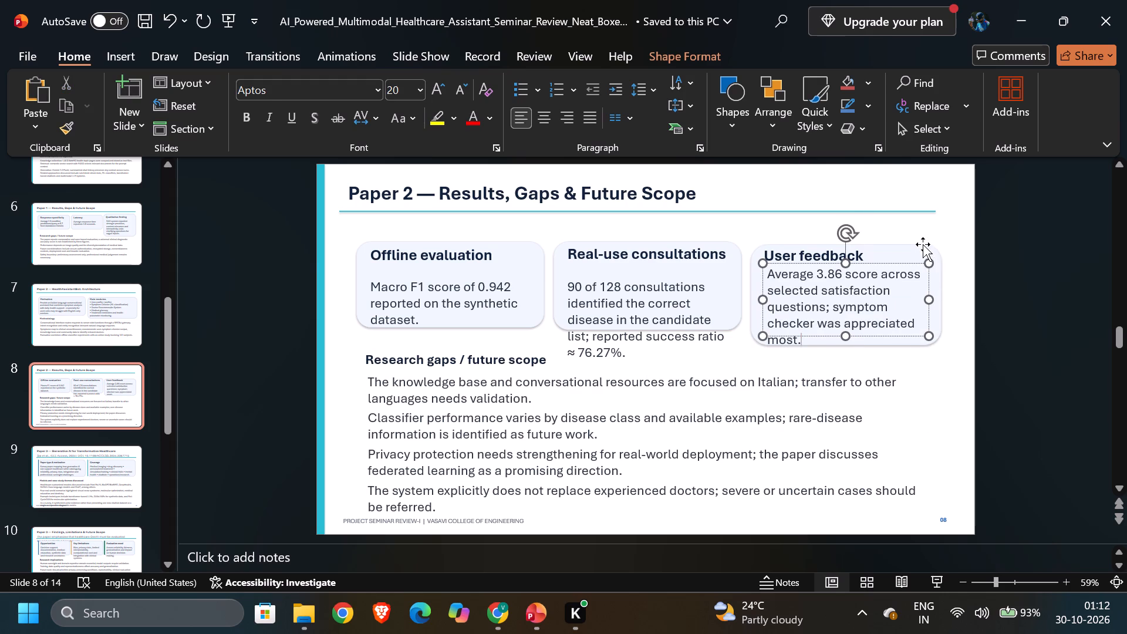
click(923, 244)
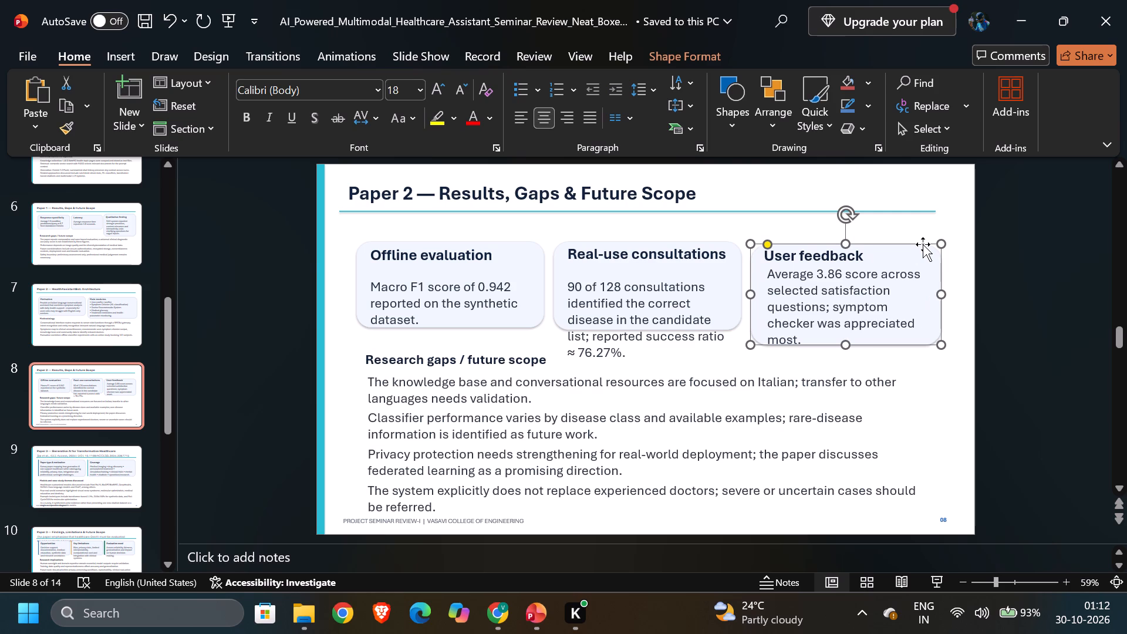
click(940, 346)
click(1020, 352)
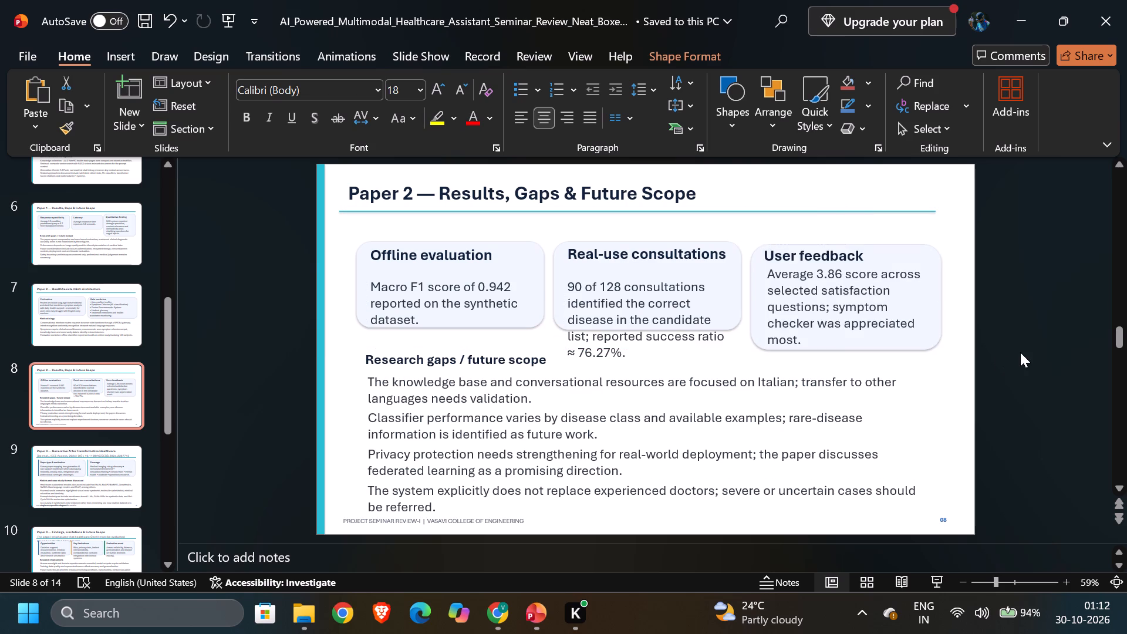
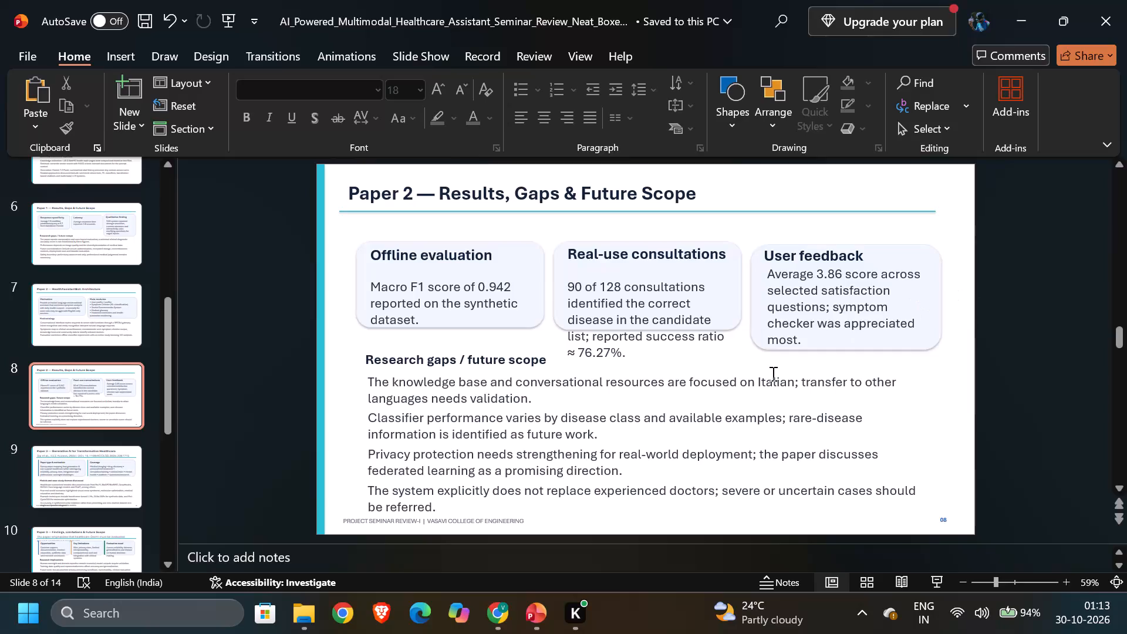
Move the "Real-use consultations" body text up directly beneath its heading and extend its text box downward.
click(652, 301)
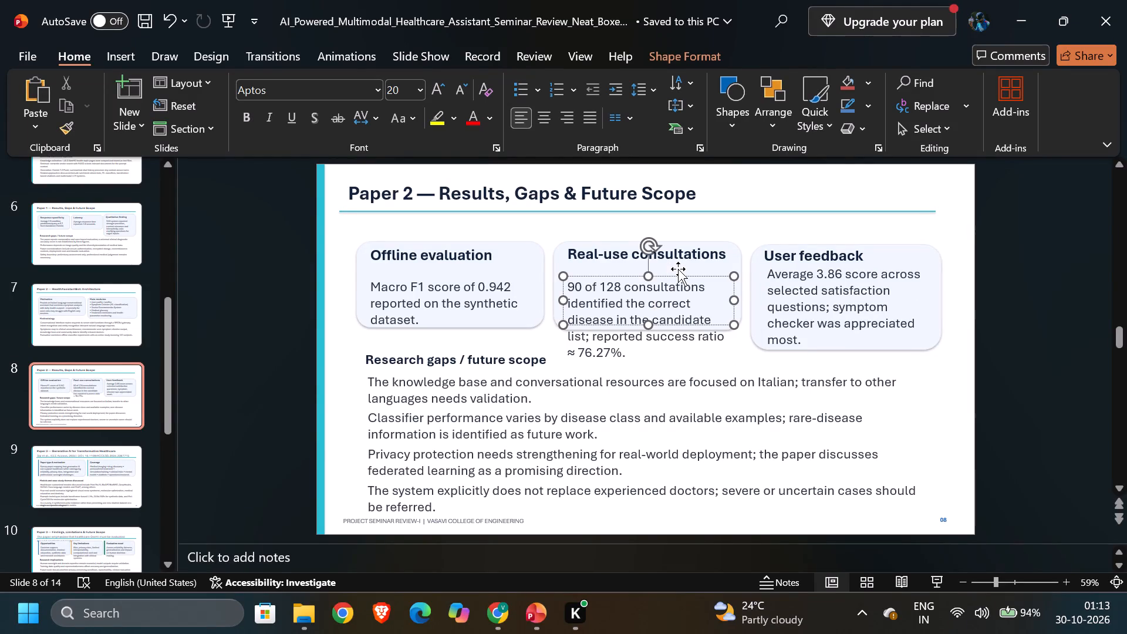
drag(674, 276, 674, 265)
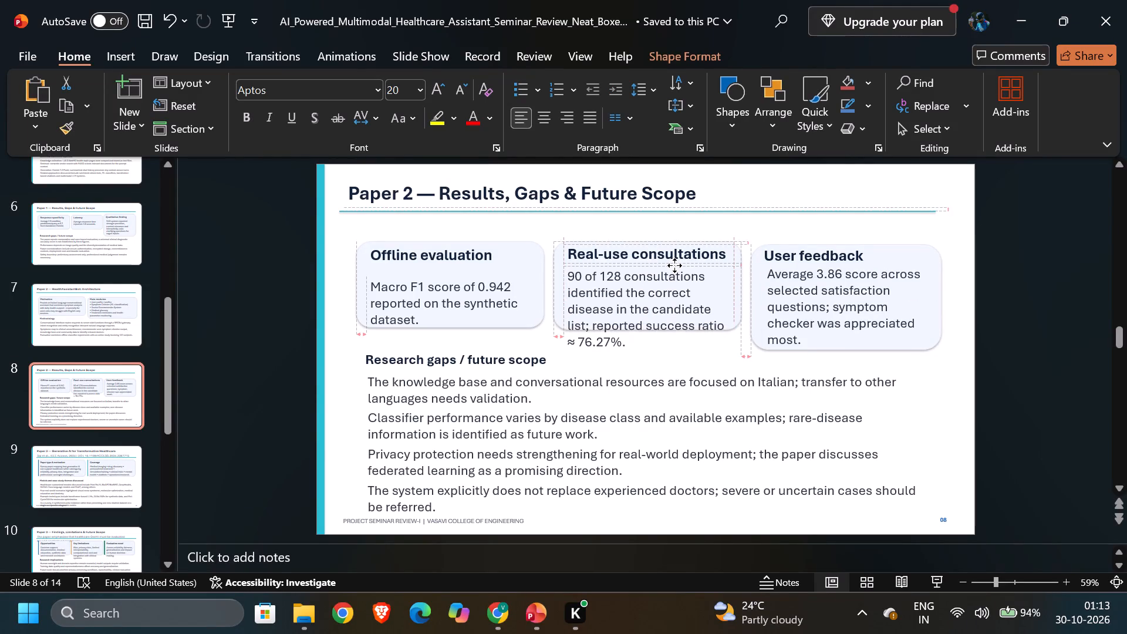
drag(674, 265, 674, 265)
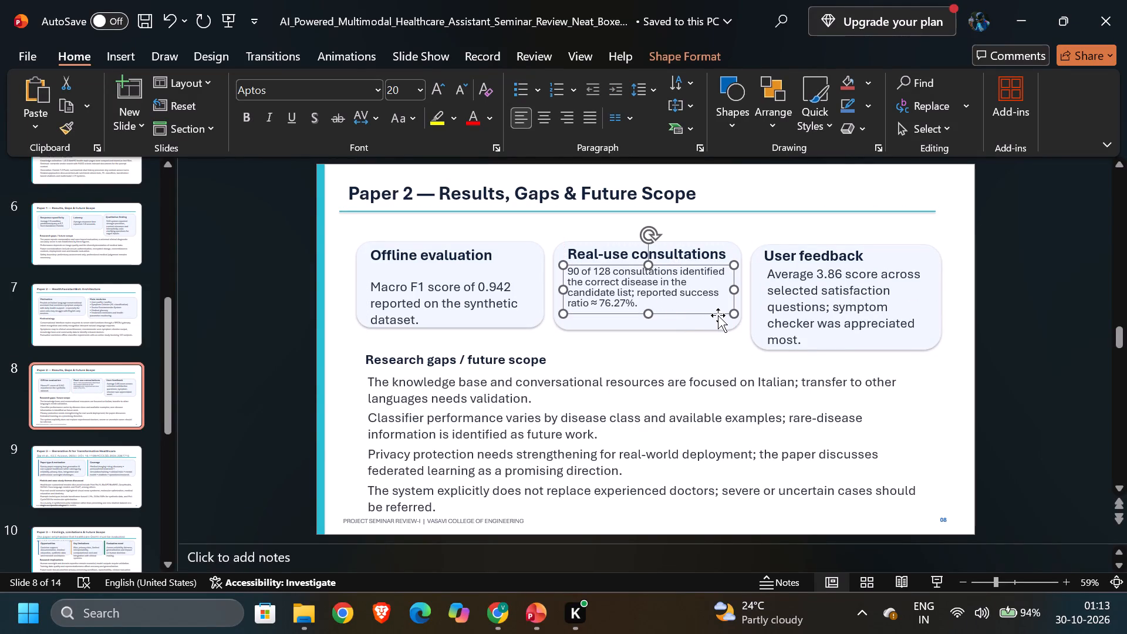
drag(734, 315, 732, 326)
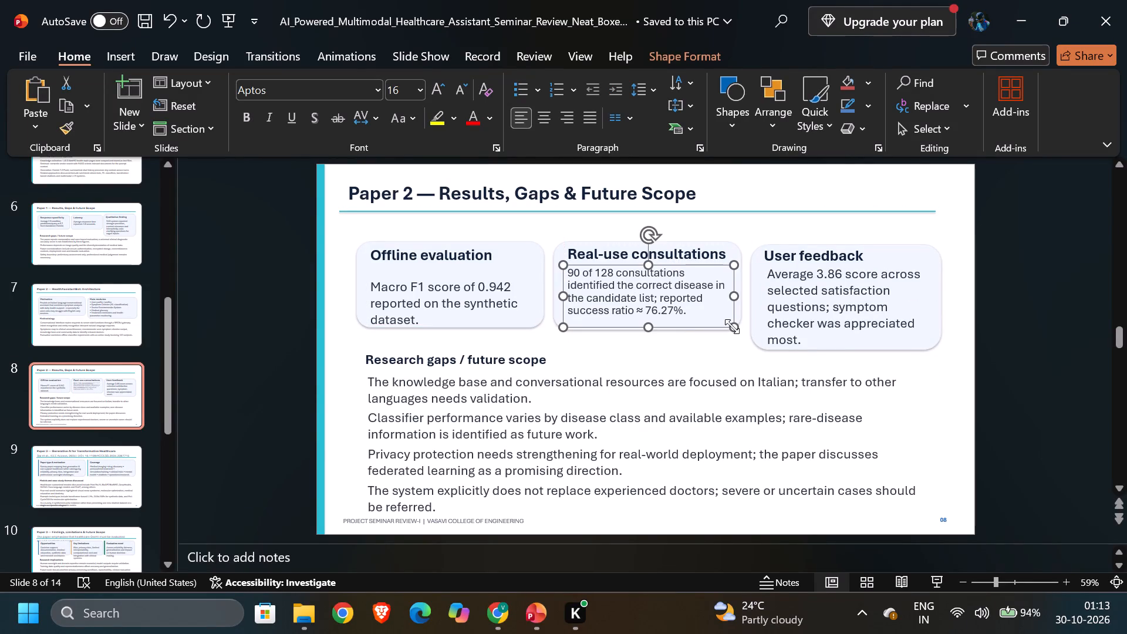
Extend the bottom of the rounded card behind "Real-use consultations" downward to make it taller.
click(735, 252)
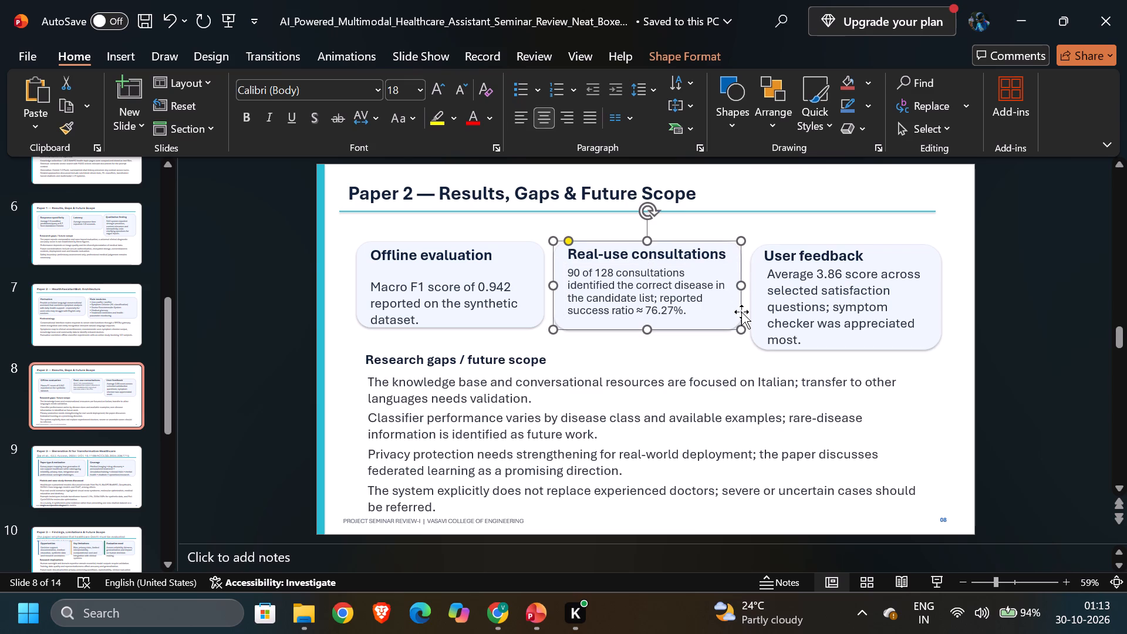
drag(741, 328, 741, 340)
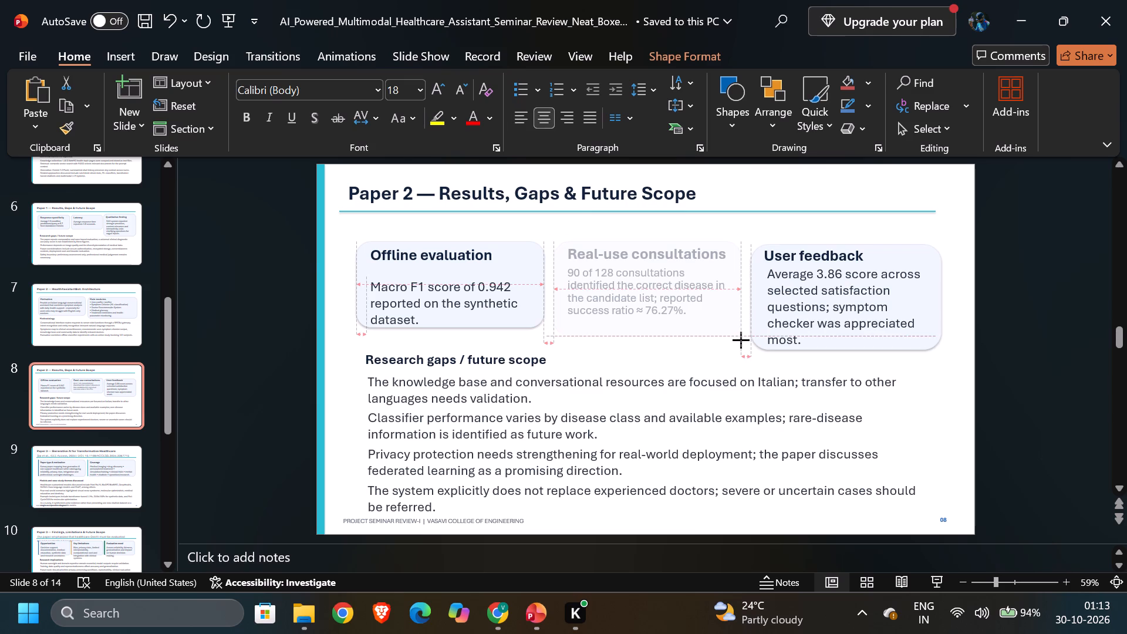
drag(741, 340, 741, 345)
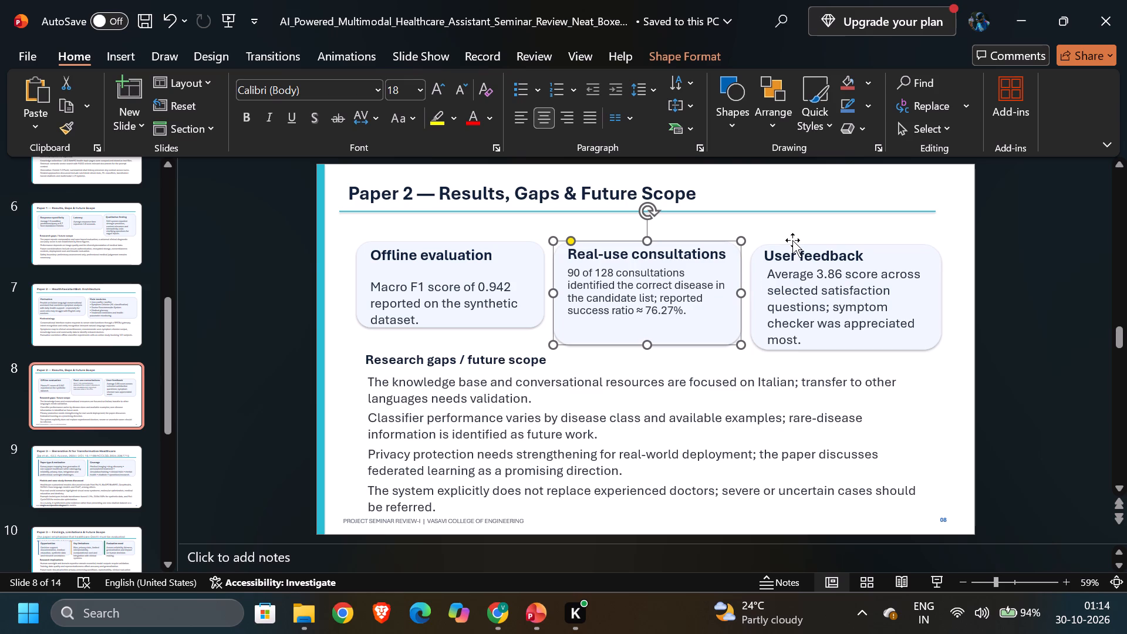
Extend the "Real-use consultations" body text box down to the bottom edge of its card.
click(889, 250)
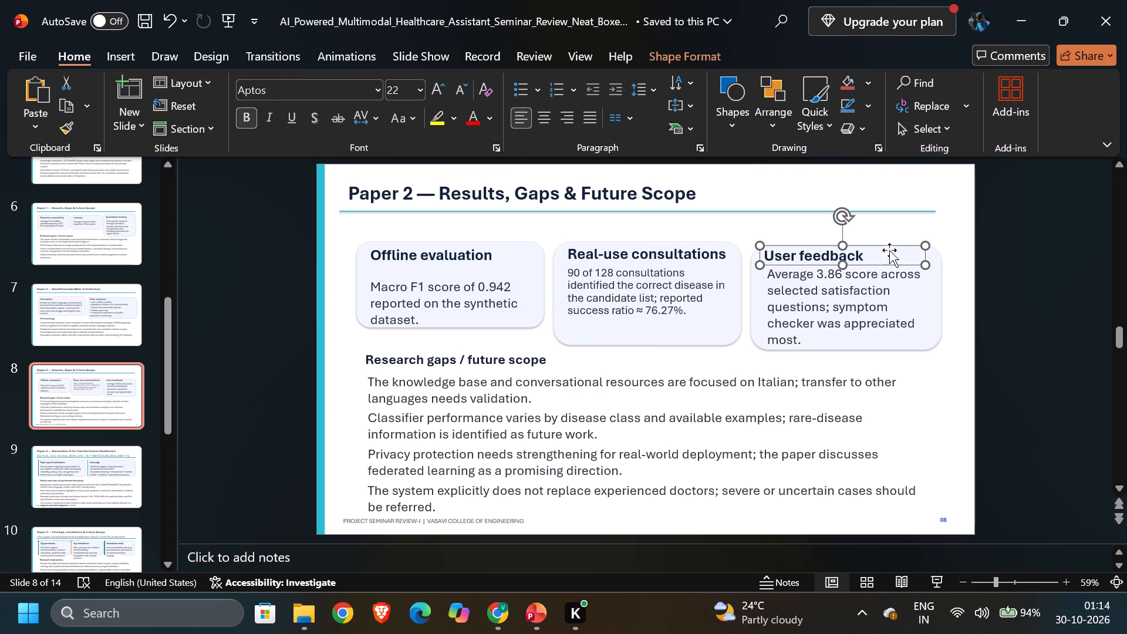
click(699, 333)
click(662, 300)
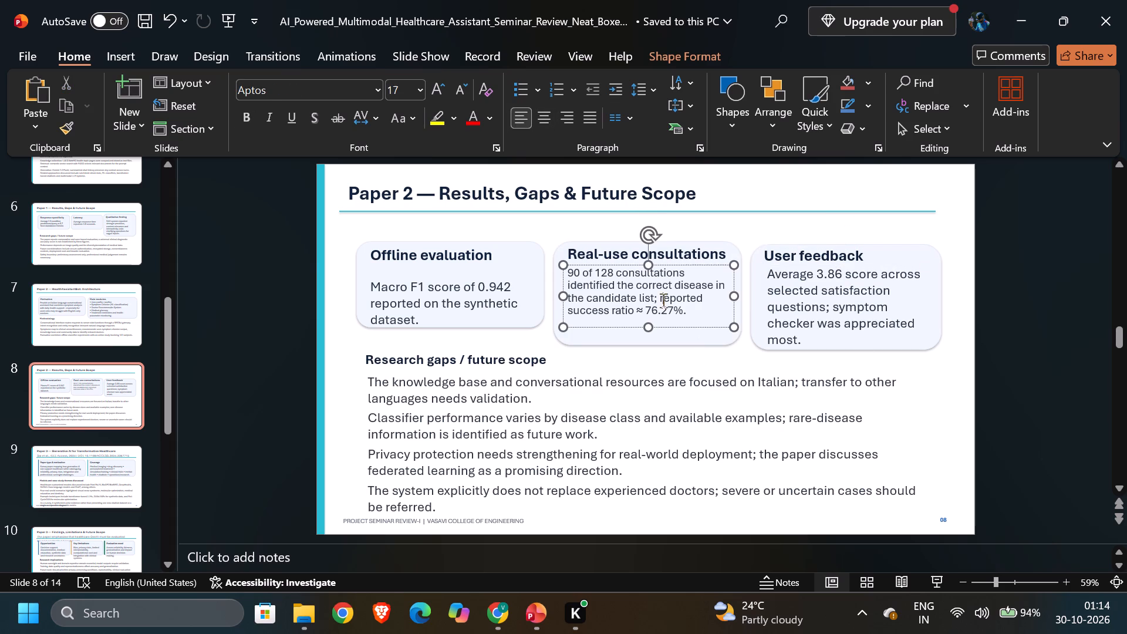
drag(735, 327, 735, 338)
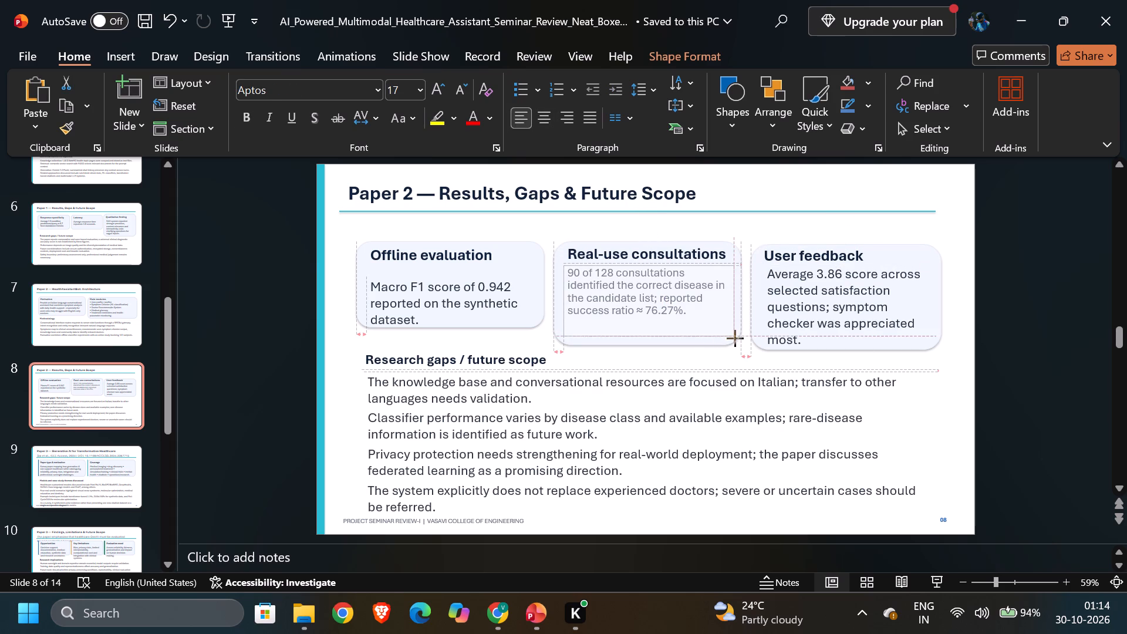
drag(735, 338, 734, 343)
Set all of the "Real-use consultations" body text to font size 20.
click(680, 301)
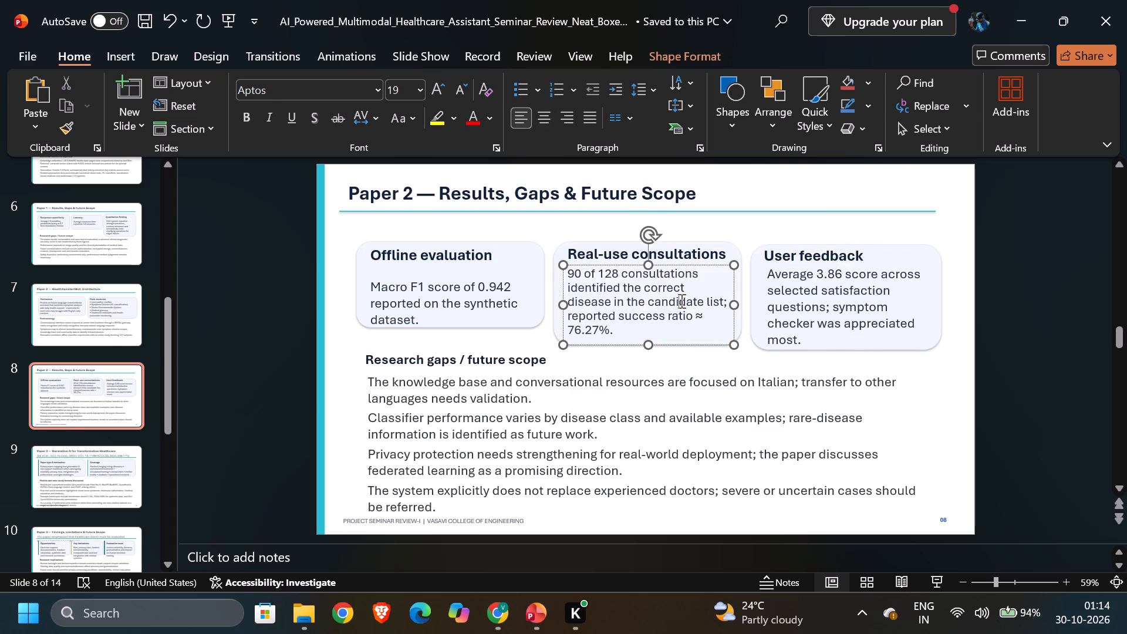
key(ctrl+a)
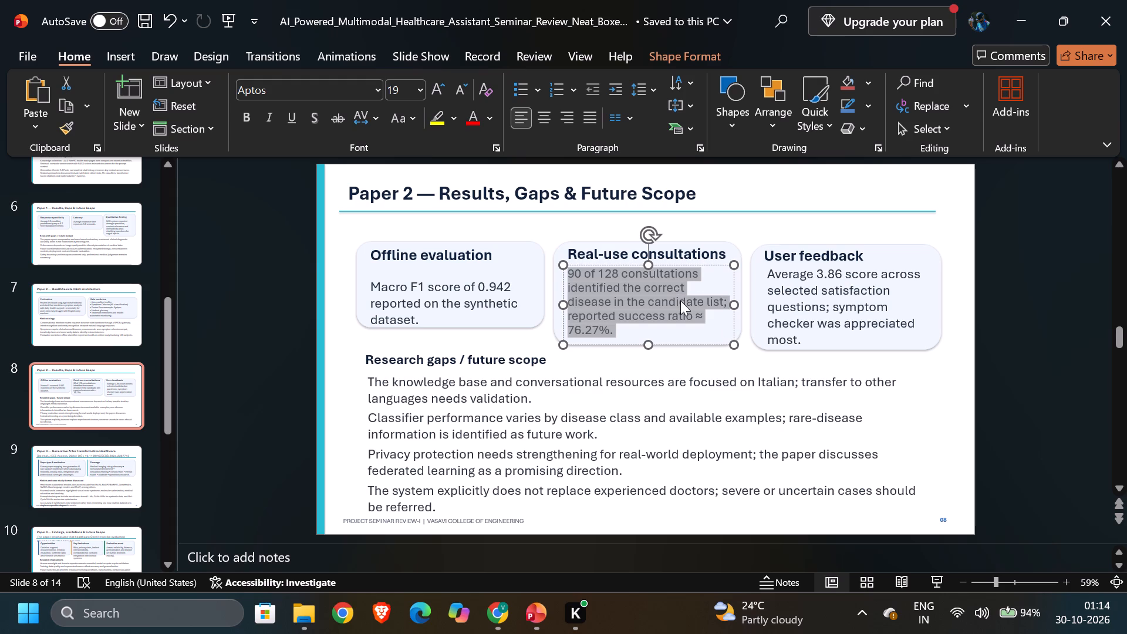
click(402, 96)
text(20)
key(Return)
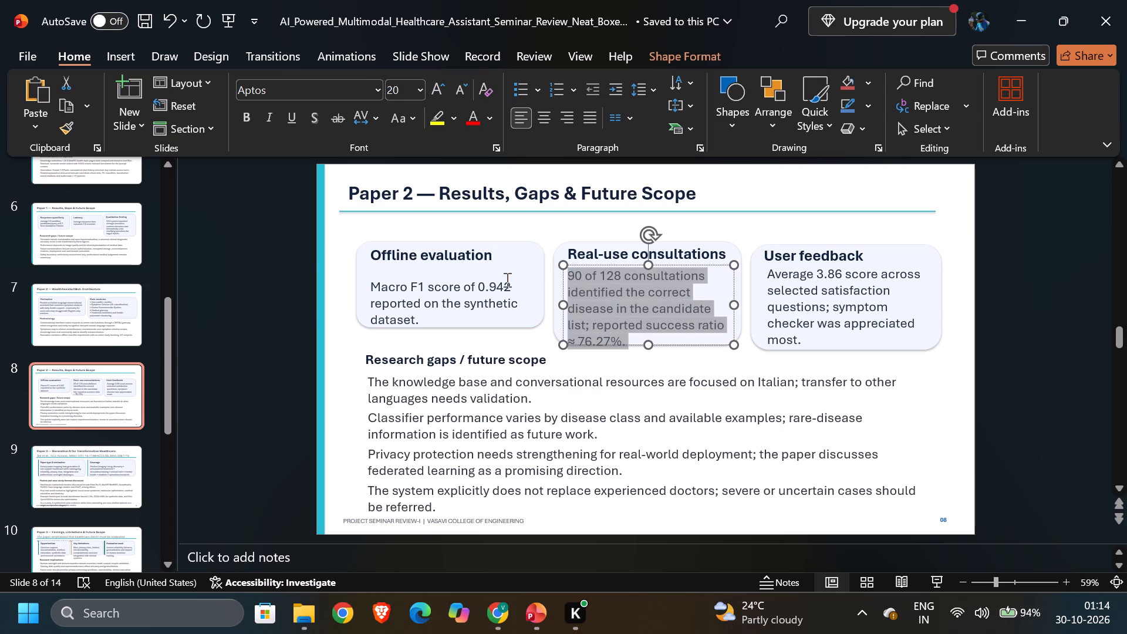
click(501, 337)
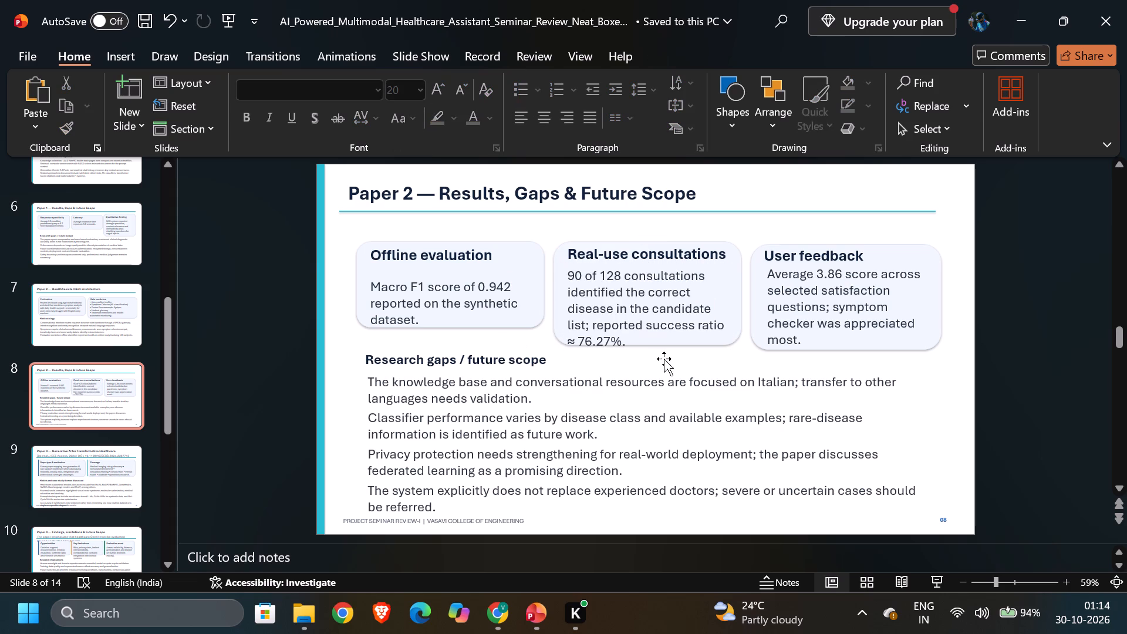
Extend the "Real-use consultations" card slightly further down, level with the bottom of the "User feedback" card.
click(693, 341)
click(741, 323)
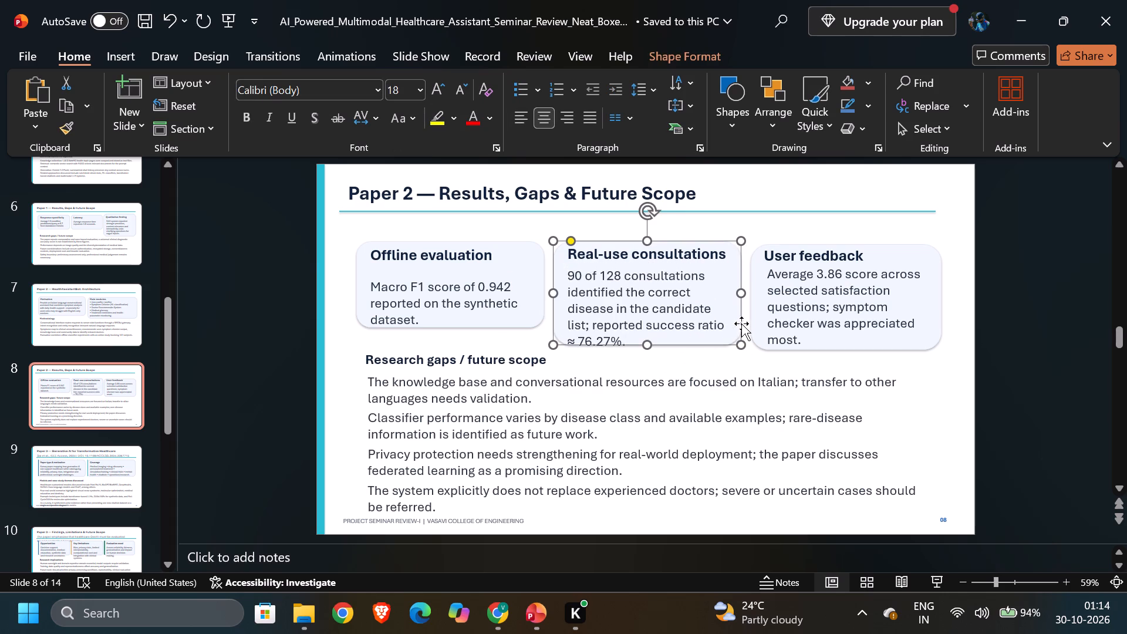
click(741, 345)
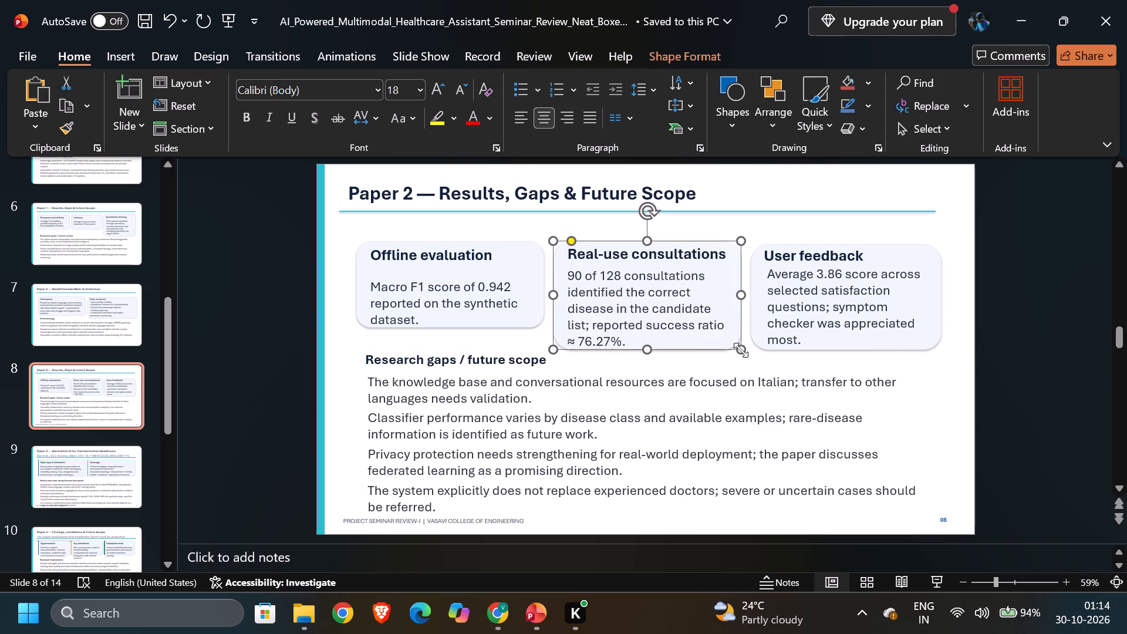
click(787, 366)
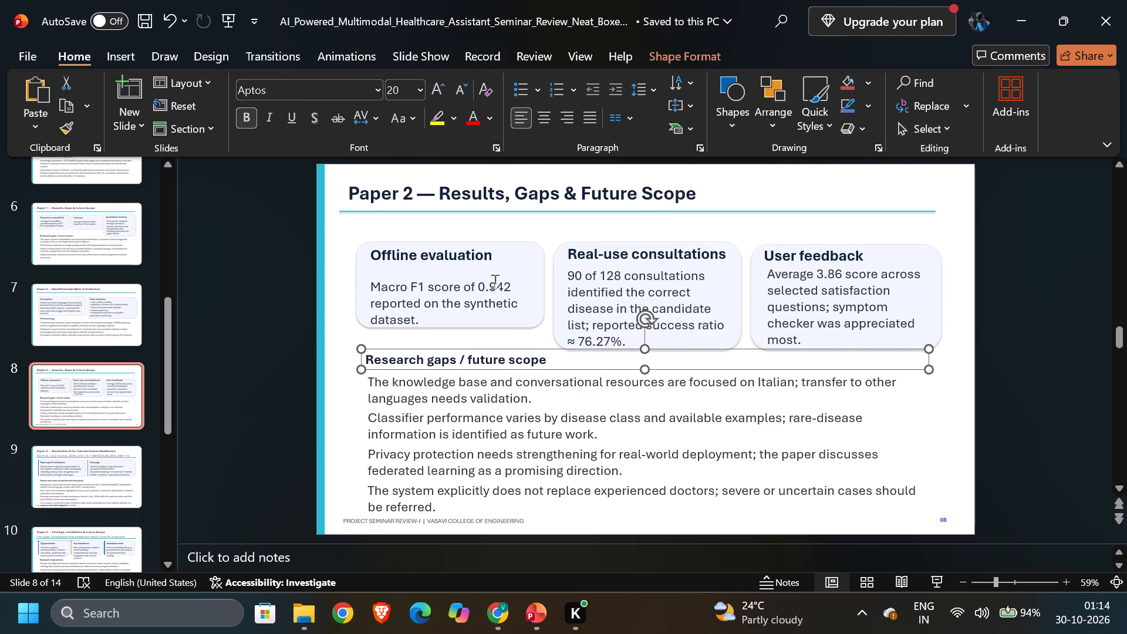
Move the "Offline evaluation" body text up so it sits directly beneath its heading.
click(478, 284)
drag(487, 276, 485, 271)
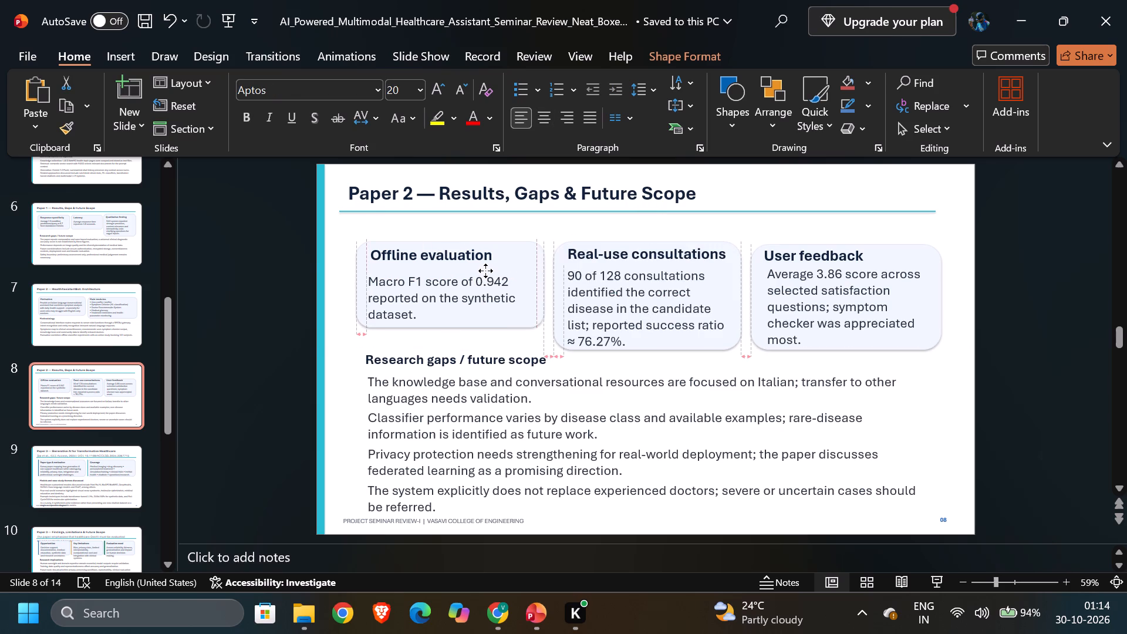
drag(485, 271, 486, 266)
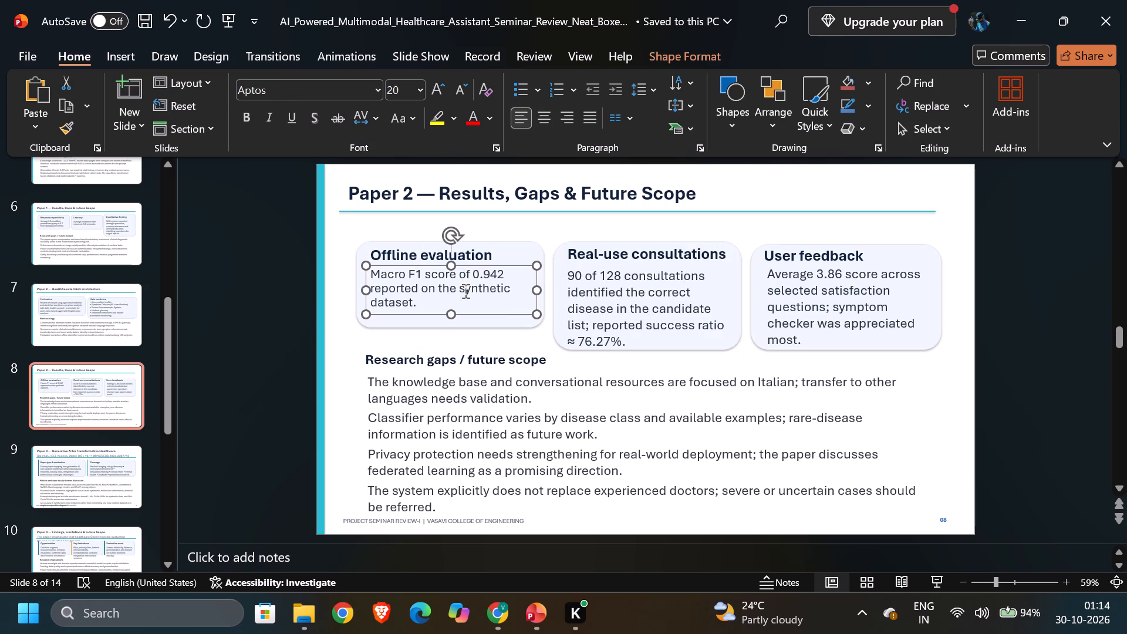
Set all of the "Offline evaluation" body text to font size 20.
click(487, 284)
key(ctrl+a)
click(403, 91)
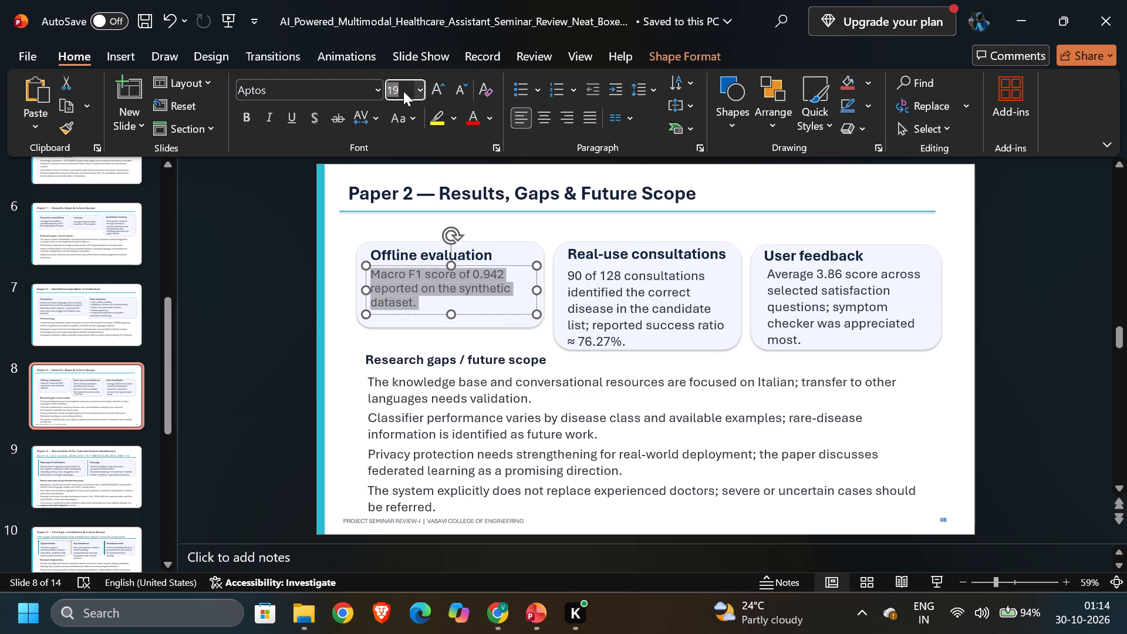
text(20)
key(Return)
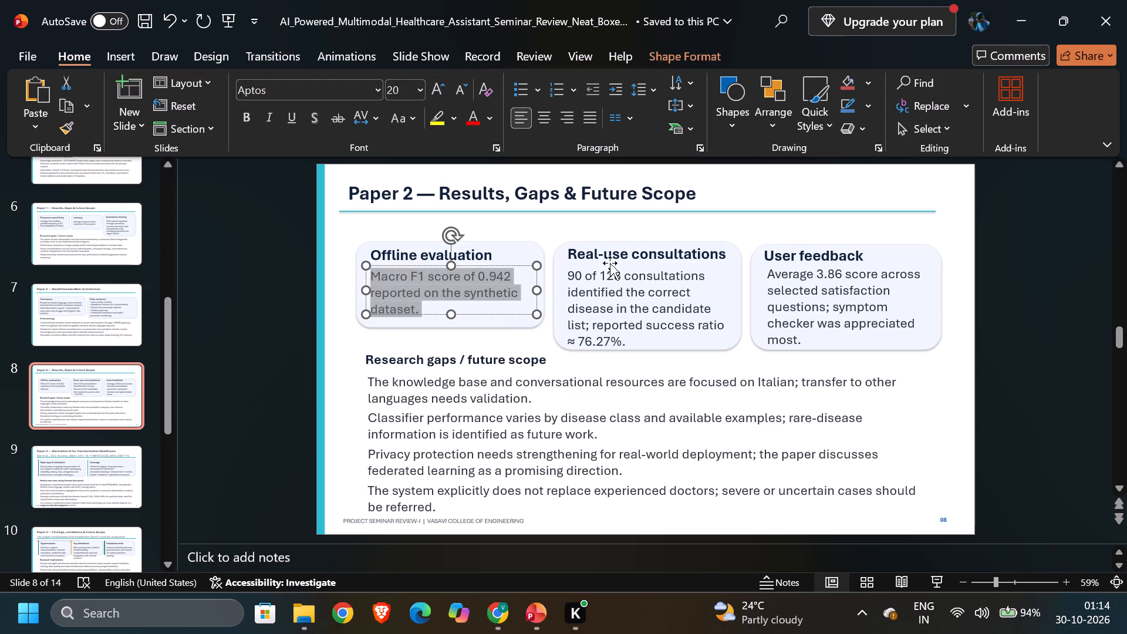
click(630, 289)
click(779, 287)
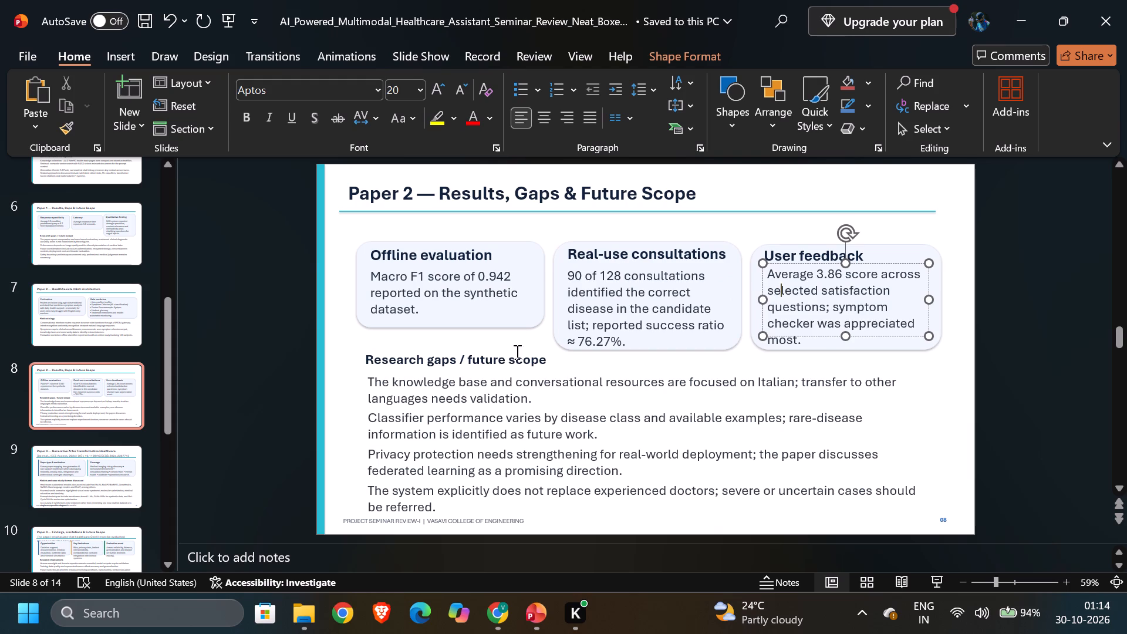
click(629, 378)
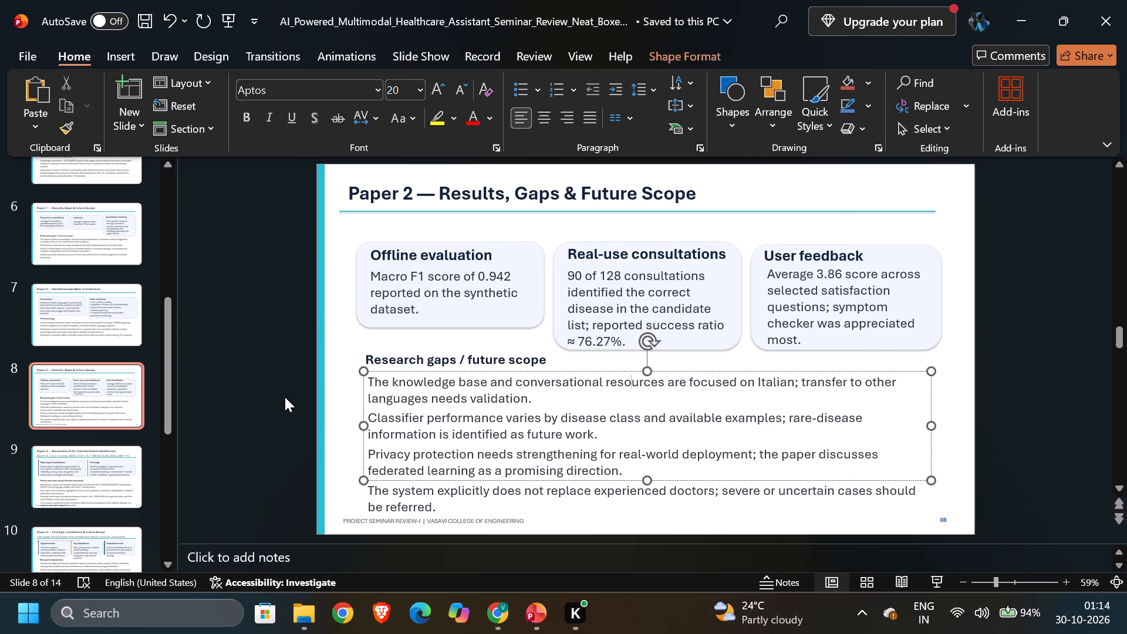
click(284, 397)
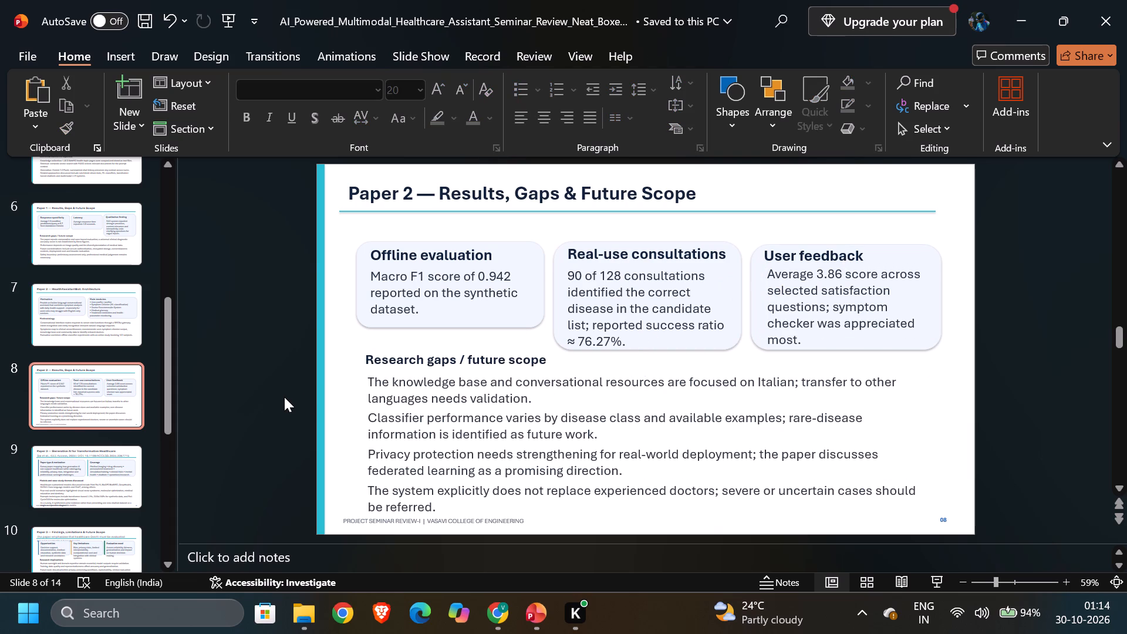
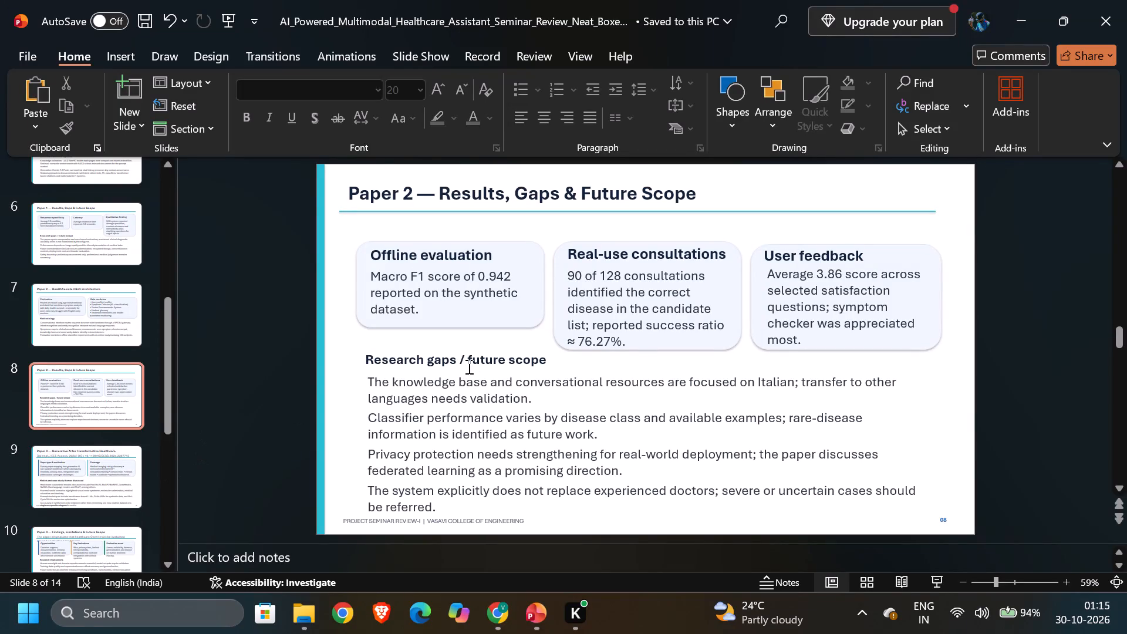
Set the "Research gaps / future scope" heading to font size 22.
click(468, 365)
key(ctrl+a)
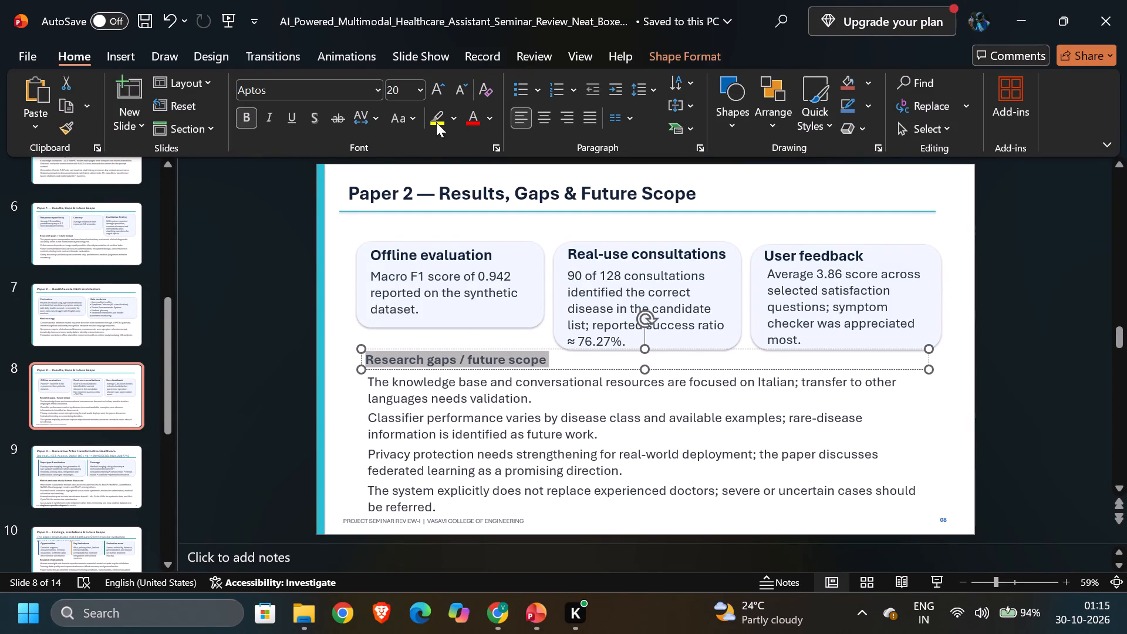
click(411, 92)
text(22)
key(Return)
click(390, 201)
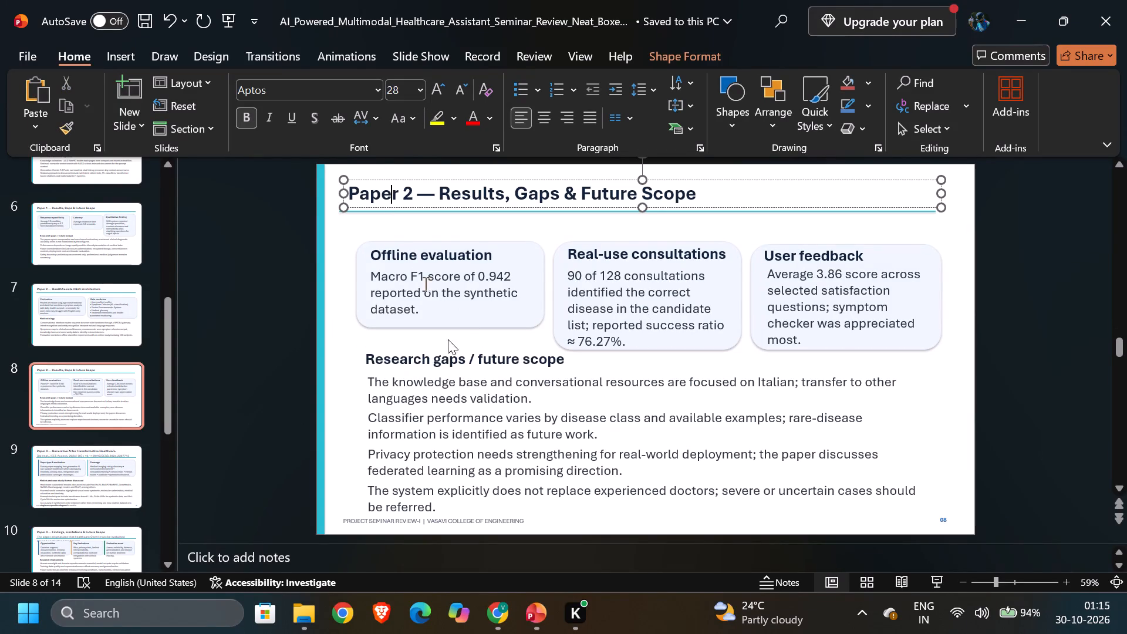
Delete the "PROJECT SEMINAR REVIEW-I | VASAVI COLLEGE OF ENGINEERING" footer from the Paper 2 results slide.
click(475, 440)
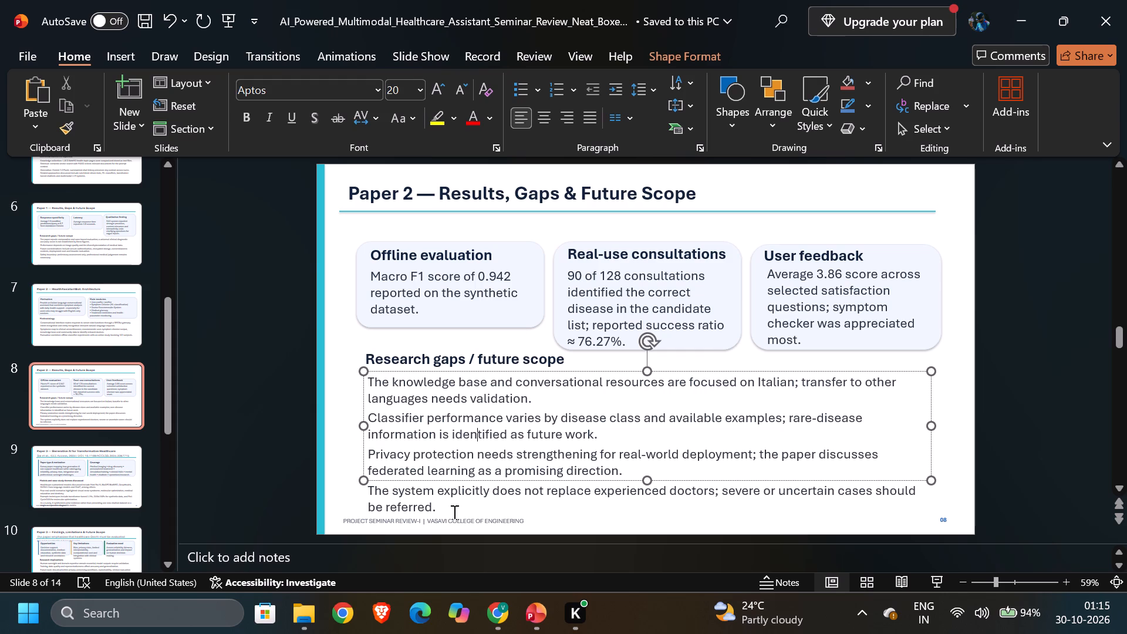
click(447, 521)
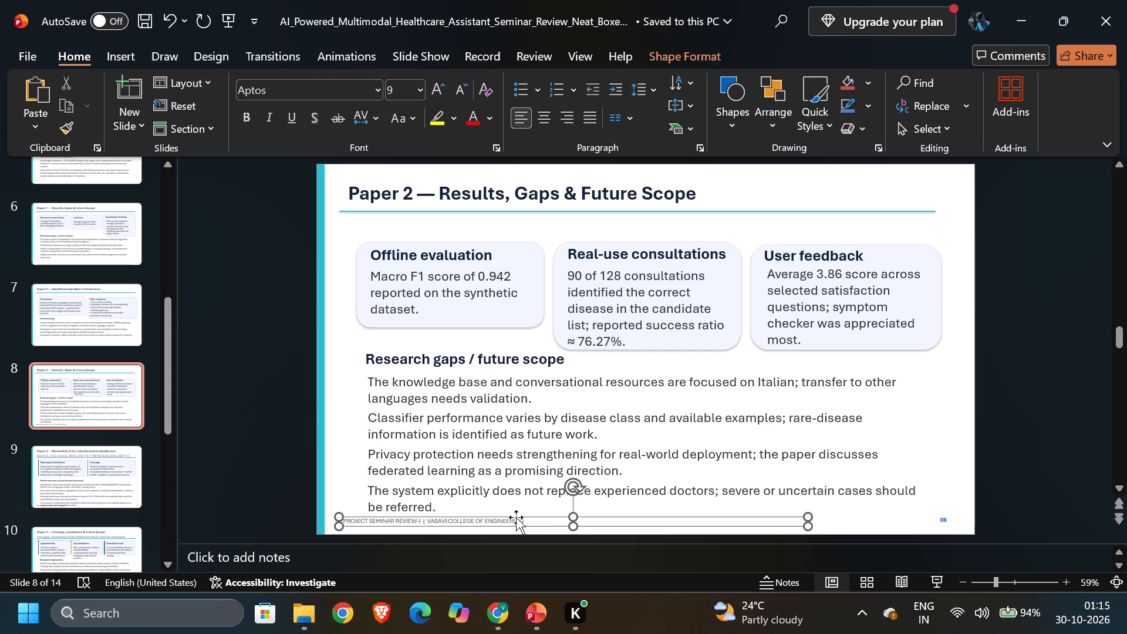
click(515, 517)
key(Delete)
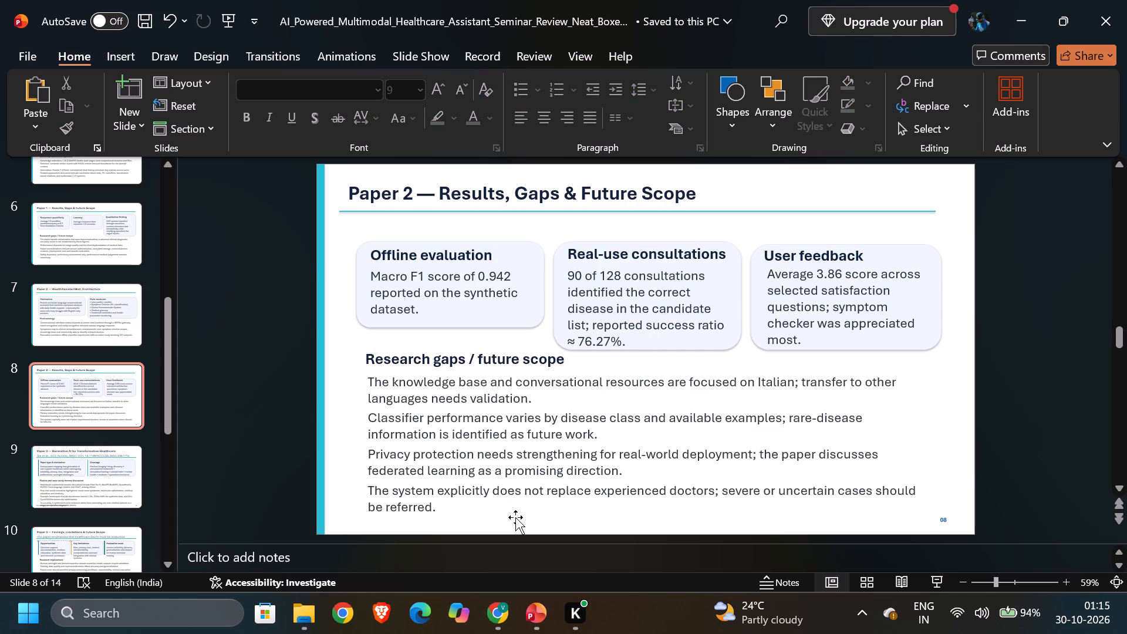
click(505, 479)
click(279, 475)
Delete the slide number box from the Paper 2 results slide.
click(522, 365)
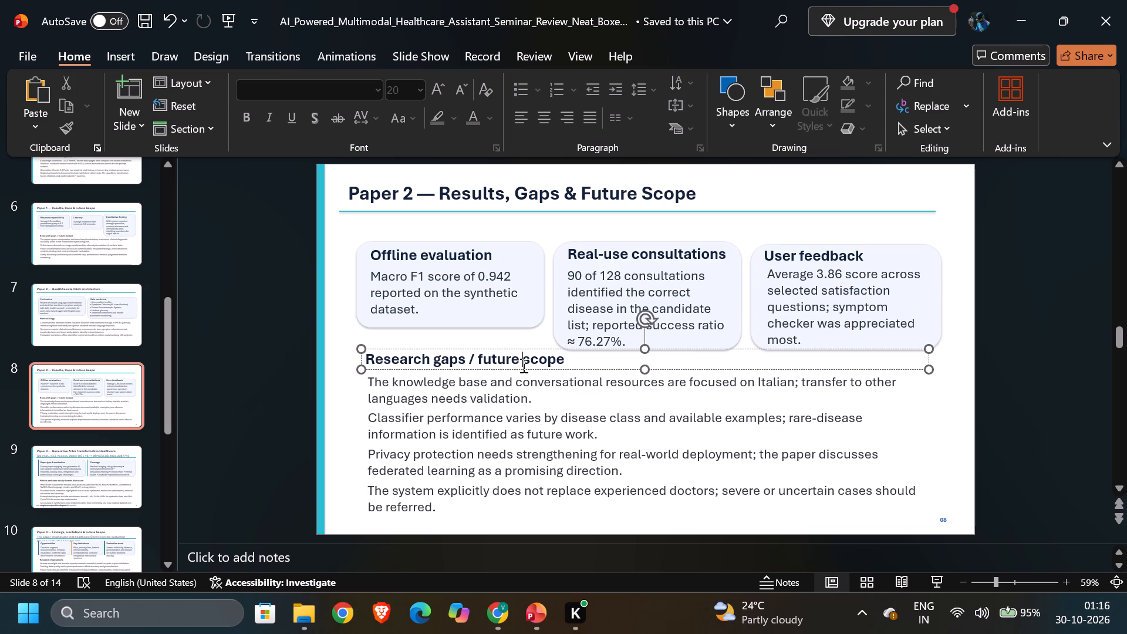
click(275, 381)
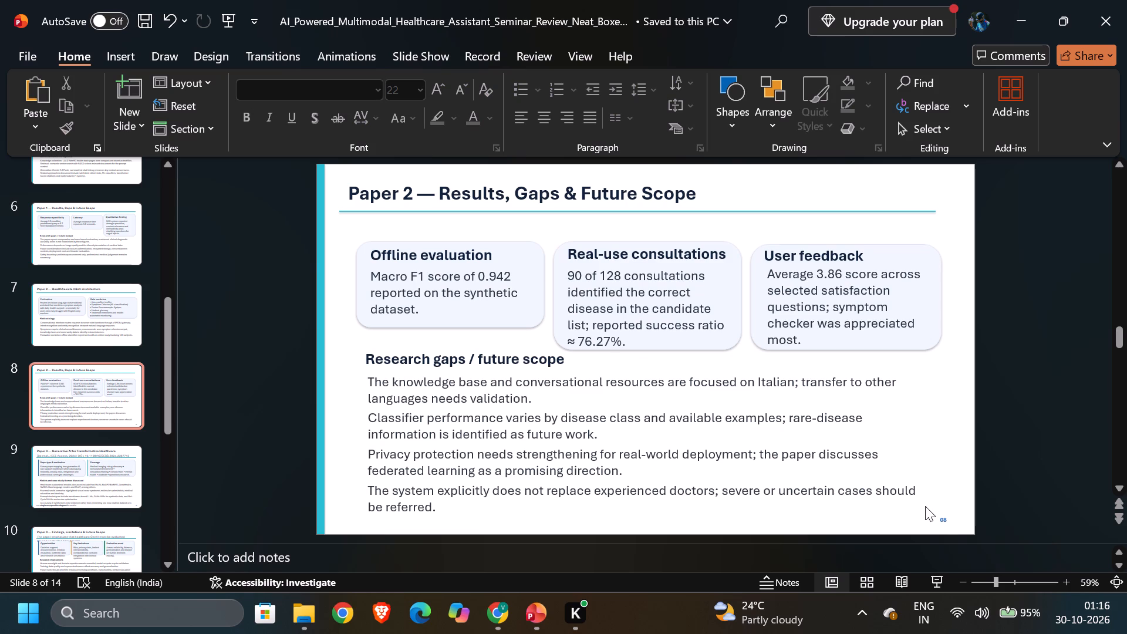
click(946, 521)
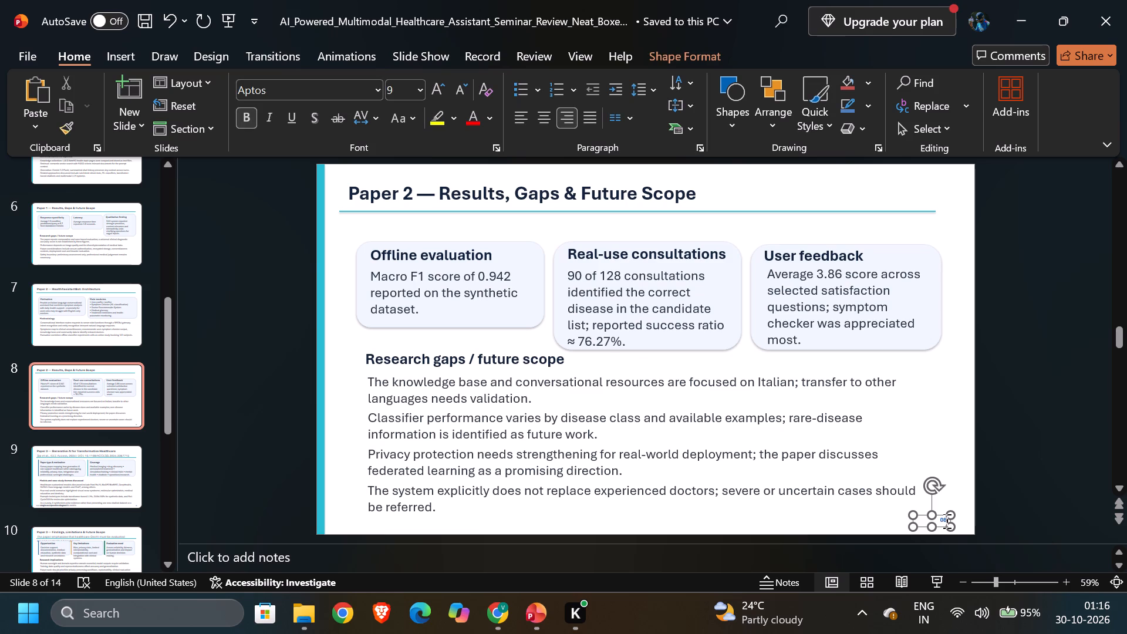
key(Delete)
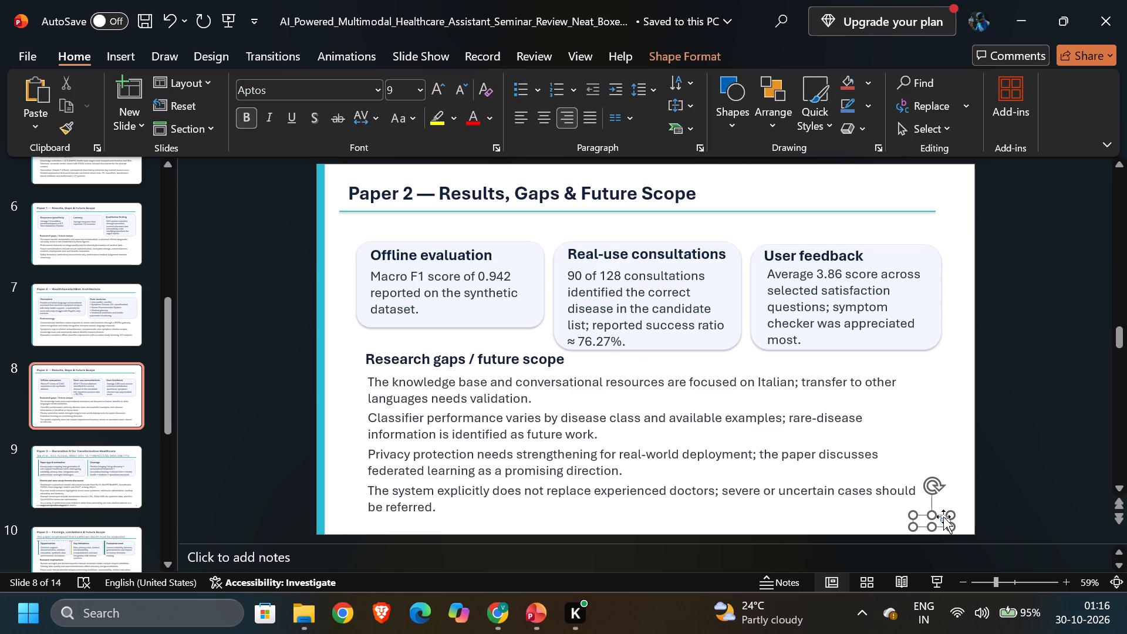
click(943, 517)
key(Delete)
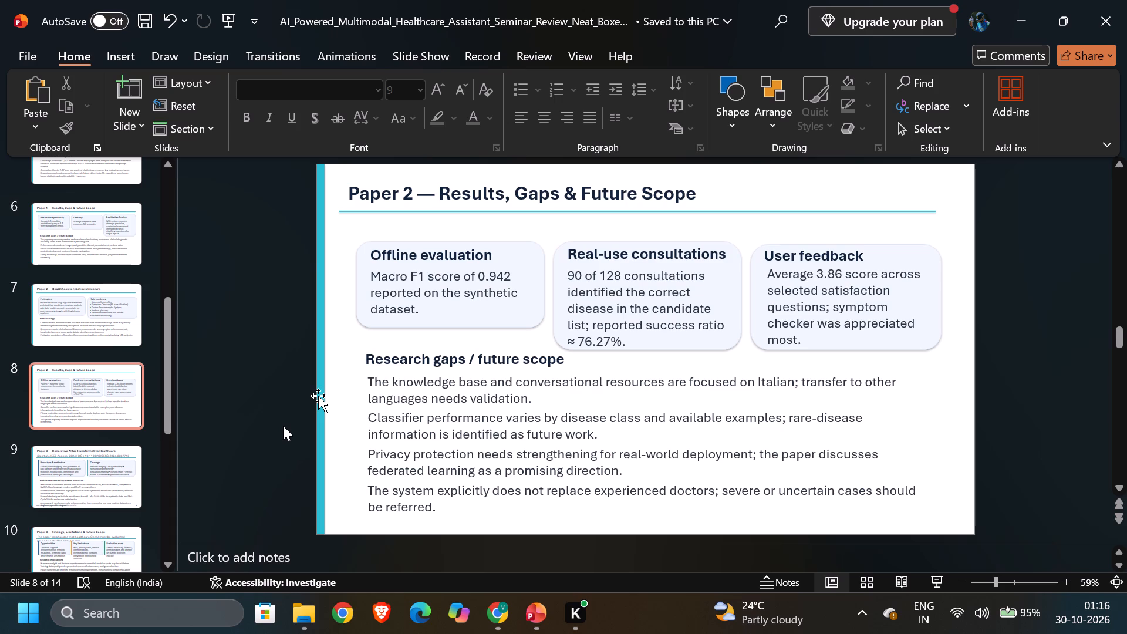
On slide 9, "Paper 3 — Generative AI for Transformative Healthcare", delete the author and DOI citation line beneath the title.
click(76, 473)
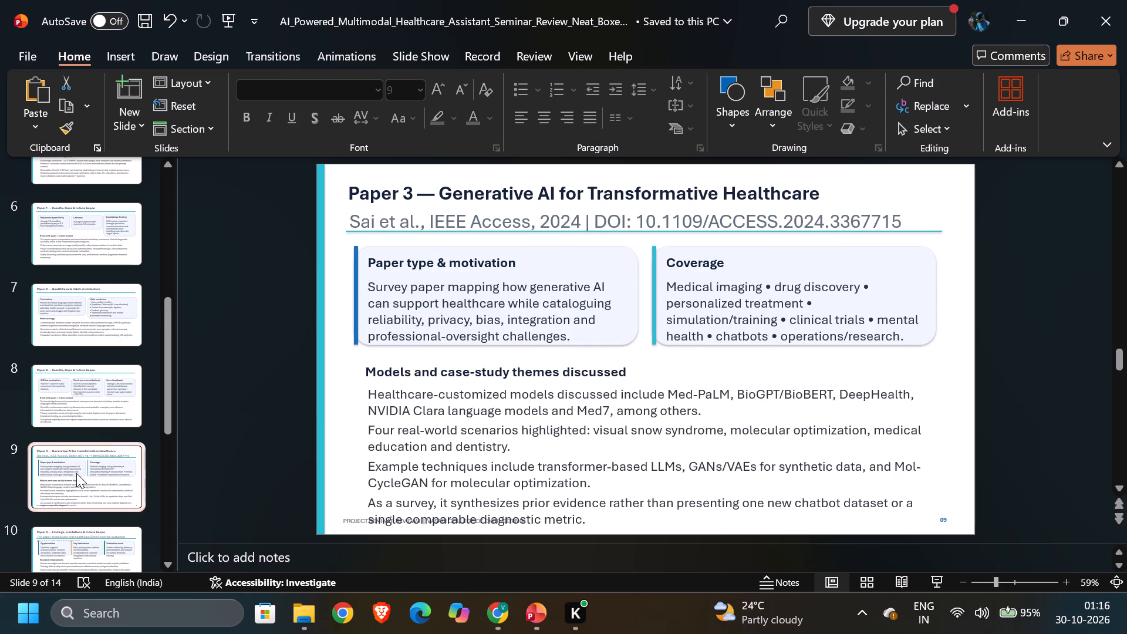
click(460, 227)
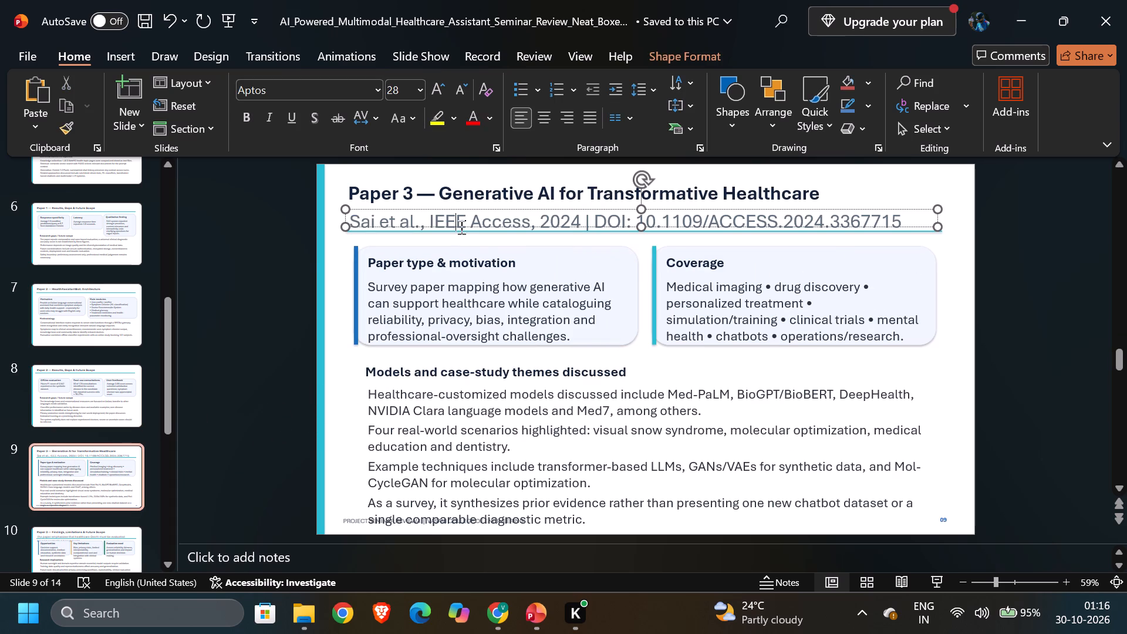
click(508, 210)
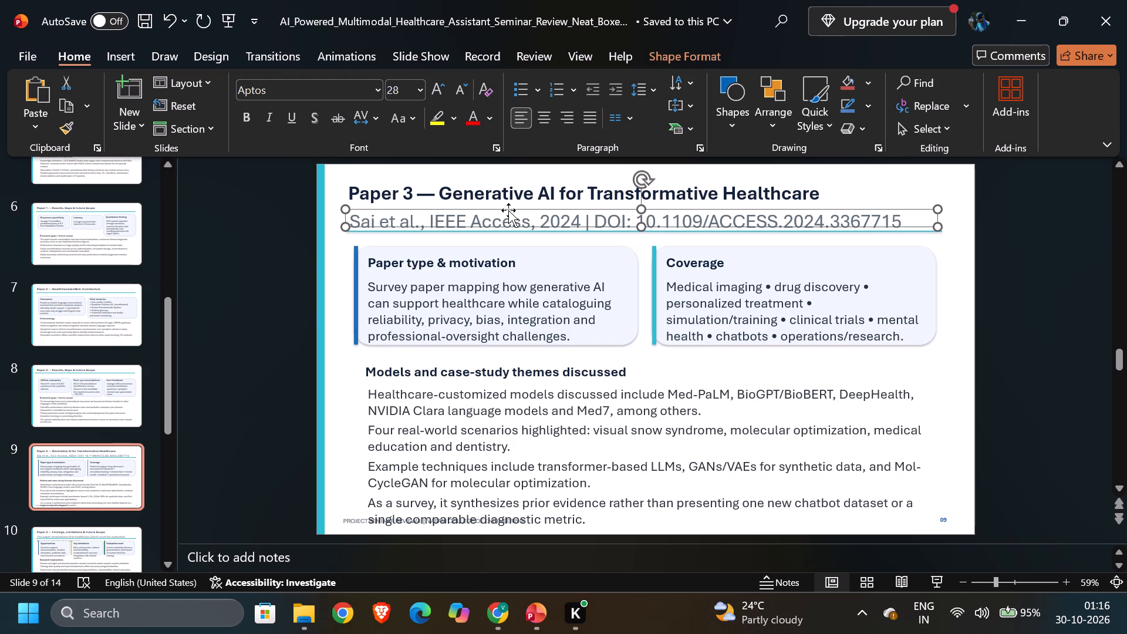
key(Delete)
Move the teal divider line up so it sits just beneath the Paper 3 slide title.
click(496, 227)
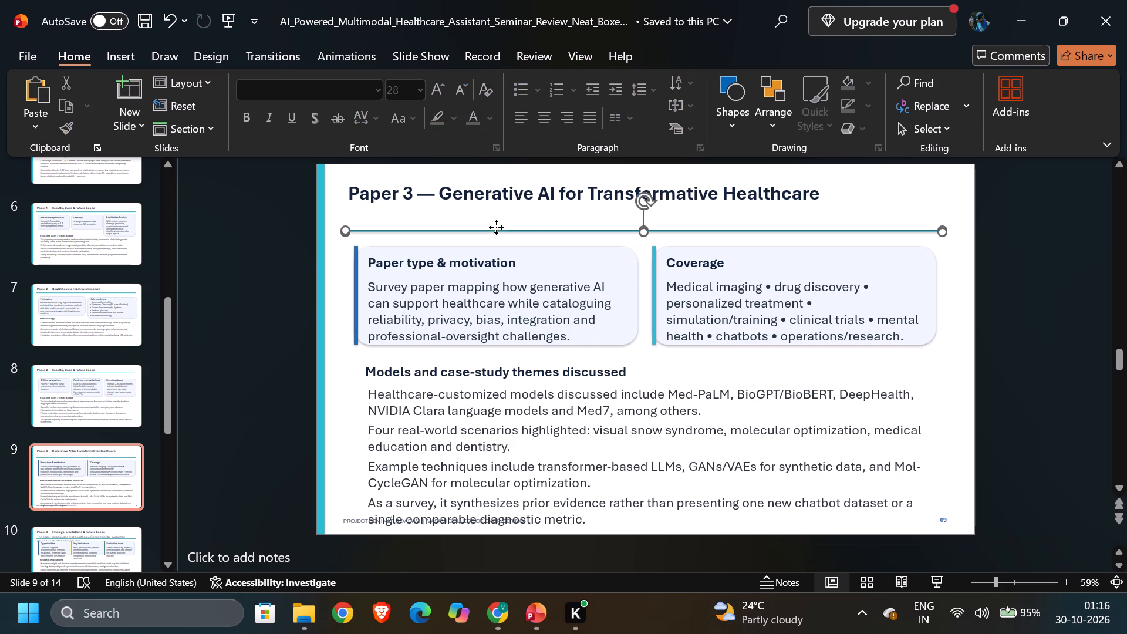
drag(496, 231, 494, 216)
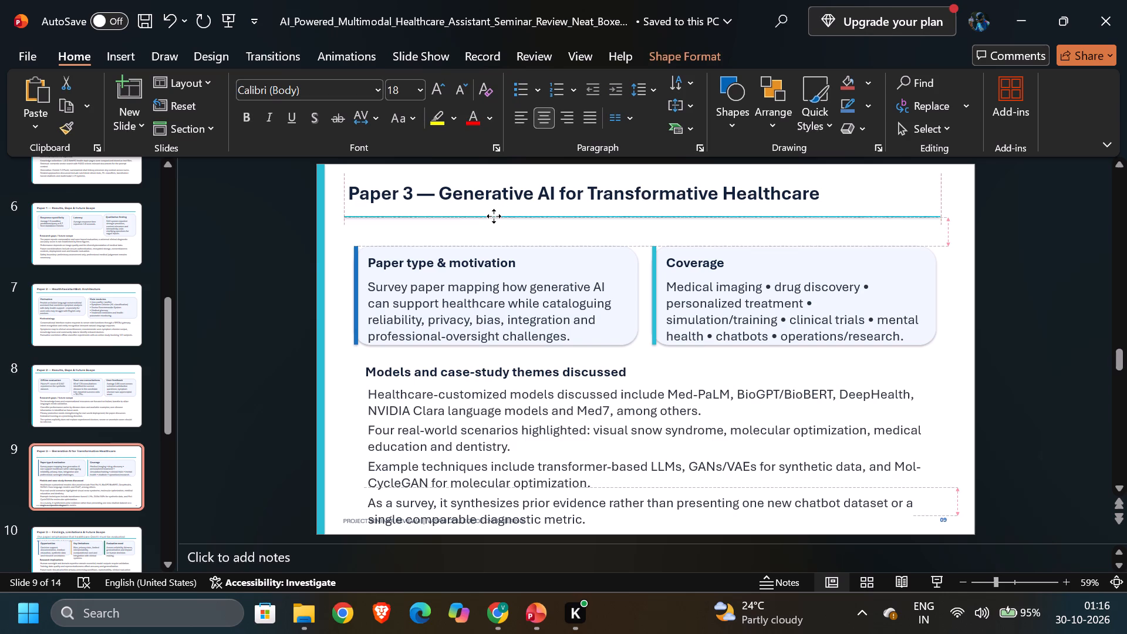
drag(494, 216, 492, 213)
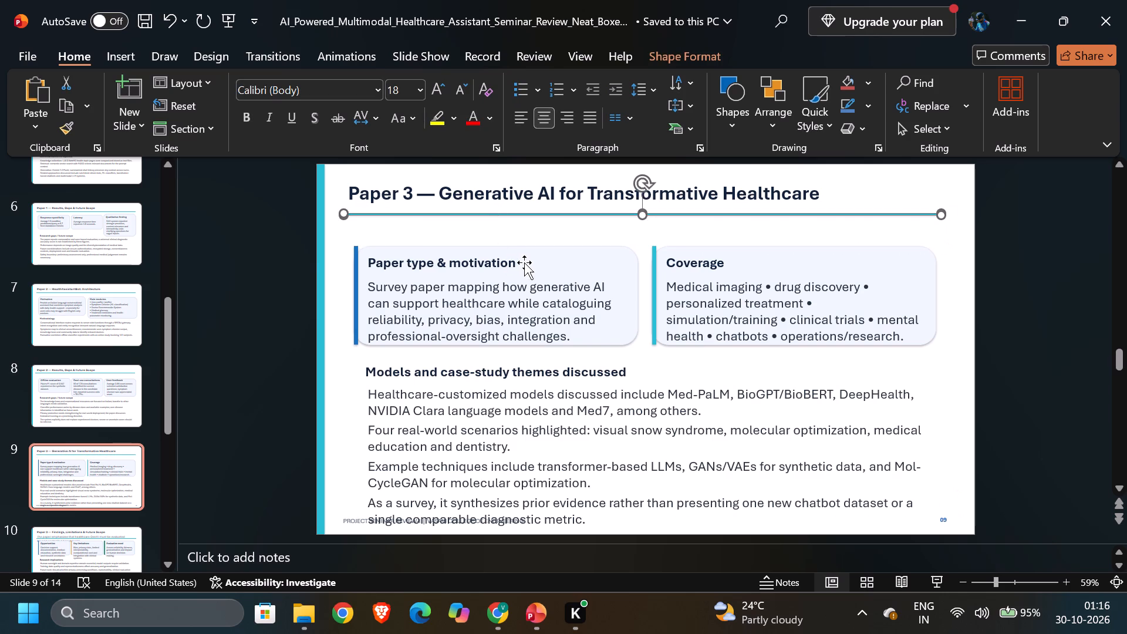
Delete the vertical coloured accent bars from the "Paper type & motivation" and "Coverage" cards.
click(572, 262)
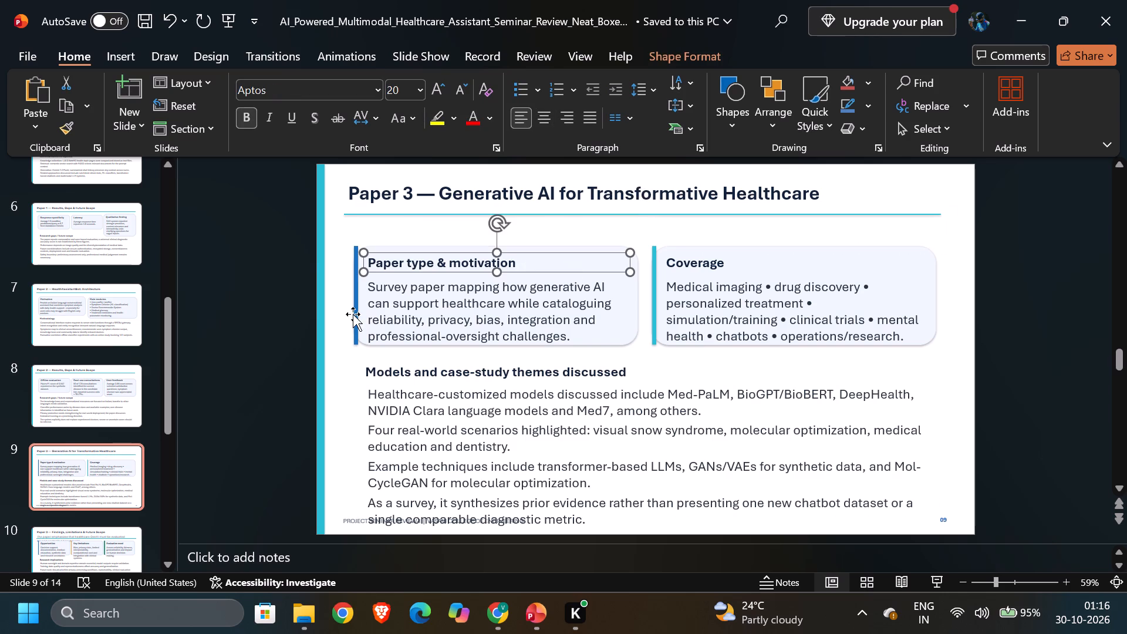
click(352, 314)
key(Delete)
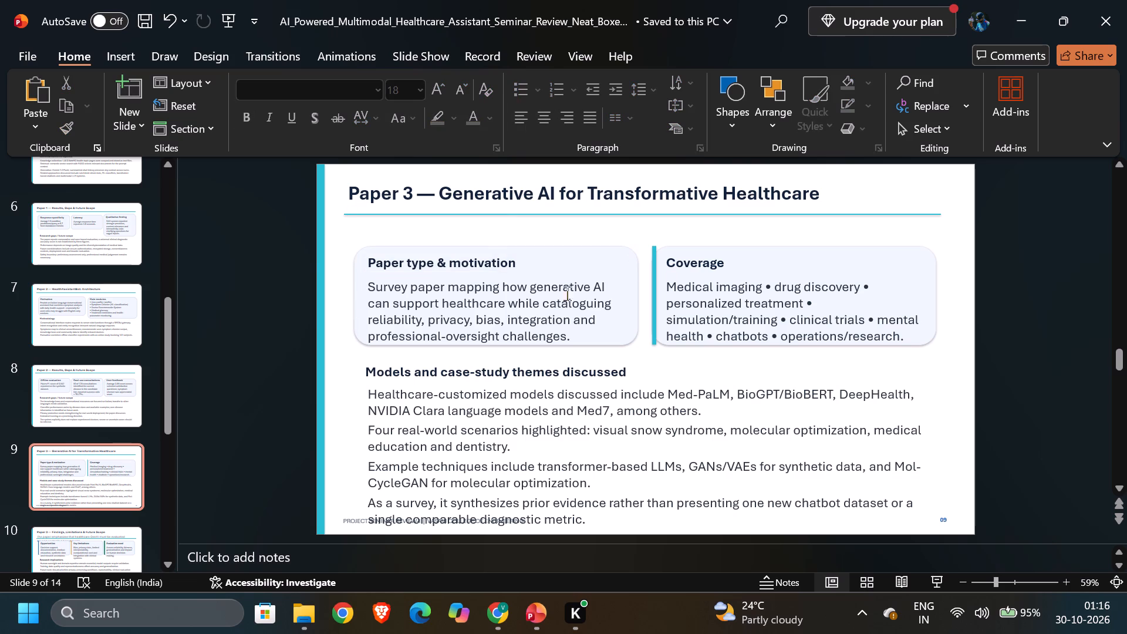
click(650, 274)
key(Delete)
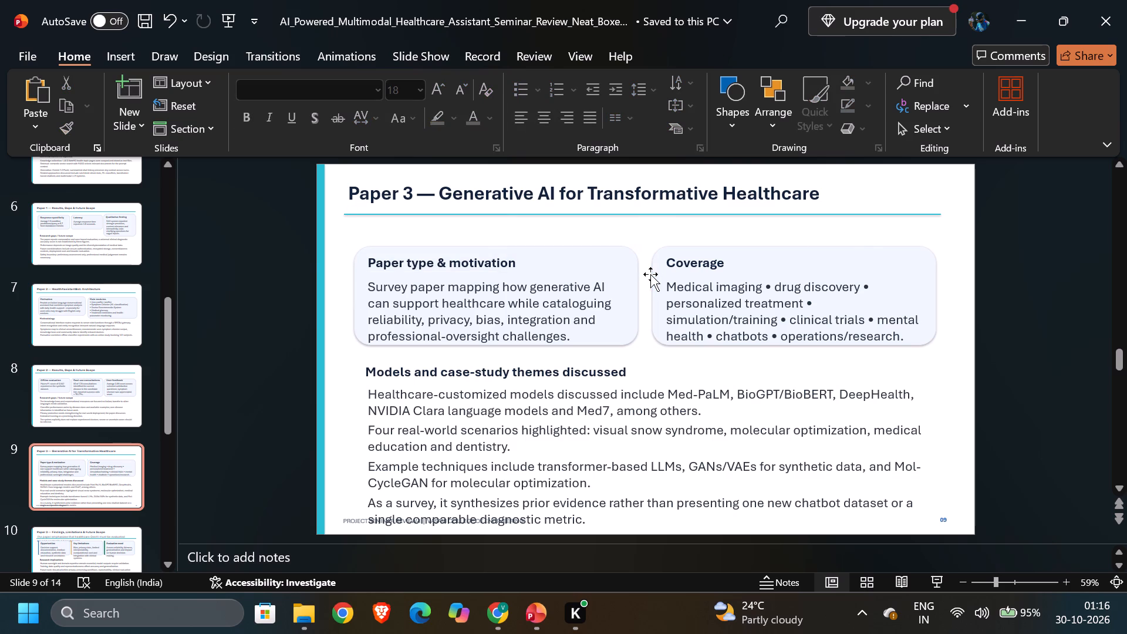
Set the "Paper type & motivation" card heading to font size 22.
click(550, 249)
click(478, 269)
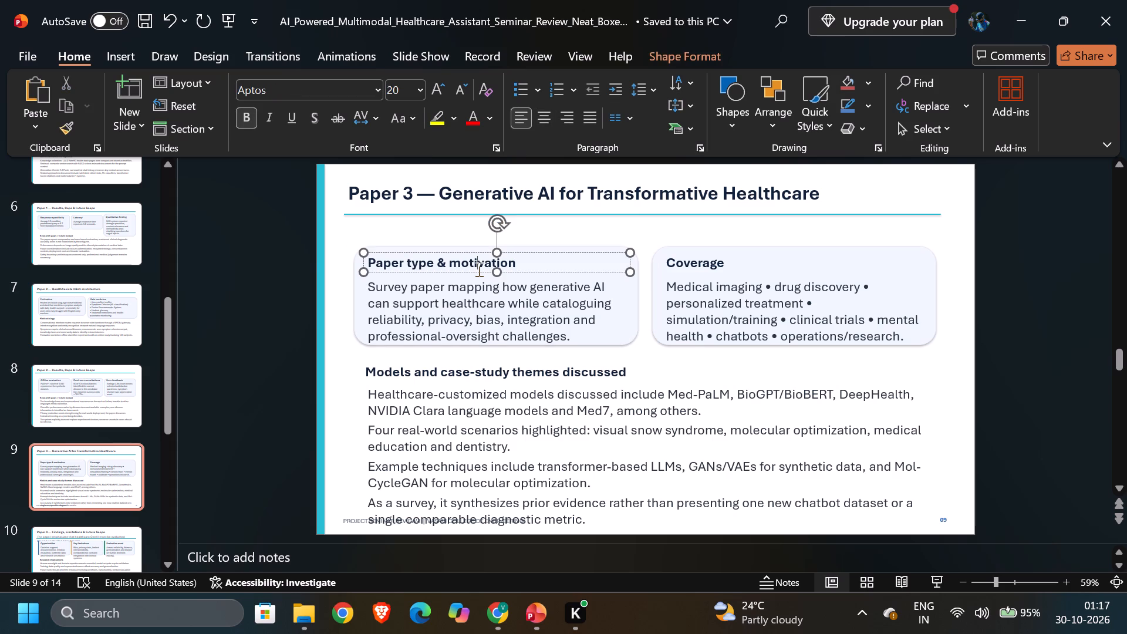
key(ctrl+a)
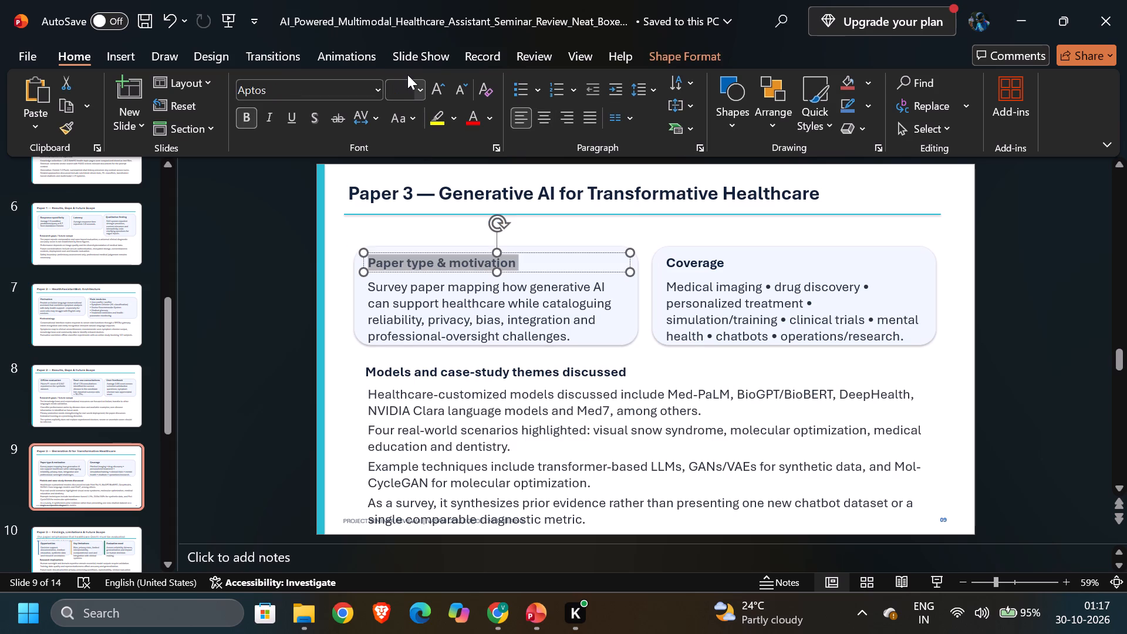
click(407, 75)
click(405, 87)
text(22)
key(Return)
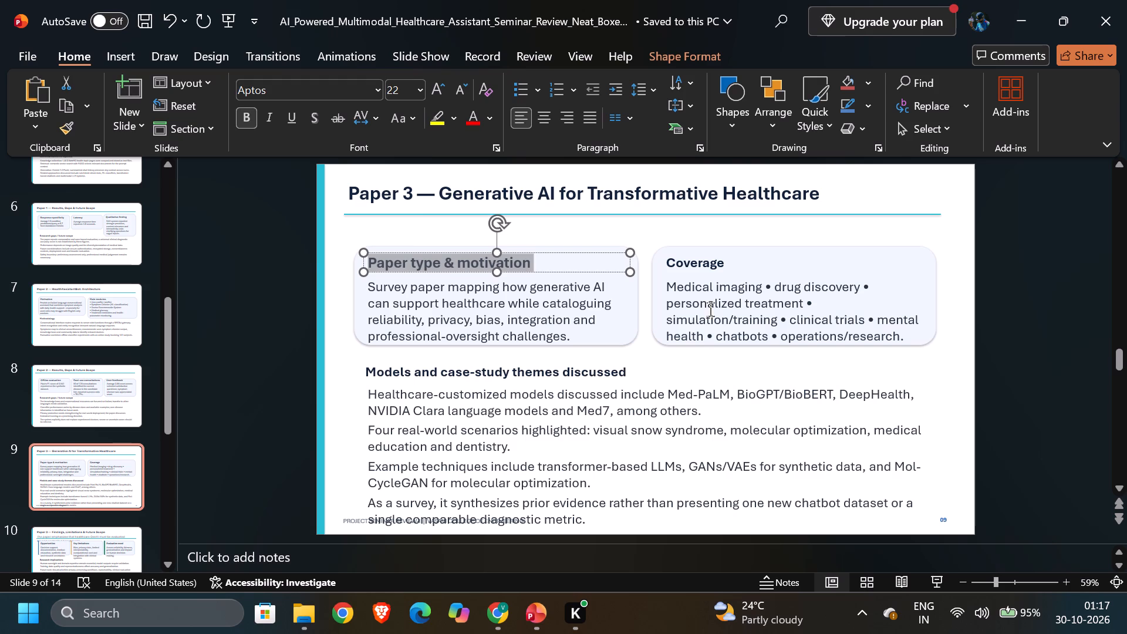
Set the "Coverage" card heading to font size 22.
click(702, 267)
key(ctrl+a)
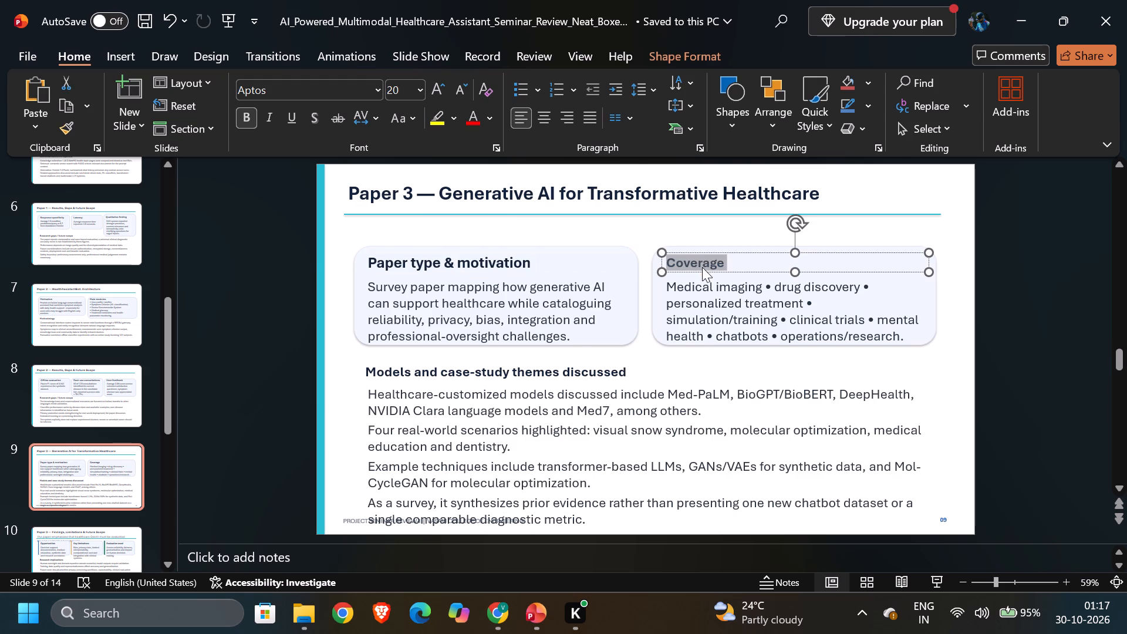
click(410, 85)
text(22)
key(Return)
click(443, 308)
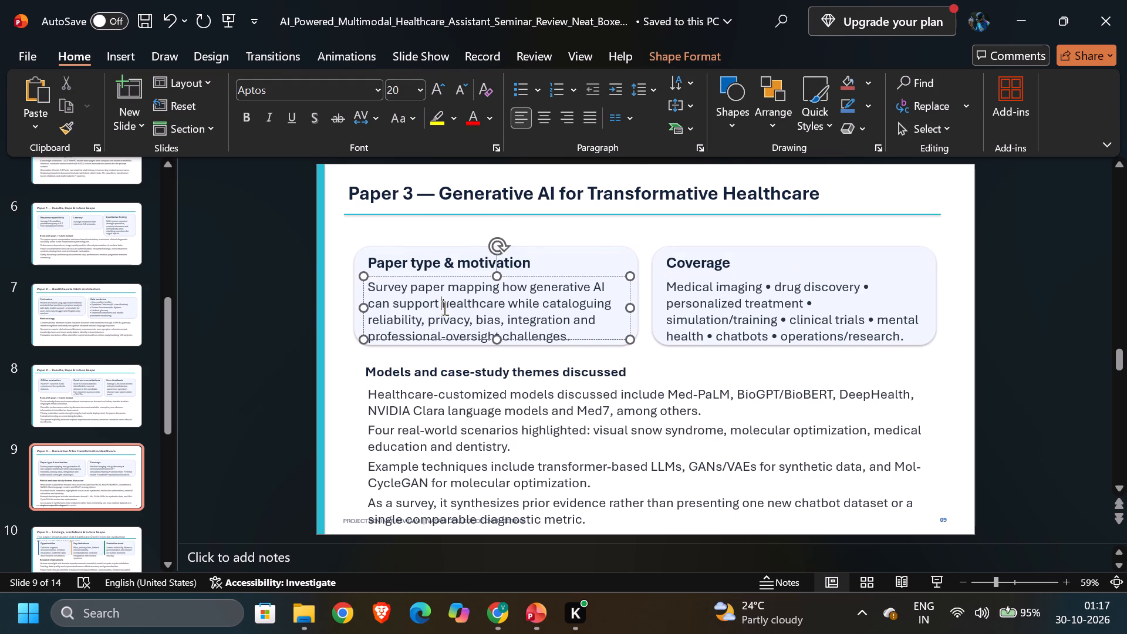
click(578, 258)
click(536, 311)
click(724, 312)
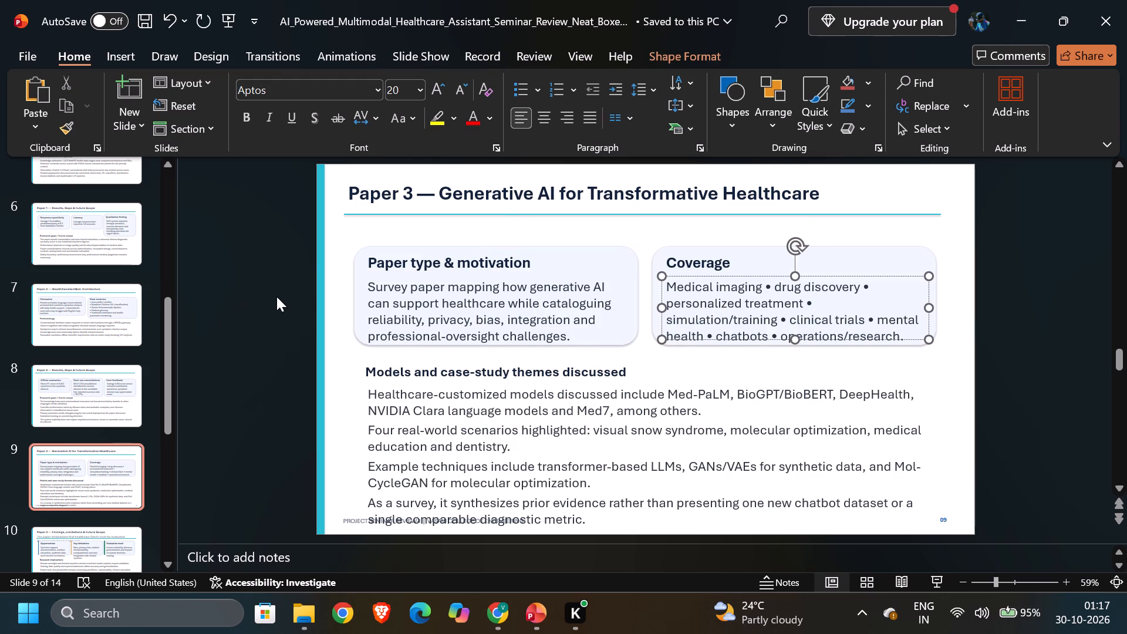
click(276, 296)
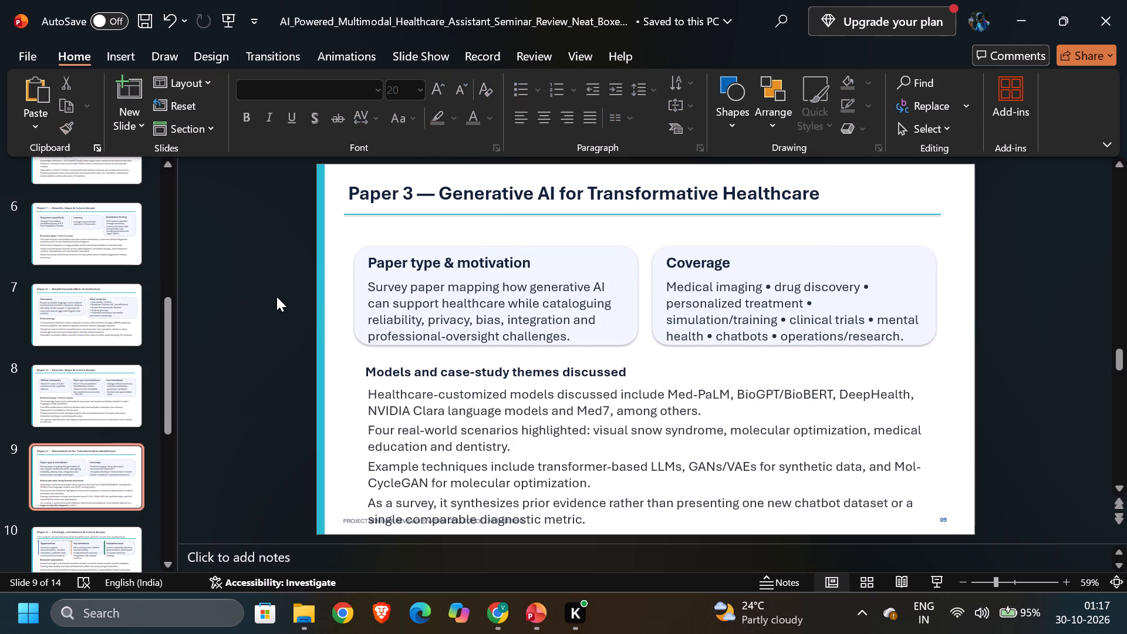
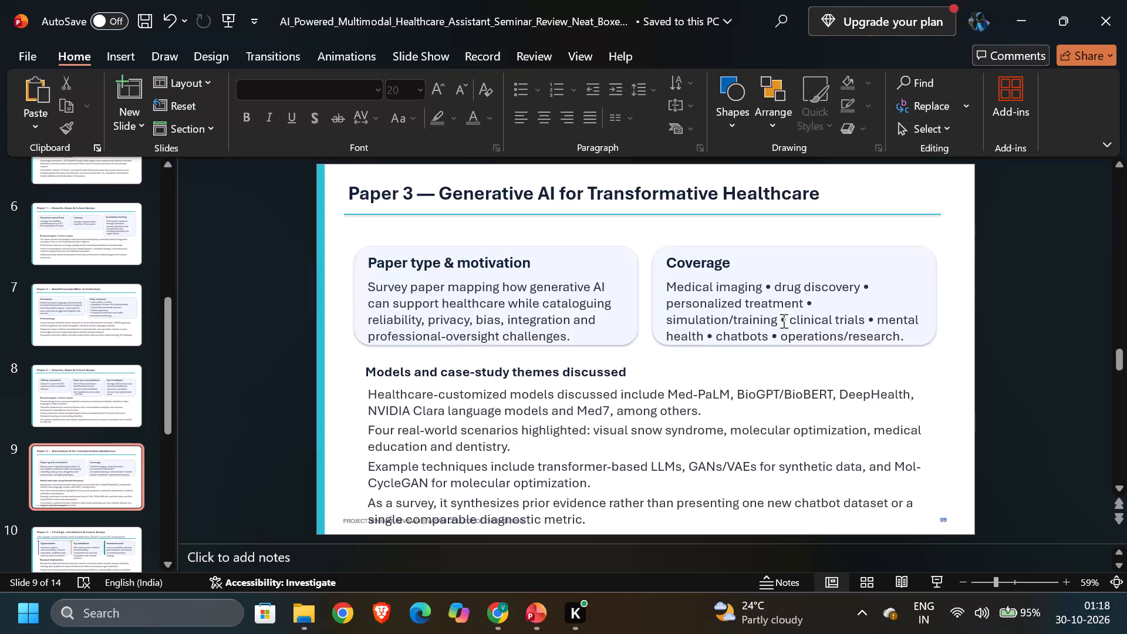
Set the "Models and case-study themes discussed" heading to font size 22.
click(703, 255)
click(697, 311)
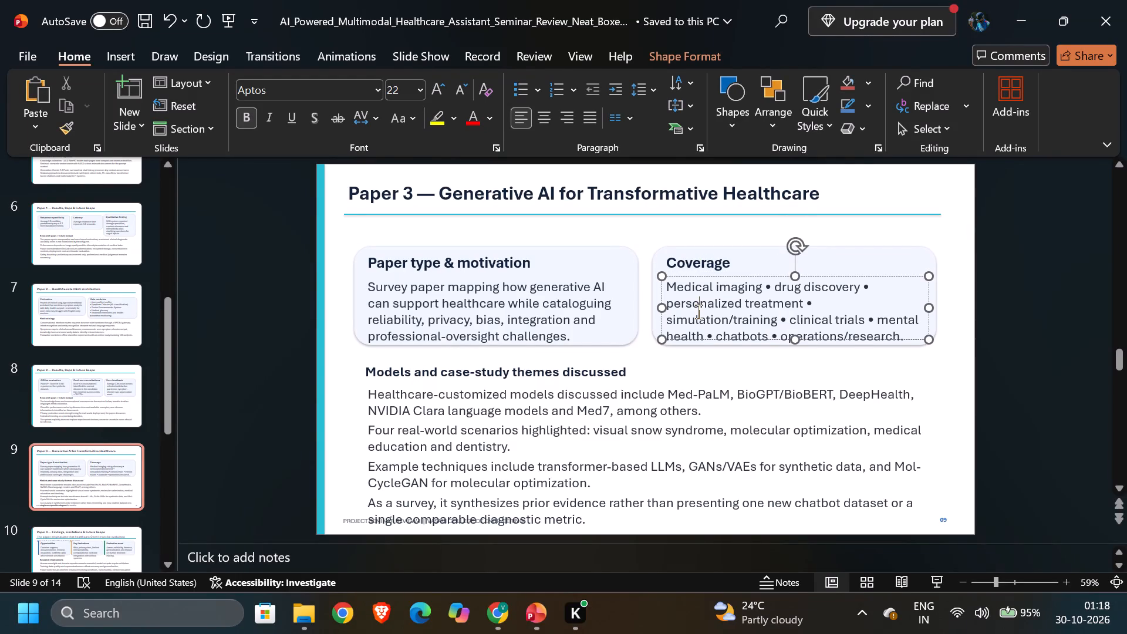
click(510, 372)
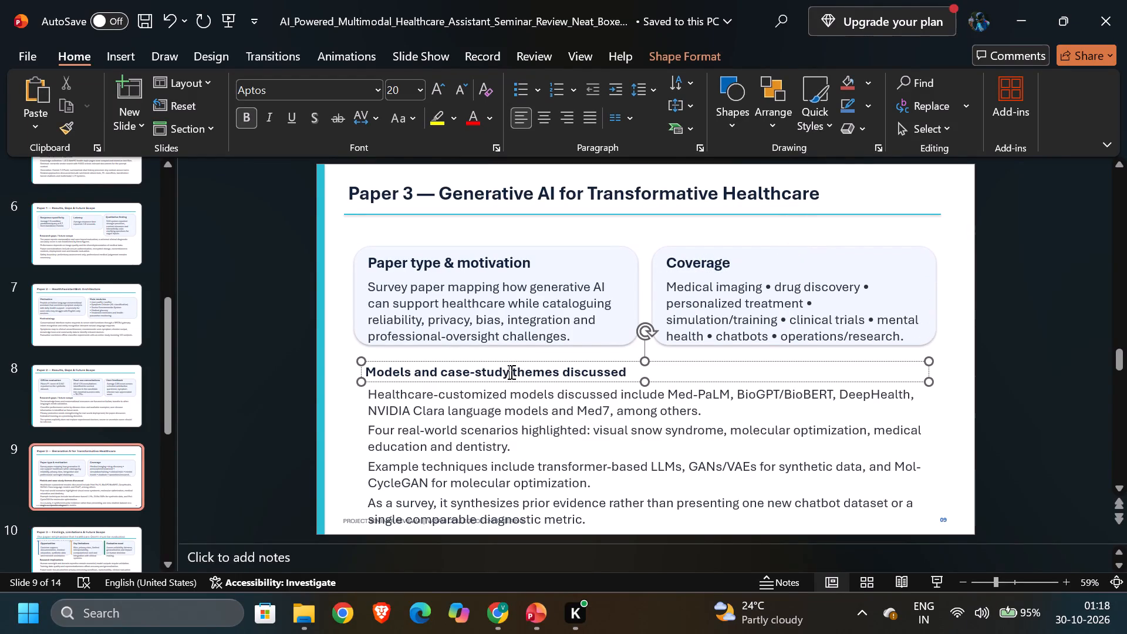
key(ctrl+a)
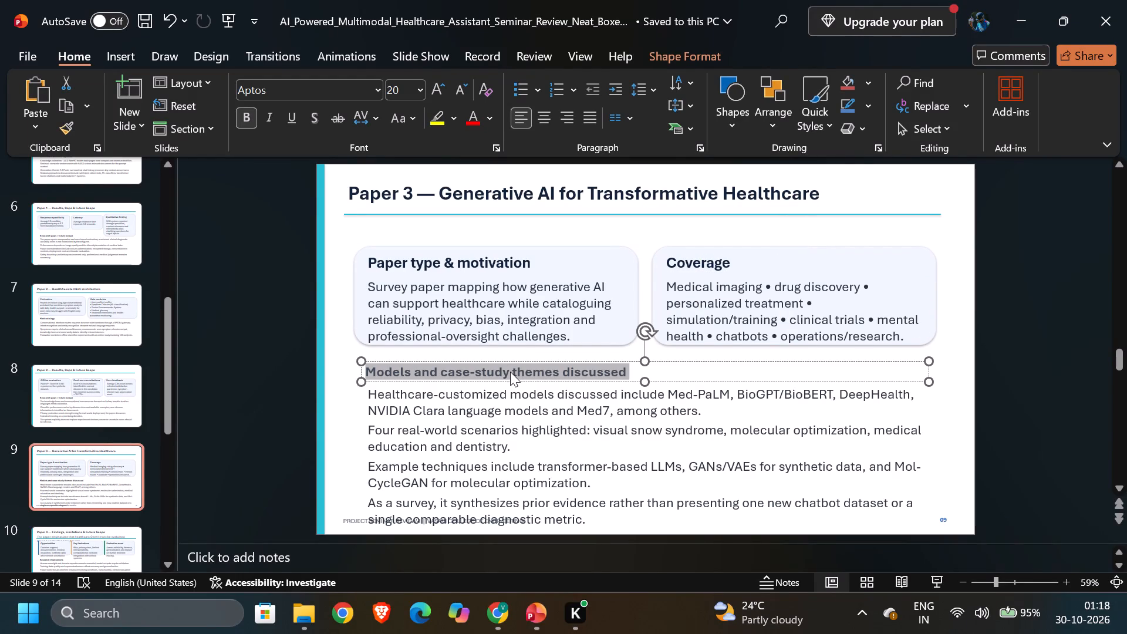
click(412, 89)
text(22)
key(Return)
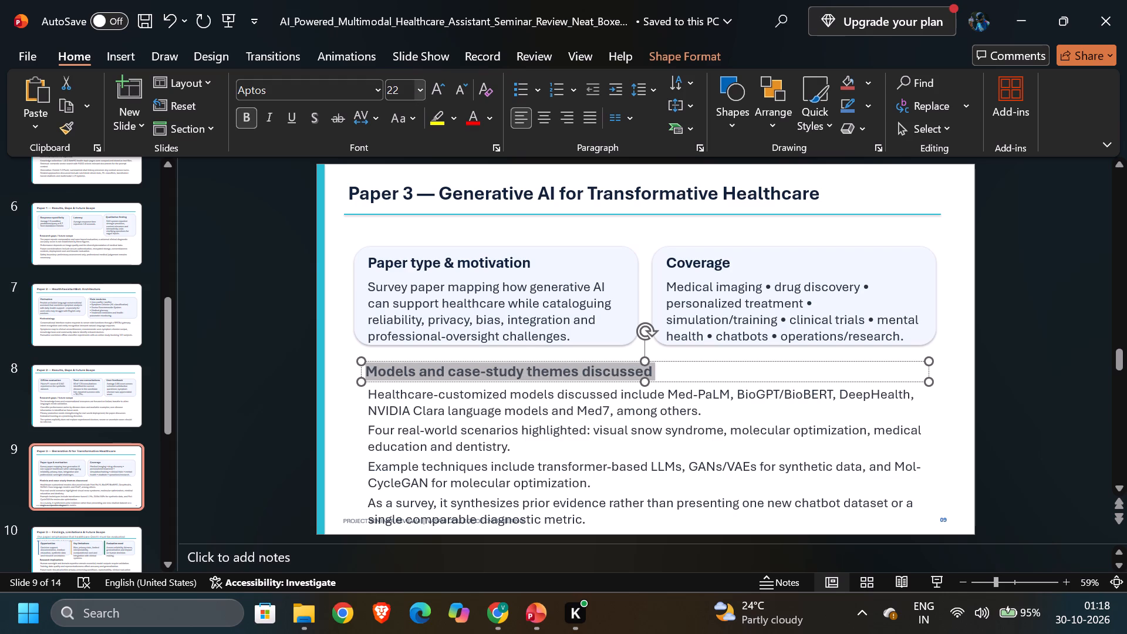
Delete the project footer text and the slide number from the bottom of the "Generative AI for Transformative Healthcare" slide.
click(498, 461)
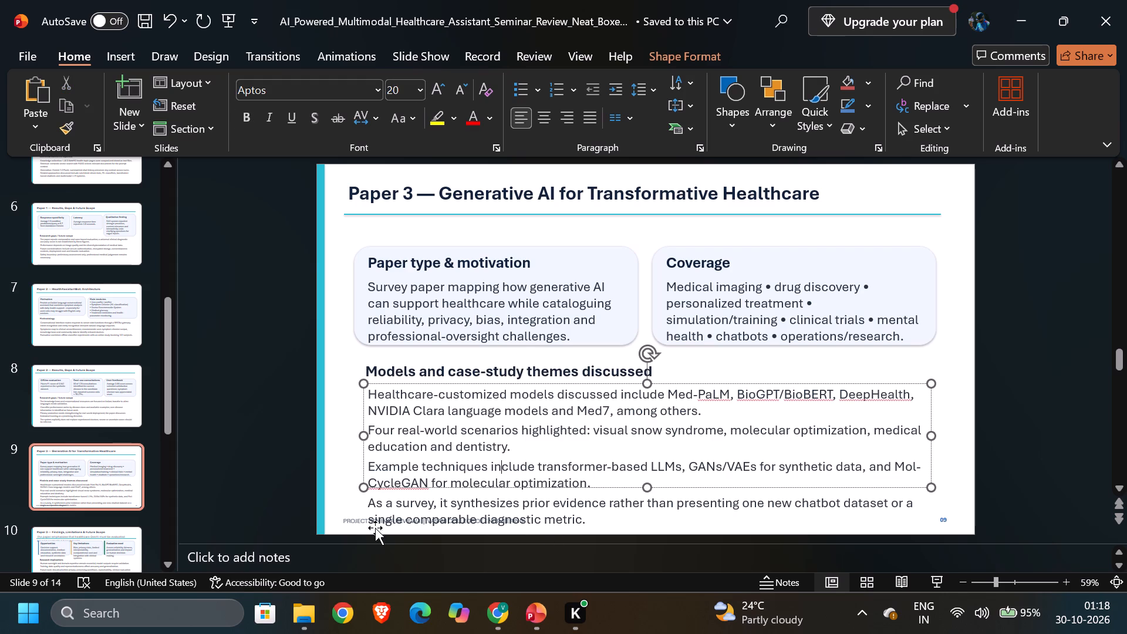
click(356, 518)
click(356, 517)
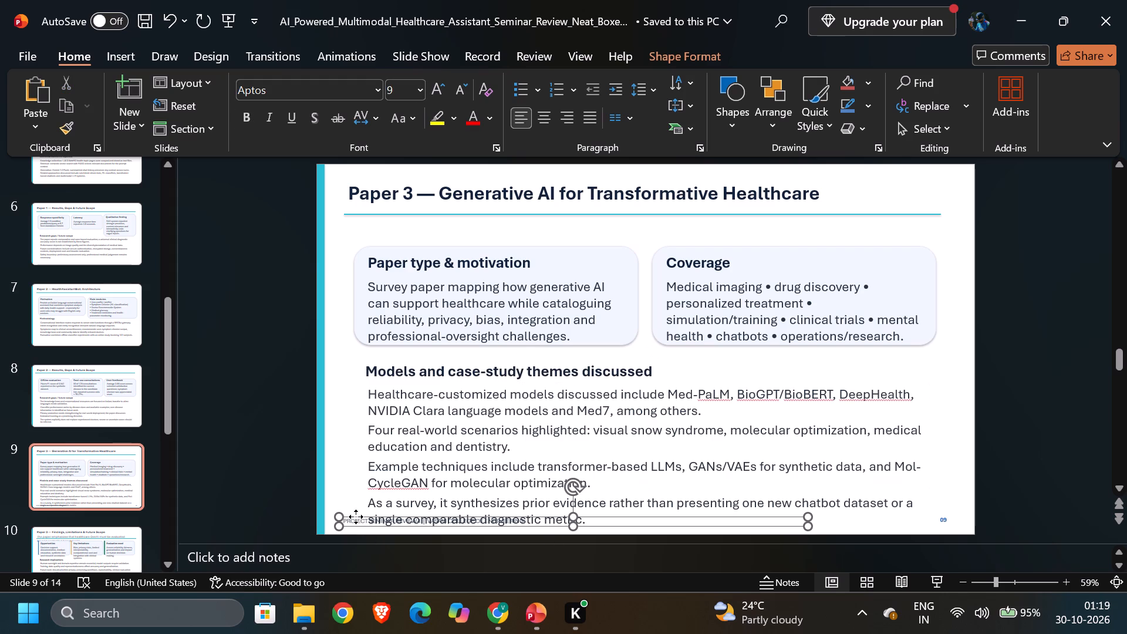
key(Delete)
click(268, 445)
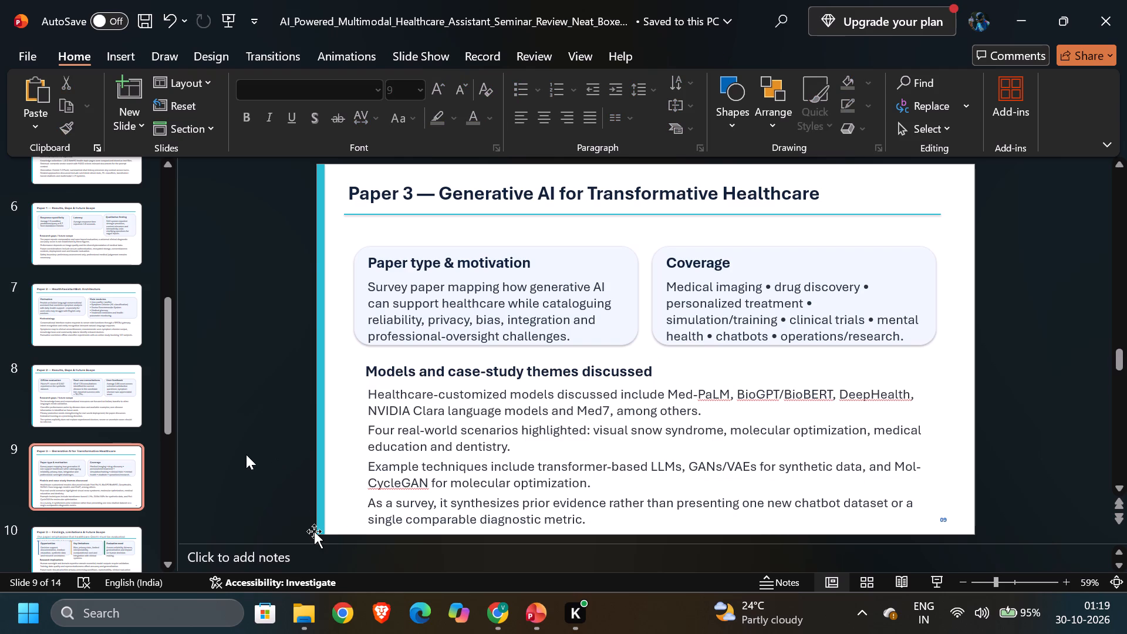
click(949, 527)
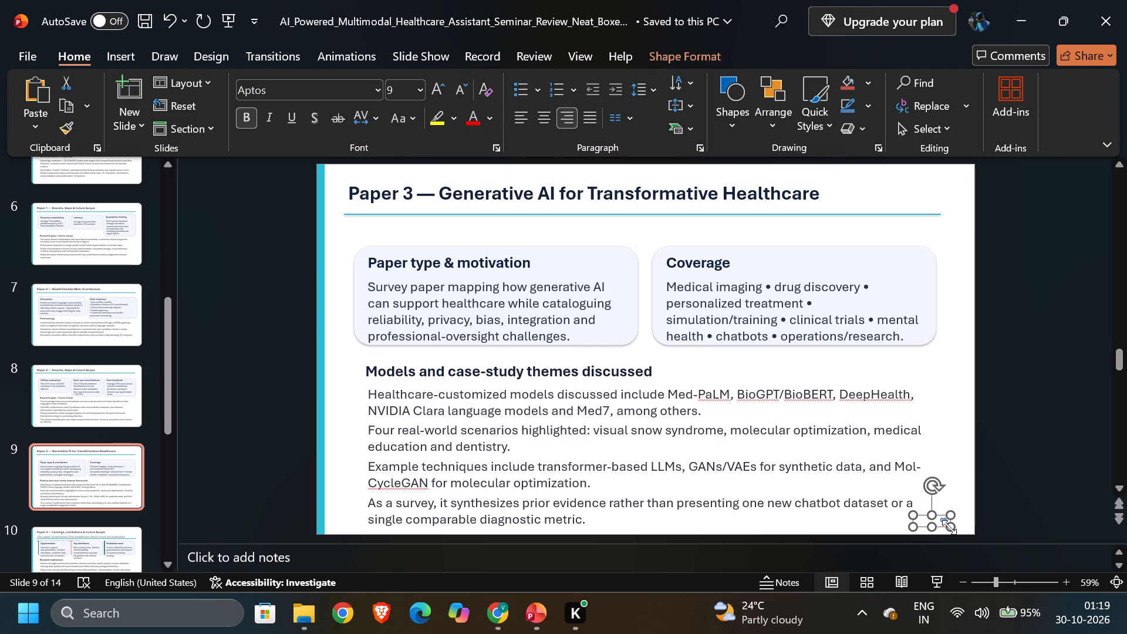
click(942, 515)
key(Delete)
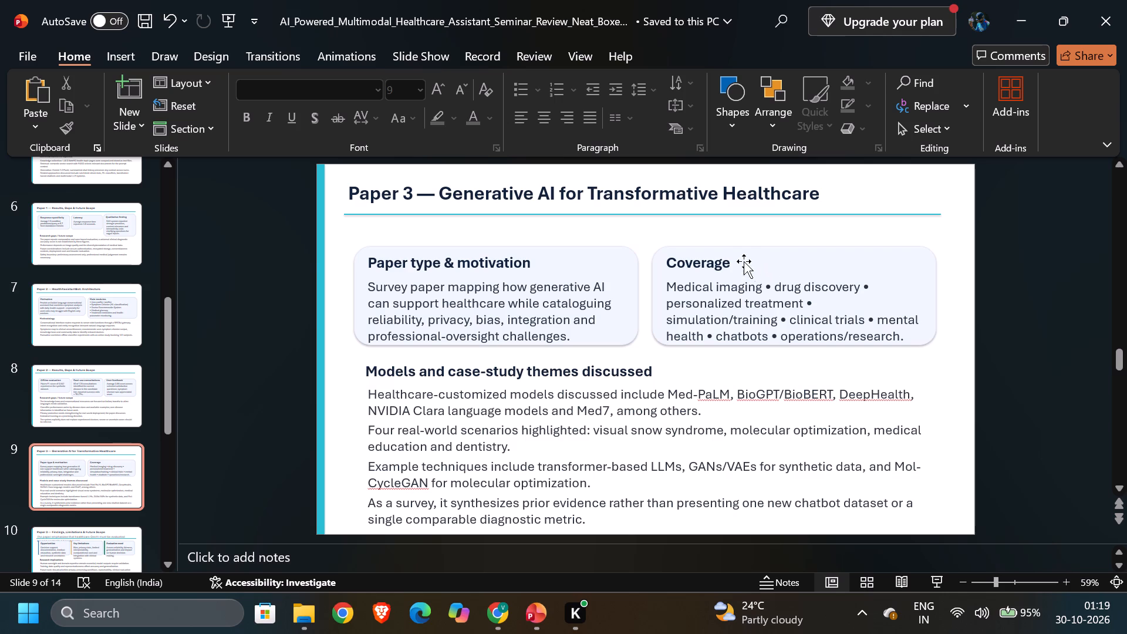
Nudge the "Coverage" card's body text box slightly up and enlarge it a little.
click(709, 285)
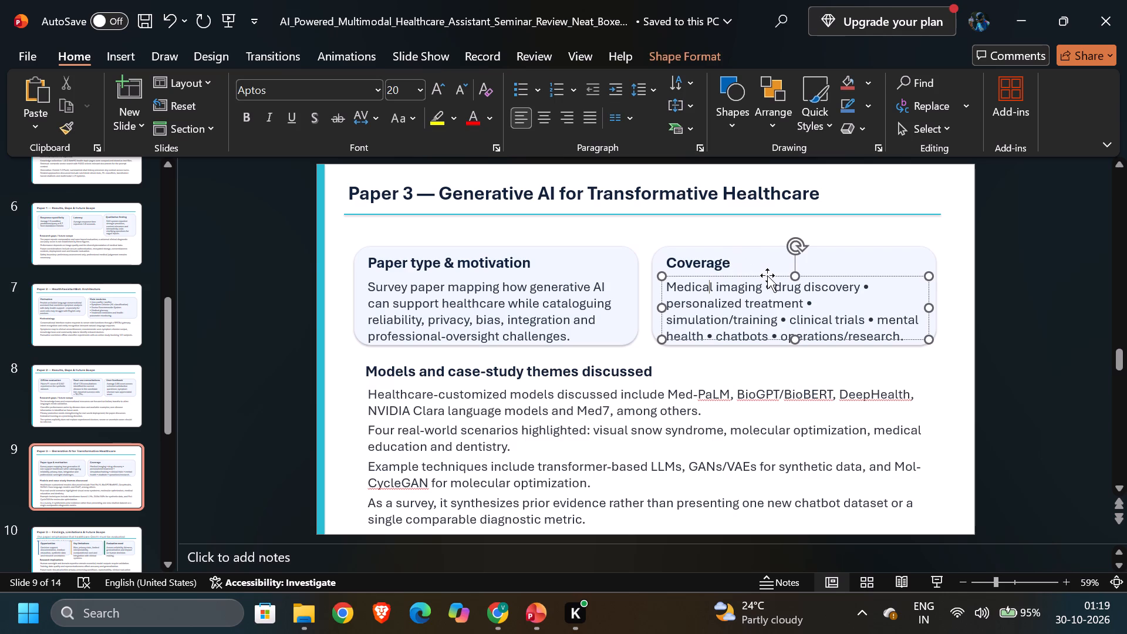
click(767, 275)
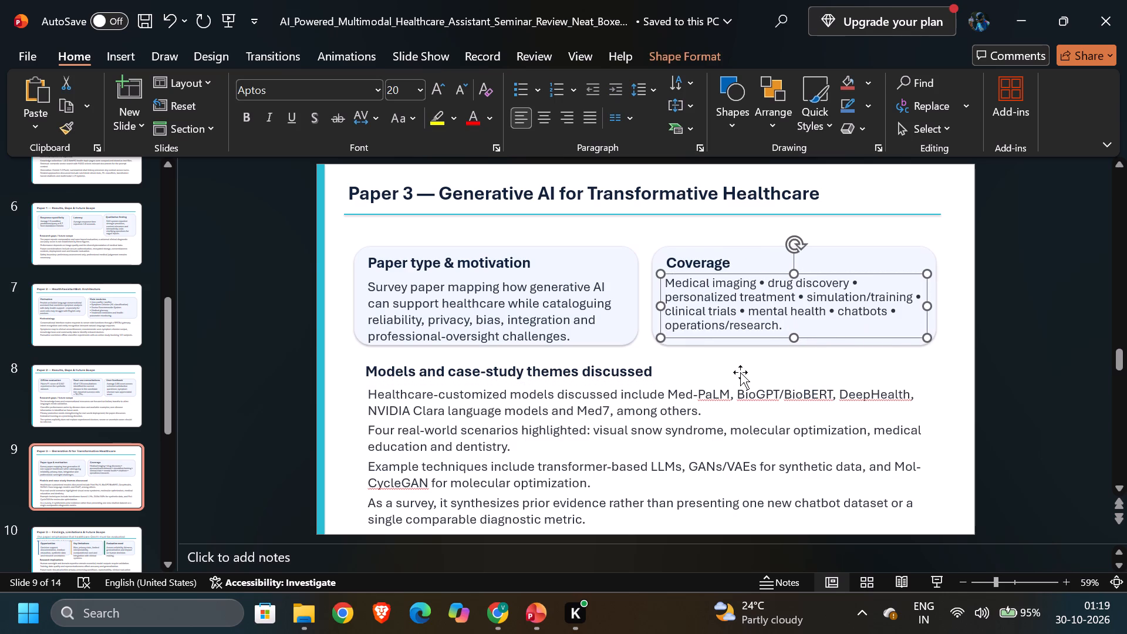
click(930, 338)
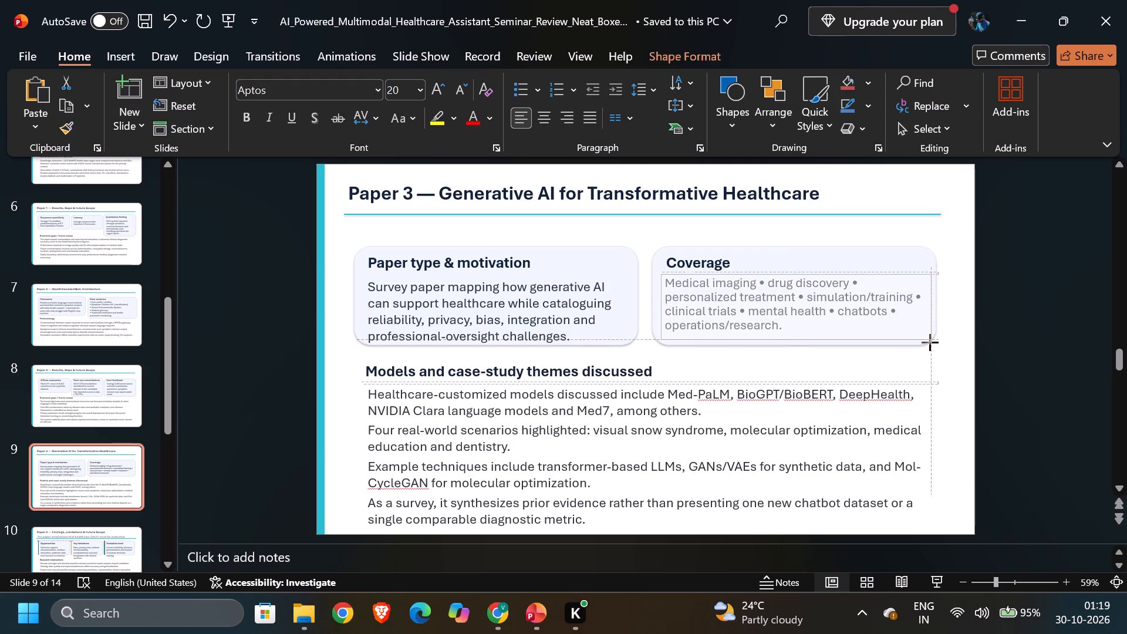
Set the "Coverage" card's body text to font size 20.
click(834, 323)
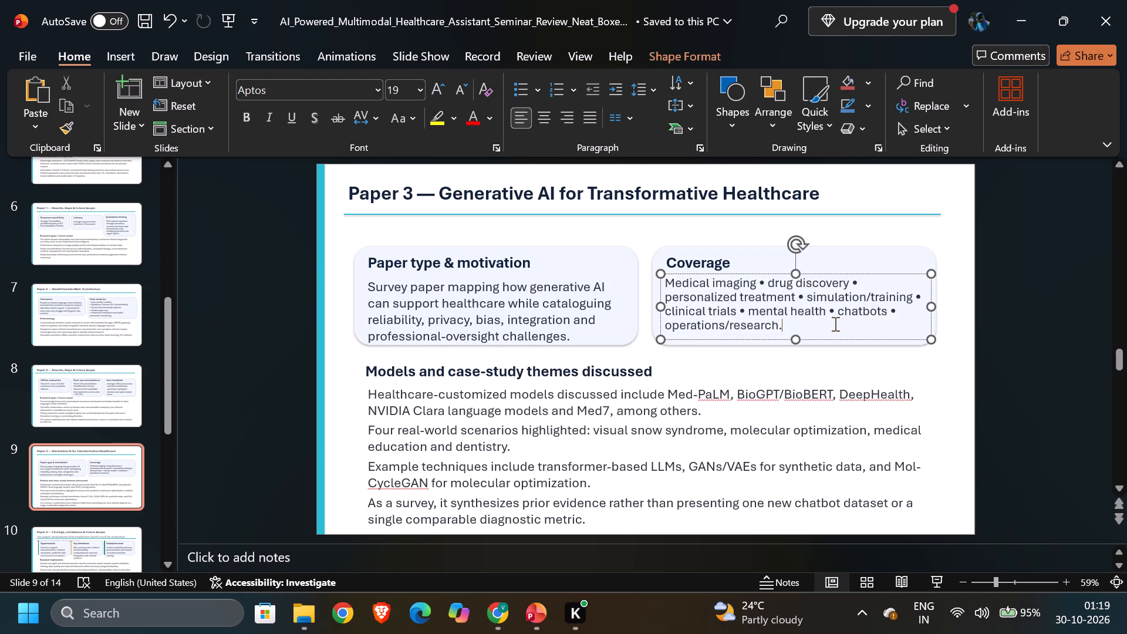
key(ctrl+a)
click(402, 89)
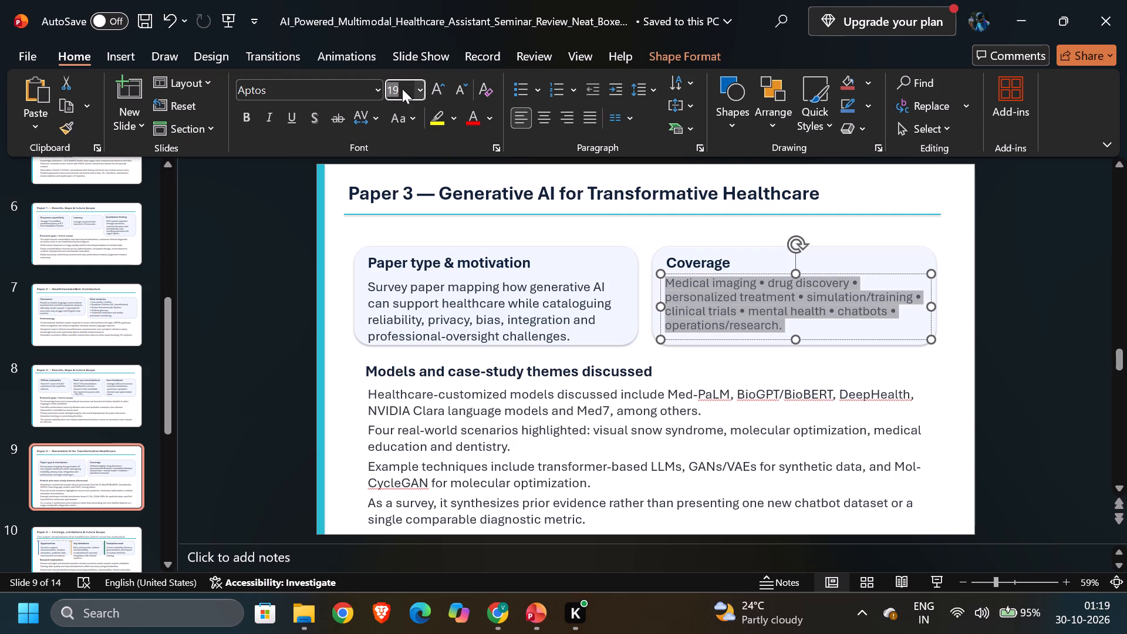
text(20)
key(Return)
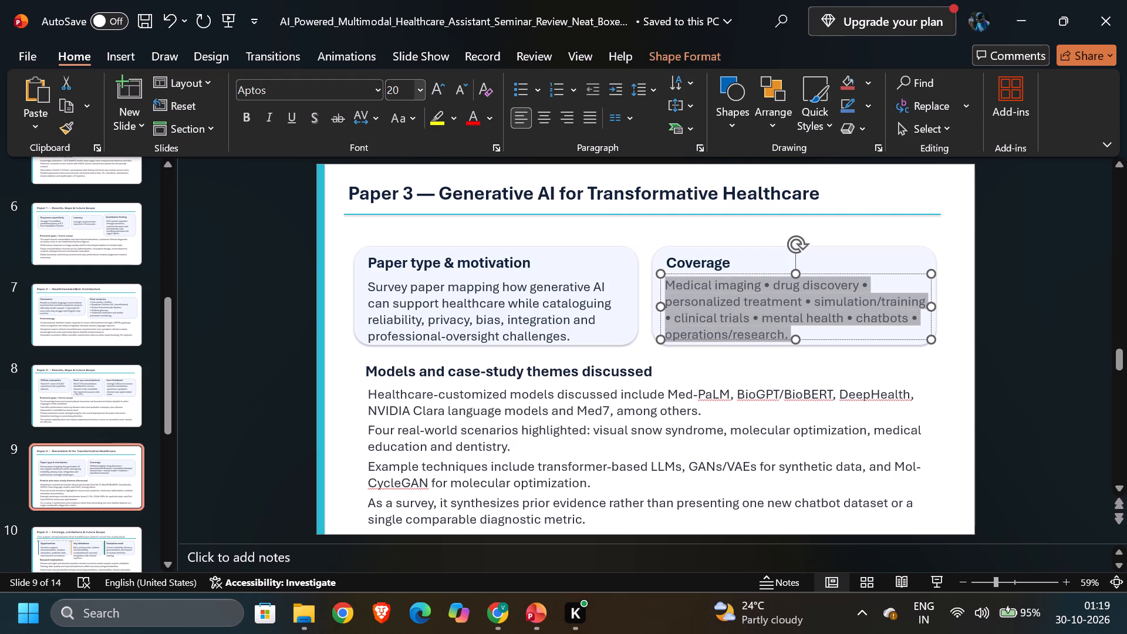
click(244, 229)
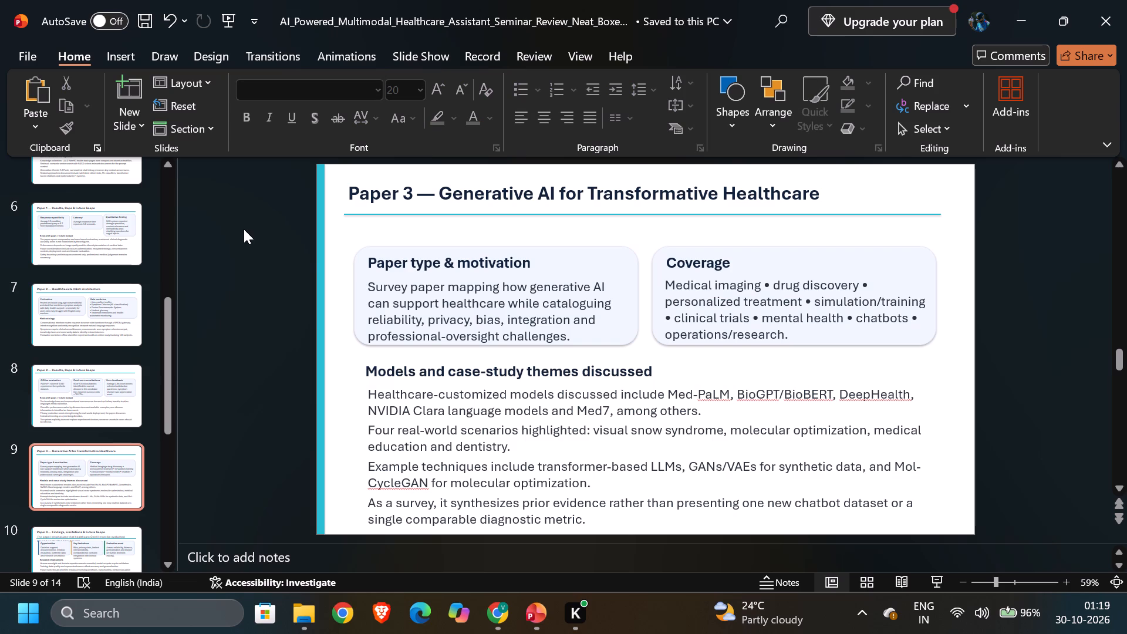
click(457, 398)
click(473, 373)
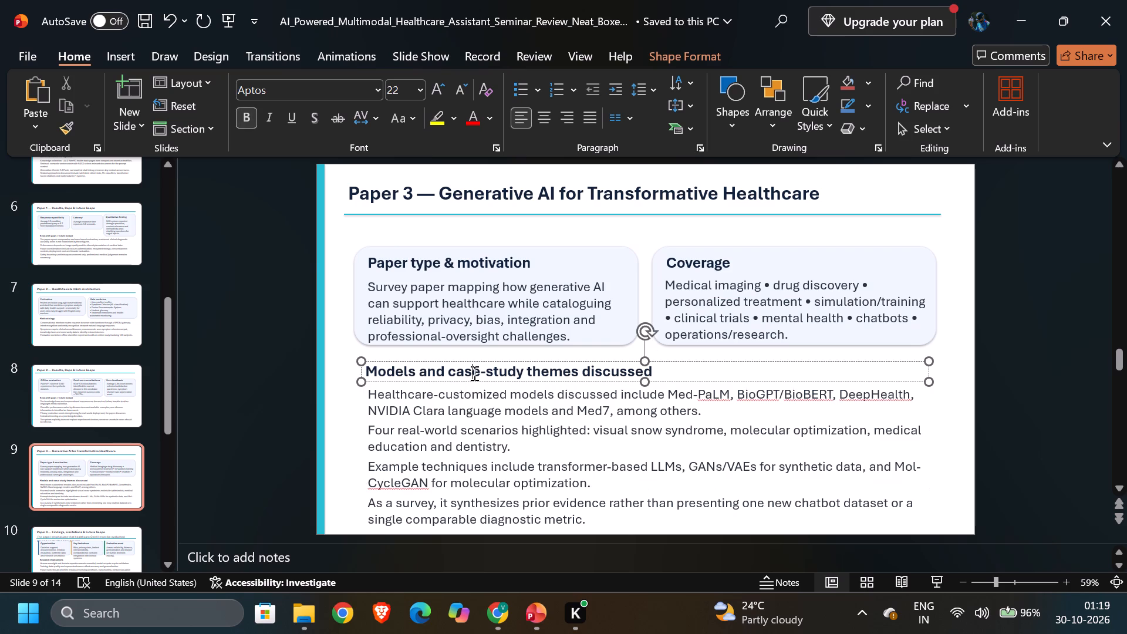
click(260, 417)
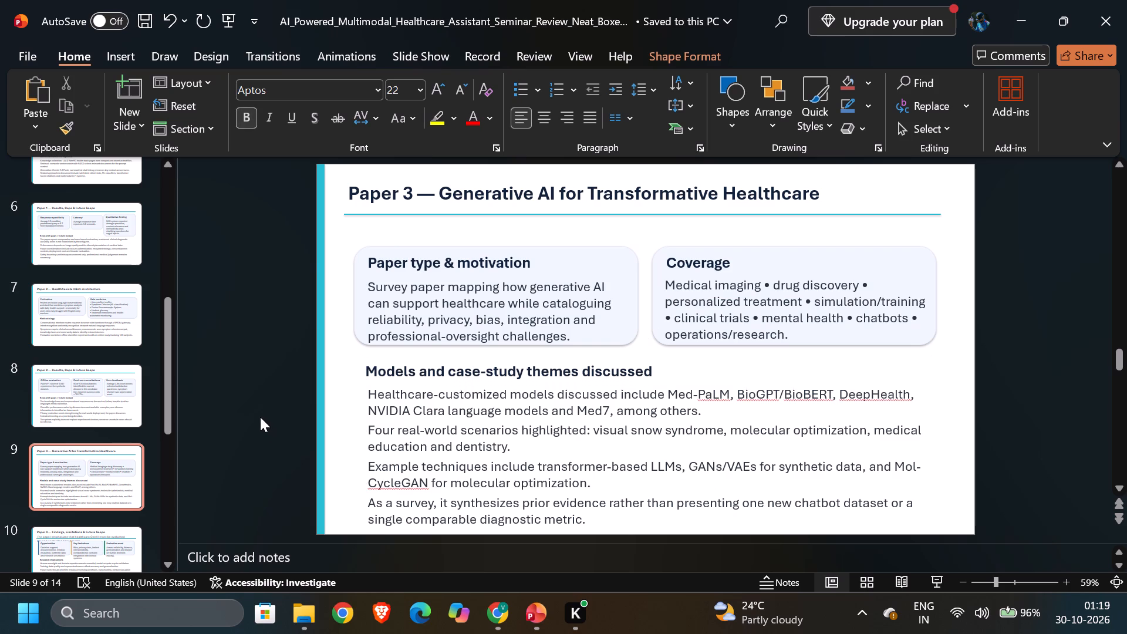
On slide 10, delete the grey subtitle beneath the "Paper 3 — Findings, Limitations & Future Scope" title.
scroll(89, 490, down, 1)
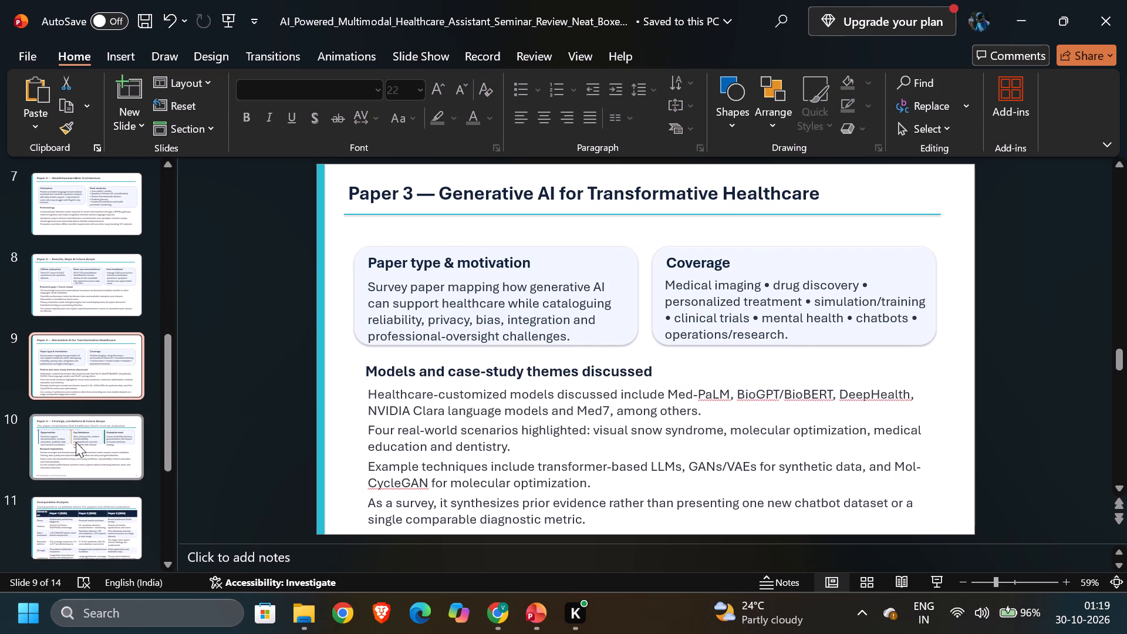
click(76, 442)
click(467, 227)
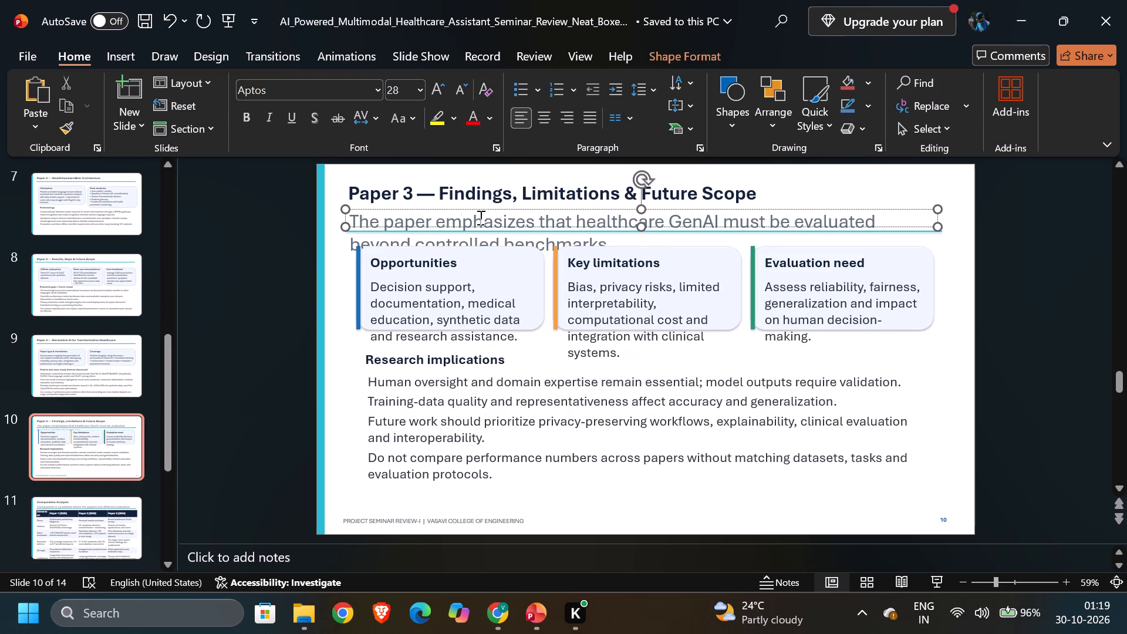
click(488, 209)
key(Delete)
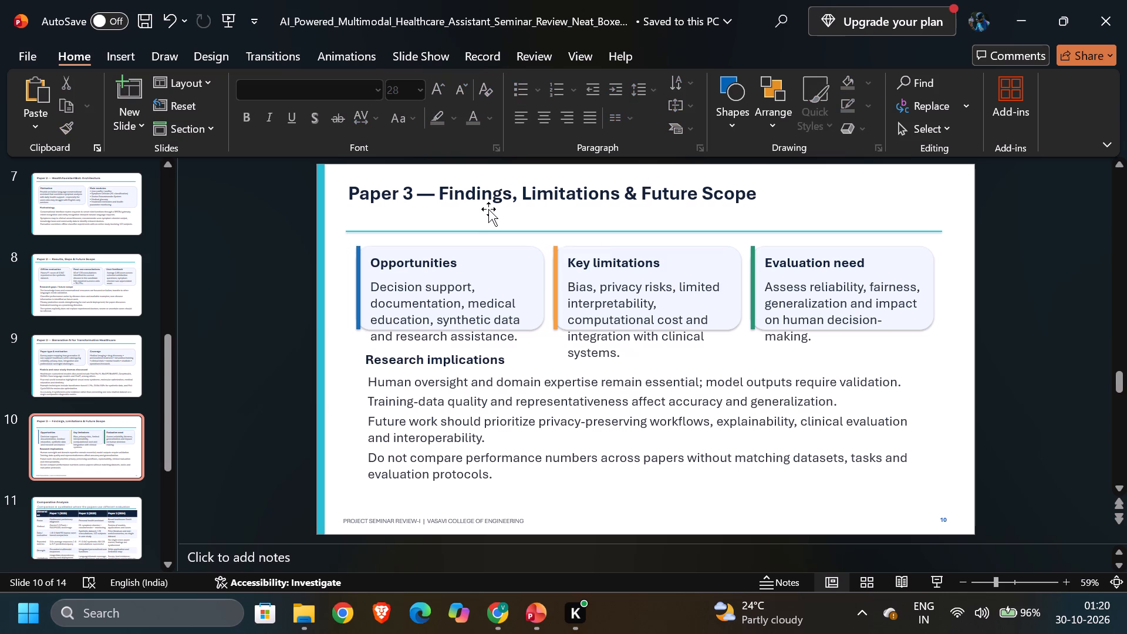
Move the teal divider line up so it sits just beneath the slide 10 title.
click(478, 231)
drag(478, 231, 477, 215)
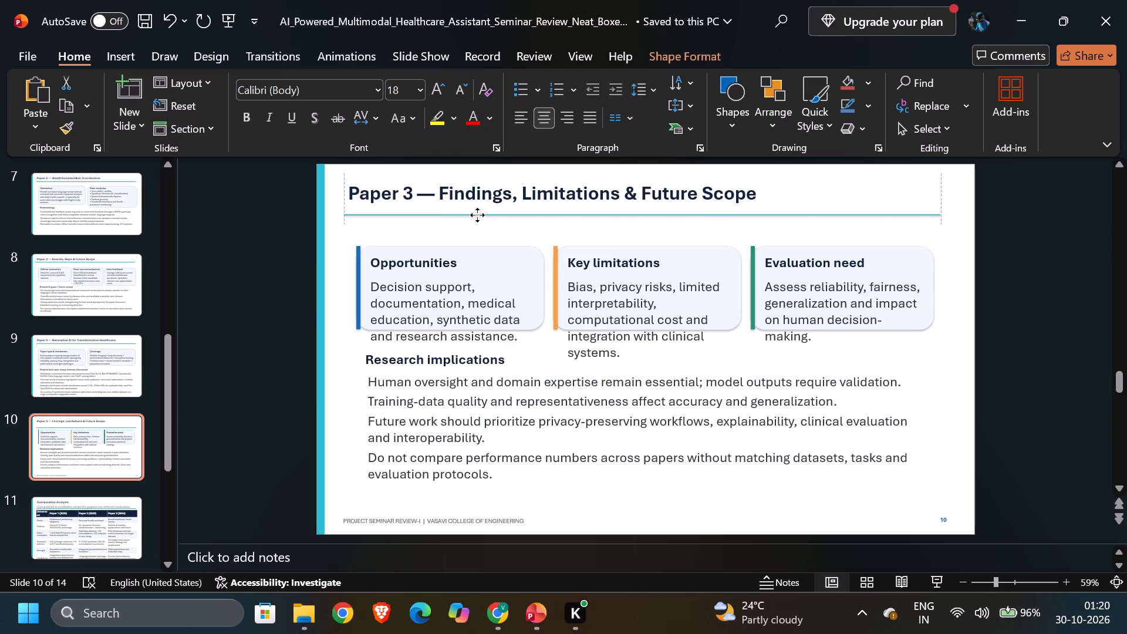
drag(477, 215, 477, 214)
Delete the vertical coloured accent bars from the "Opportunities", "Key limitations" and "Evaluation need" cards.
click(495, 267)
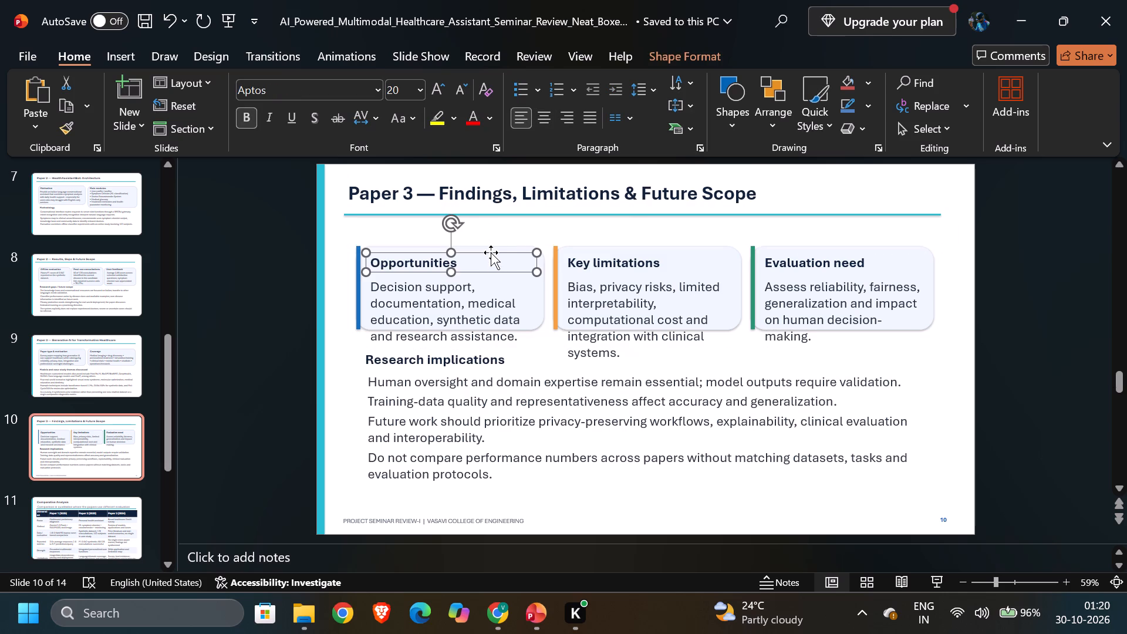
click(359, 294)
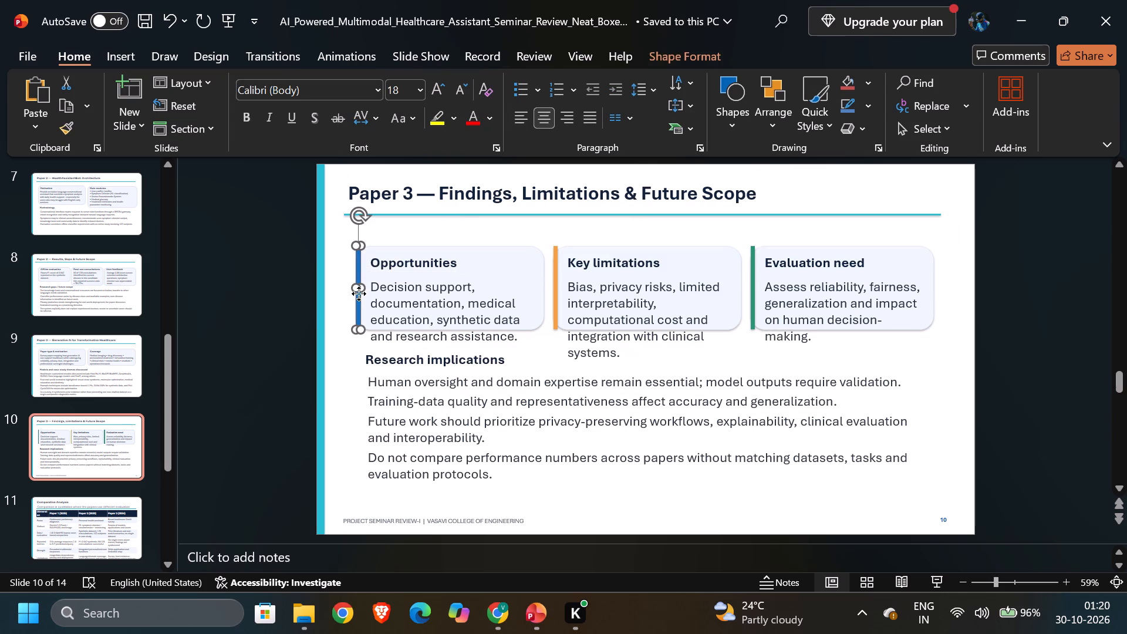
key(Delete)
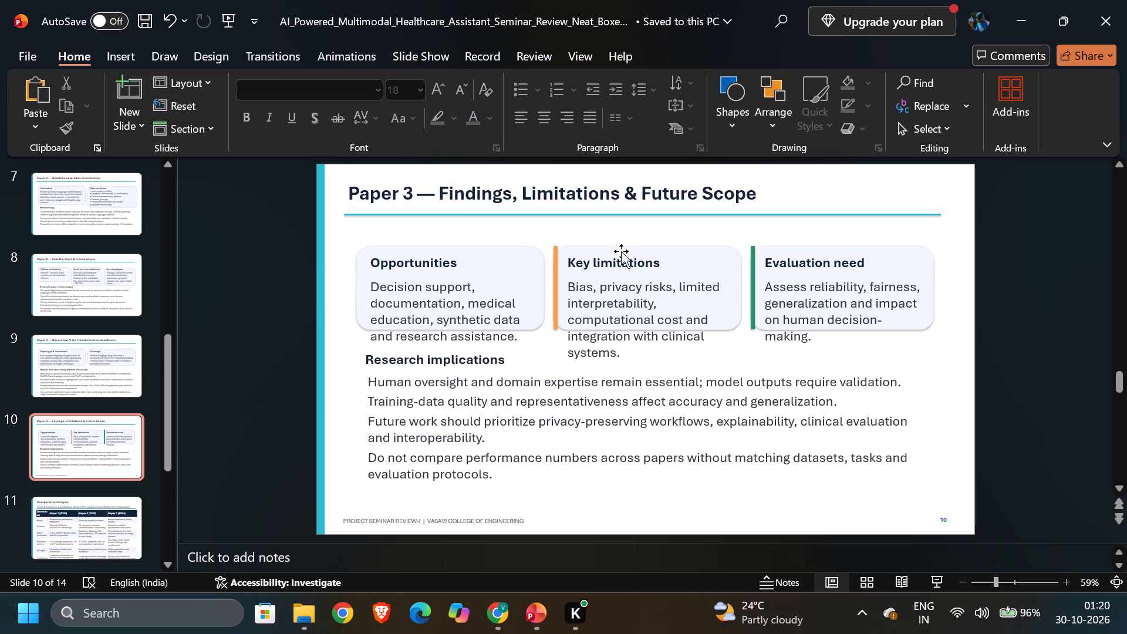
click(555, 264)
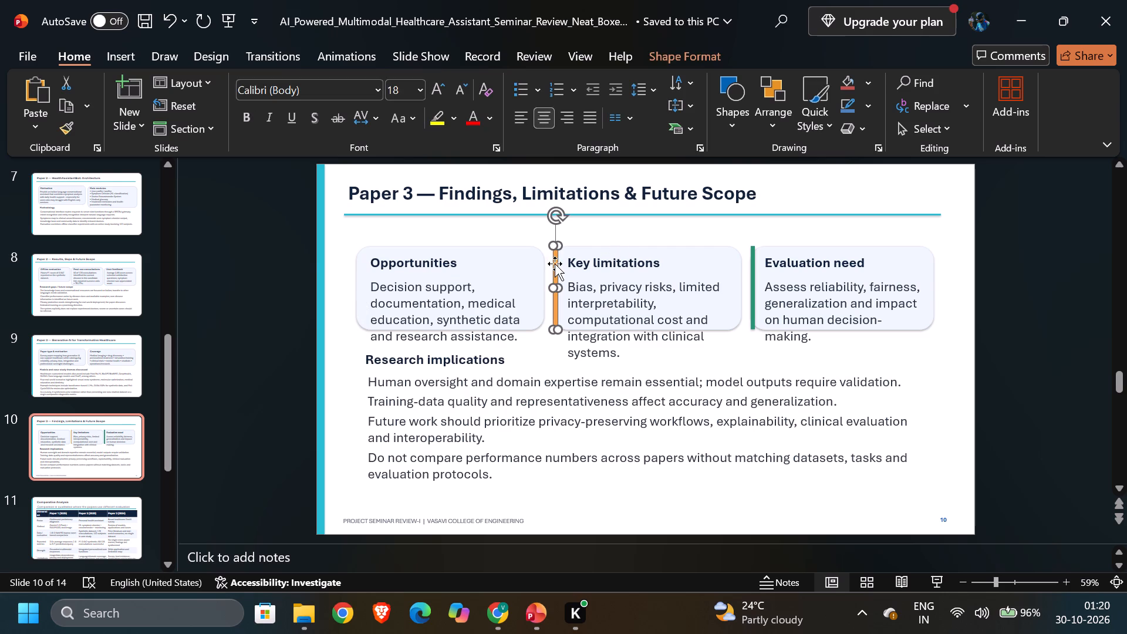
key(Delete)
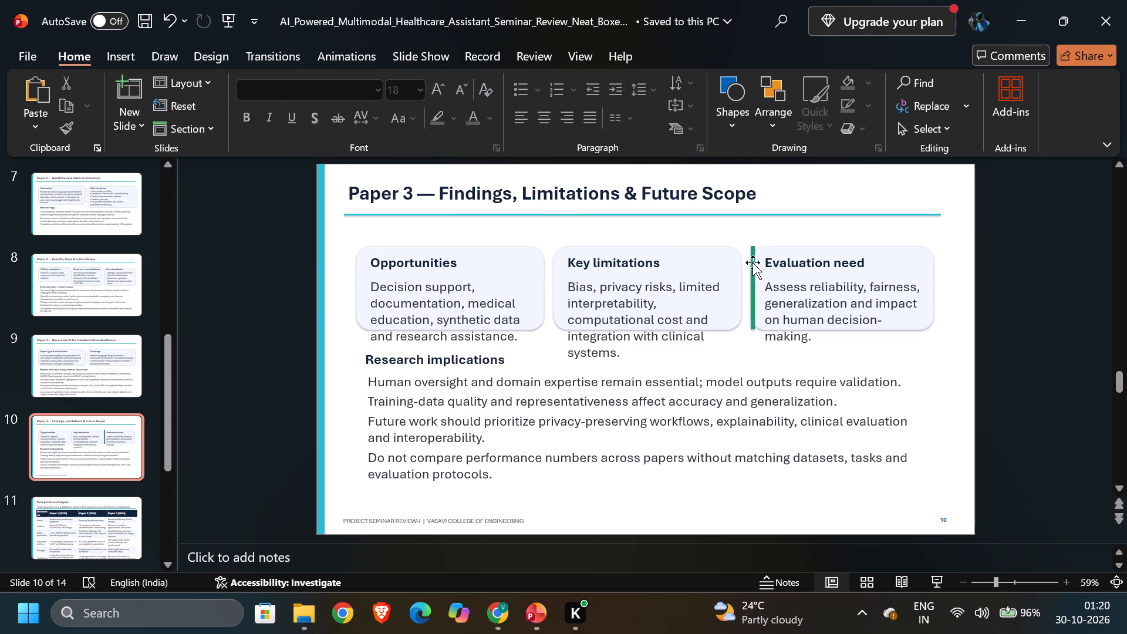
click(751, 262)
key(Delete)
Extend the "Opportunities", "Key limitations" and "Evaluation need" card boxes downward so each encloses all of its body text.
click(496, 258)
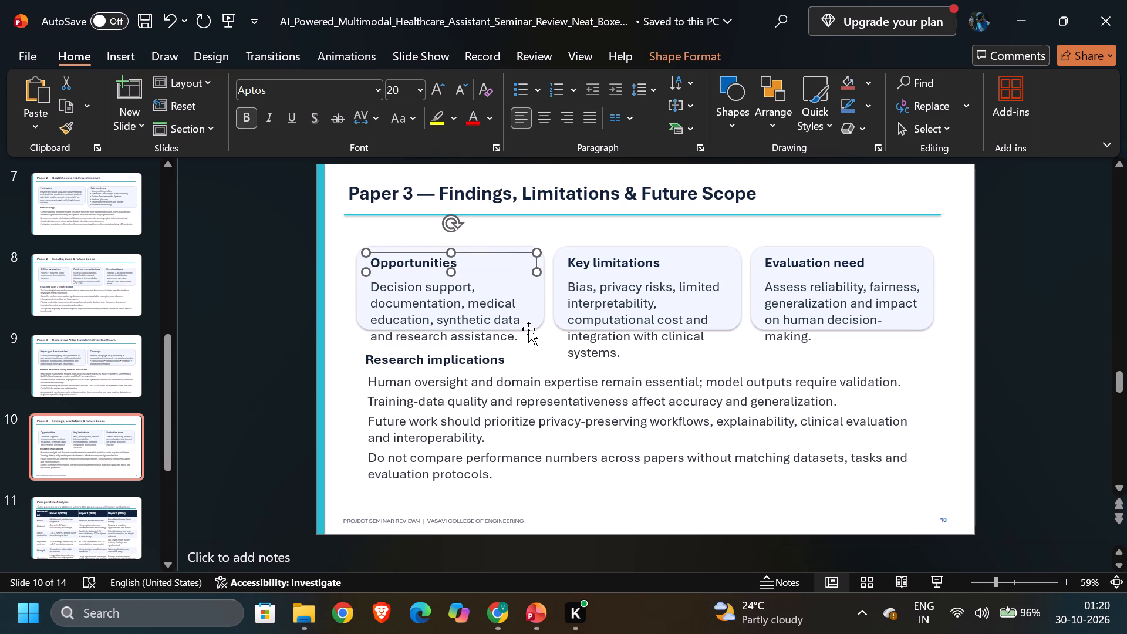
click(528, 328)
drag(545, 333, 547, 349)
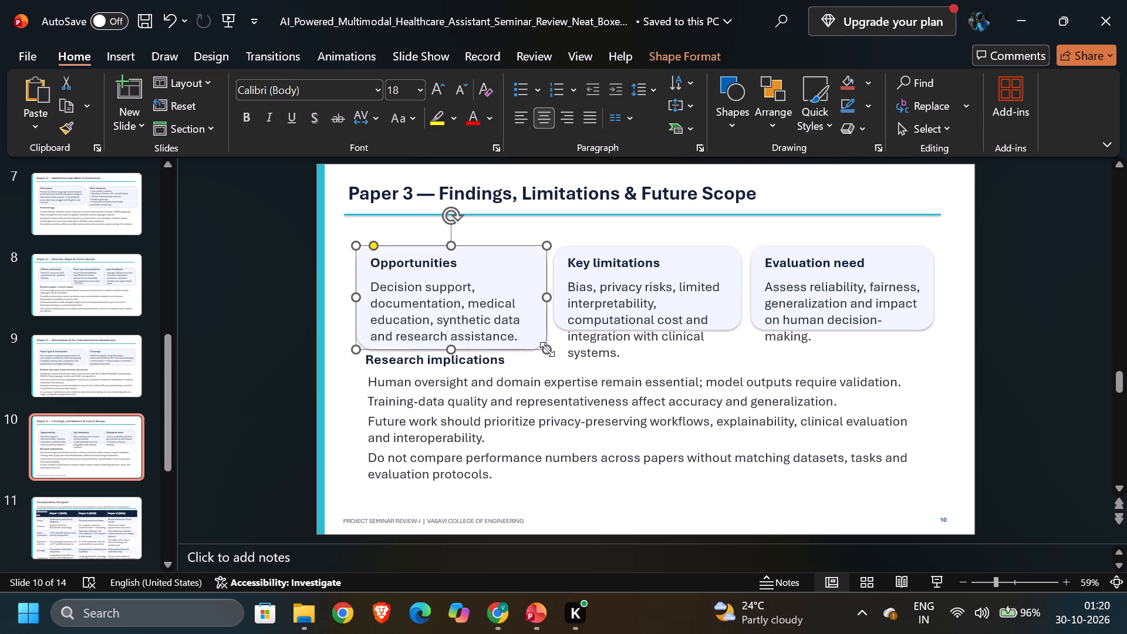
click(723, 326)
drag(747, 330, 745, 362)
click(906, 323)
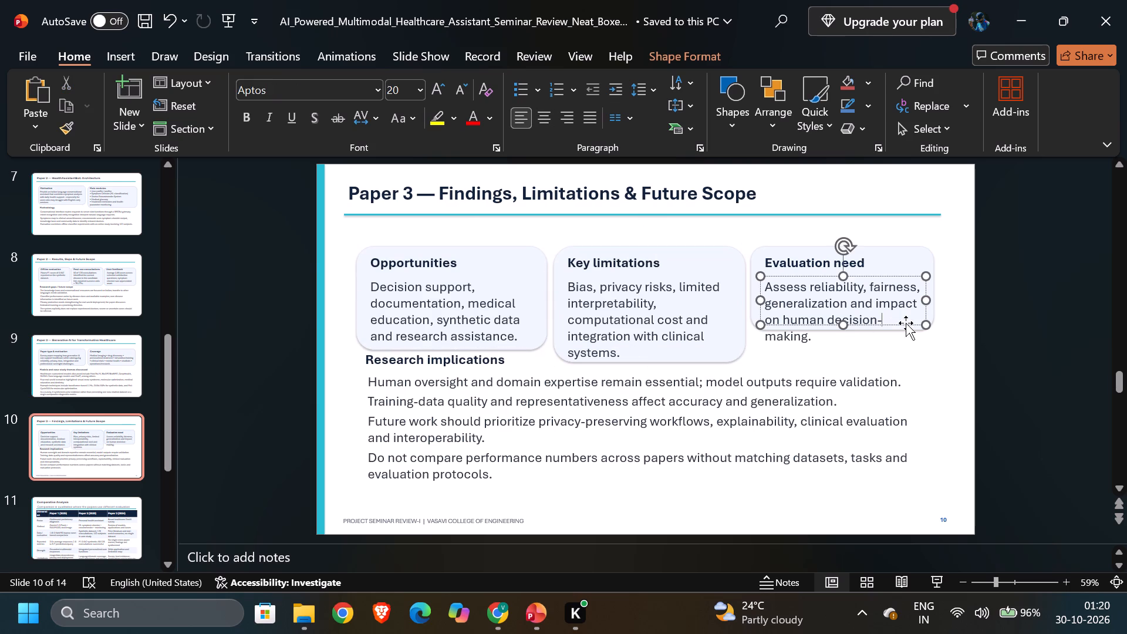
click(919, 258)
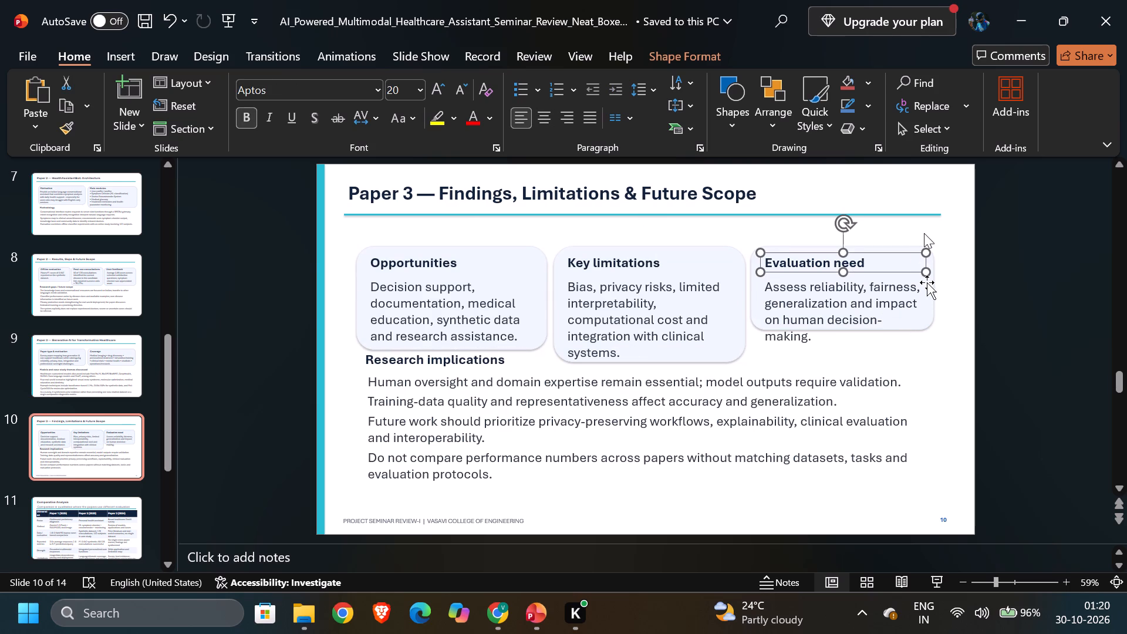
click(920, 244)
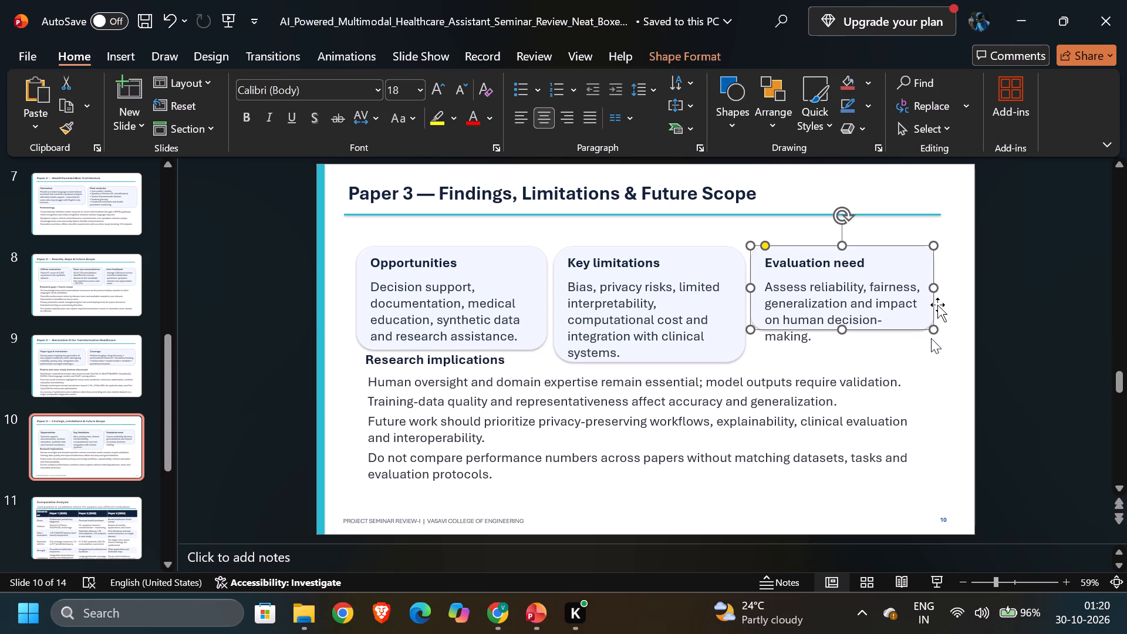
drag(933, 330, 933, 348)
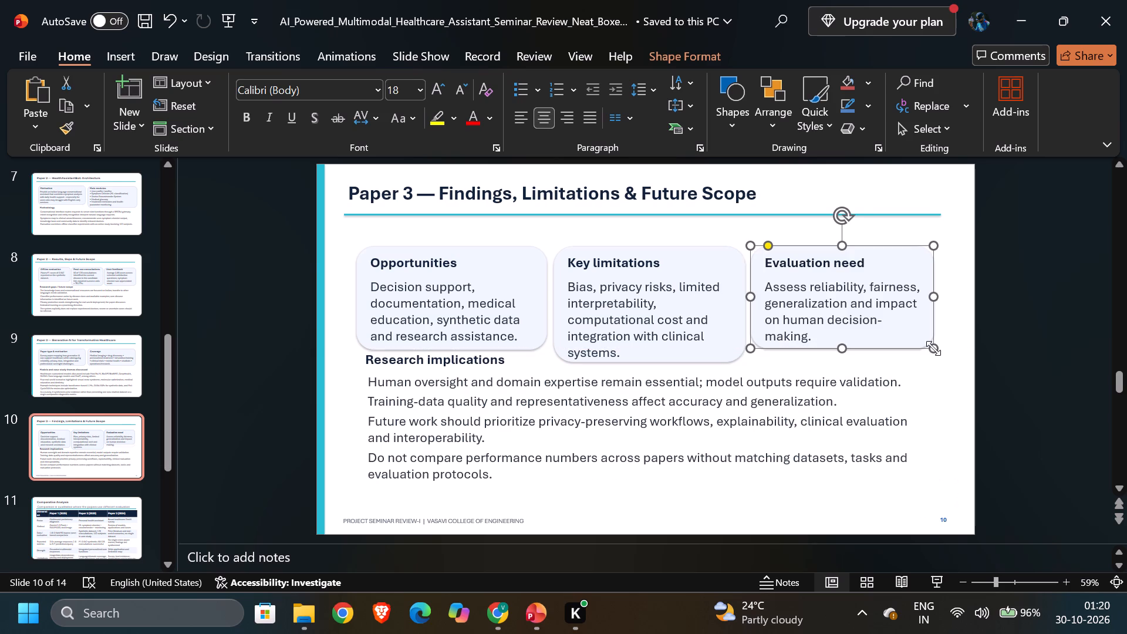
click(1021, 366)
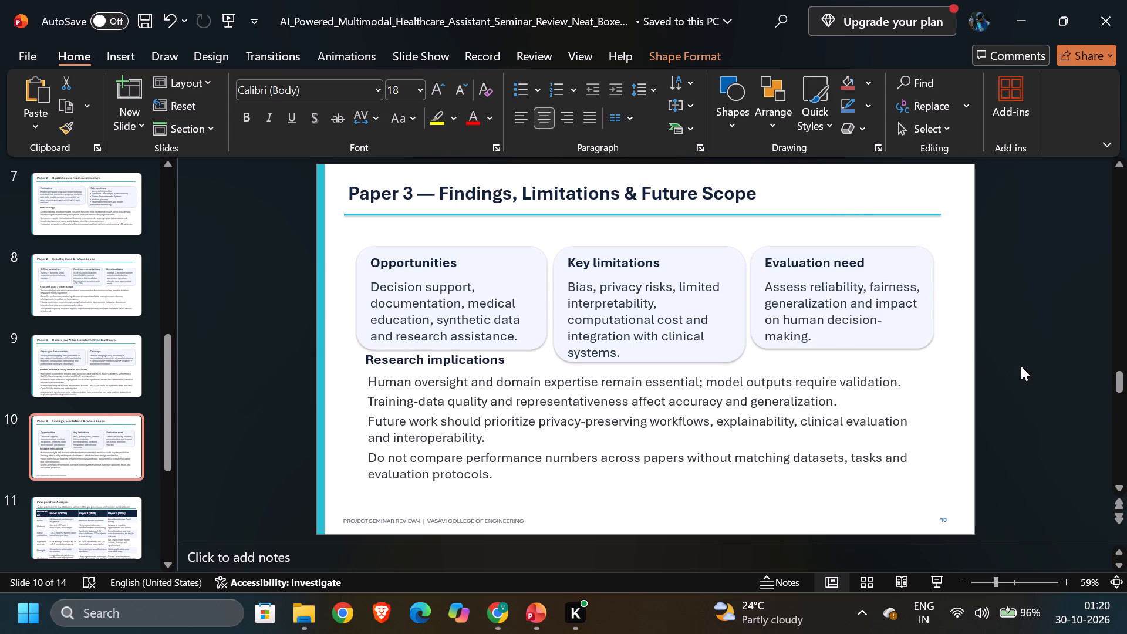
Move the research implications body text and its heading slightly down, clear of the three cards.
click(379, 371)
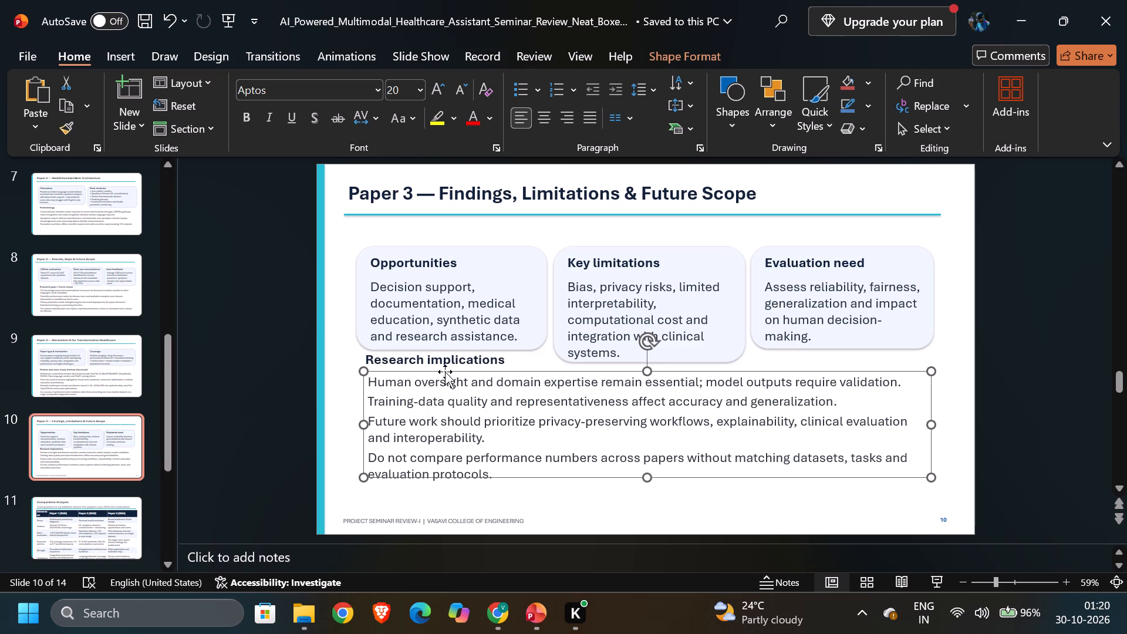
drag(443, 372, 444, 385)
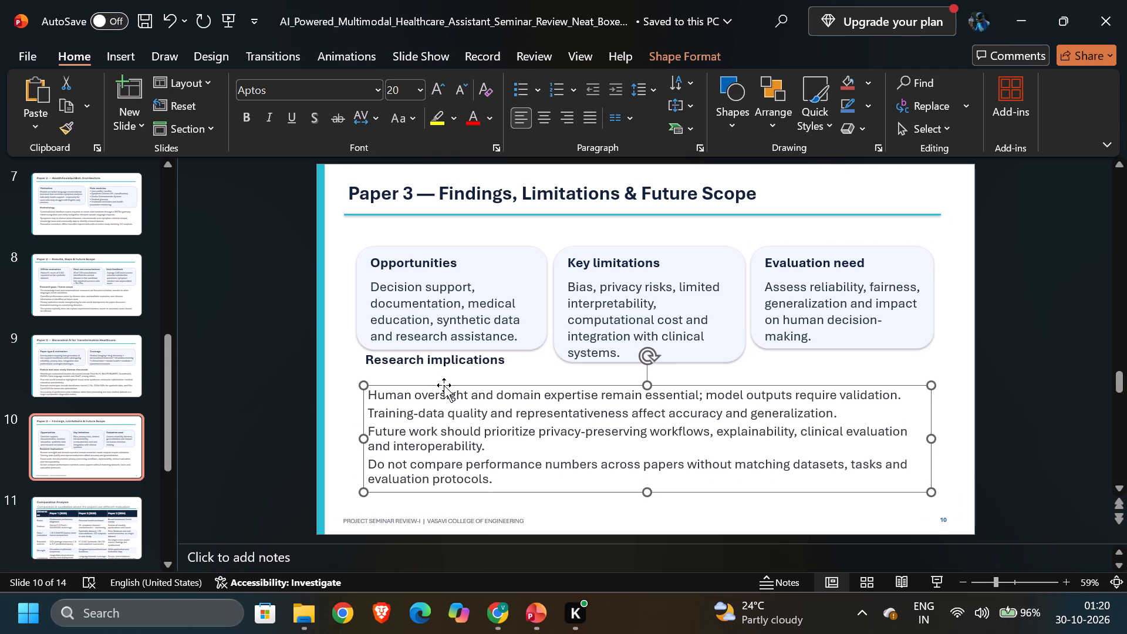
click(446, 363)
drag(481, 350, 481, 362)
Set the "Research implications" heading to font size 22.
click(467, 372)
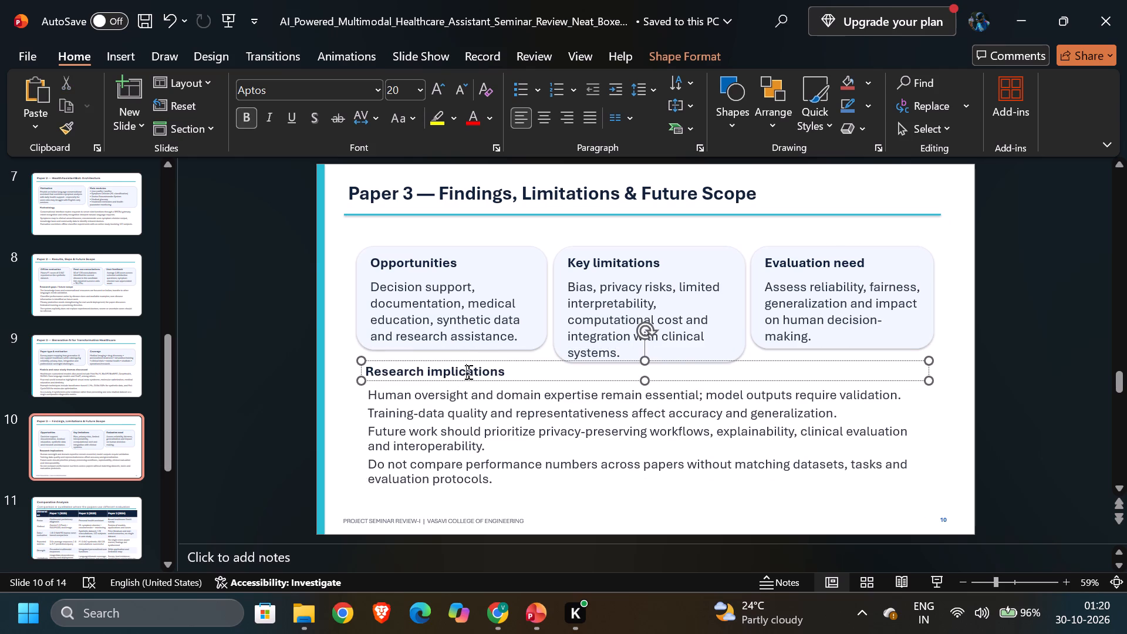
key(ctrl+a)
click(397, 91)
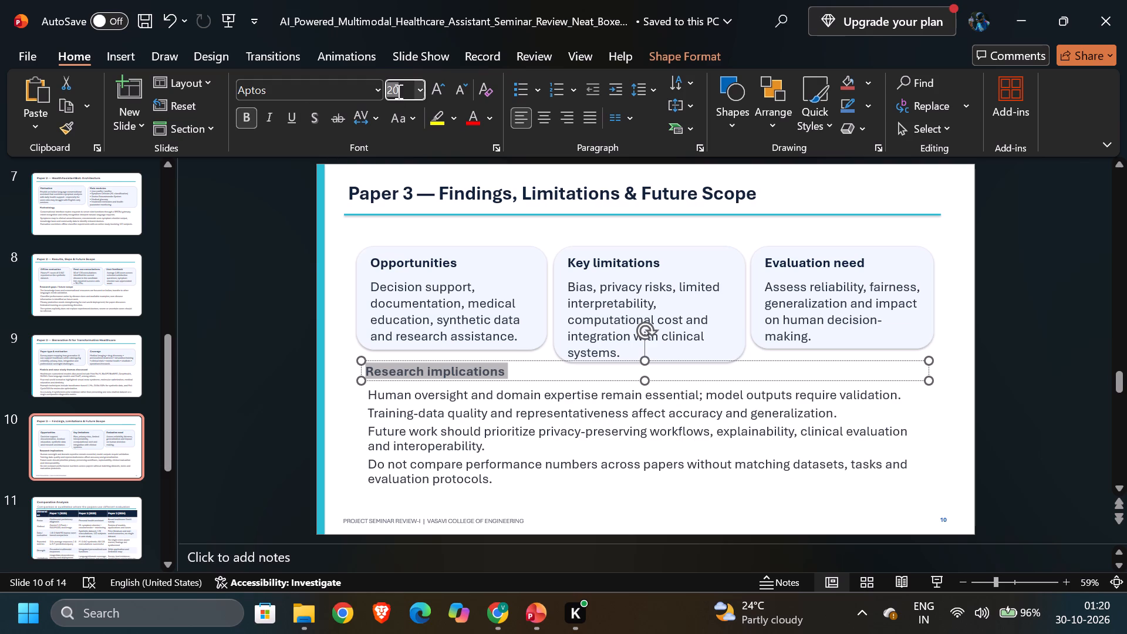
text(22)
key(Return)
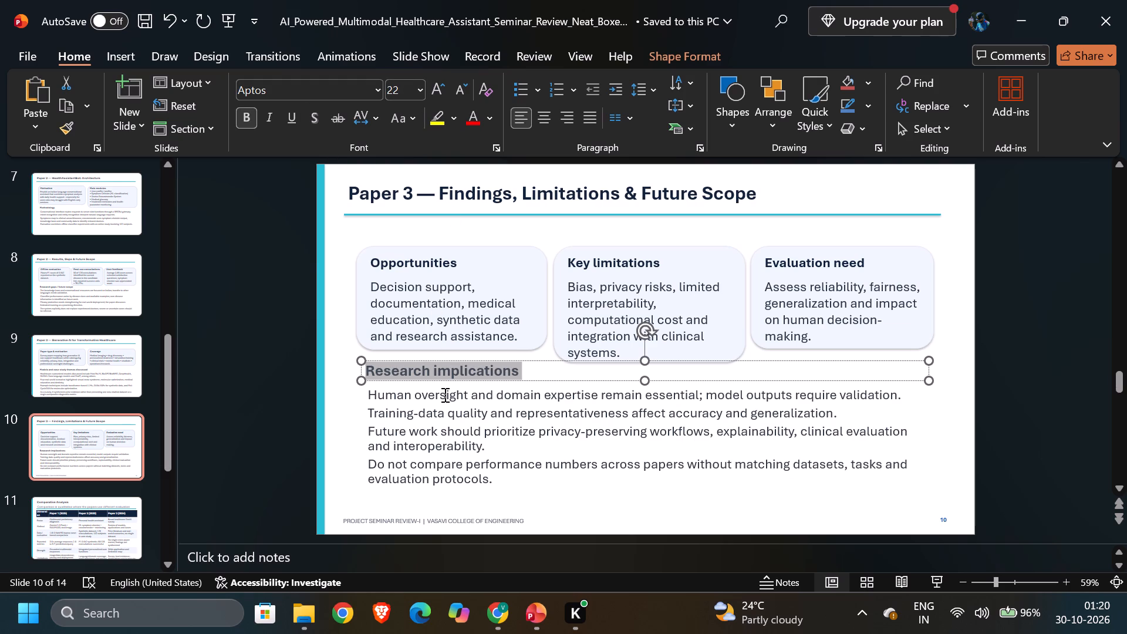
click(444, 396)
key(ctrl+a)
click(283, 460)
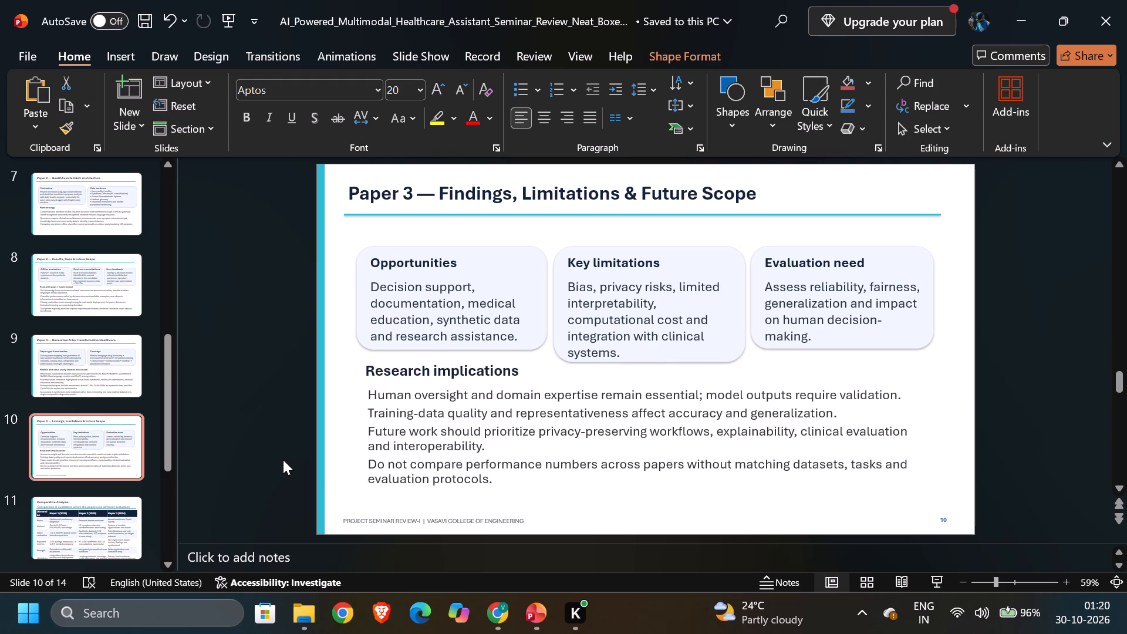
Delete the "PROJECT SEMINAR REVIEW-I" footer text and the slide number from slide 10.
click(416, 521)
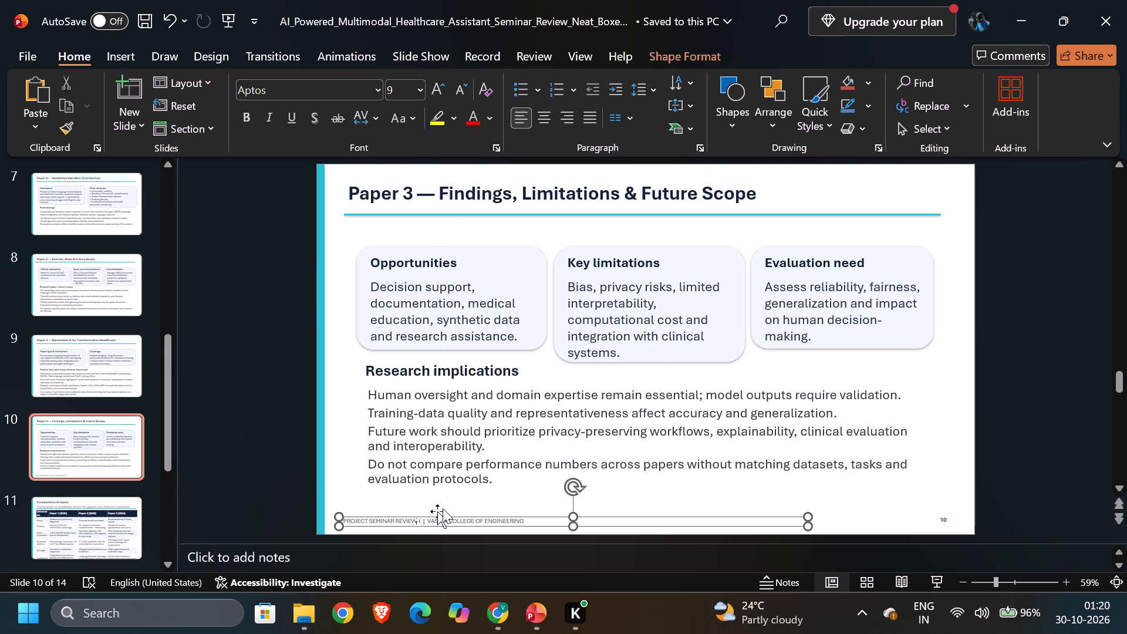
click(436, 514)
key(Delete)
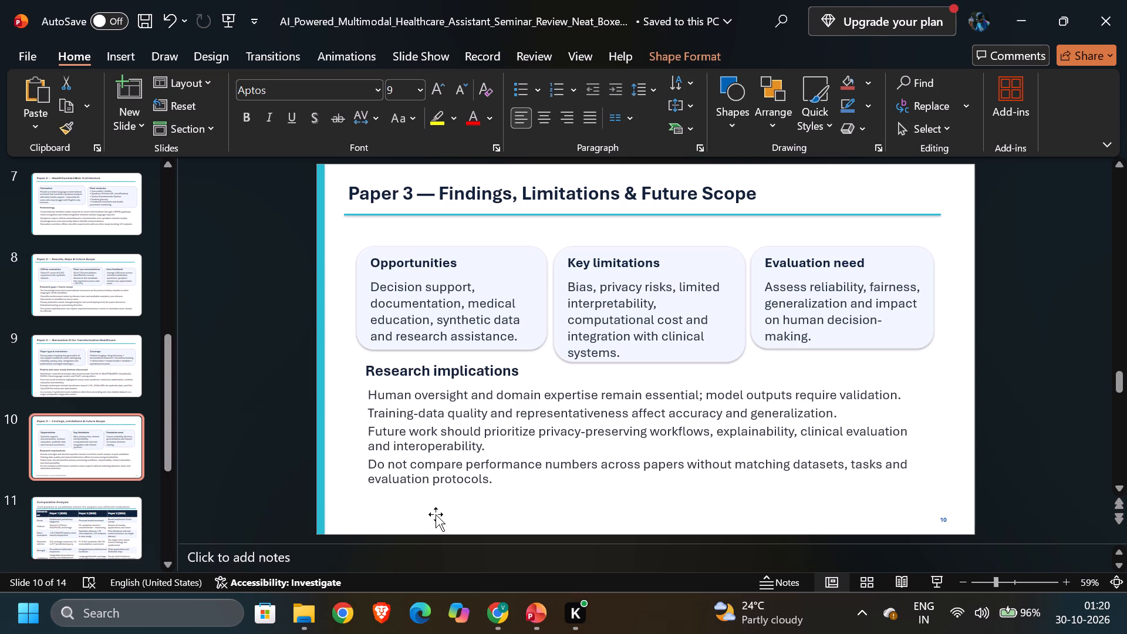
click(946, 518)
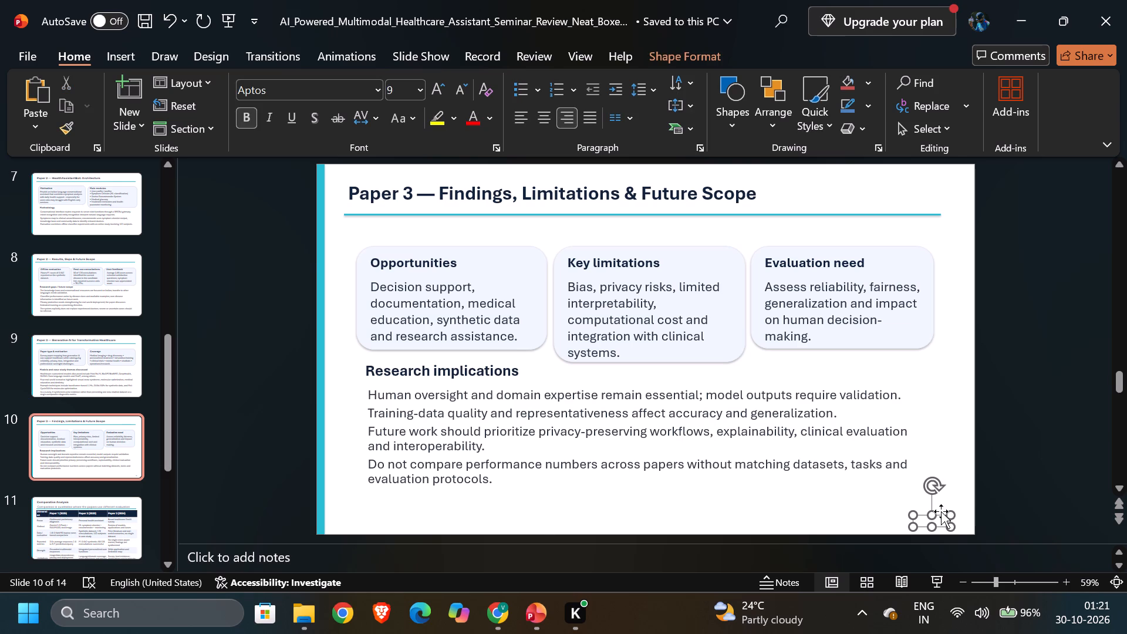
click(942, 515)
key(Delete)
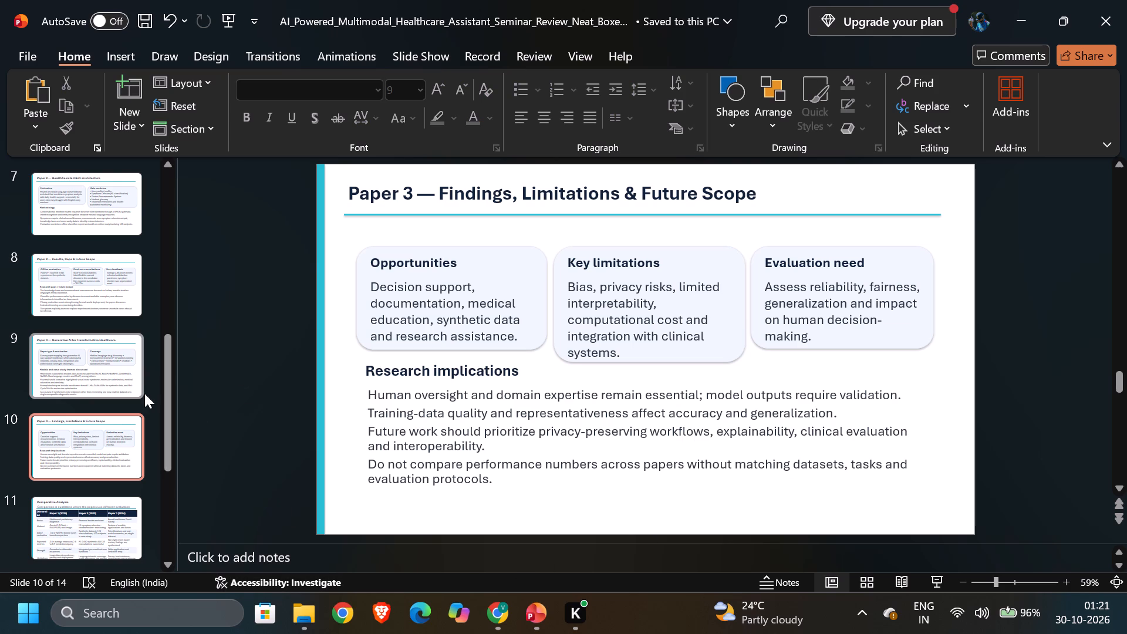
On slide 11, delete the grey subtitle beneath the "Comparative Analysis" title.
click(89, 505)
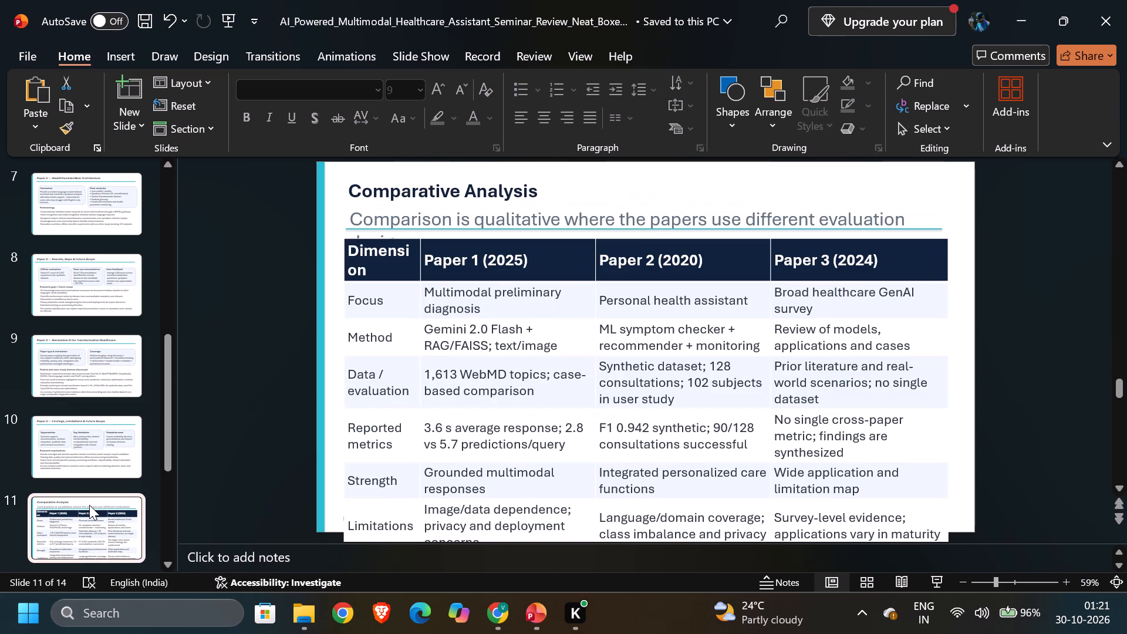
click(393, 223)
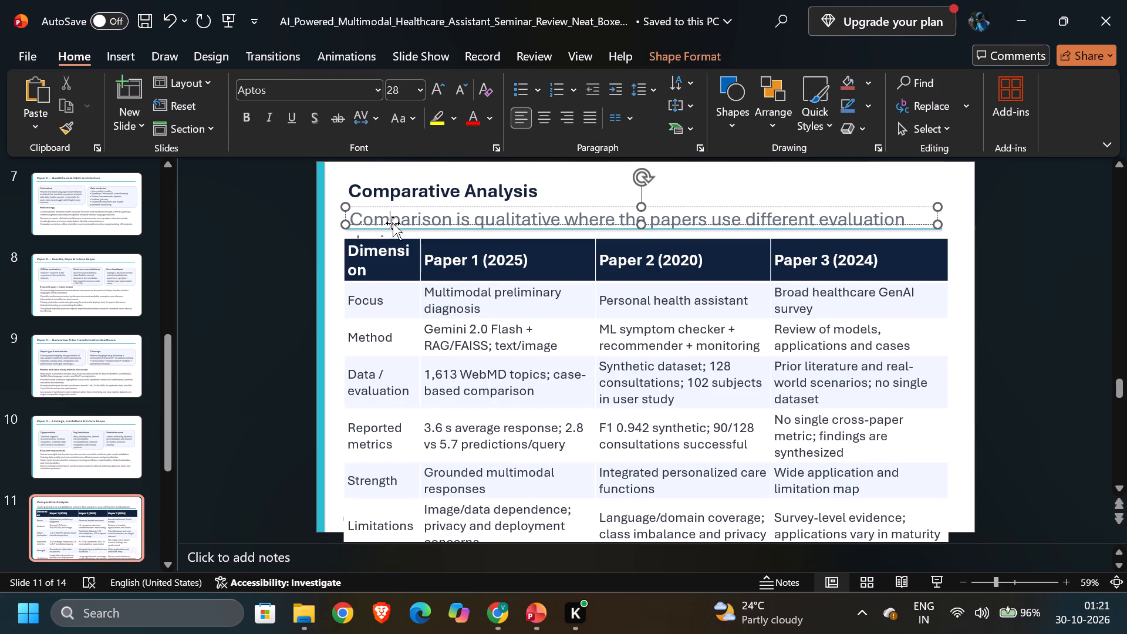
click(414, 208)
key(Delete)
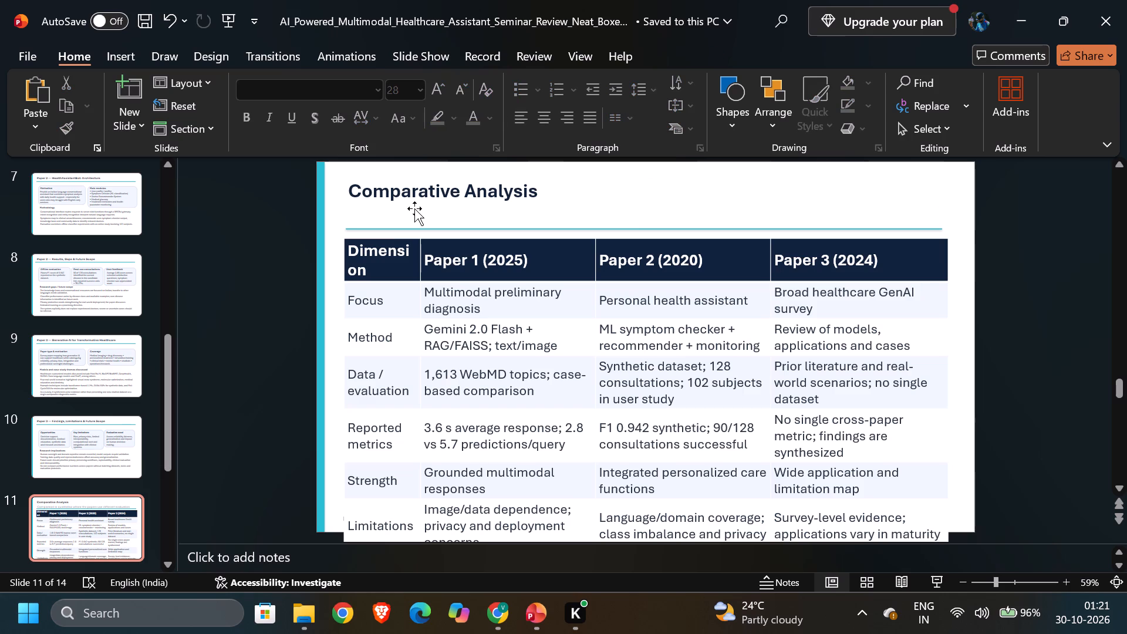
Move the teal divider line up so it sits just beneath the "Comparative Analysis" title.
click(507, 222)
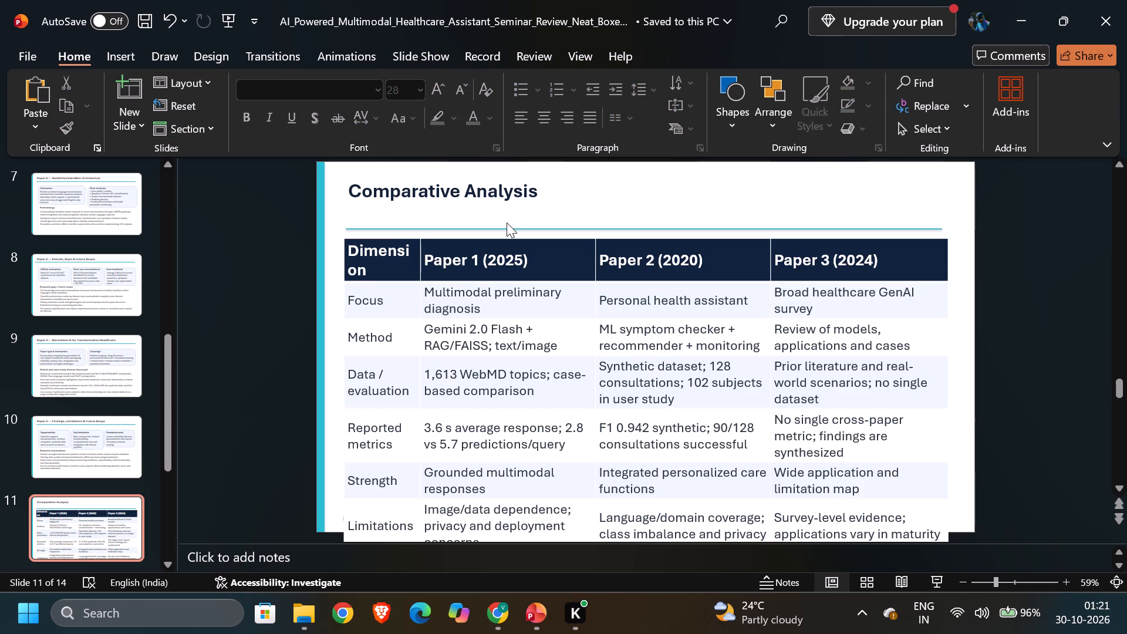
click(494, 228)
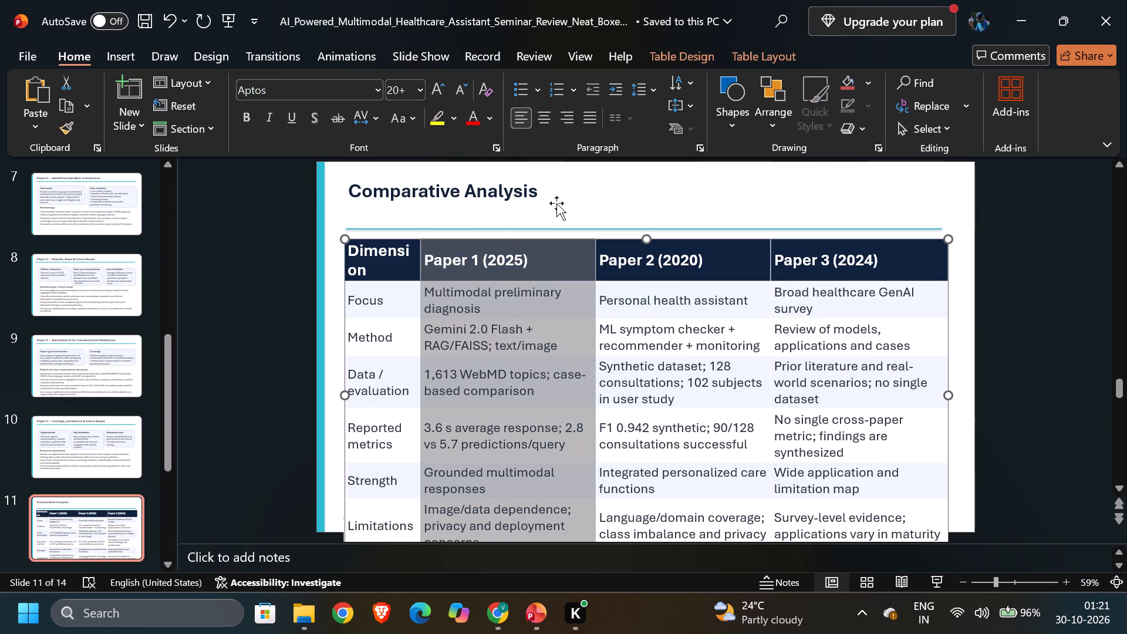
click(558, 201)
click(552, 230)
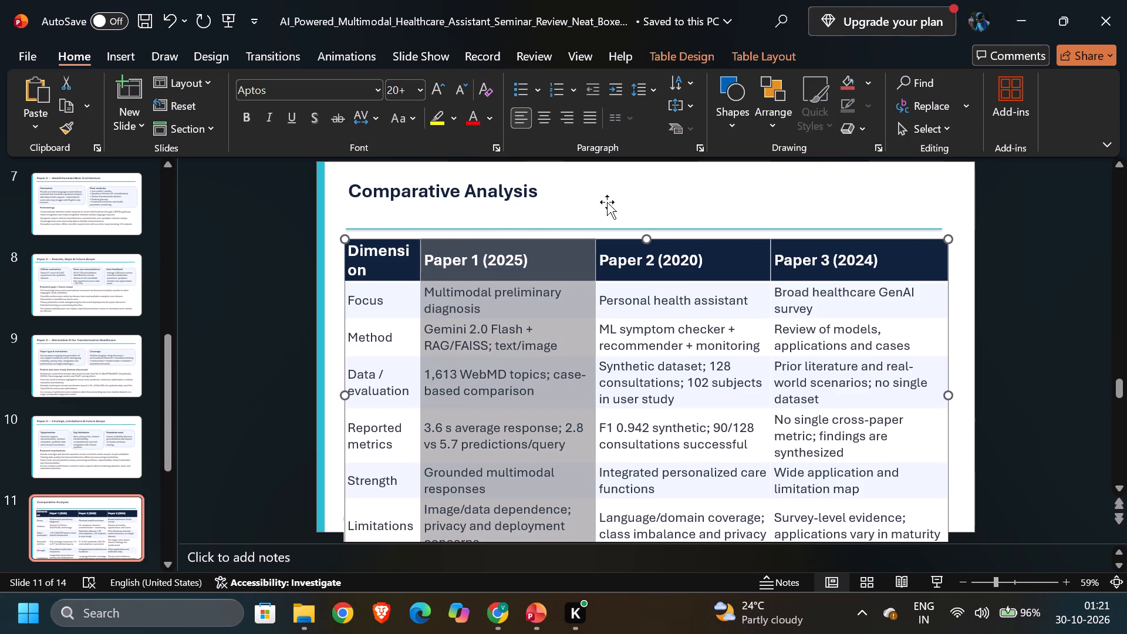
click(607, 202)
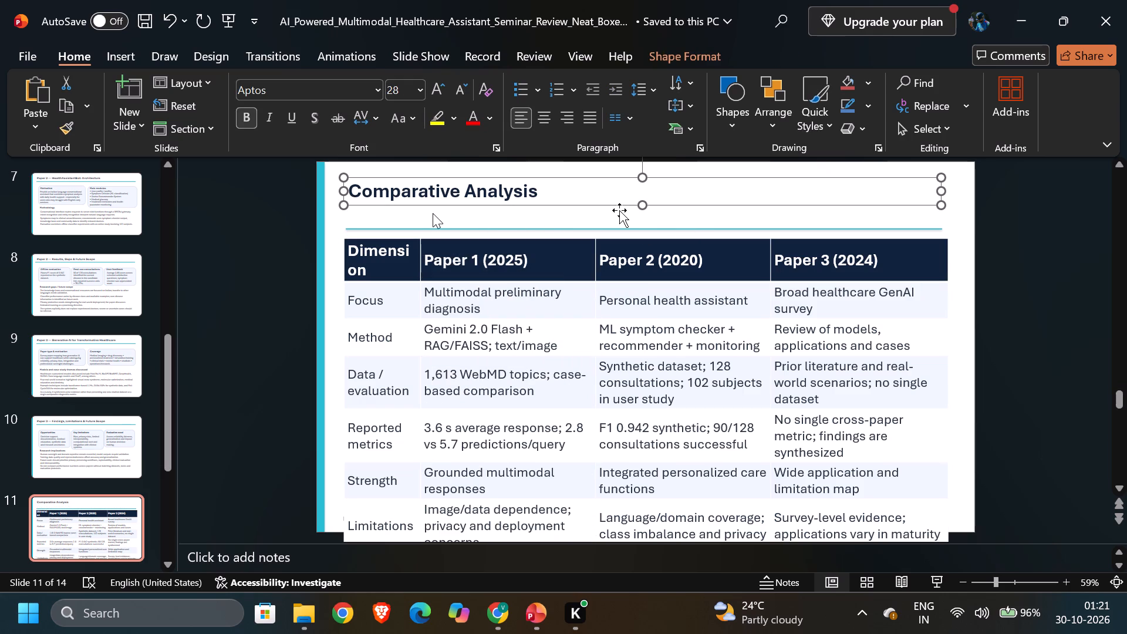
click(252, 288)
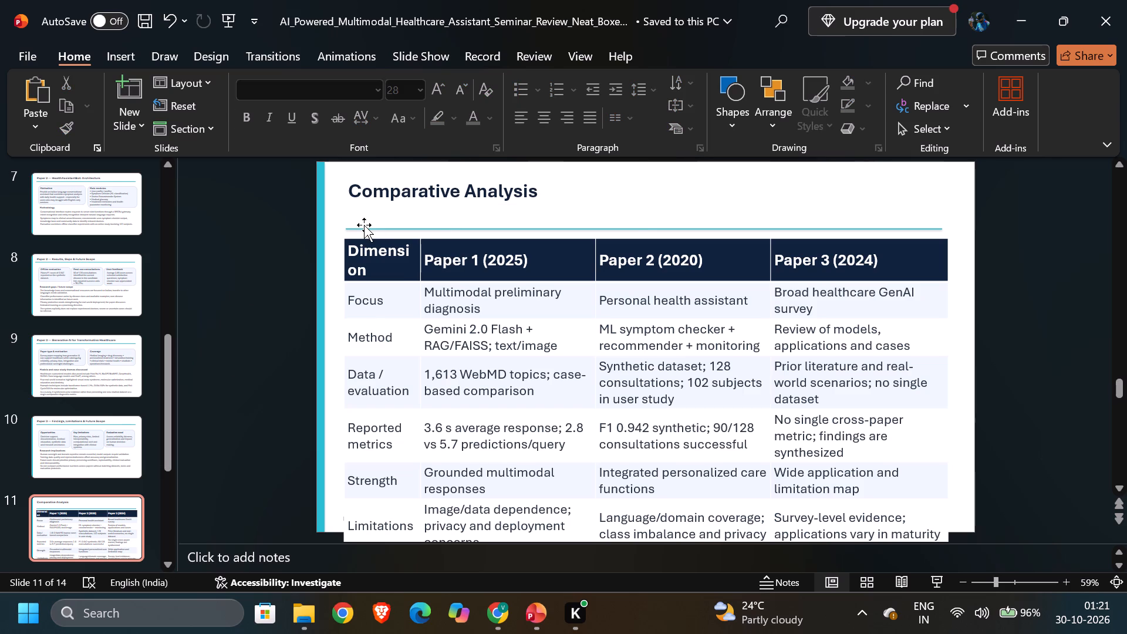
click(364, 225)
drag(364, 228, 362, 214)
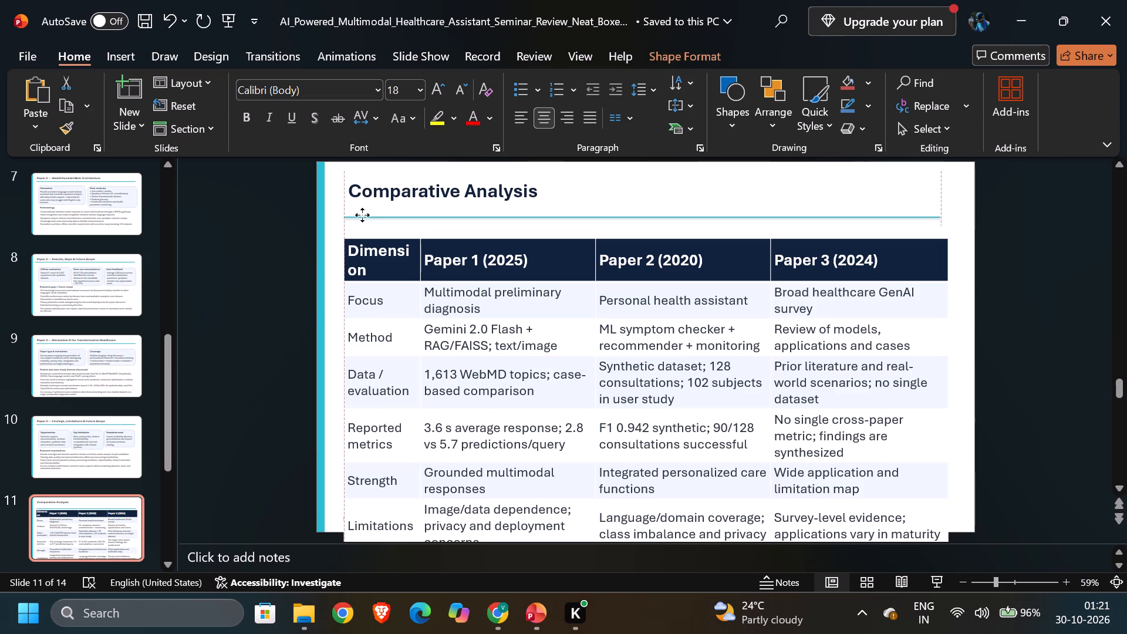
drag(362, 214, 362, 209)
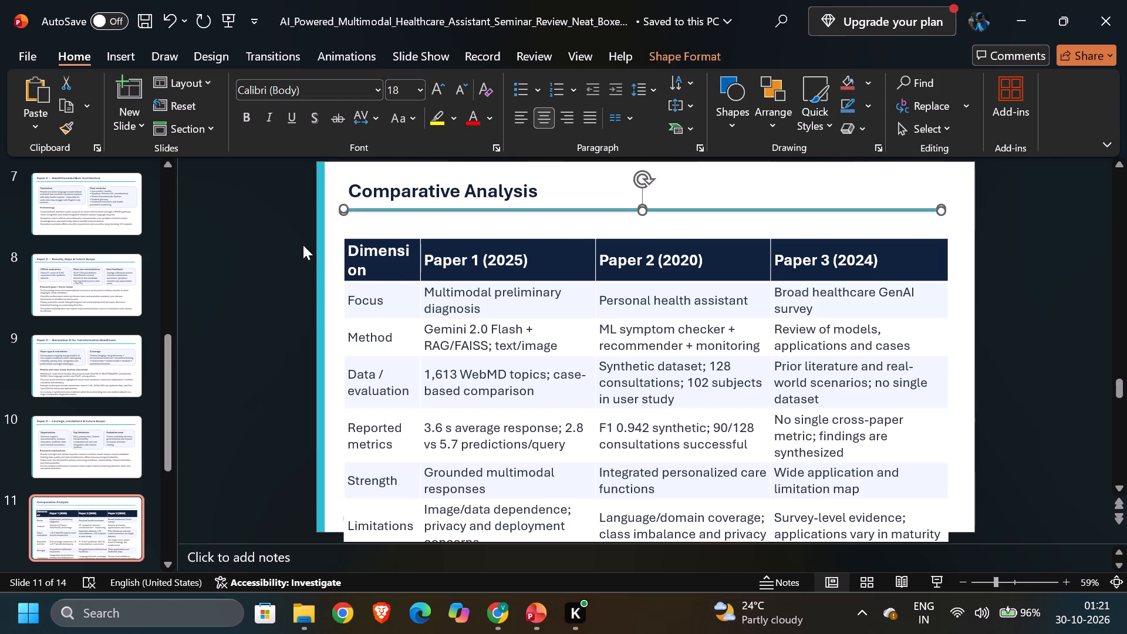
click(284, 257)
Move the comparison table up to just below the divider line so all its rows fit on the slide.
click(510, 244)
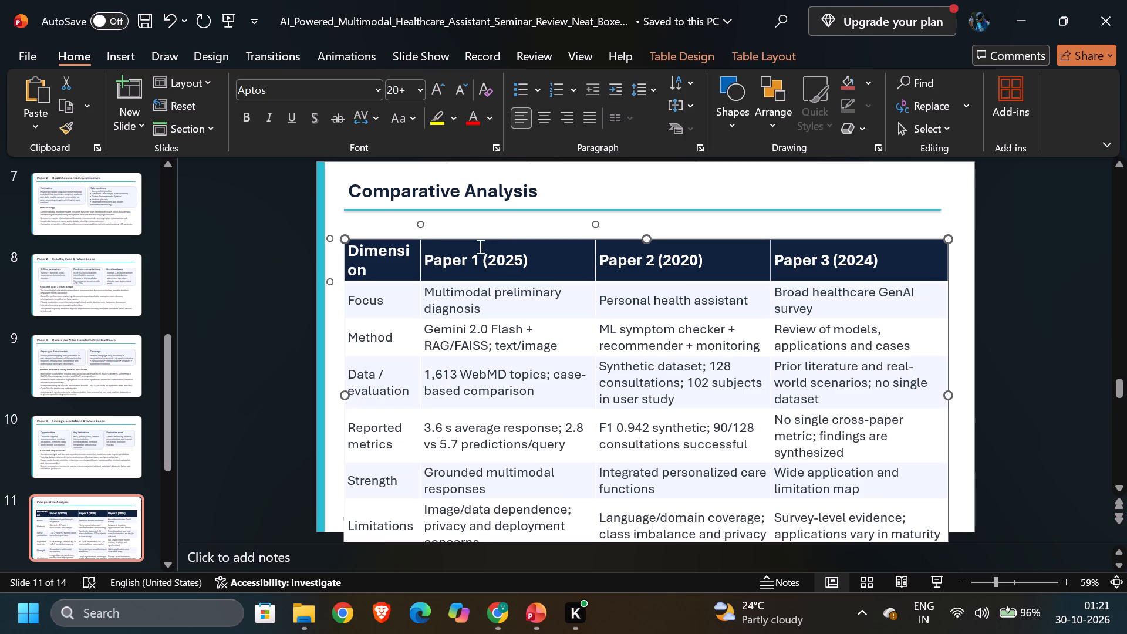
drag(430, 238, 430, 236)
drag(430, 236, 428, 219)
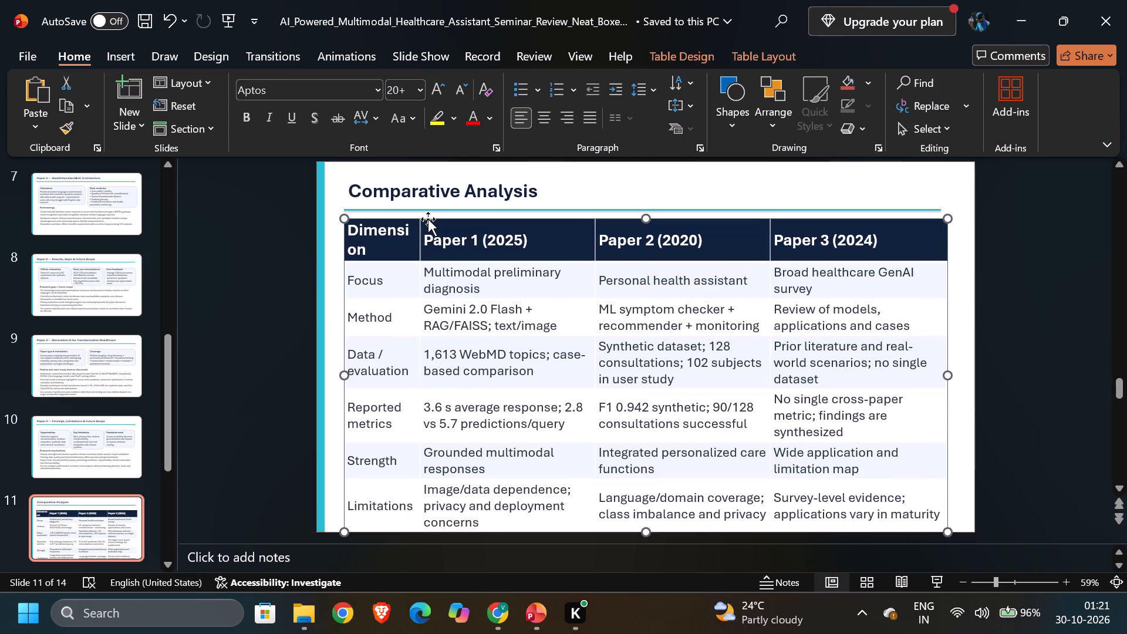
click(237, 286)
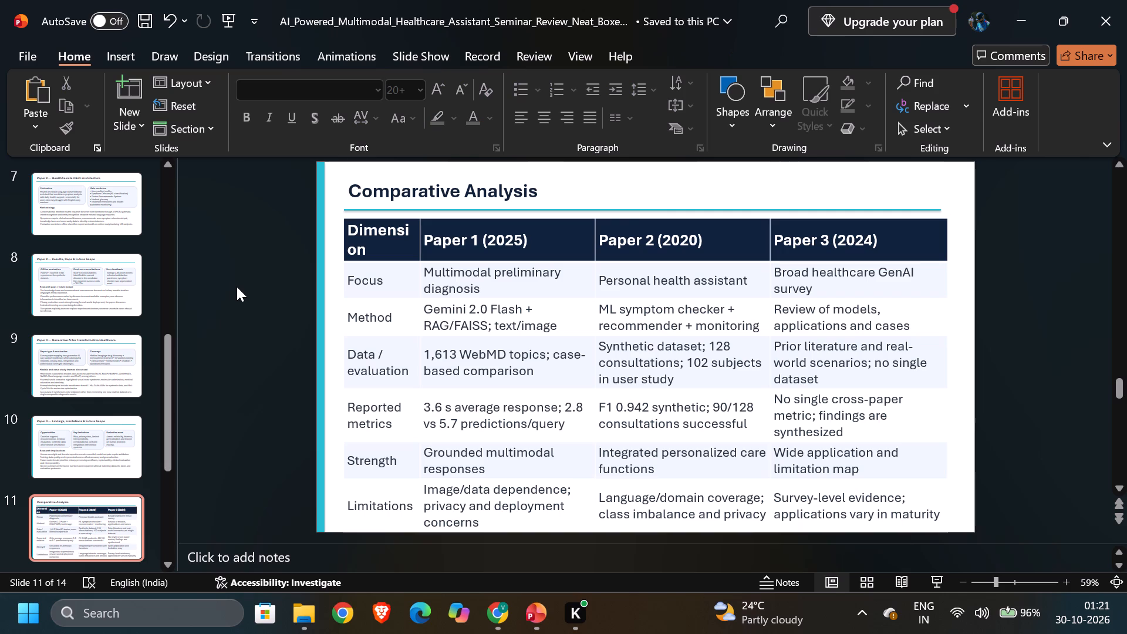
click(251, 406)
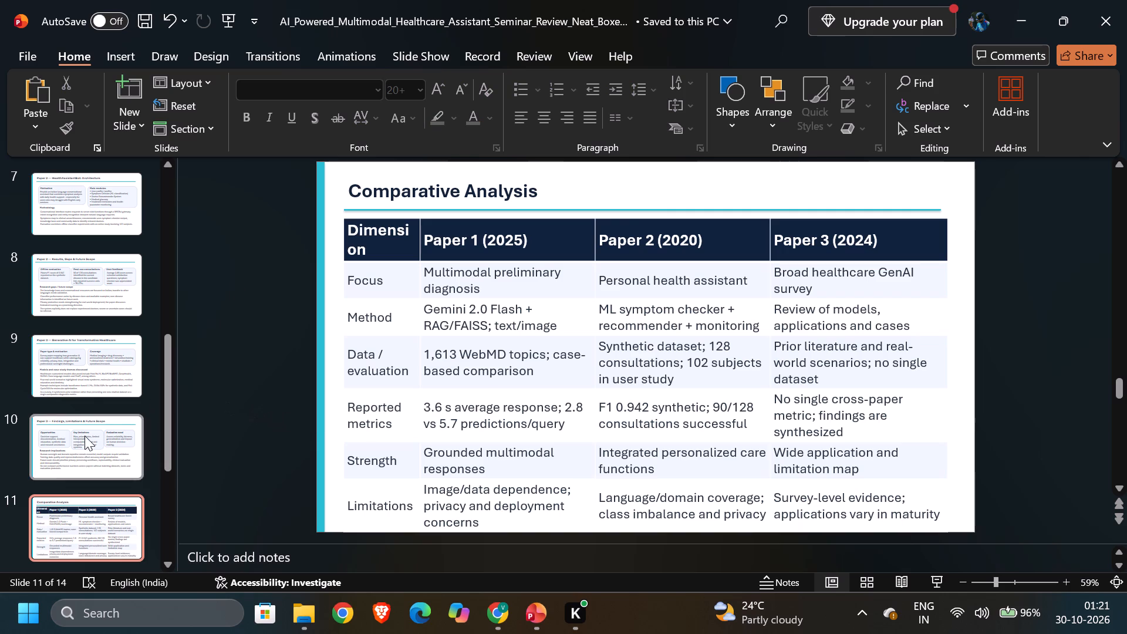
On slide 12, delete the grey subtitle beneath the "Research Gap & Proposed Project Direction" title.
scroll(33, 510, down, 1)
click(101, 486)
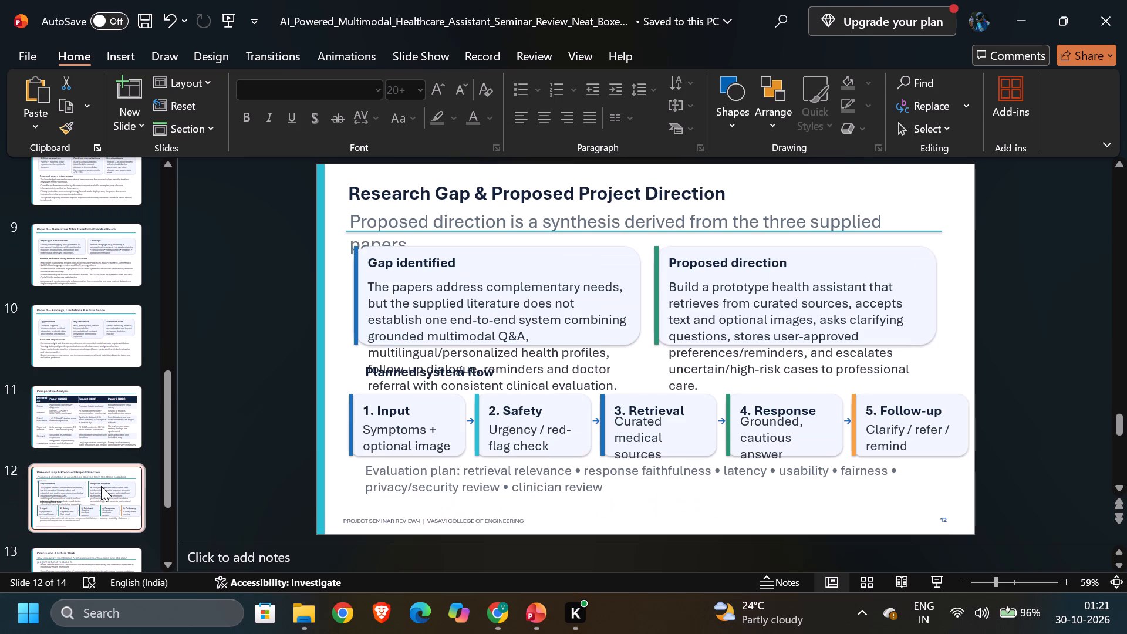
click(445, 224)
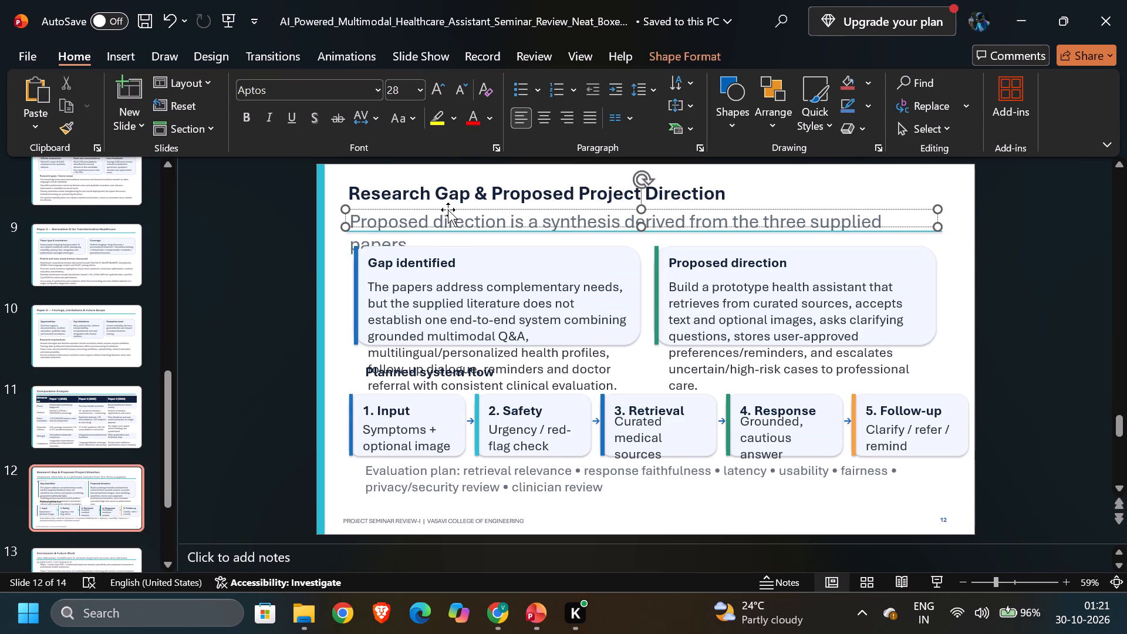
click(446, 208)
key(Delete)
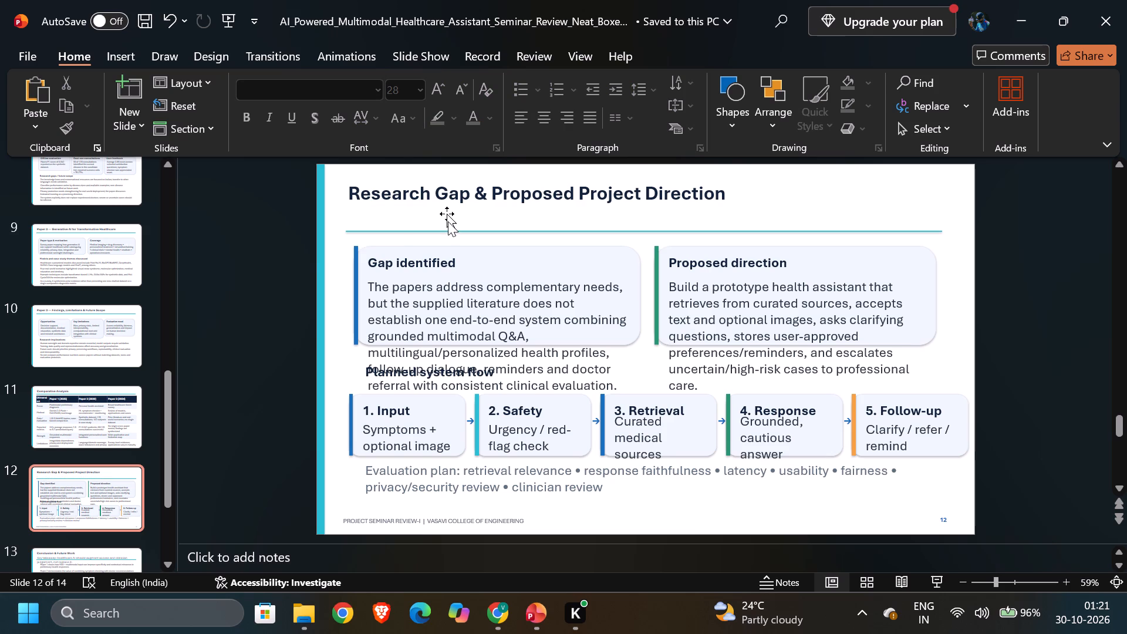
Move the teal divider line up so it sits just beneath the "Research Gap & Proposed Project Direction" title.
click(444, 231)
drag(444, 231, 440, 209)
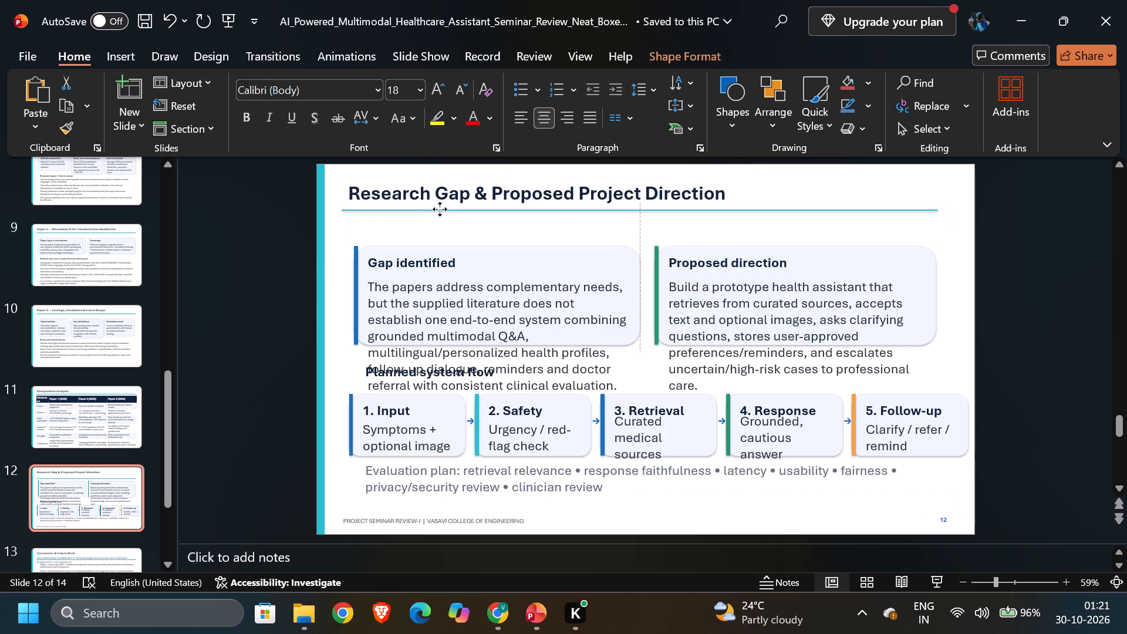
drag(440, 209, 443, 211)
click(271, 261)
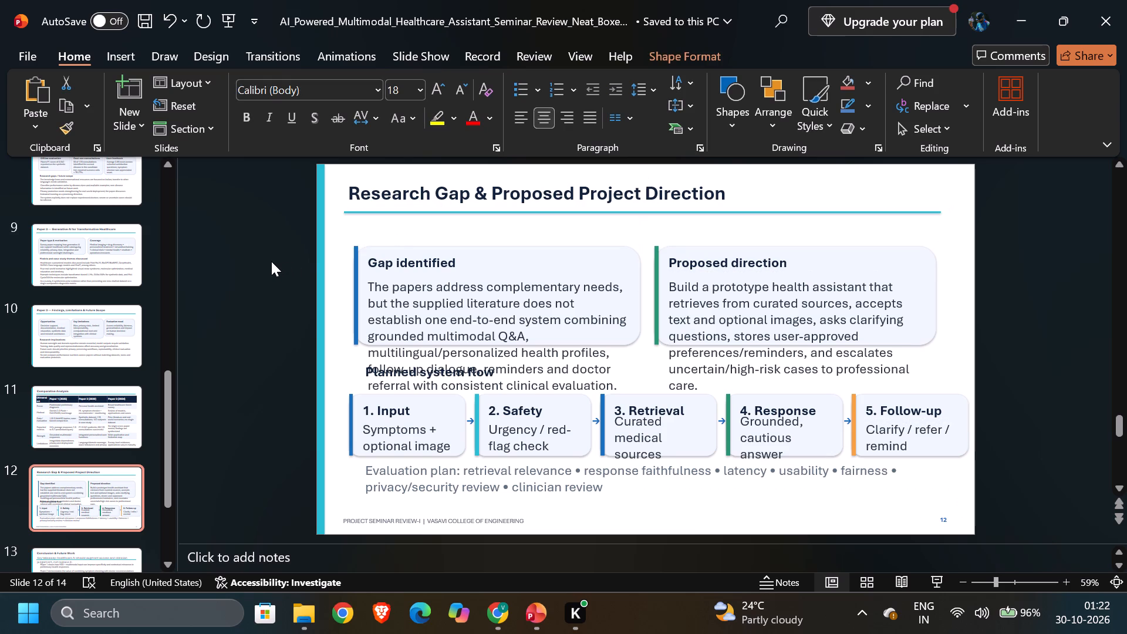
Delete the blue and green accent bars on the left edges of the "Gap identified" and "Proposed direction" cards.
click(511, 257)
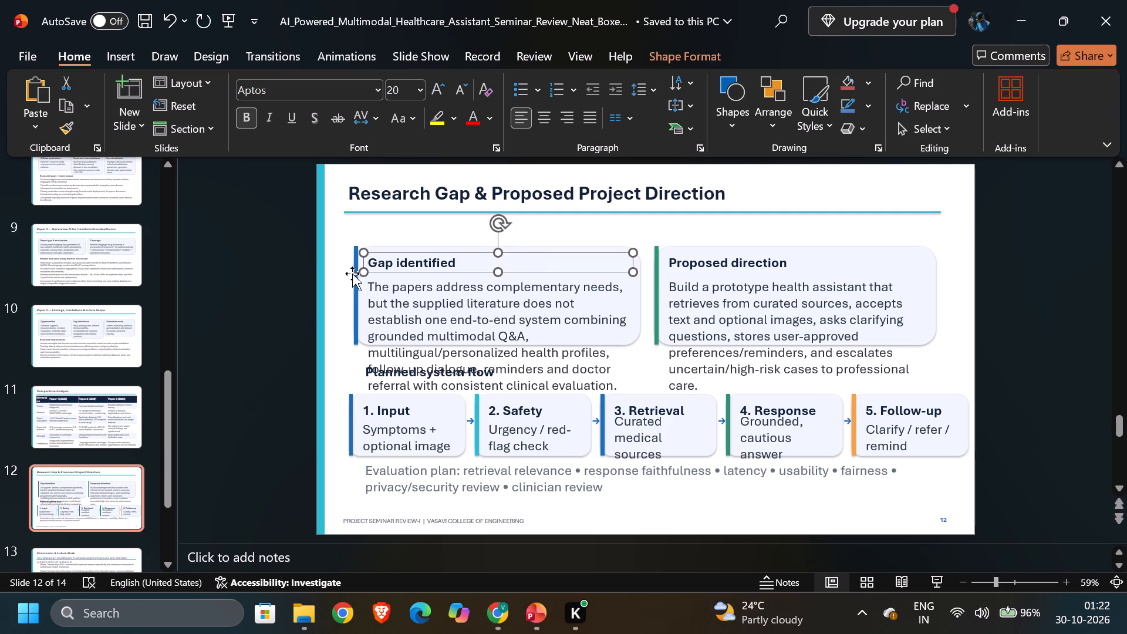
click(355, 276)
key(Delete)
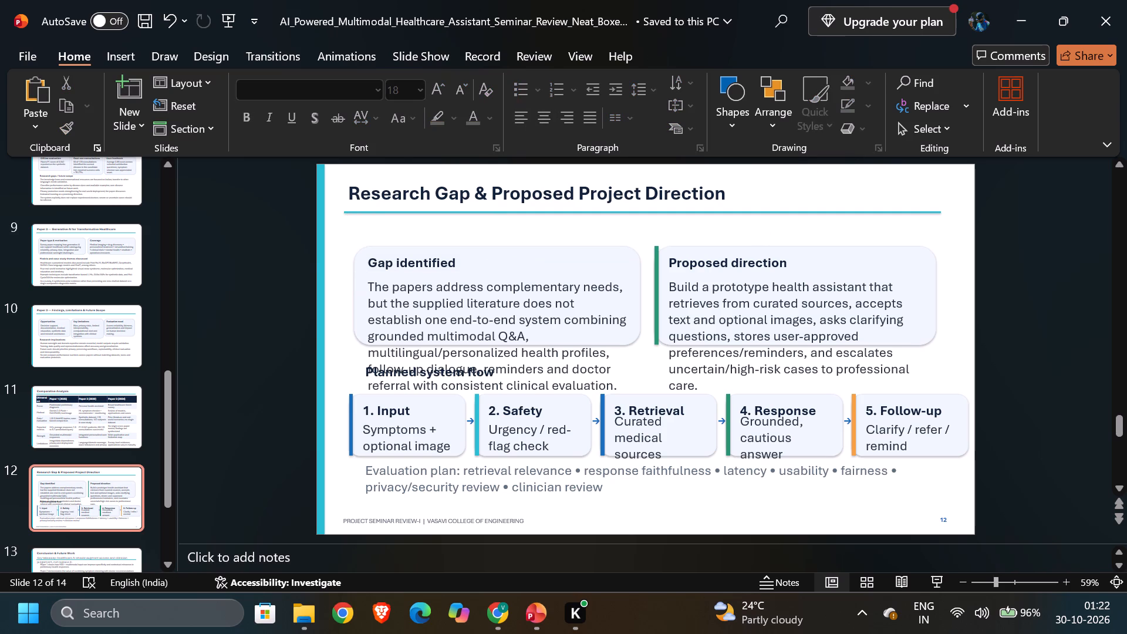
click(654, 276)
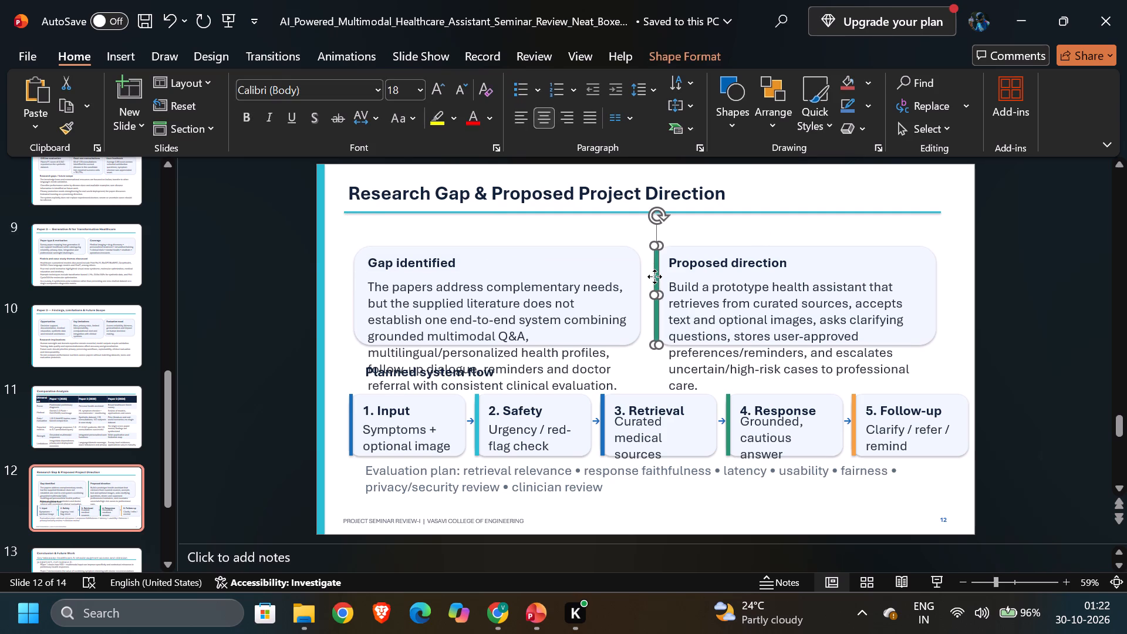
key(Delete)
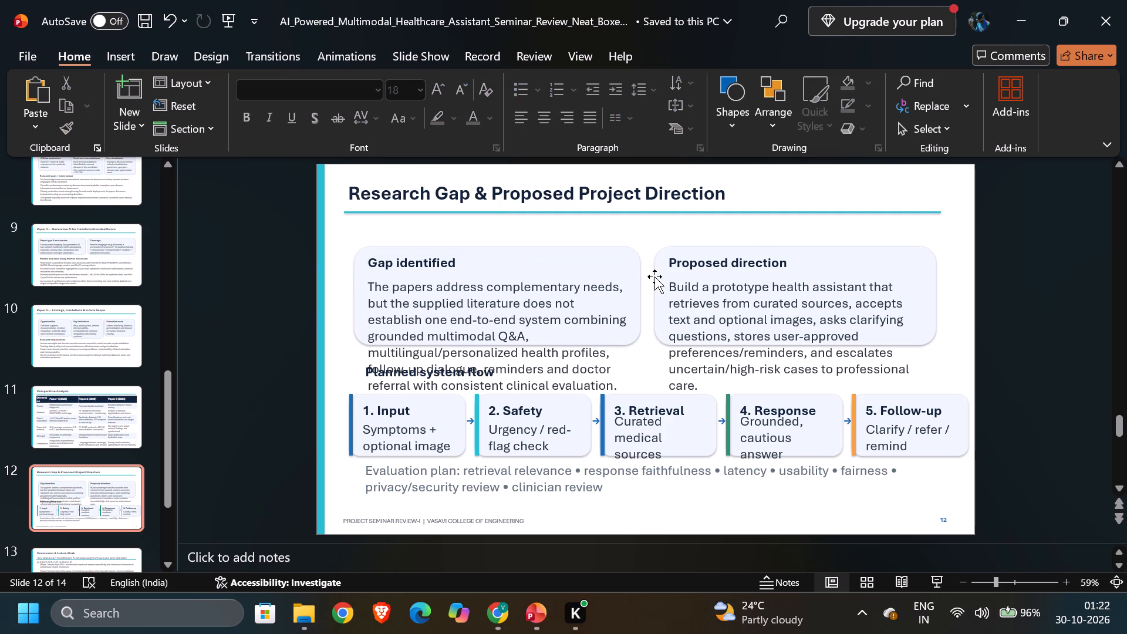
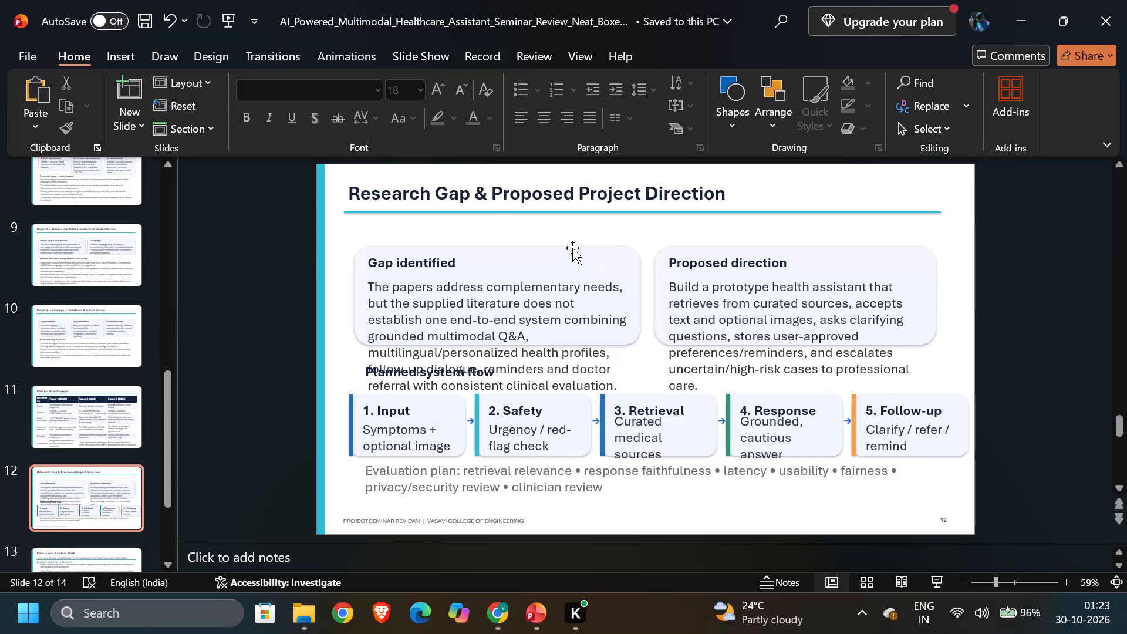
Move the "Gap identified" card up beneath the divider line and extend its bottom edge to enclose the body text.
click(571, 244)
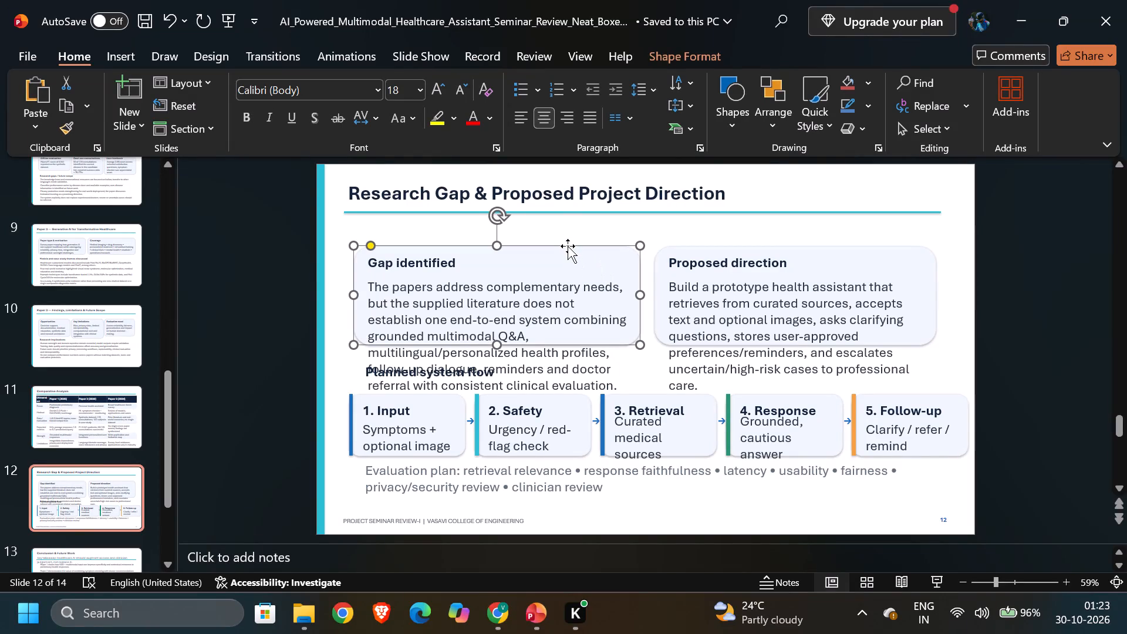
drag(568, 246, 565, 228)
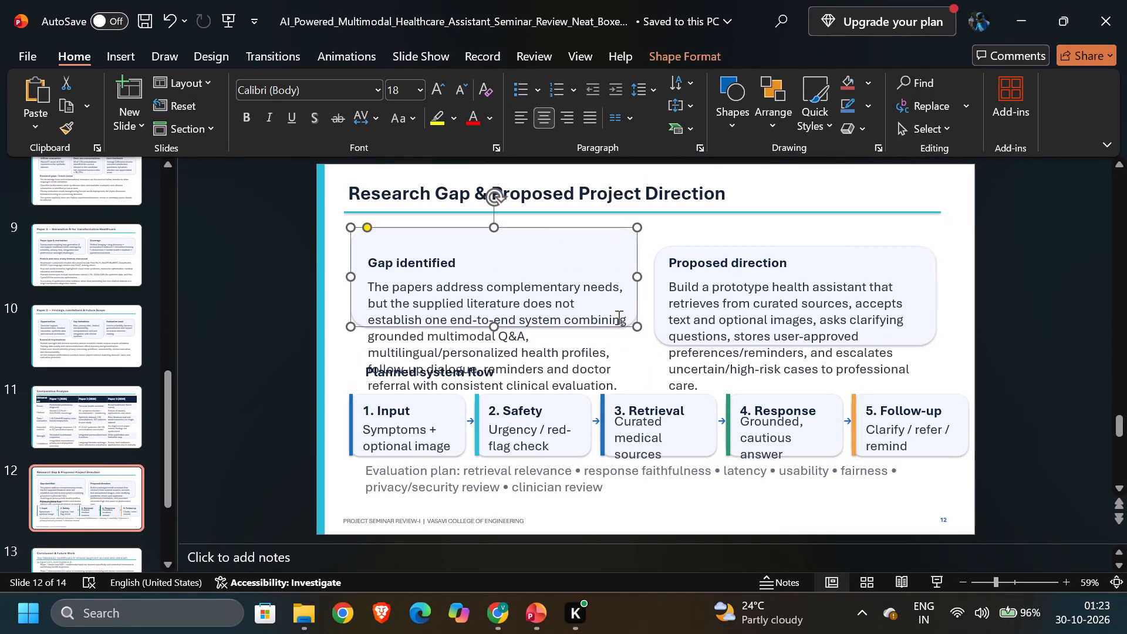
click(509, 357)
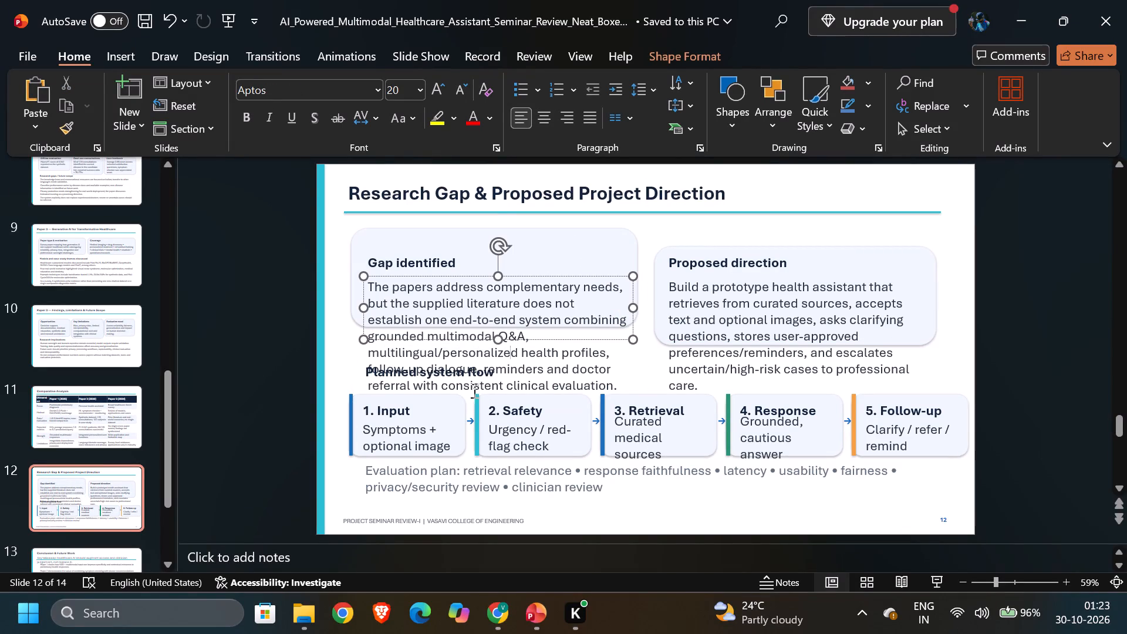
click(468, 372)
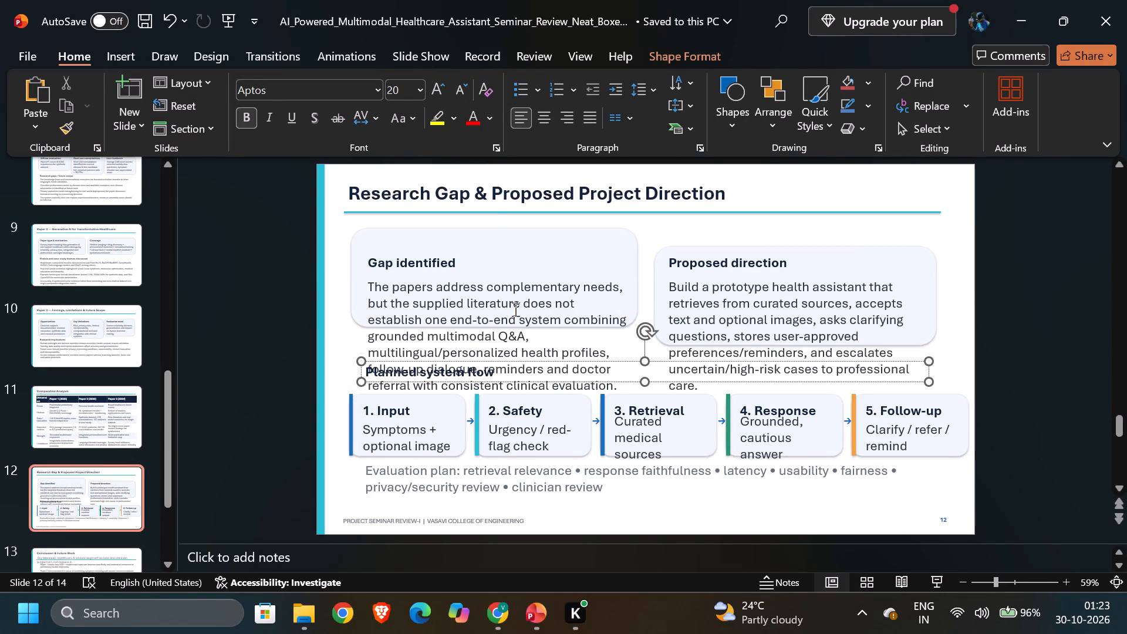
click(514, 306)
click(622, 240)
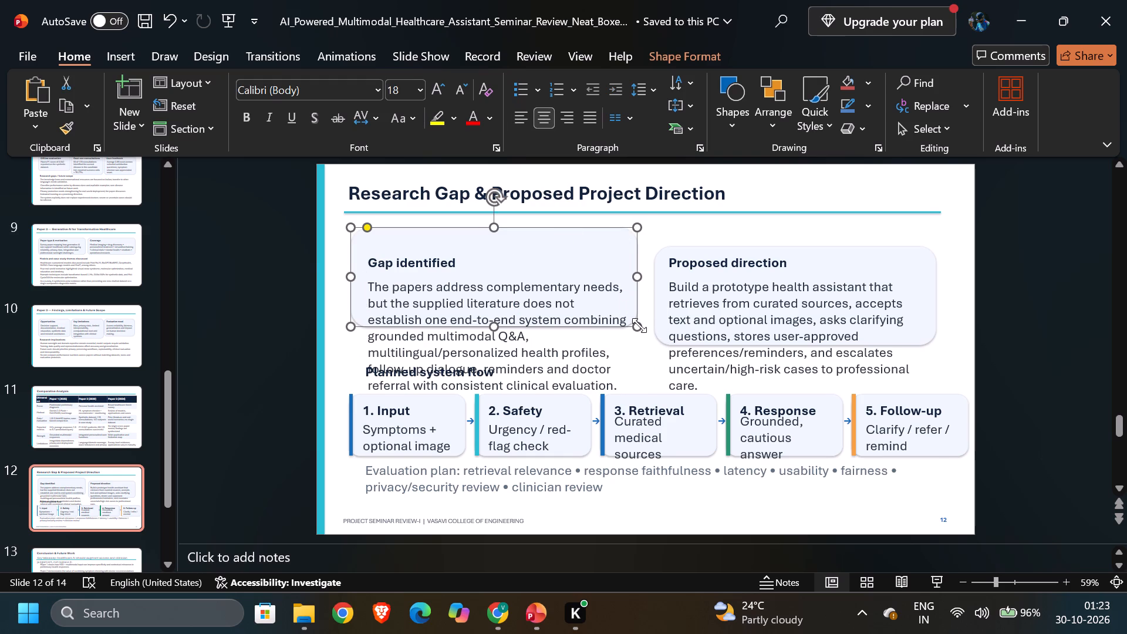
drag(639, 325, 639, 390)
click(274, 363)
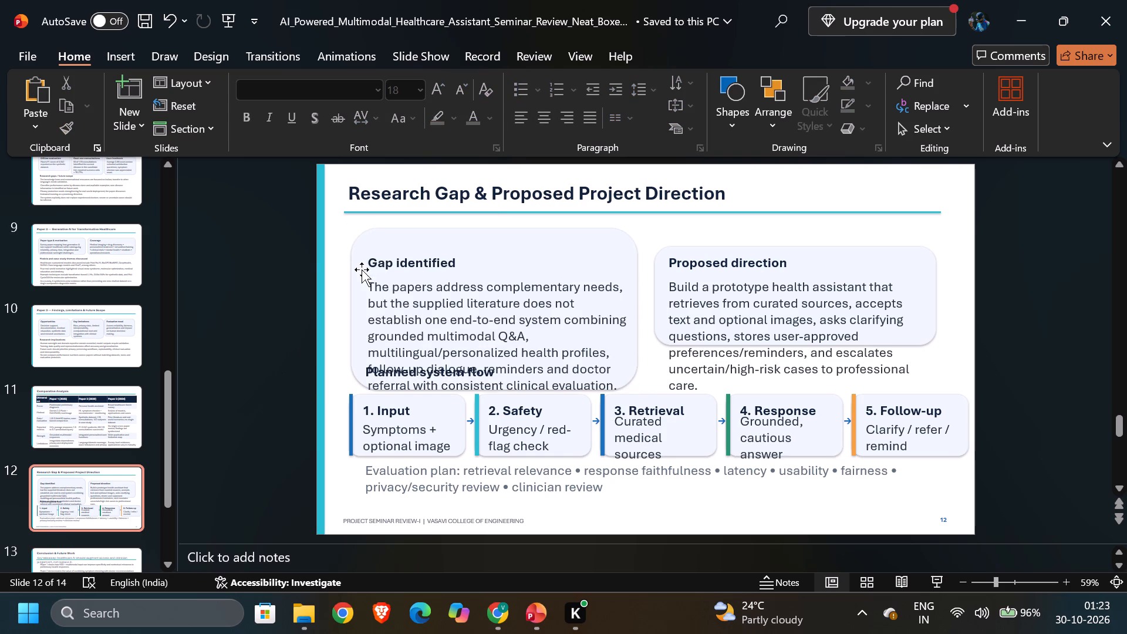
Move the "Gap identified" heading and body text up inside their card and enlarge the body text box to nearly fill it.
click(402, 249)
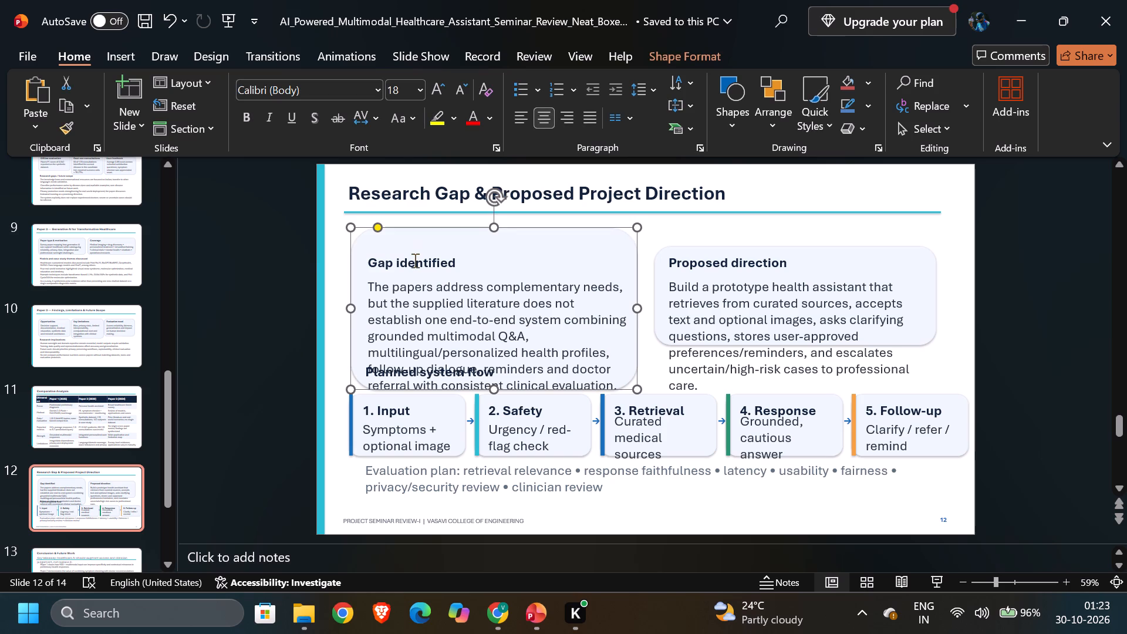
click(414, 260)
drag(424, 253, 423, 242)
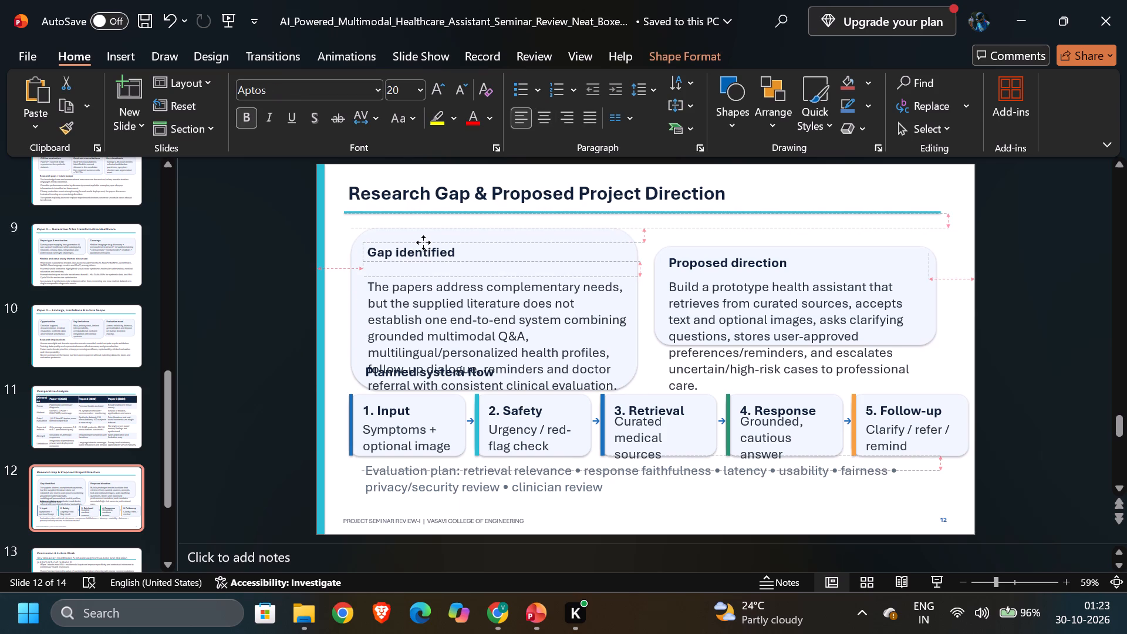
drag(423, 242, 424, 240)
click(463, 348)
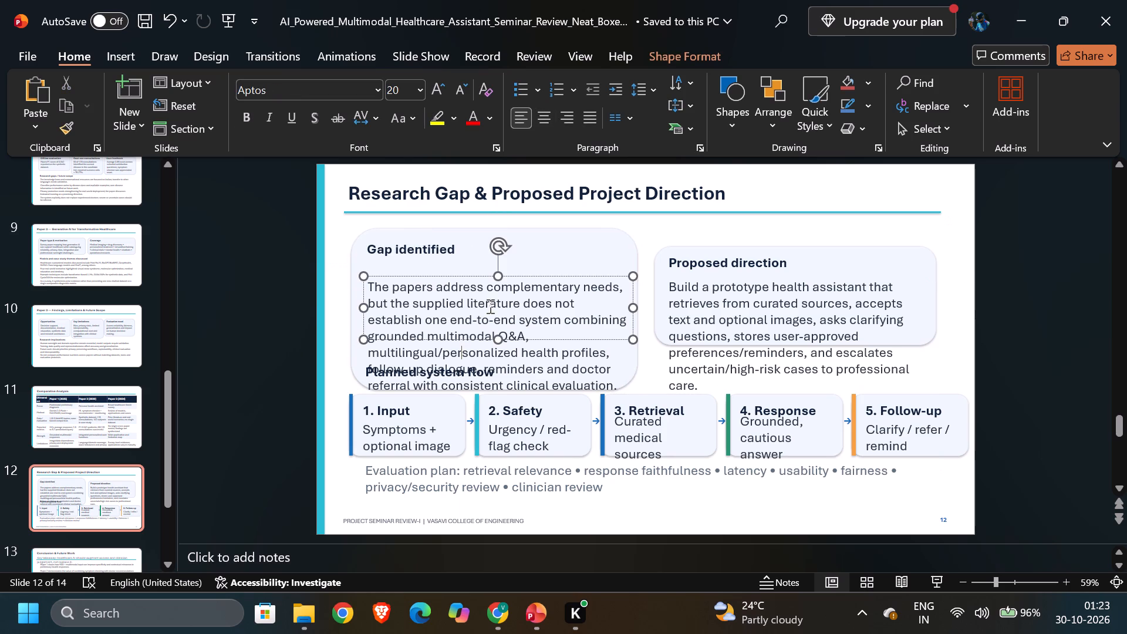
drag(536, 275, 535, 192)
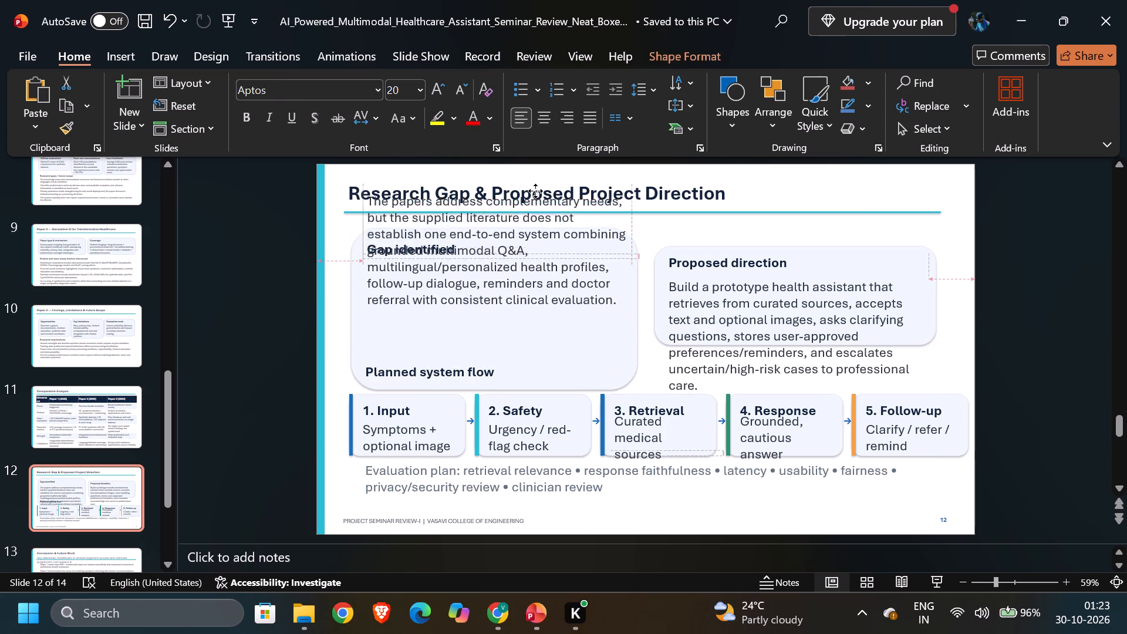
drag(535, 192, 535, 256)
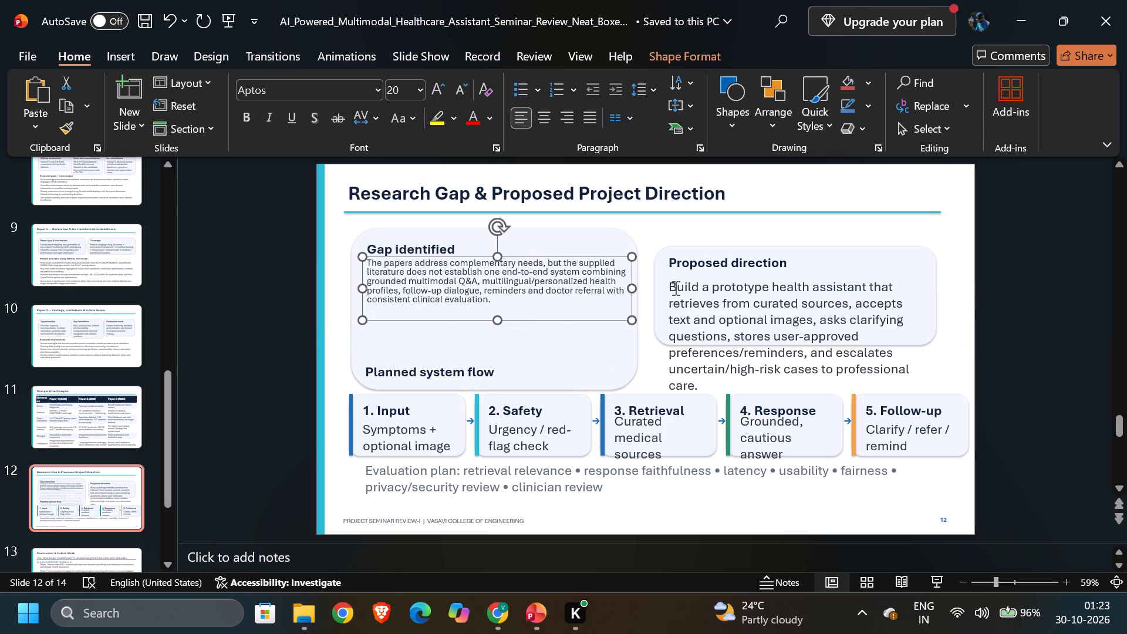
drag(629, 324, 620, 383)
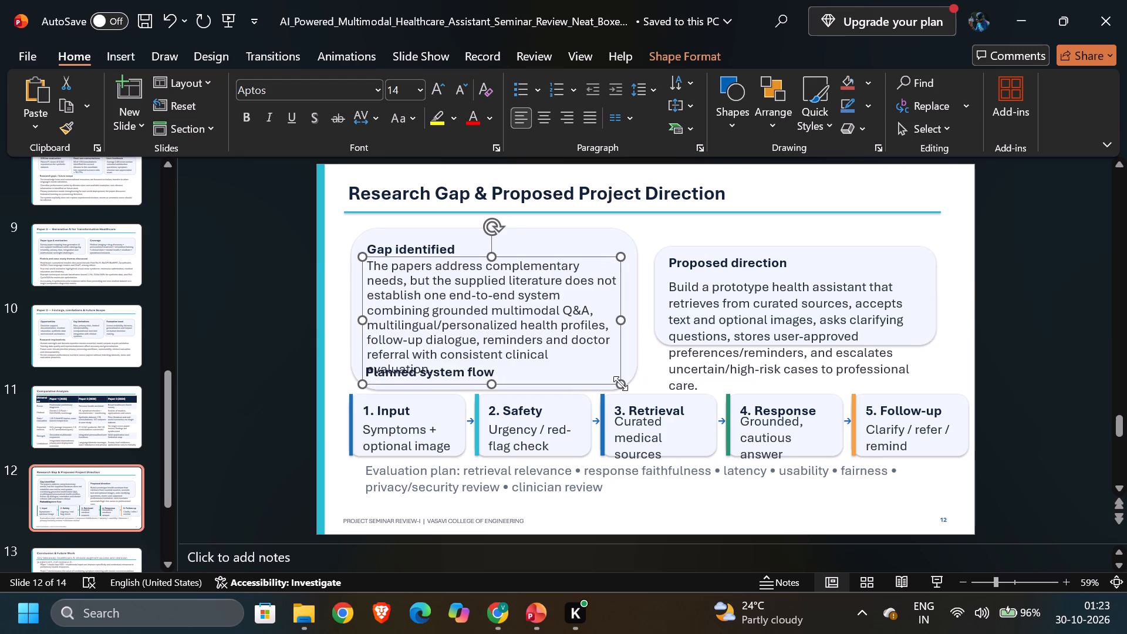
Move the "Proposed direction" card up beneath the divider line and extend its bottom edge to match the "Gap identified" card.
click(870, 262)
click(855, 245)
drag(855, 245, 855, 244)
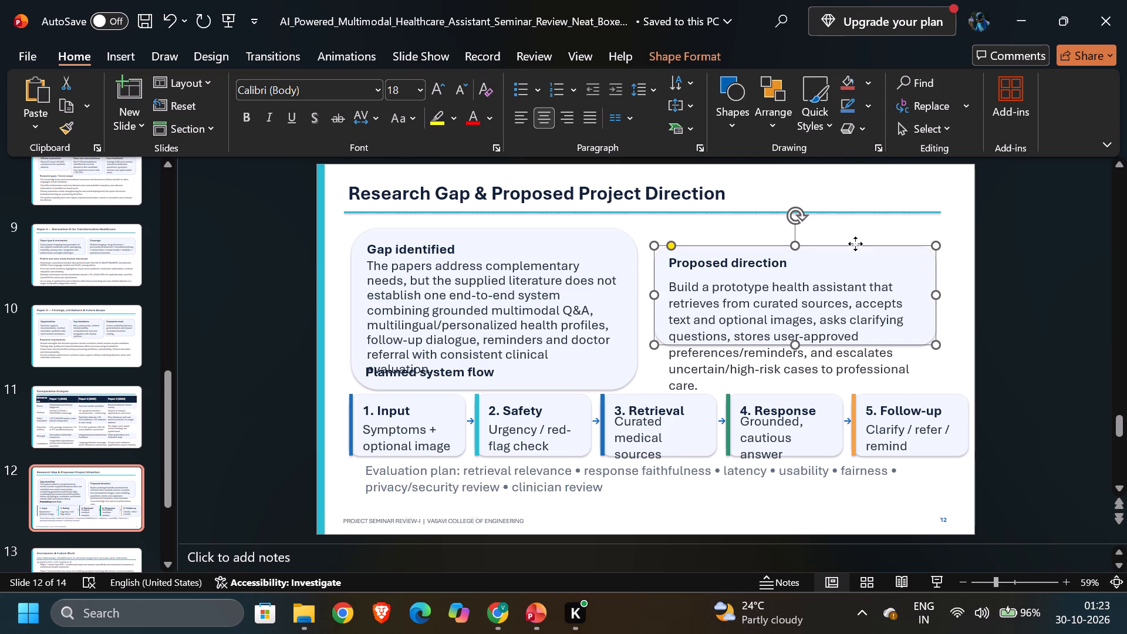
drag(855, 244, 853, 231)
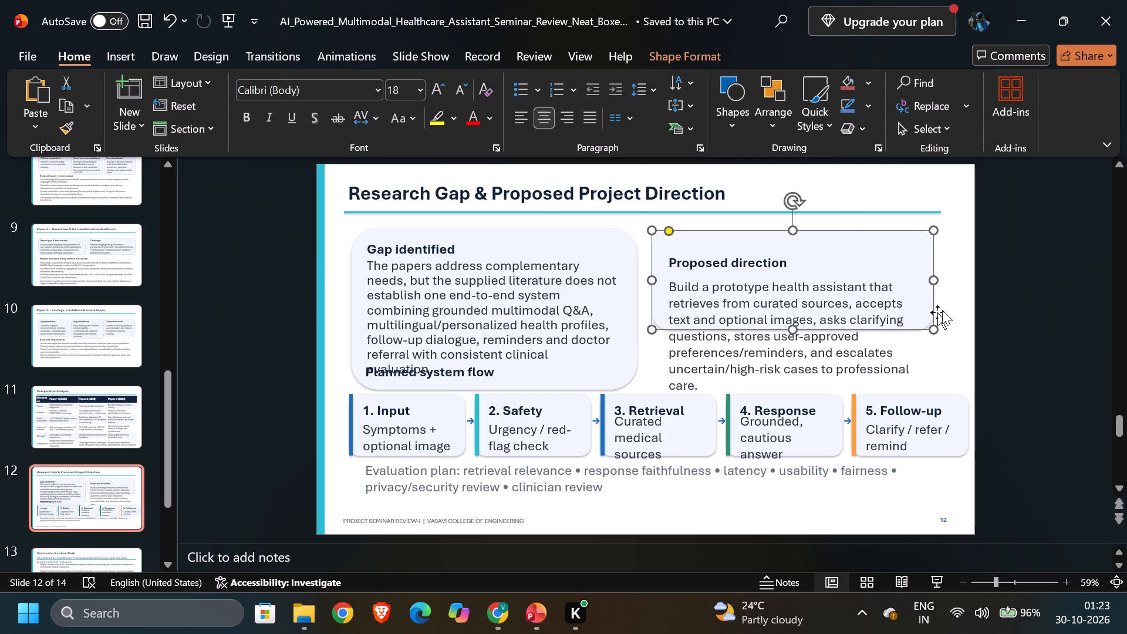
drag(934, 326, 940, 379)
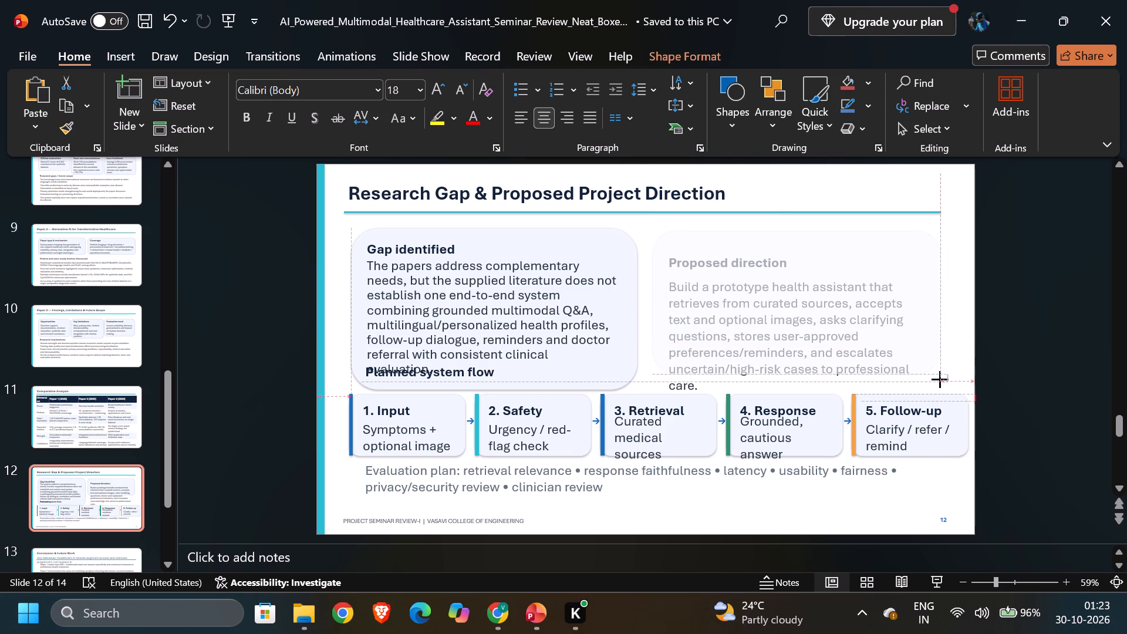
drag(940, 379, 940, 389)
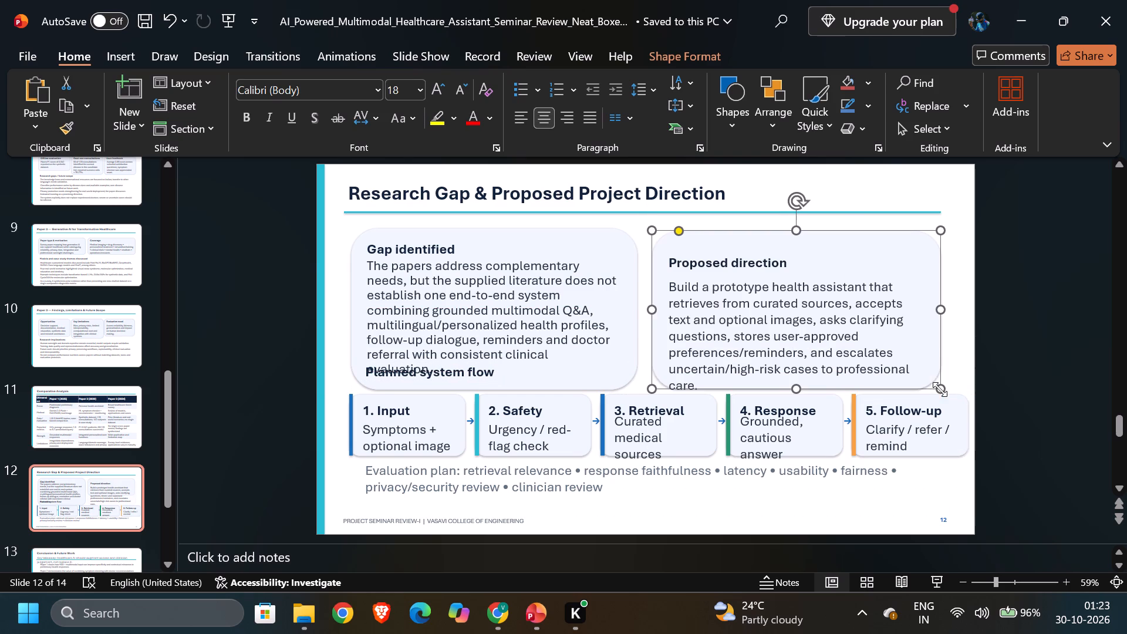
Move the "Proposed direction" heading and body text up inside their card and enlarge the body text box to fit.
click(767, 260)
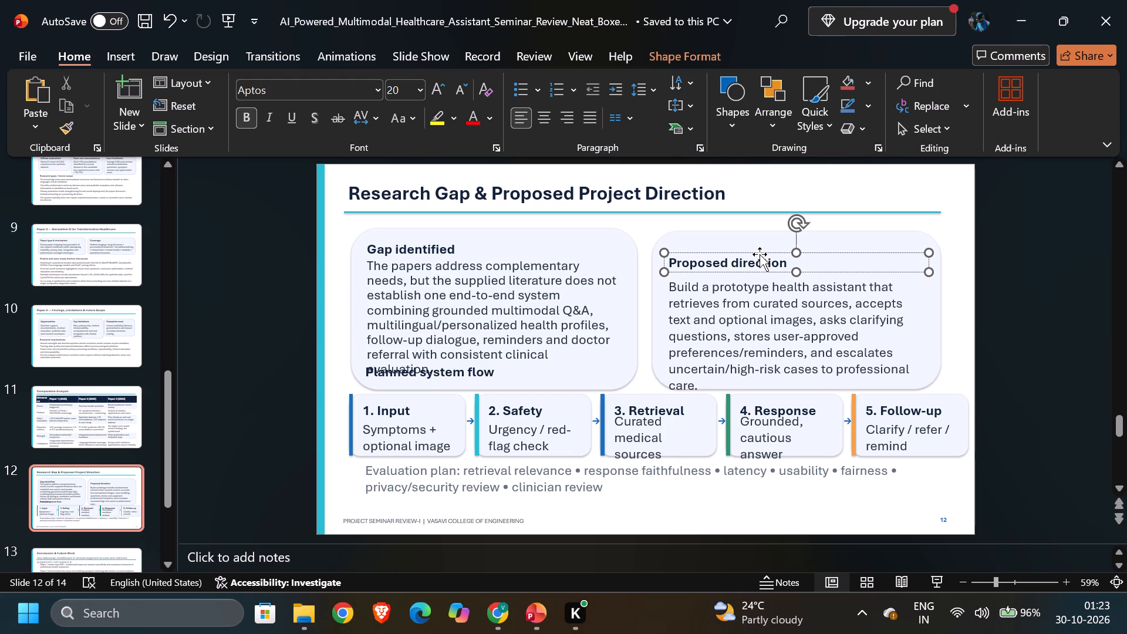
drag(759, 252, 755, 237)
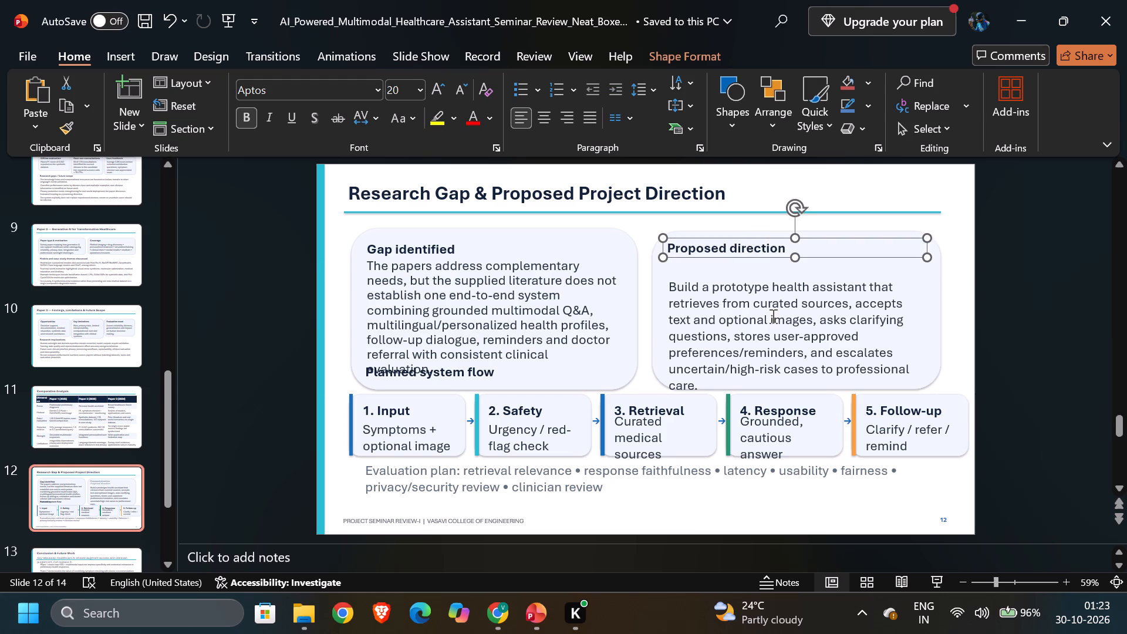
click(772, 322)
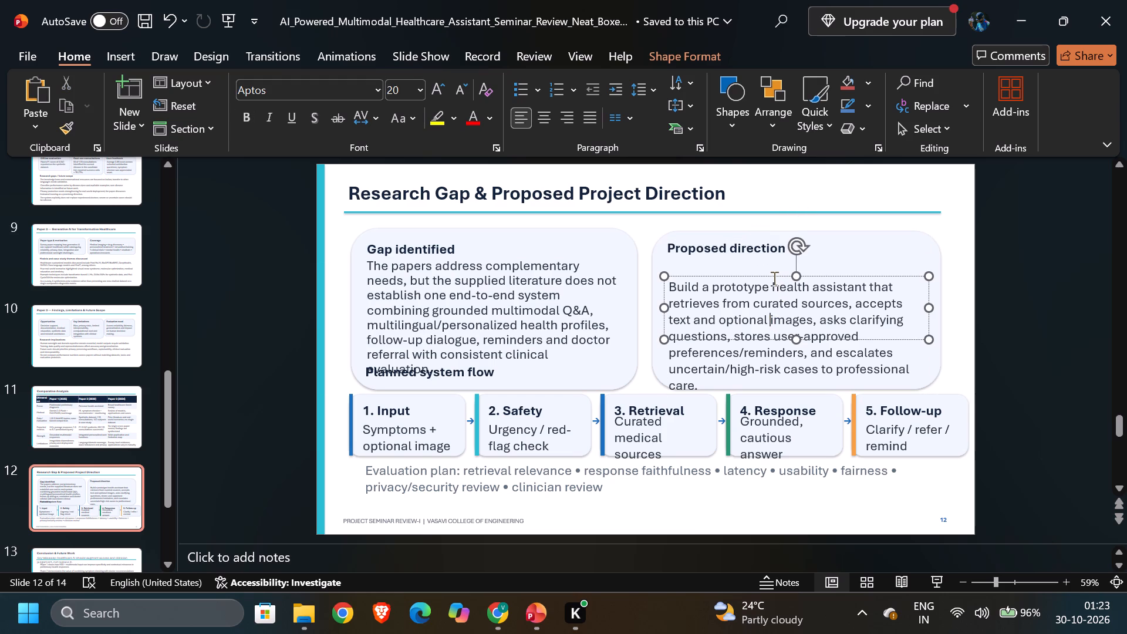
drag(761, 275, 758, 255)
drag(925, 322, 928, 356)
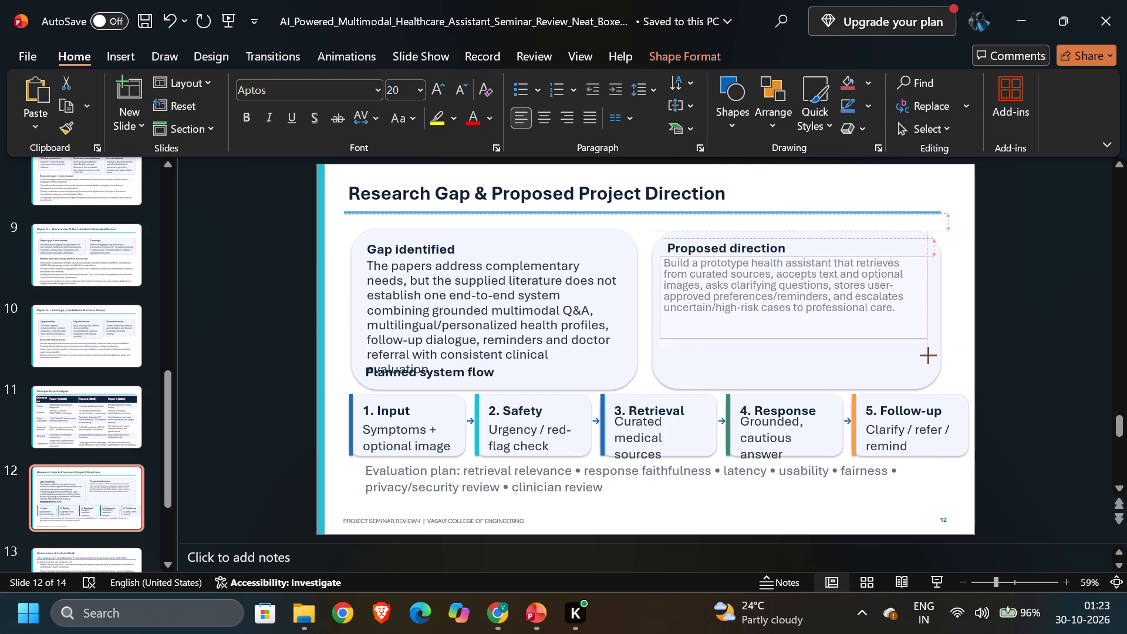
drag(928, 356, 929, 377)
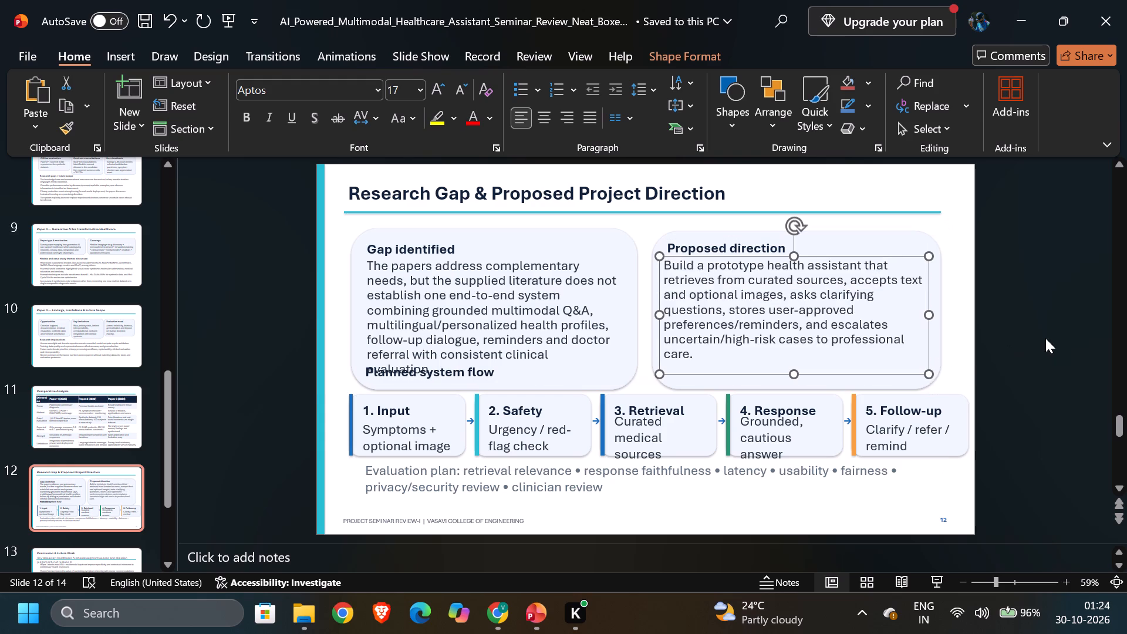
click(1045, 338)
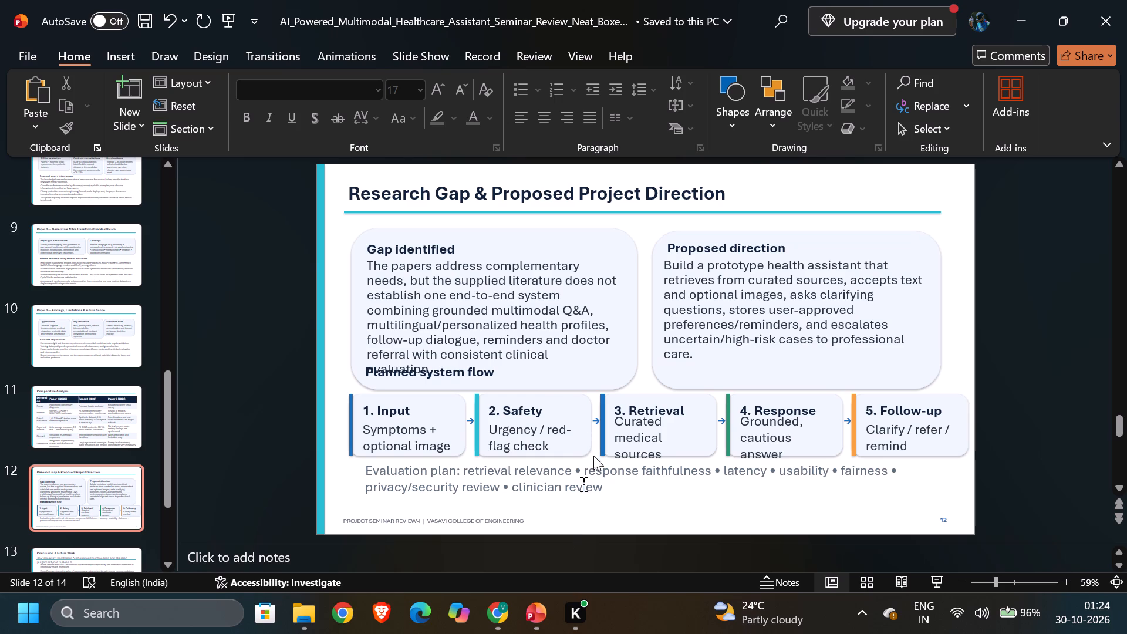
Delete the "Planned system flow" heading that overlaps the bottom of the two cards.
click(521, 343)
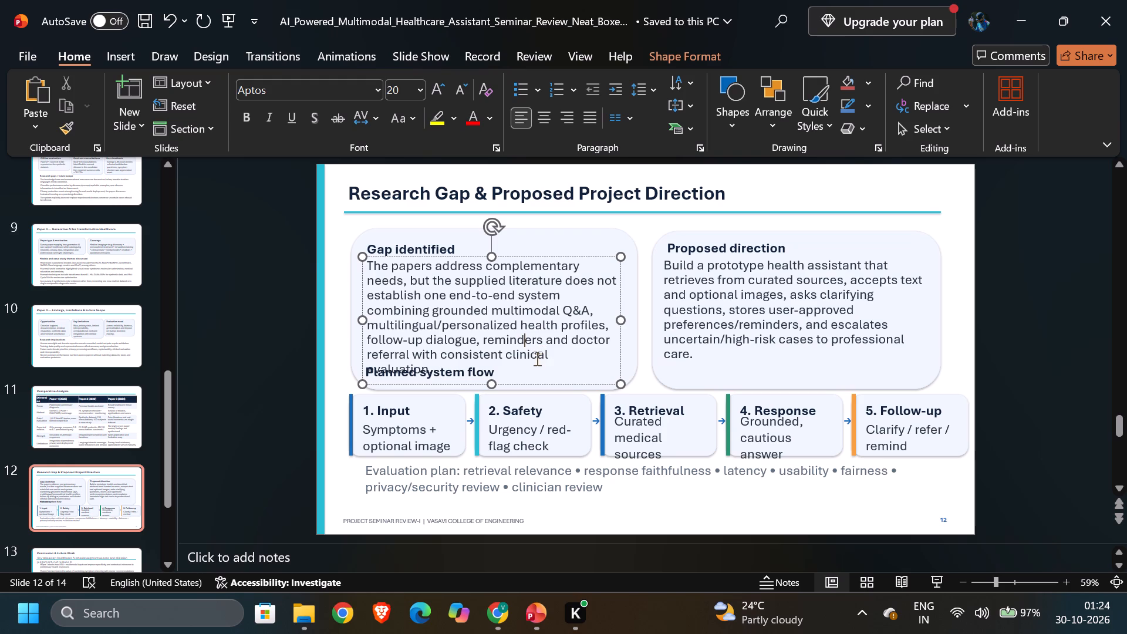
click(450, 376)
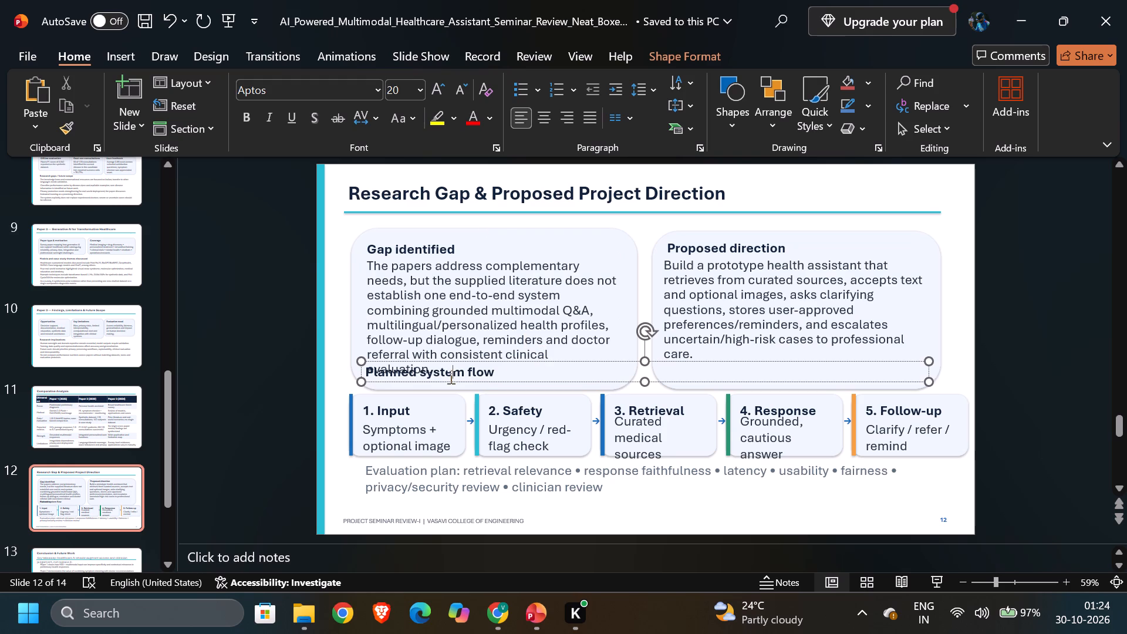
click(542, 362)
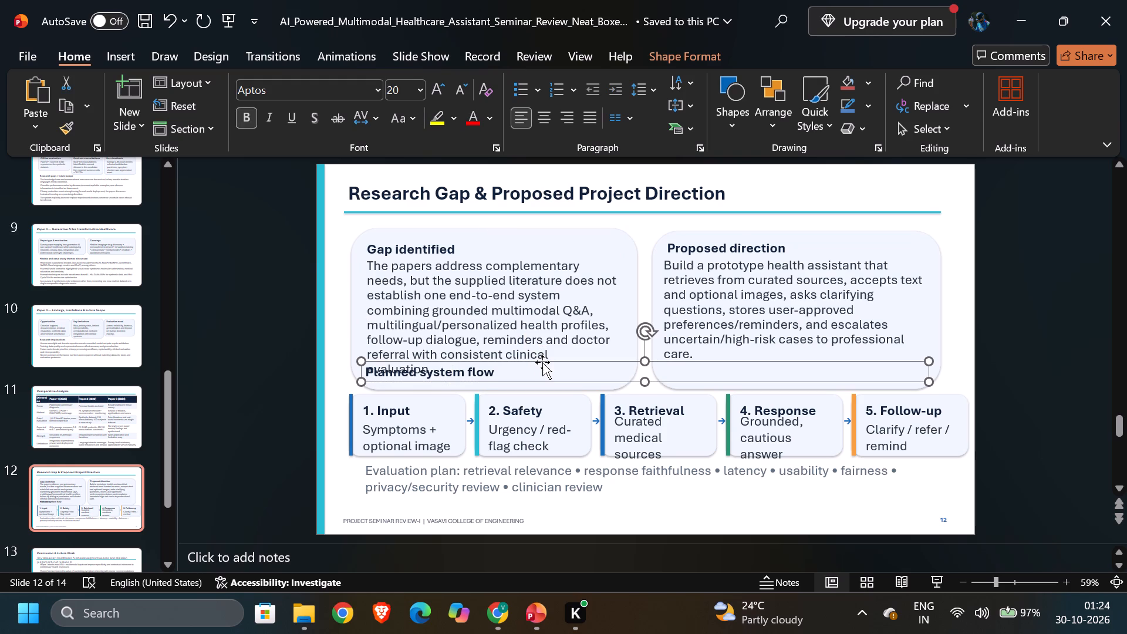
key(Delete)
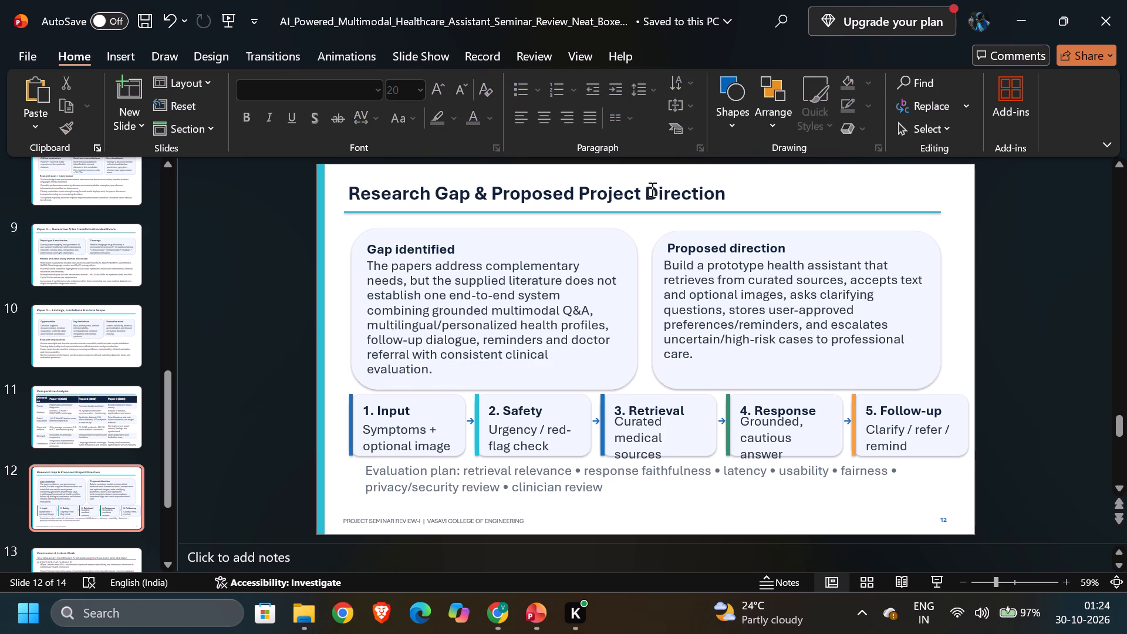
Shorten the slide title to "Research Gap" by removing "& Proposed Project Direction".
click(726, 195)
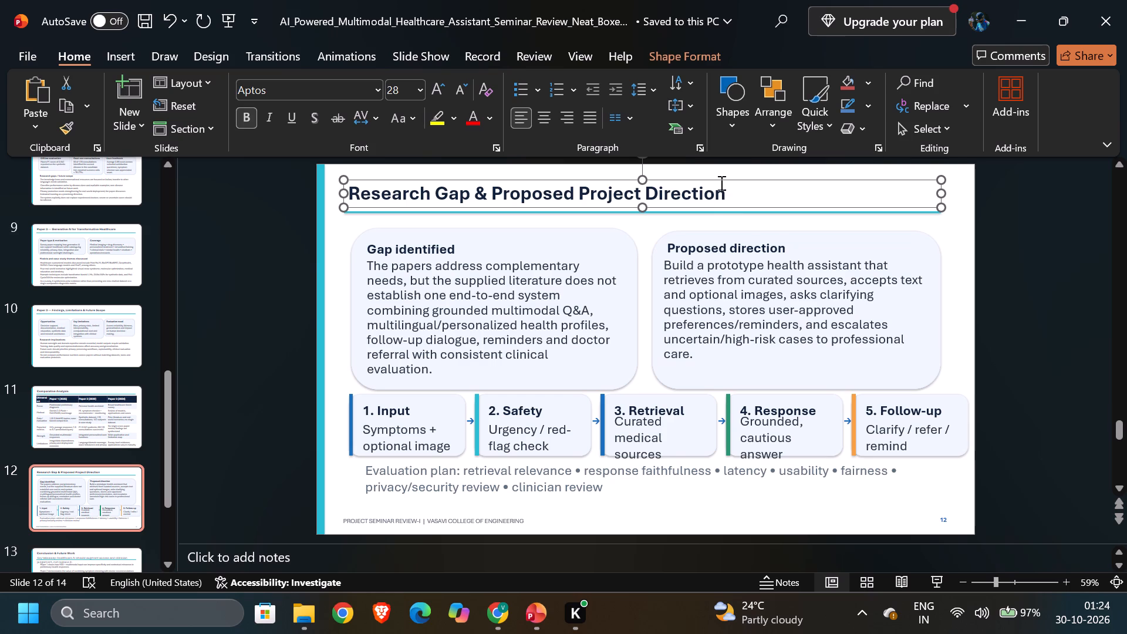
click(724, 188)
key(Delete)
key(Delete)
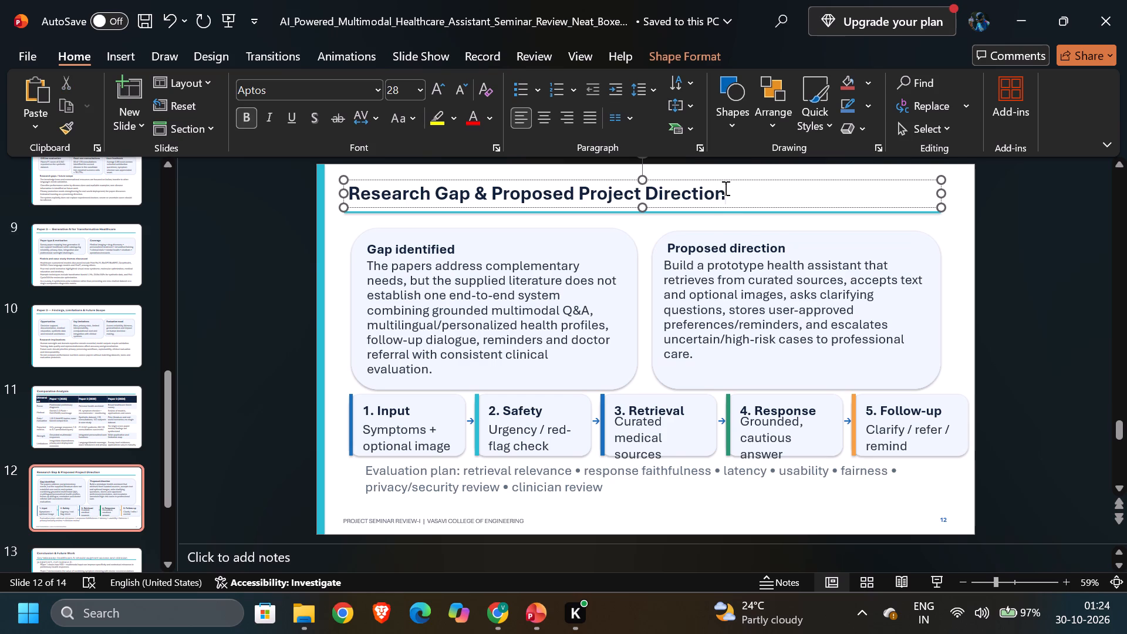
key(BackSpace)
key(BackSpace)
key(BackSpace)
key(BackSpace)
key(BackSpace)
key(BackSpace)
key(BackSpace)
key(BackSpace)
key(BackSpace)
key(BackSpace)
key(BackSpace)
key(BackSpace)
key(BackSpace)
key(BackSpace)
key(BackSpace)
key(BackSpace)
key(BackSpace)
key(BackSpace)
key(BackSpace)
key(BackSpace)
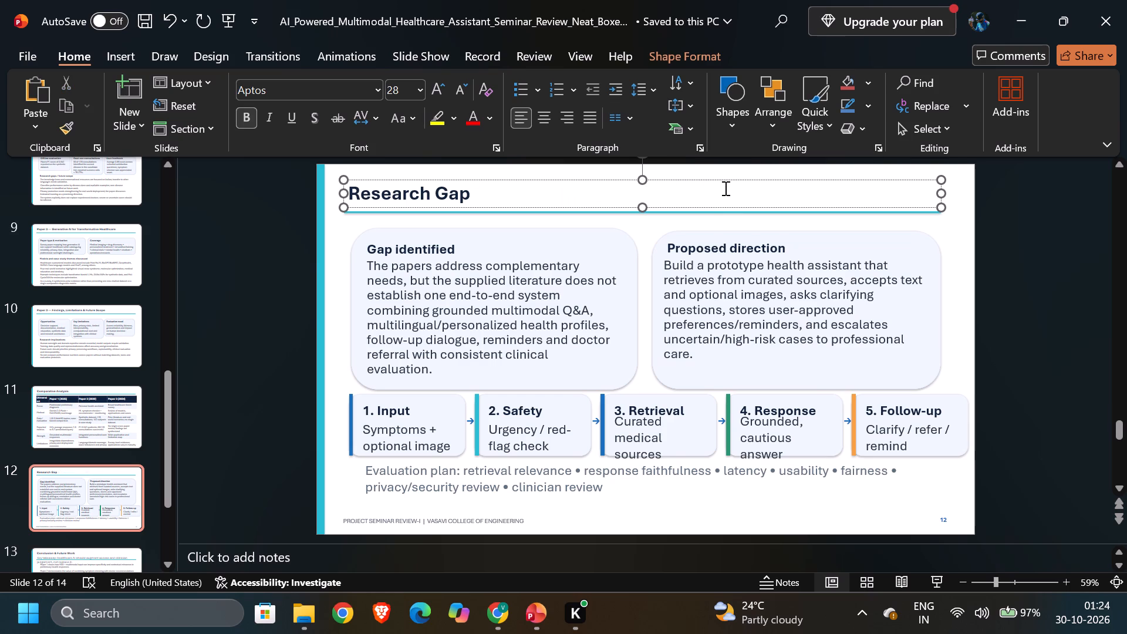
Delete the "3. Retrieval" card from the Research Gap slide, including its description, background box, heading and blue accent bar.
click(742, 318)
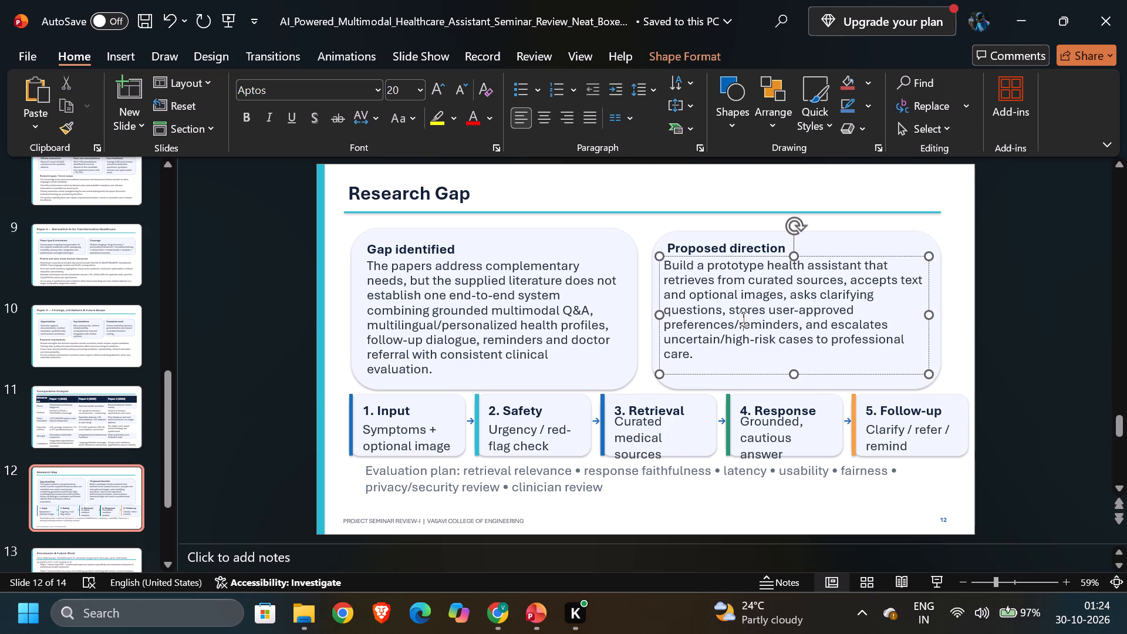
click(686, 445)
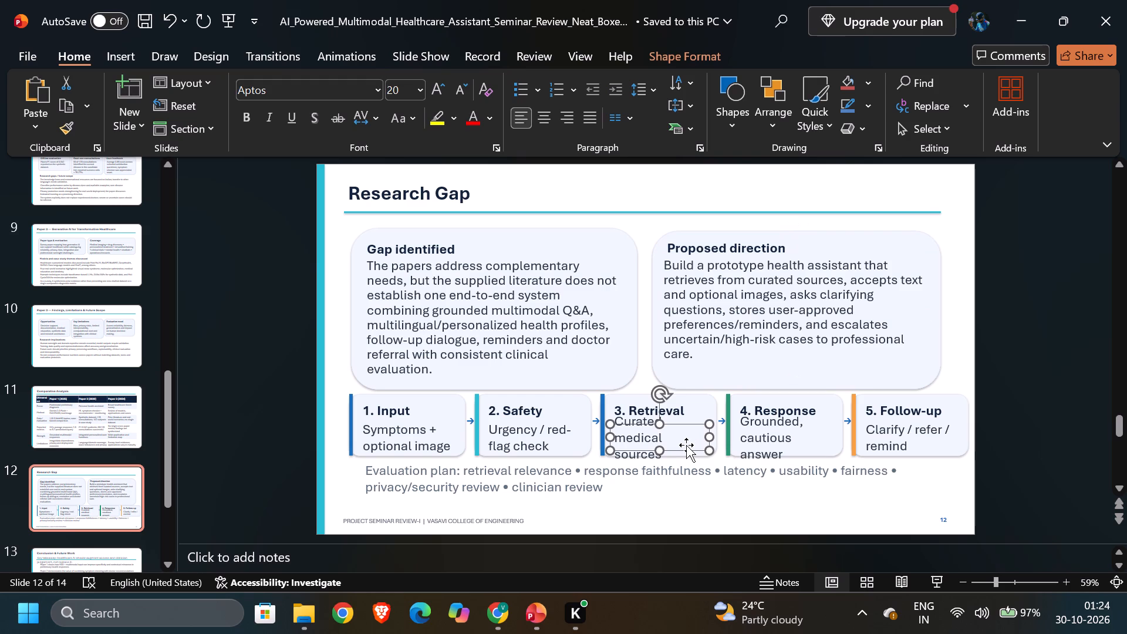
key(Delete)
click(686, 445)
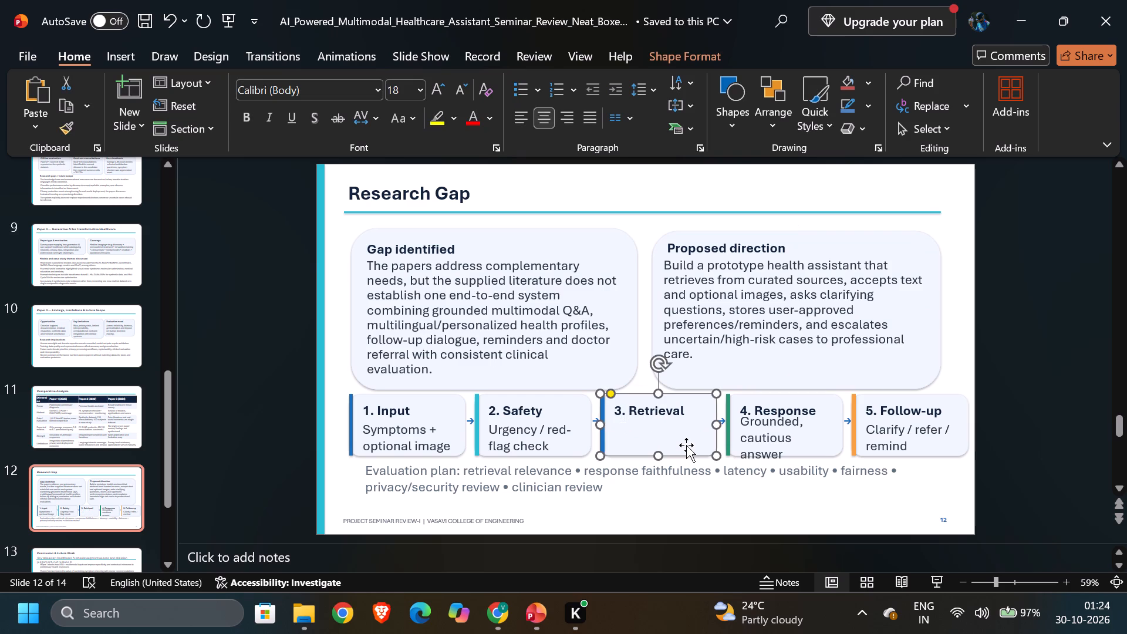
key(Delete)
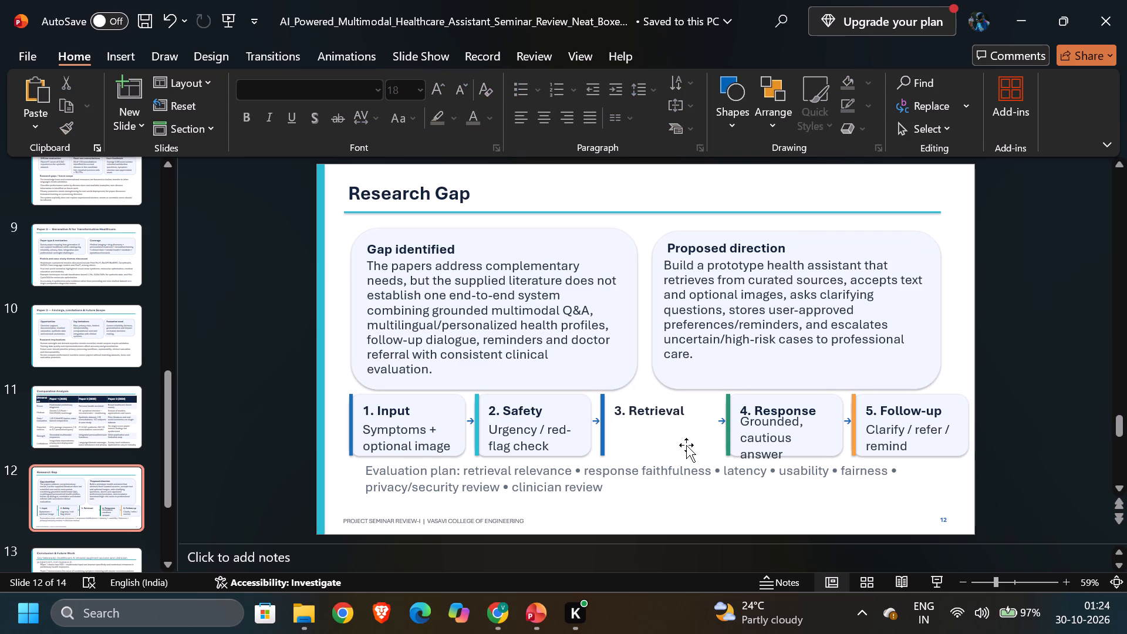
click(686, 445)
click(659, 399)
key(Delete)
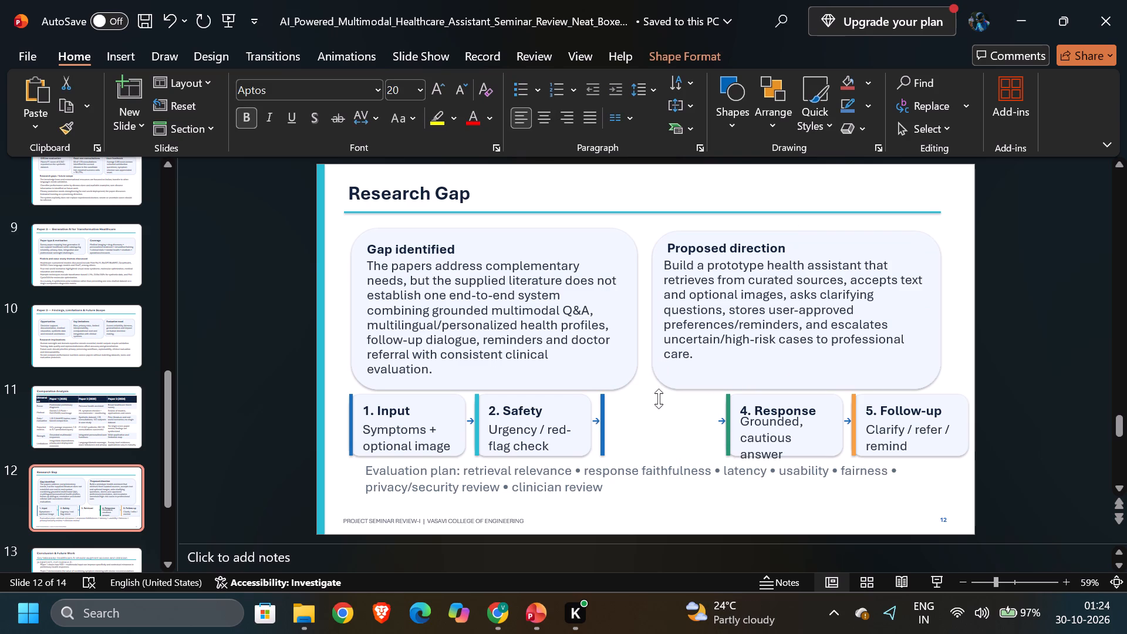
click(597, 410)
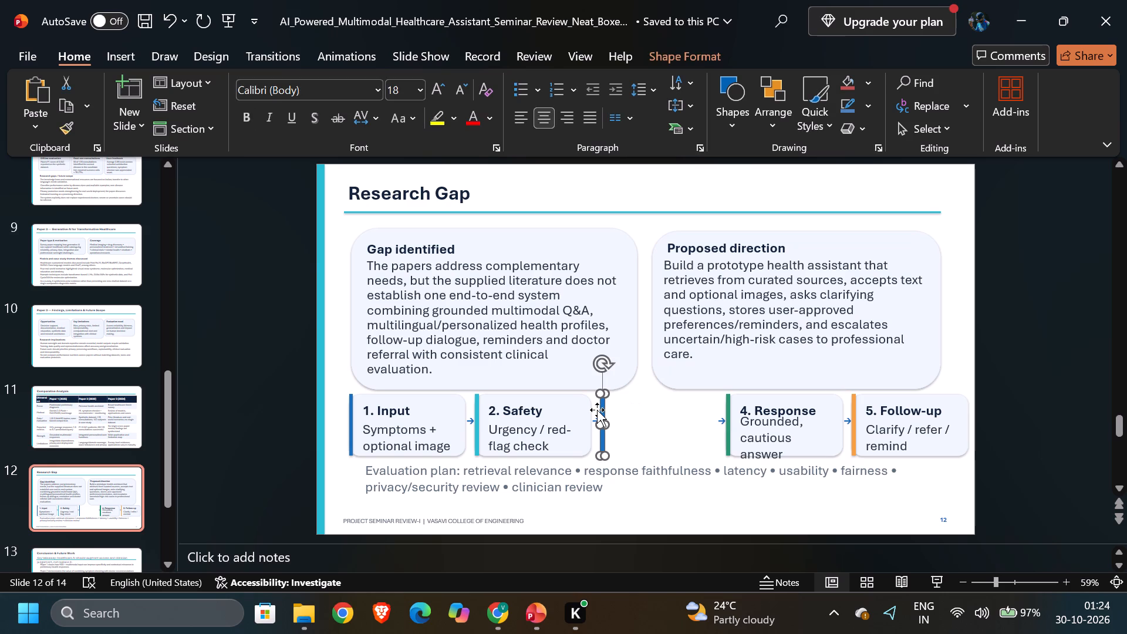
key(Delete)
Delete the "2. Safety" heading and its background box.
click(578, 411)
key(Delete)
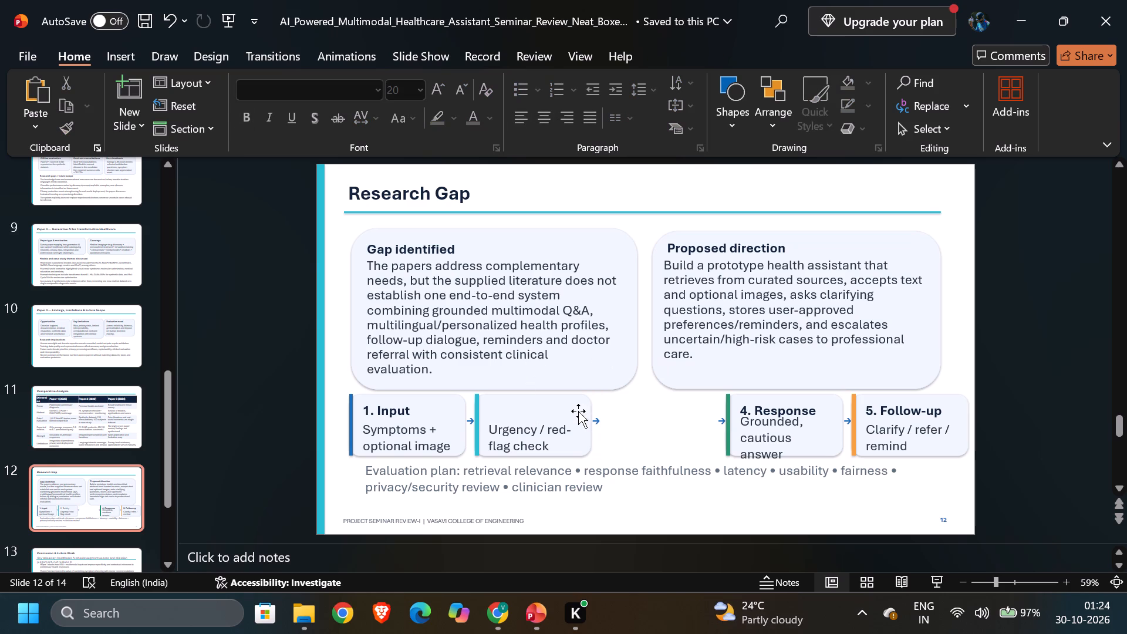
key(Delete)
click(578, 411)
key(Delete)
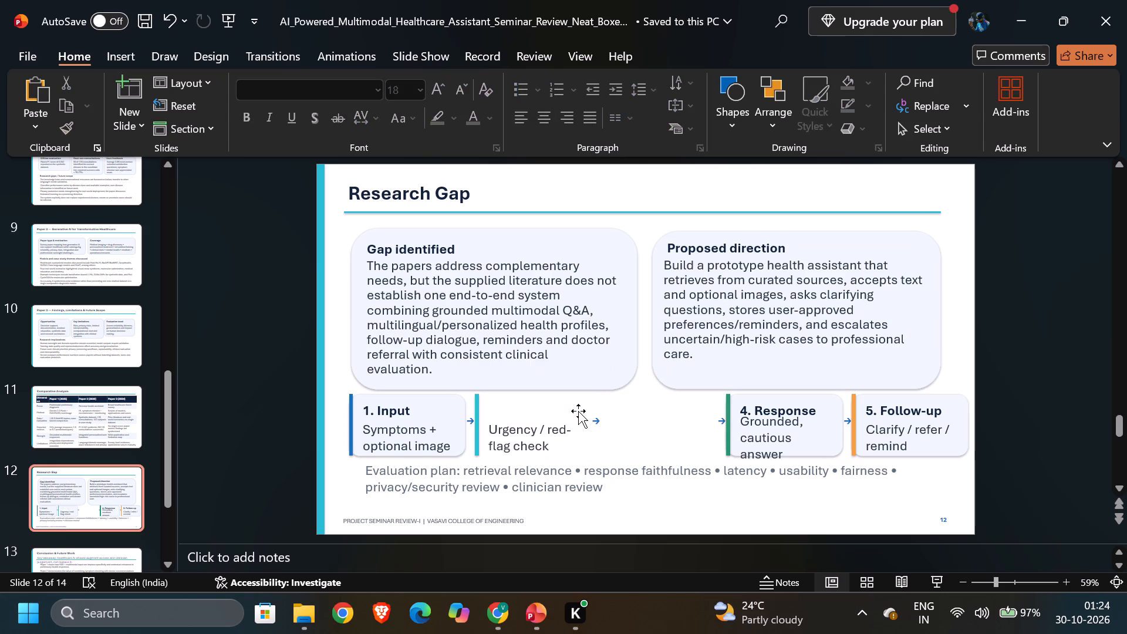
Delete the "1. Input" card, including its heading, background box, "Symptoms + optional image" text and blue accent bar.
click(405, 404)
key(Delete)
click(405, 404)
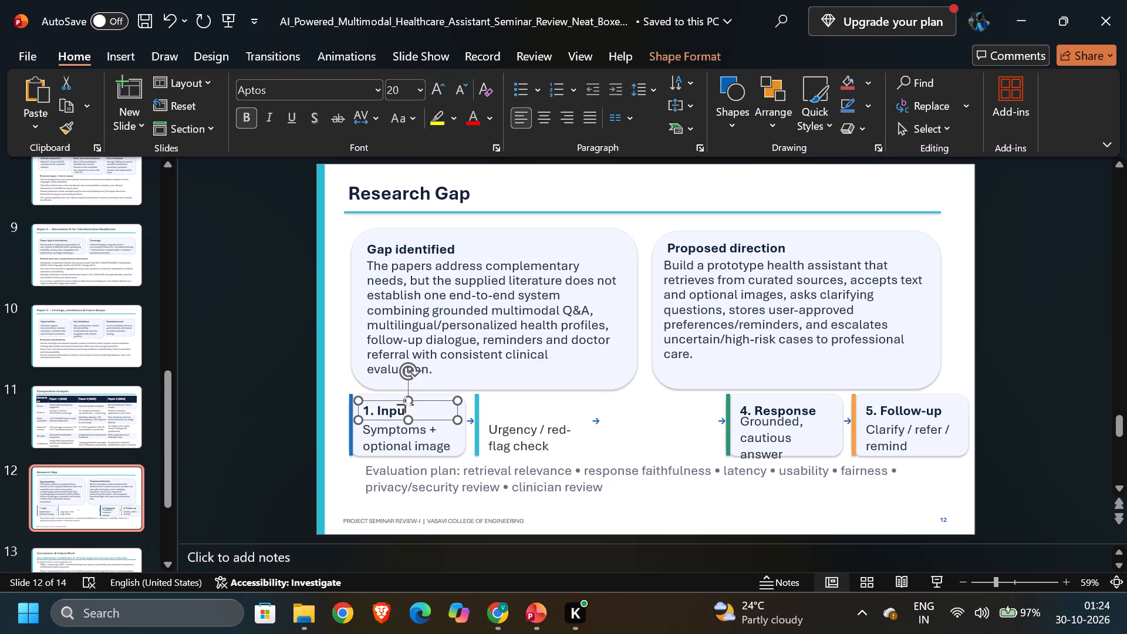
click(440, 430)
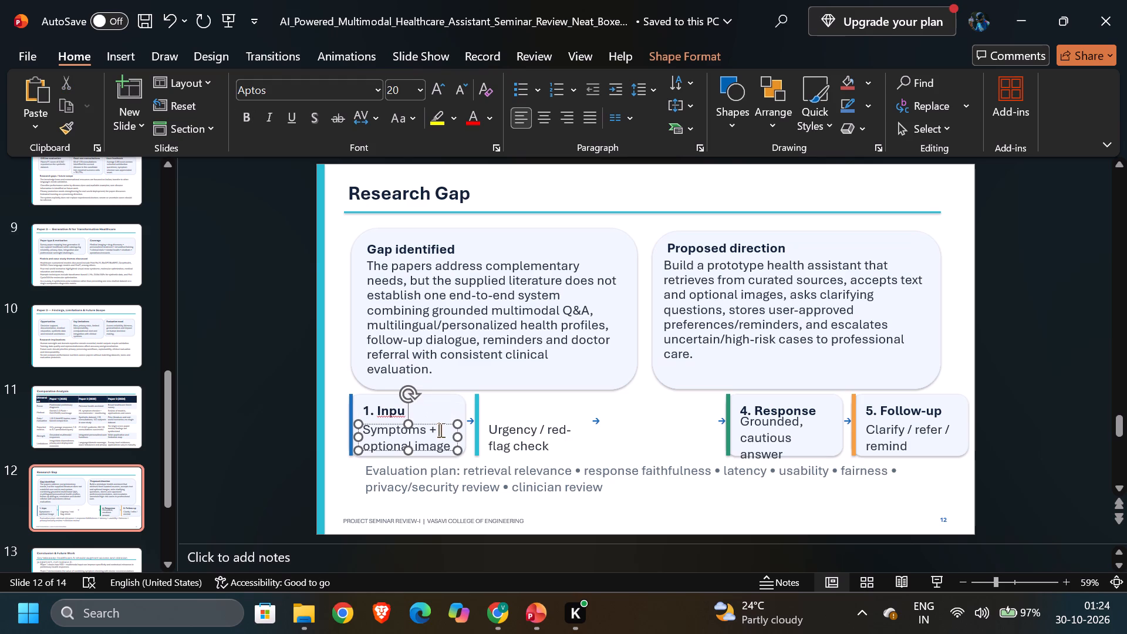
key(Delete)
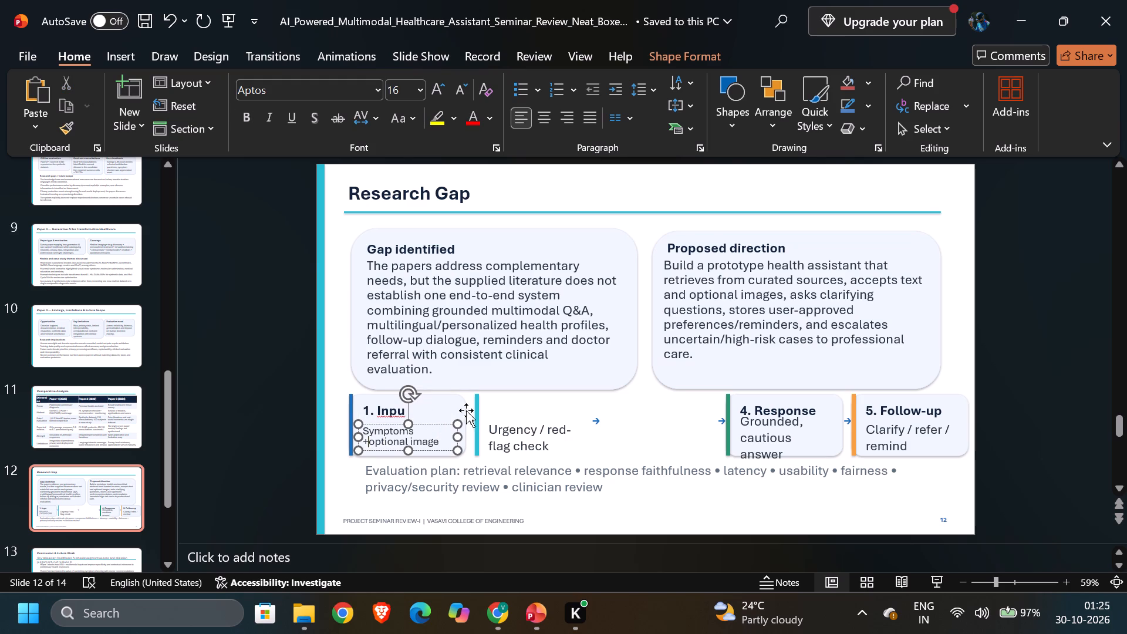
click(433, 403)
key(Delete)
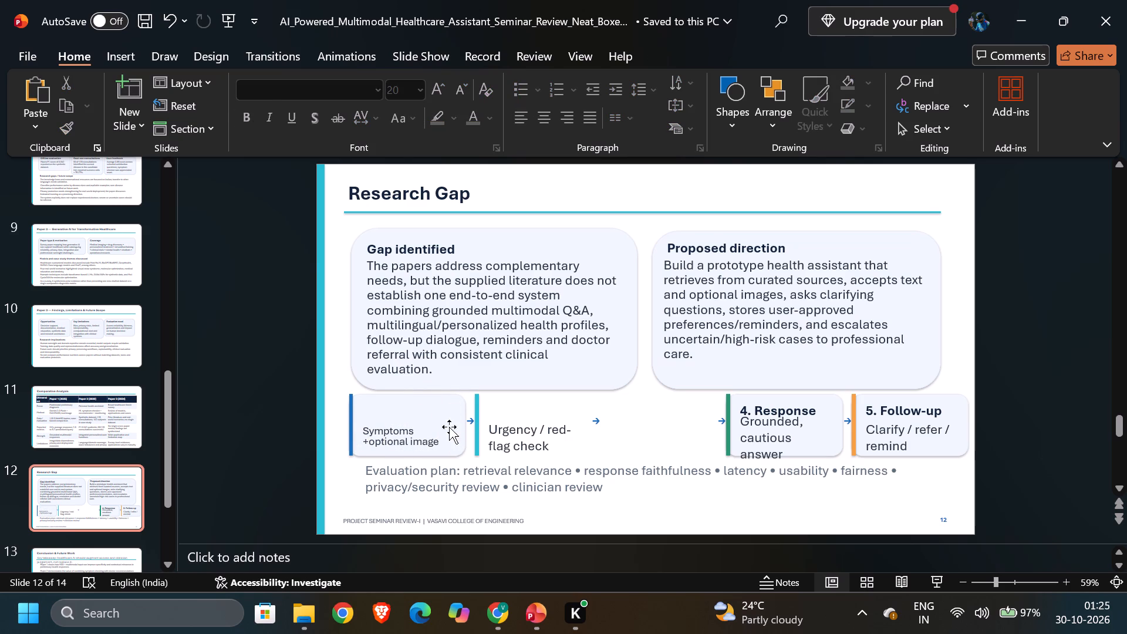
click(460, 436)
key(BackSpace)
key(Delete)
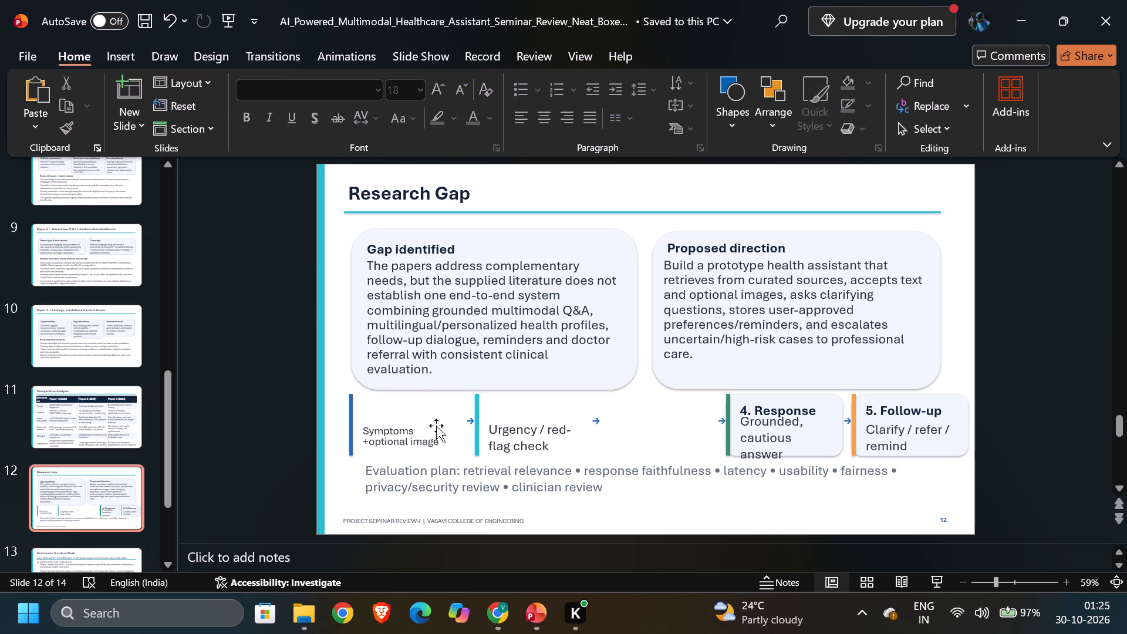
click(436, 425)
key(Delete)
click(416, 417)
click(350, 415)
key(Delete)
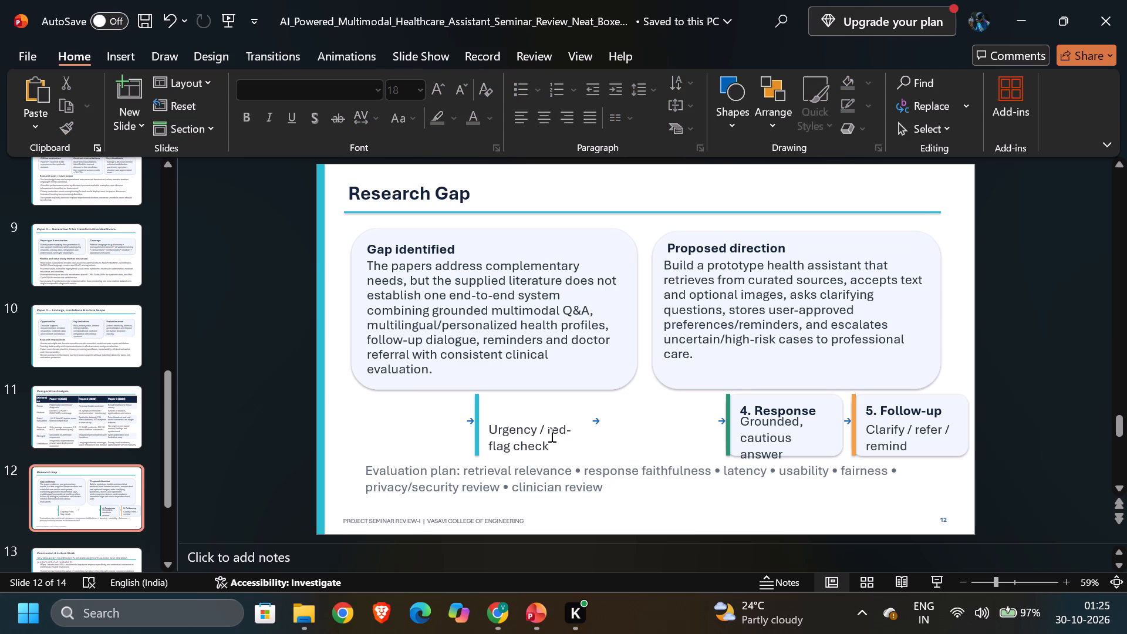
Delete the Safety card's remaining teal accent bar and "Urgency / red-flag check" text.
click(521, 396)
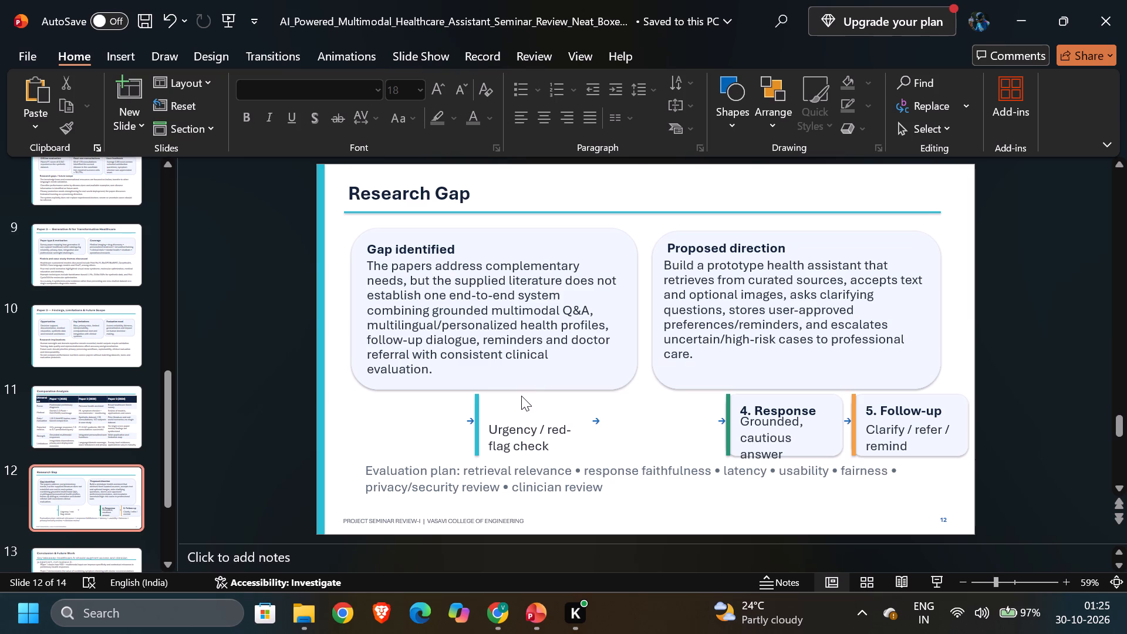
click(512, 403)
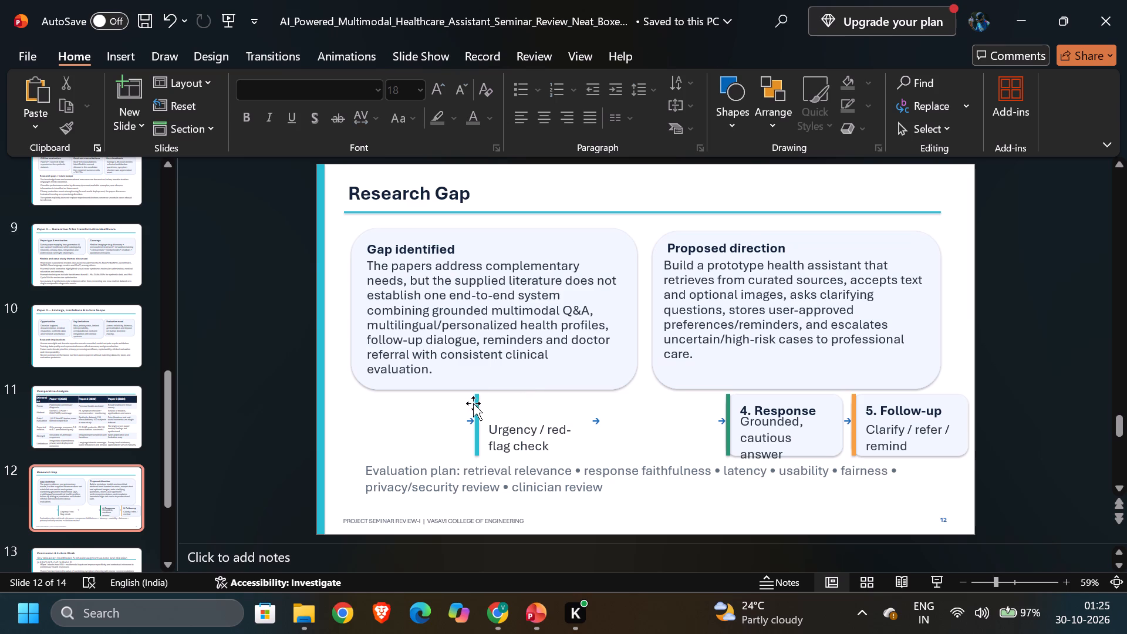
click(473, 403)
key(Delete)
click(513, 435)
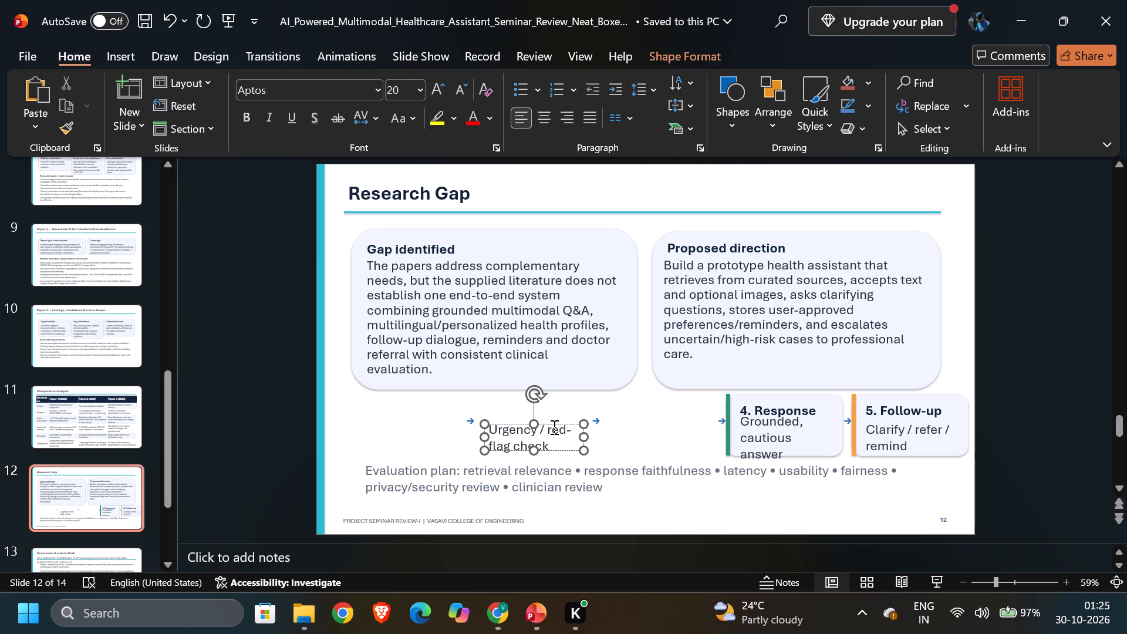
click(553, 427)
key(Delete)
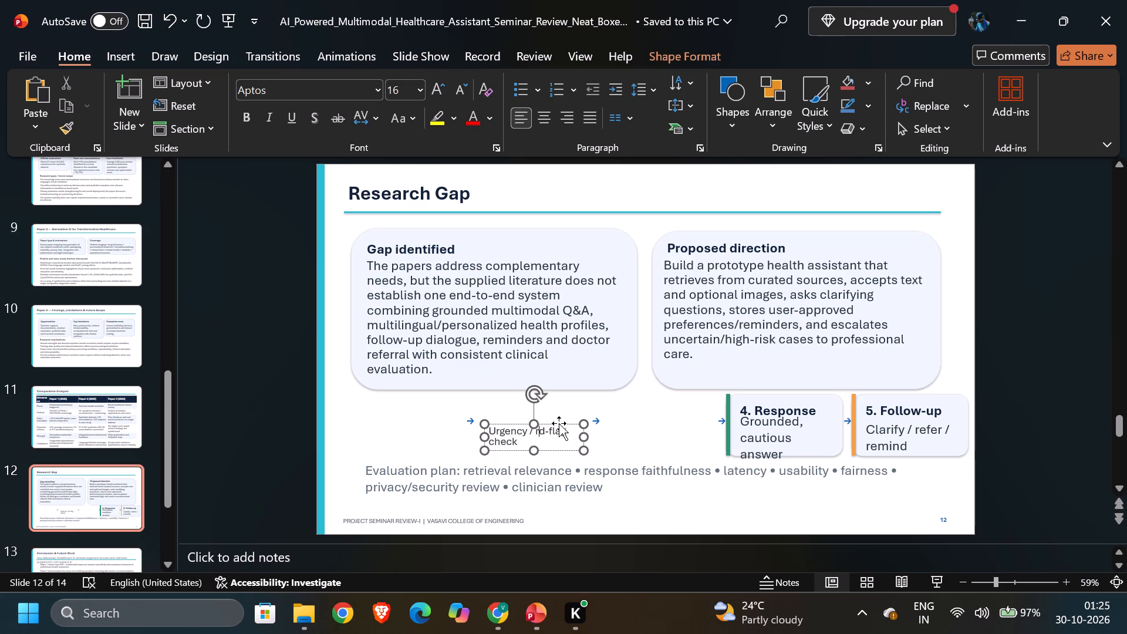
click(558, 426)
key(Delete)
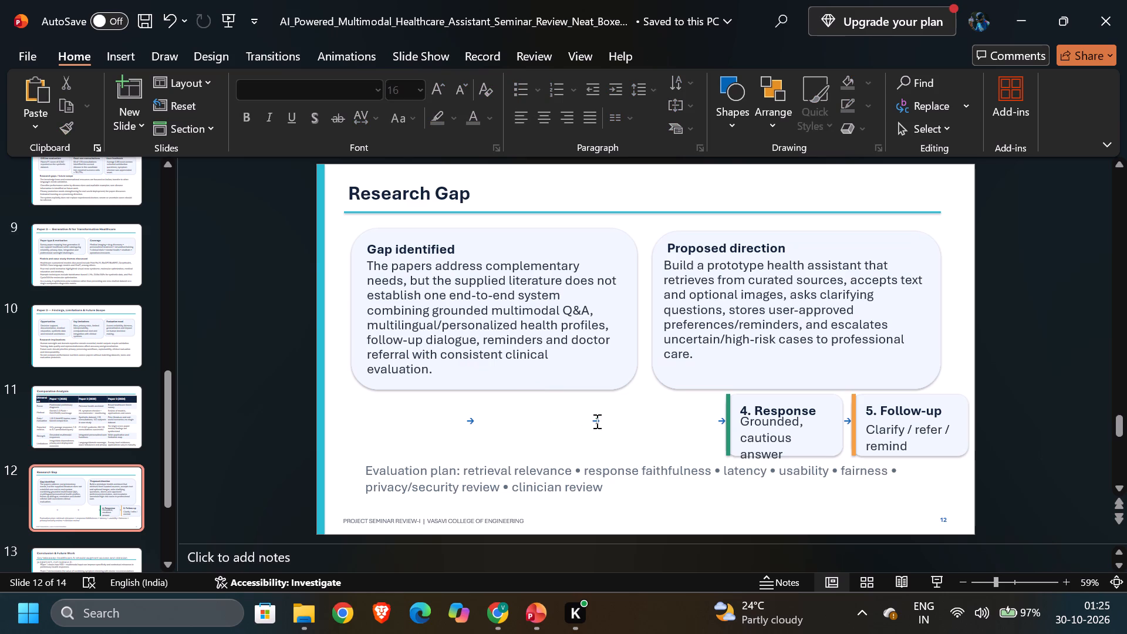
Delete the two leftover flow arrows on either side of the removed Safety card.
click(596, 421)
key(Delete)
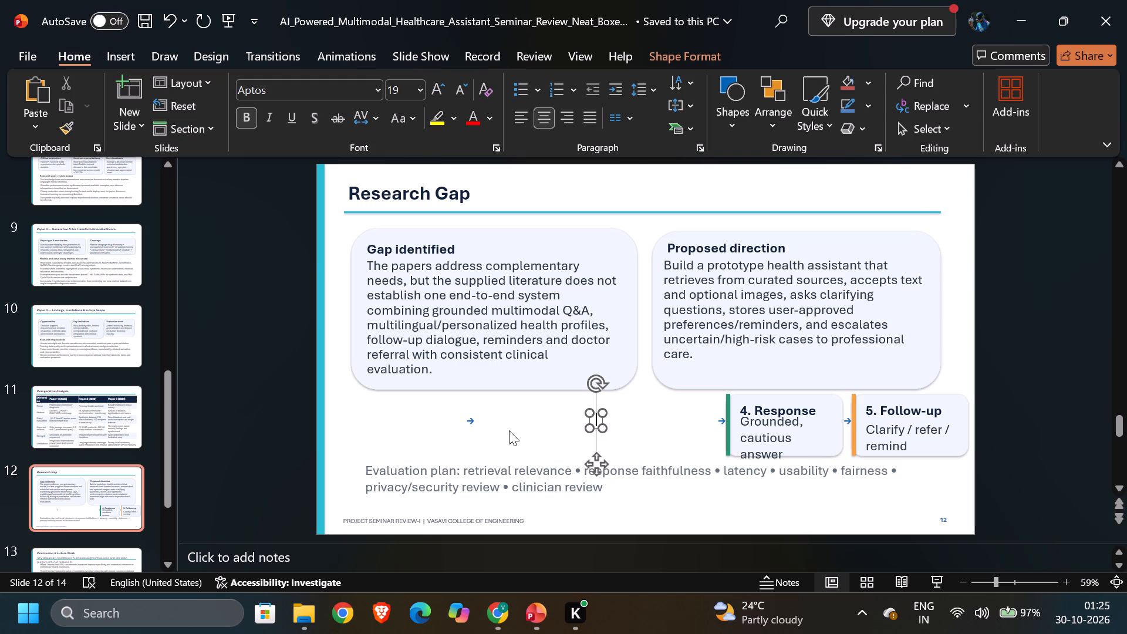
click(475, 421)
key(Delete)
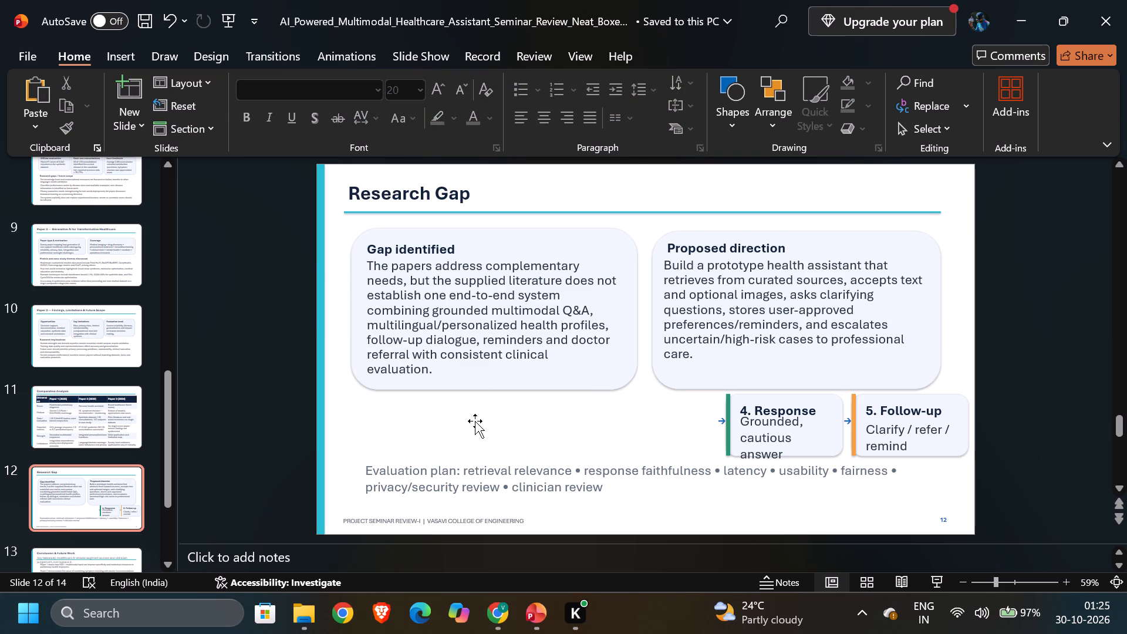
Delete the "4. Response" card's box, heading, green accent bar and description, along with the arrow leading into it.
click(756, 399)
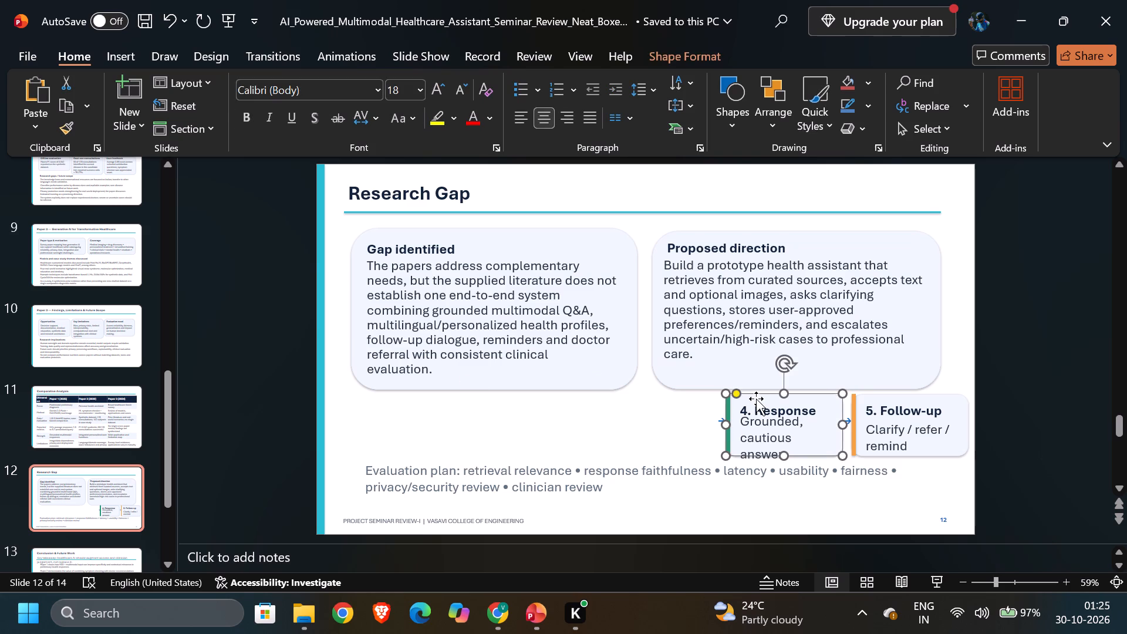
key(Delete)
click(730, 400)
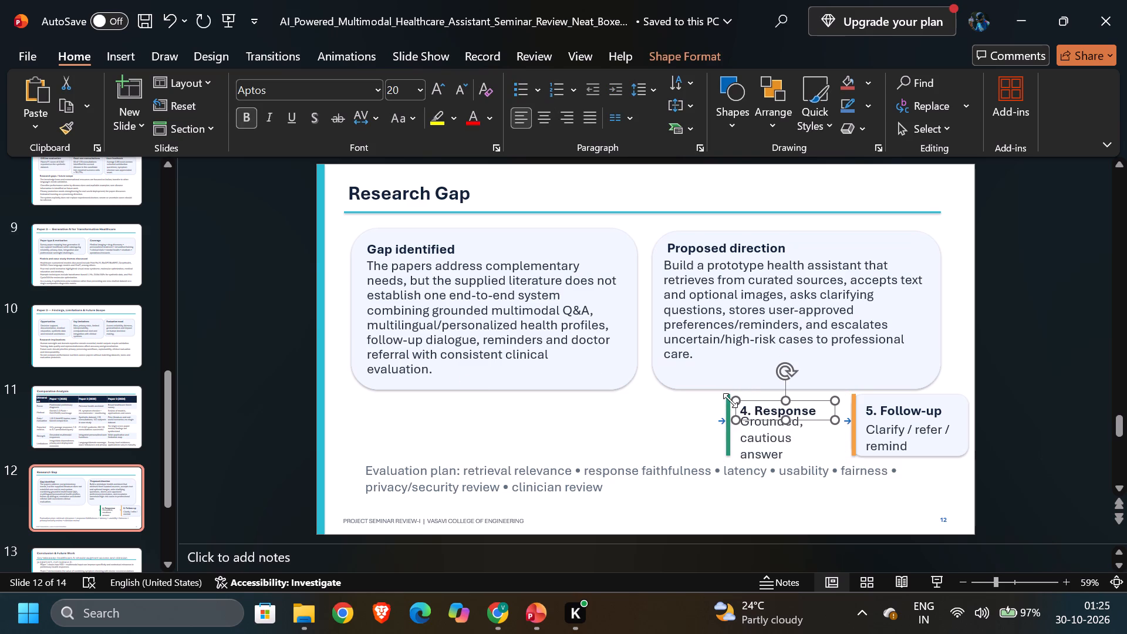
key(Delete)
click(726, 402)
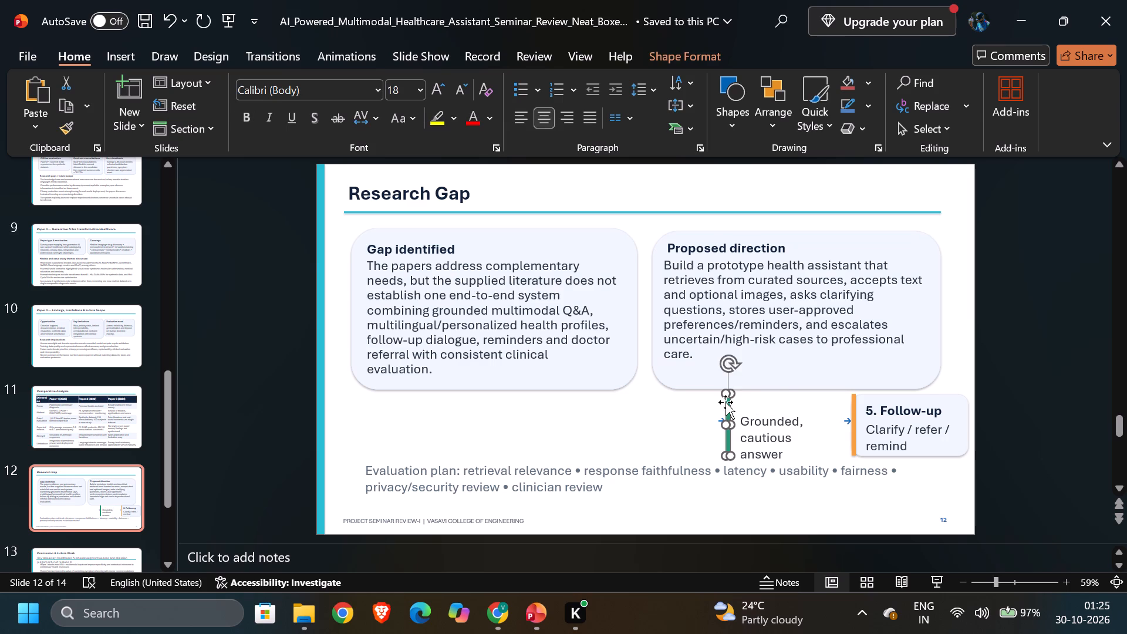
key(Delete)
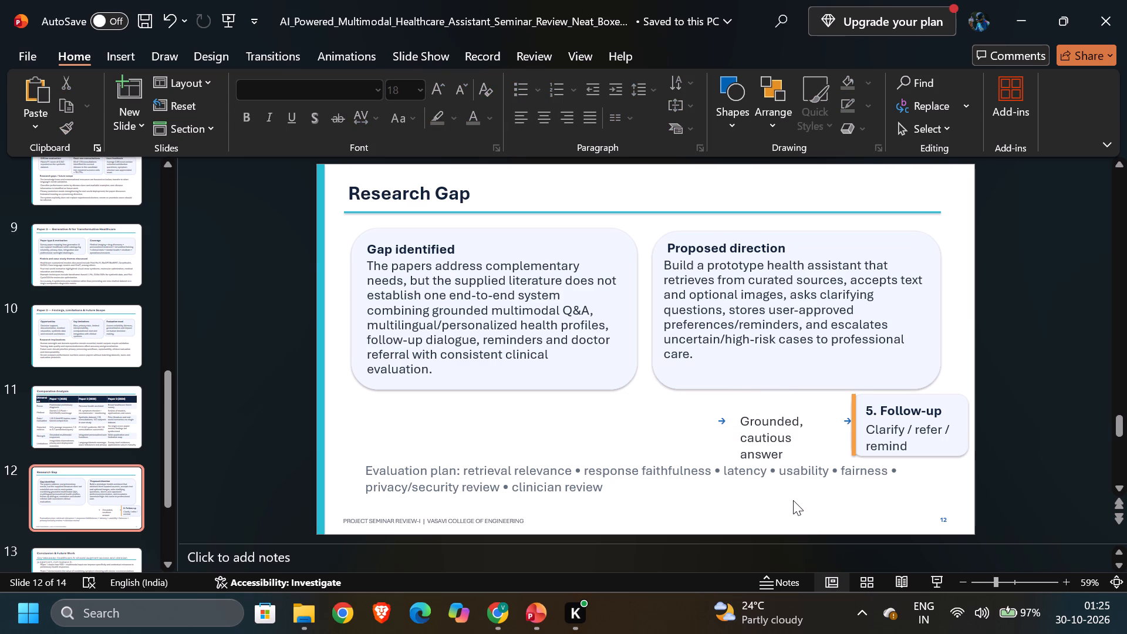
drag(760, 442, 816, 426)
click(816, 426)
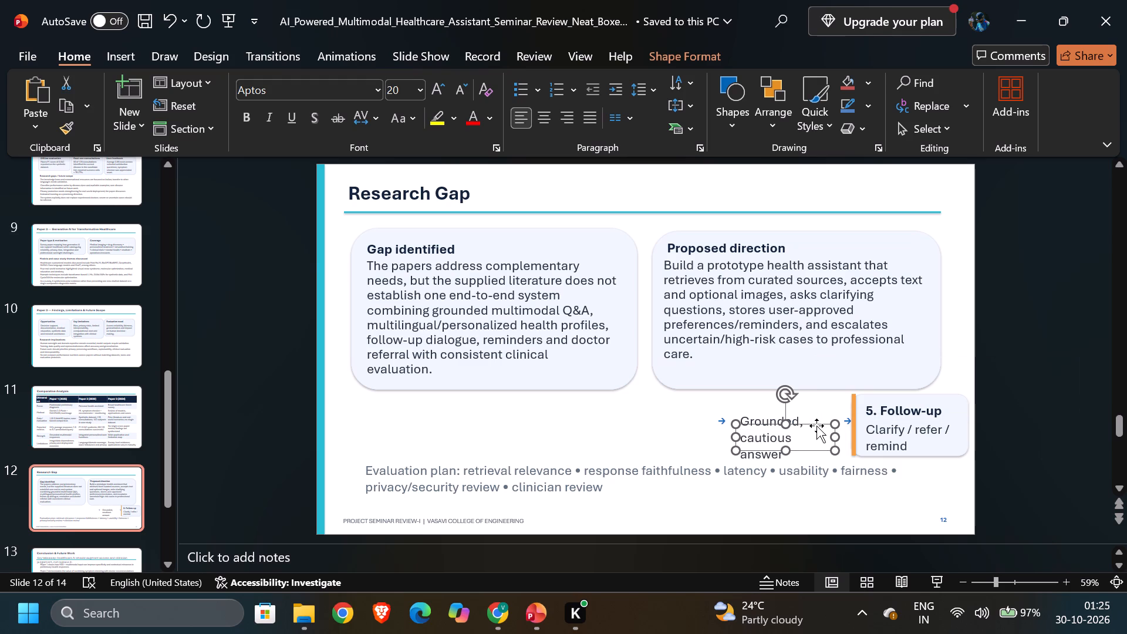
key(Delete)
click(722, 423)
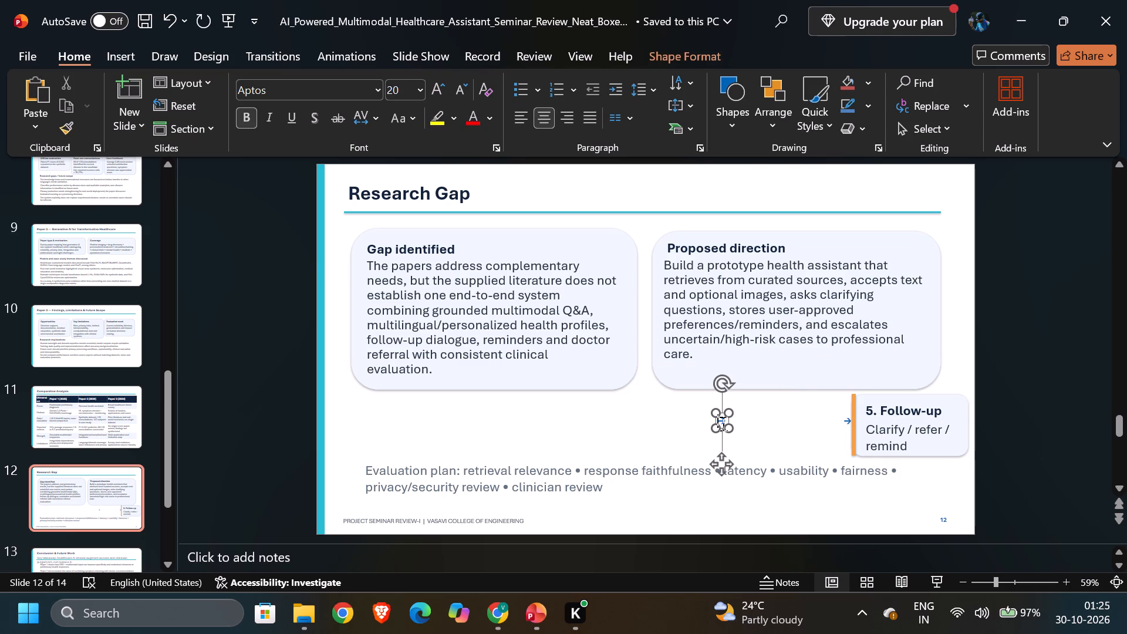
key(Delete)
Delete the "5. Follow-up" card's box, heading, orange accent bar and description, along with the last flow arrow.
click(937, 393)
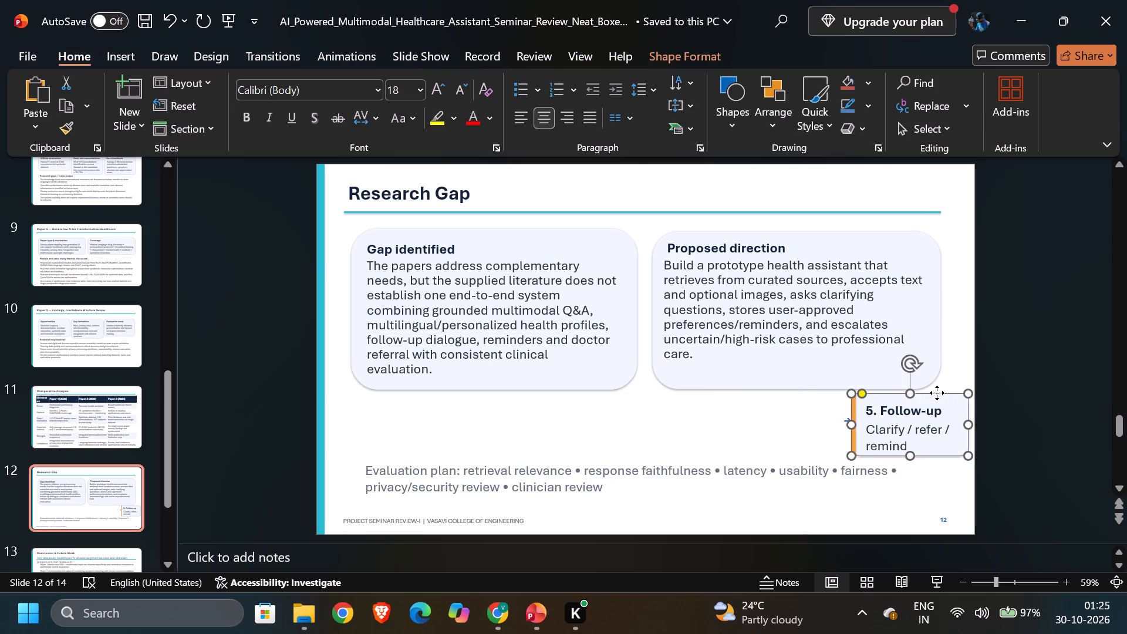
key(Delete)
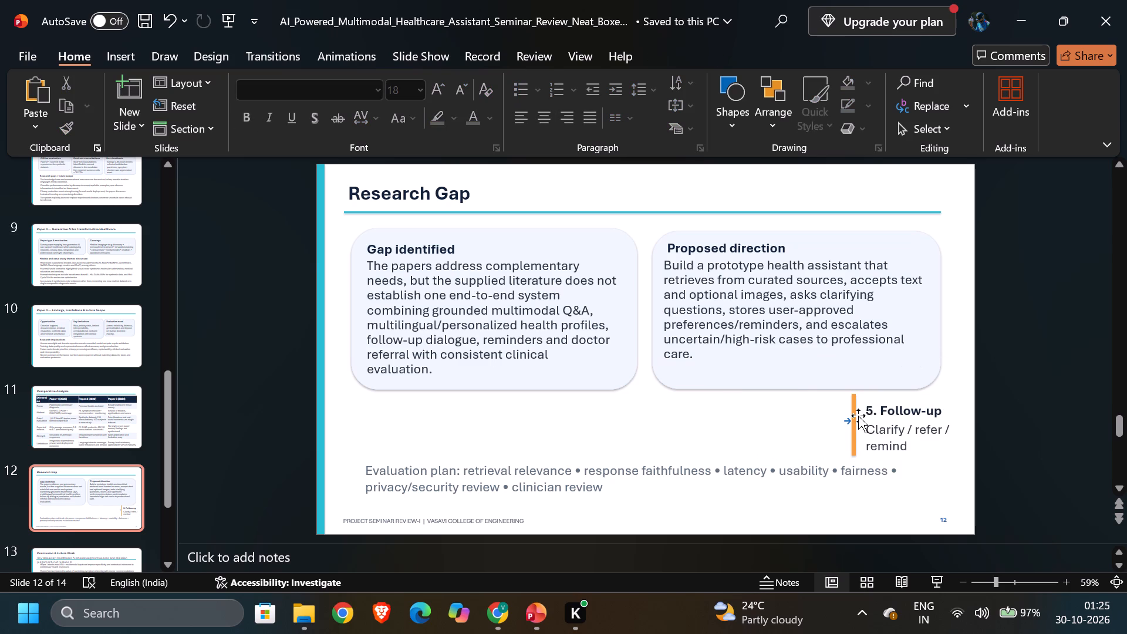
click(858, 416)
key(Delete)
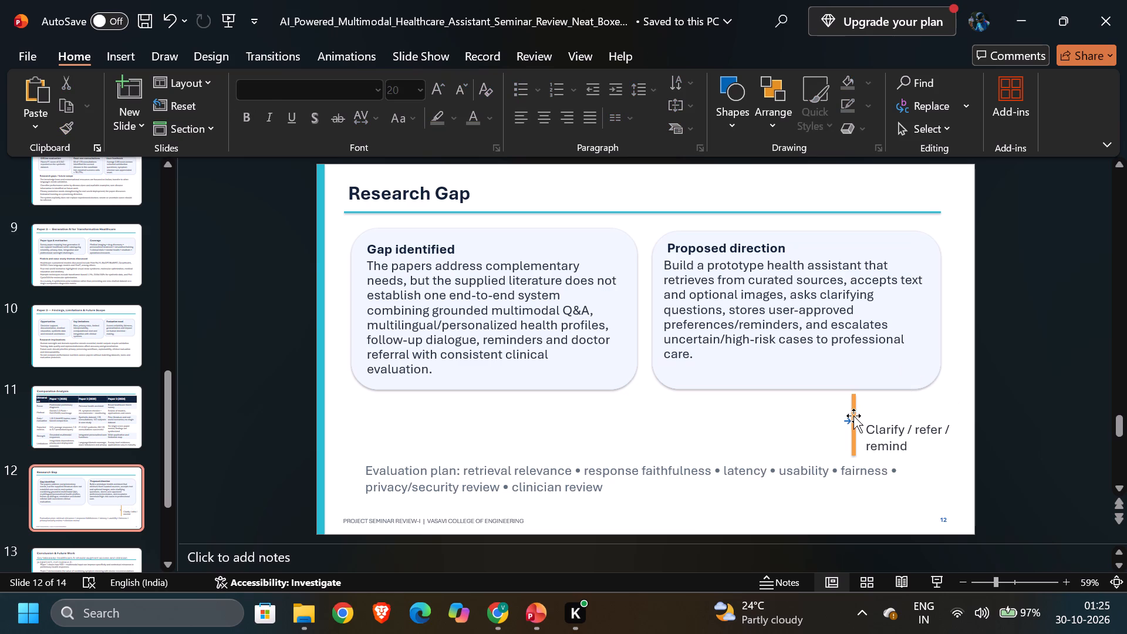
click(852, 415)
key(Delete)
click(944, 446)
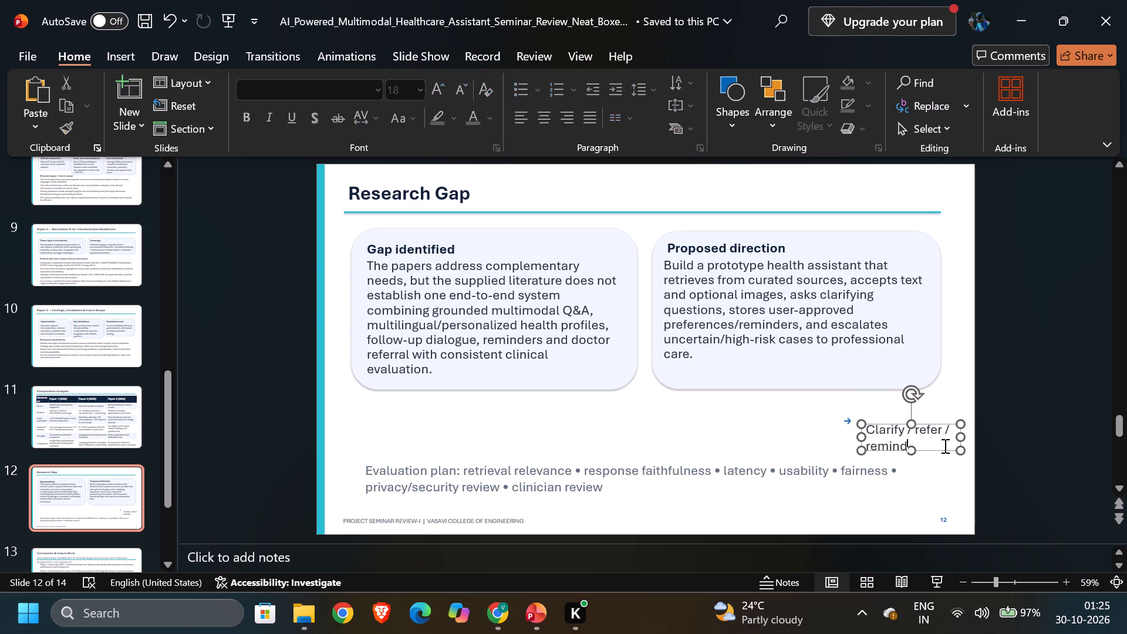
click(944, 424)
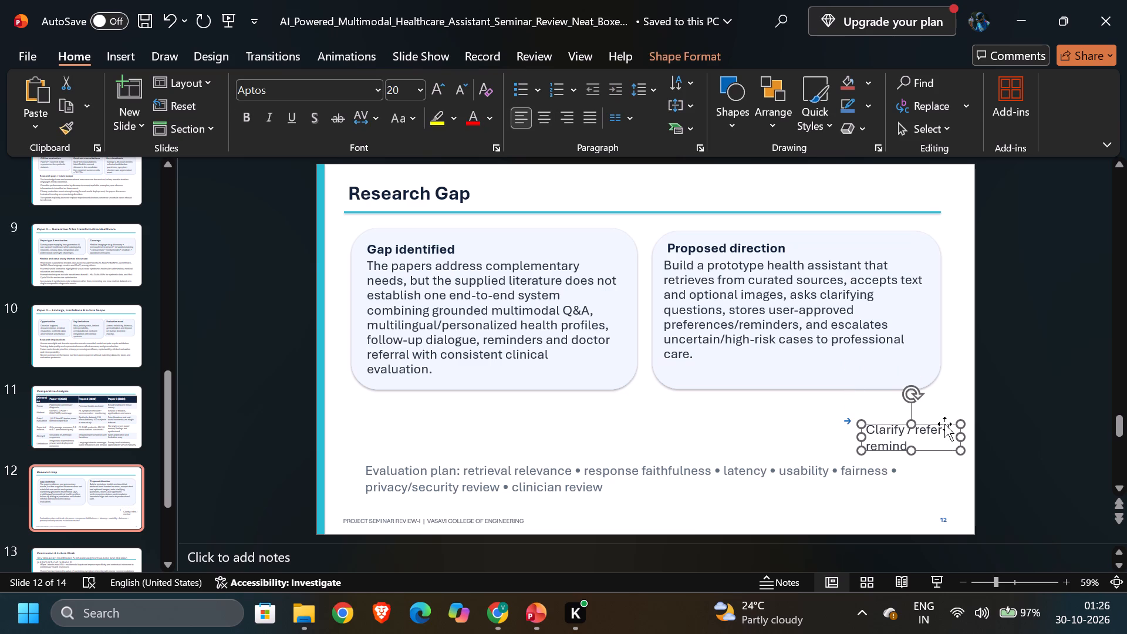
key(Delete)
click(845, 419)
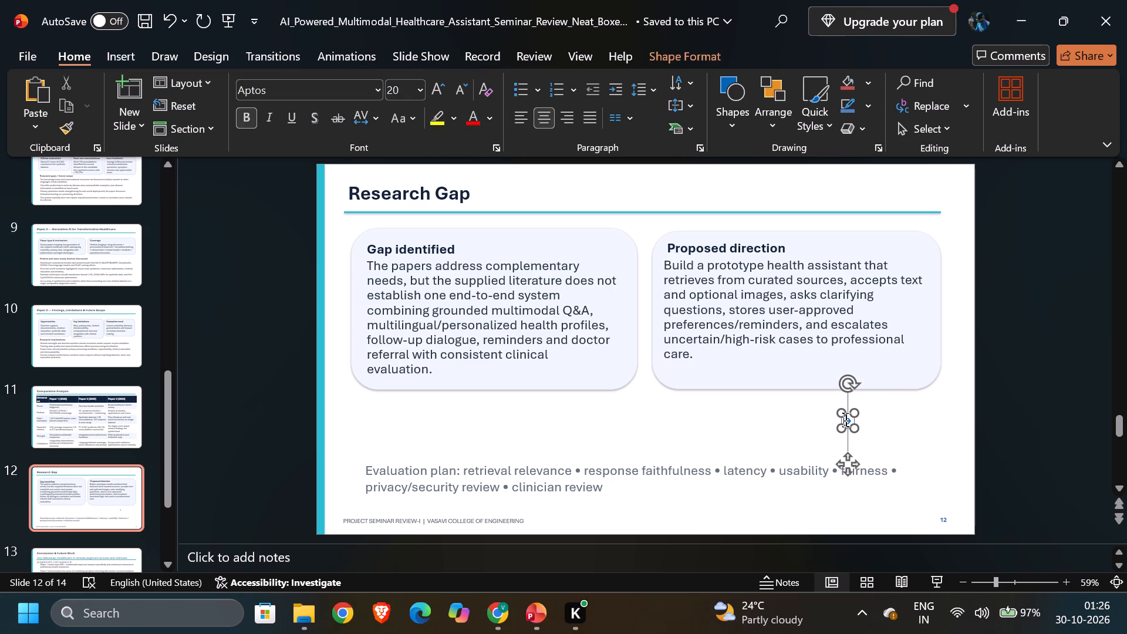
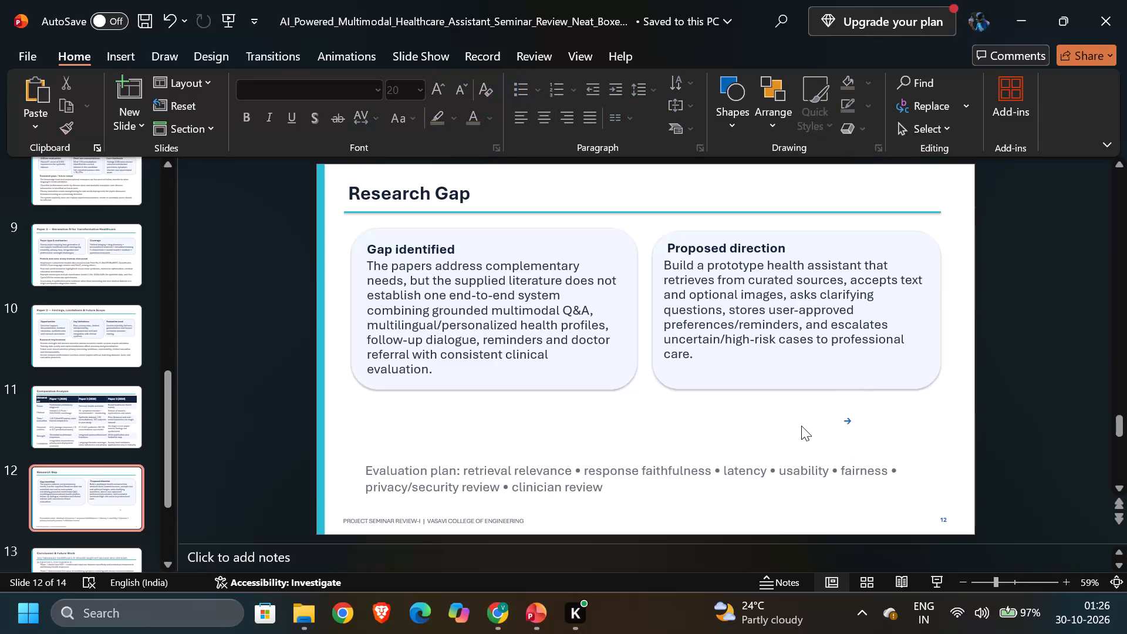
Delete the stray blue arrow and the "Evaluation plan" text from the Research Gap slide.
click(751, 475)
click(843, 419)
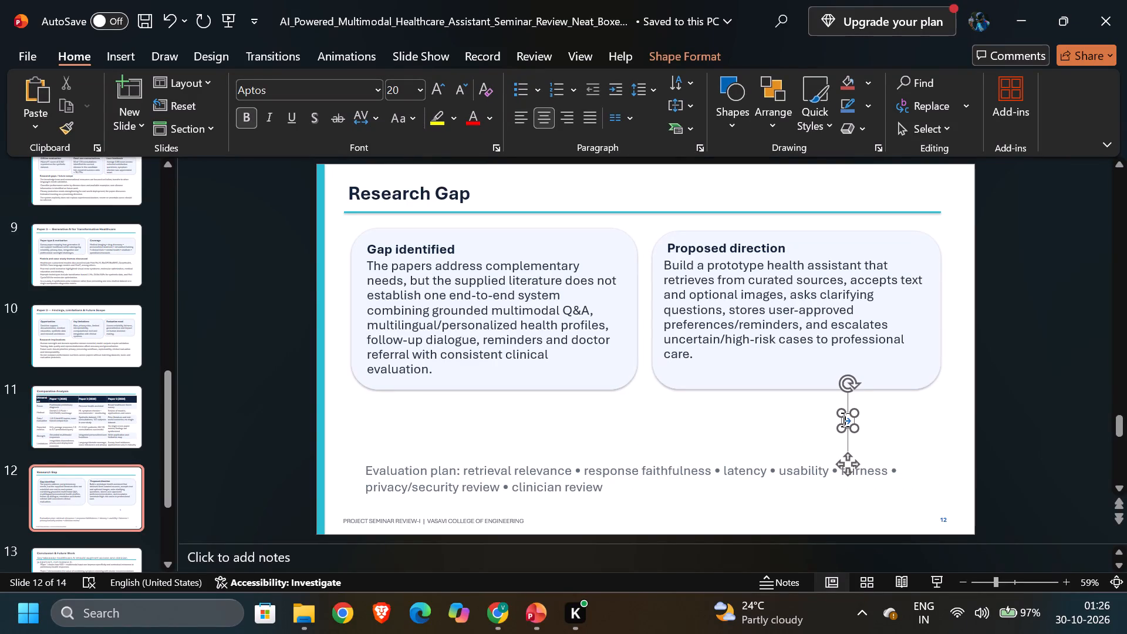
key(Delete)
click(753, 484)
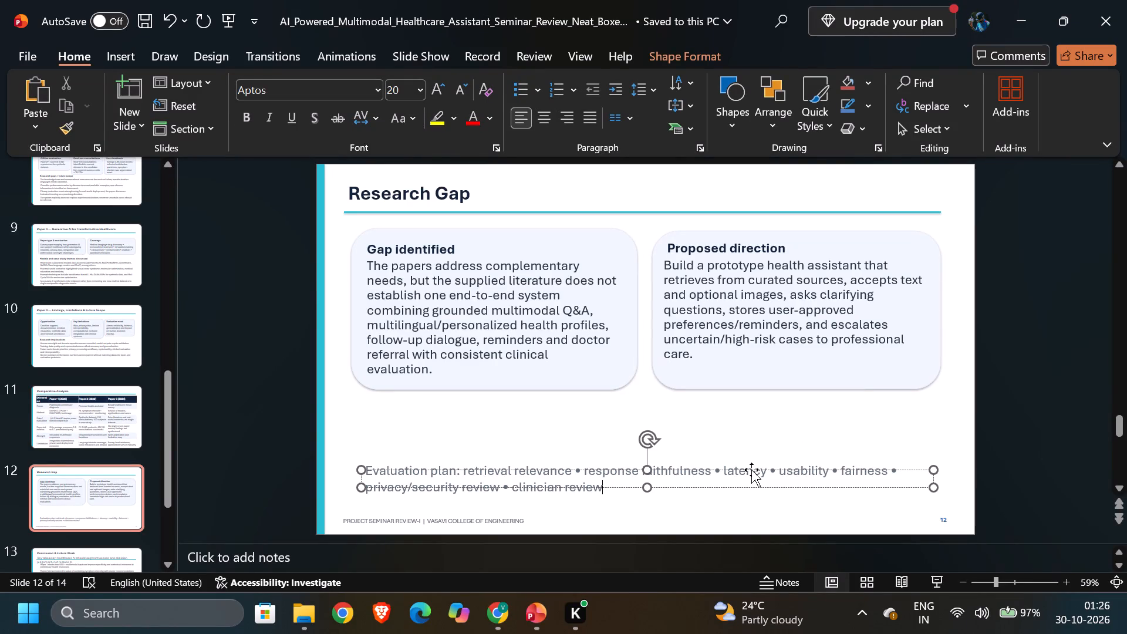
click(751, 470)
key(Delete)
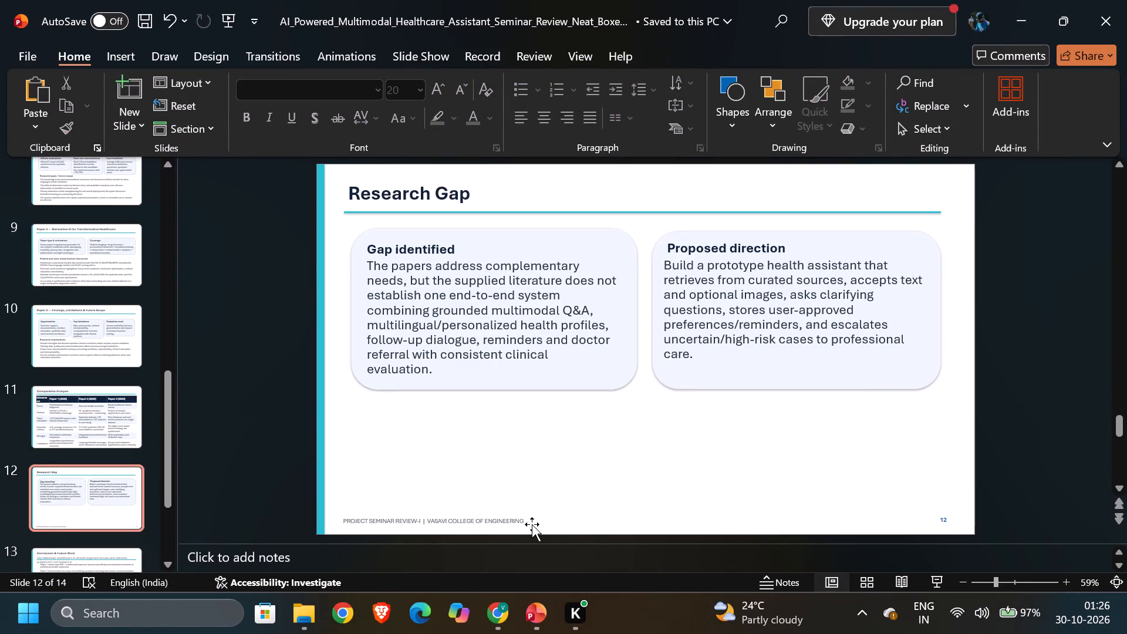
Delete the "PROJECT SEMINAR REVIEW-I | VASAVI COLLEGE OF ENGINEERING" footer and the slide number from the Research Gap slide.
click(525, 521)
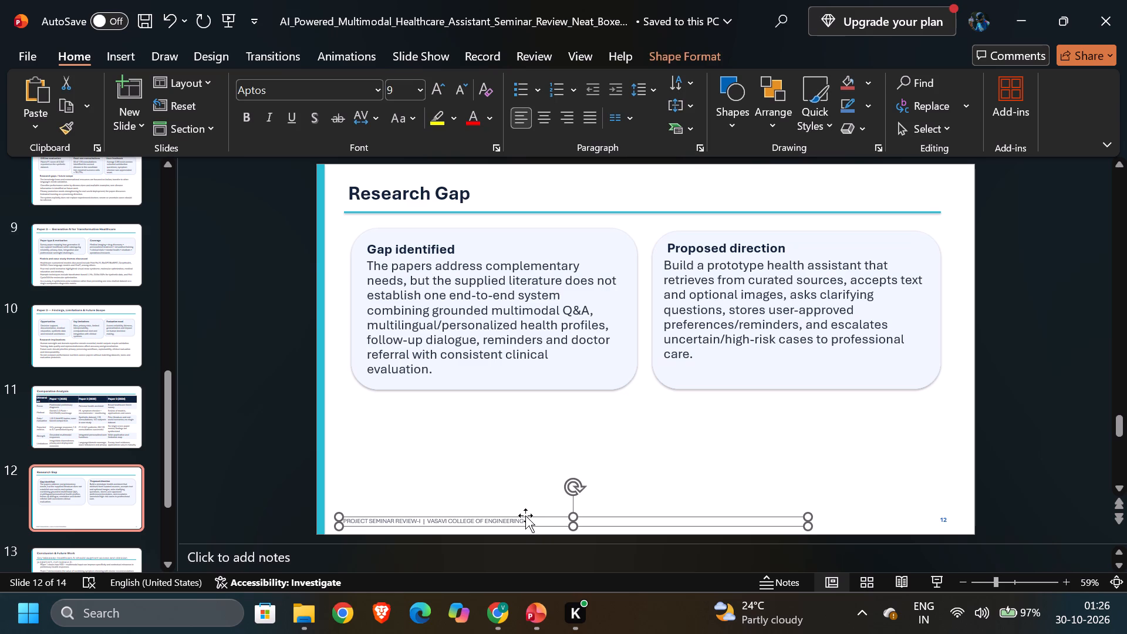
click(525, 515)
key(Delete)
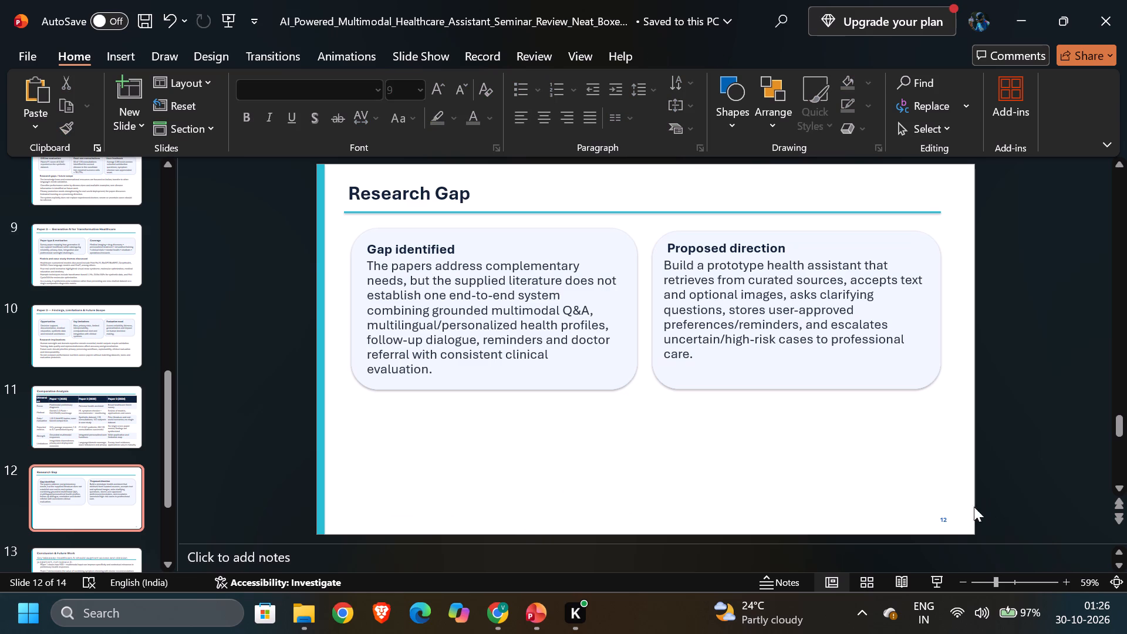
click(954, 516)
click(943, 516)
key(Delete)
click(727, 291)
click(521, 474)
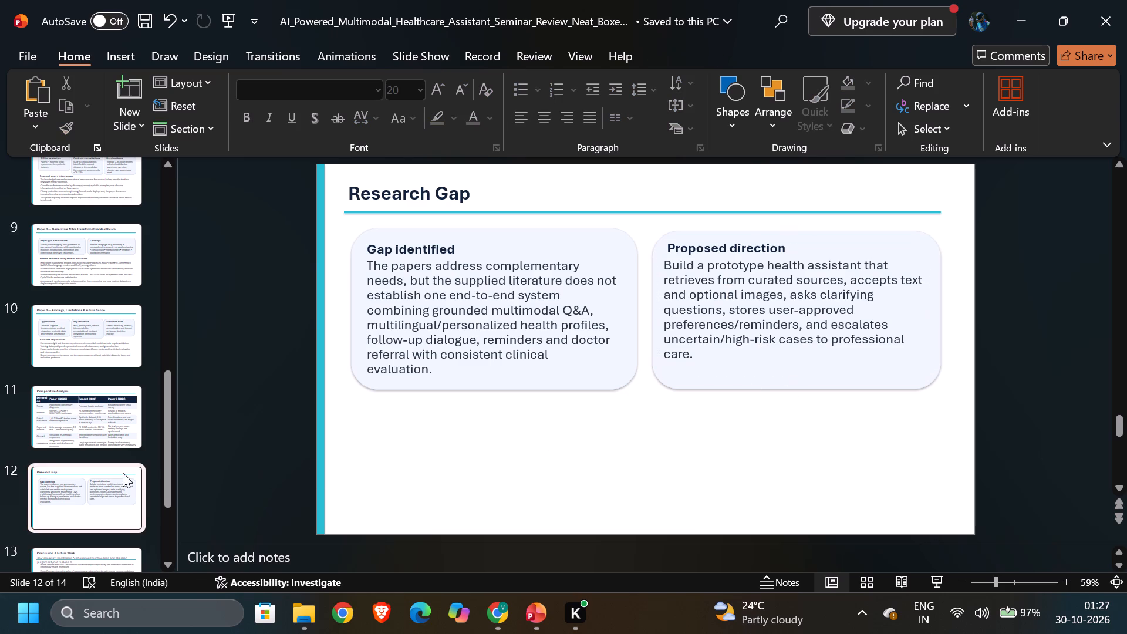
On slide 13, Conclusion & Future Work, delete the "Key takeaway" subtitle.
scroll(119, 473, down, 2)
click(89, 426)
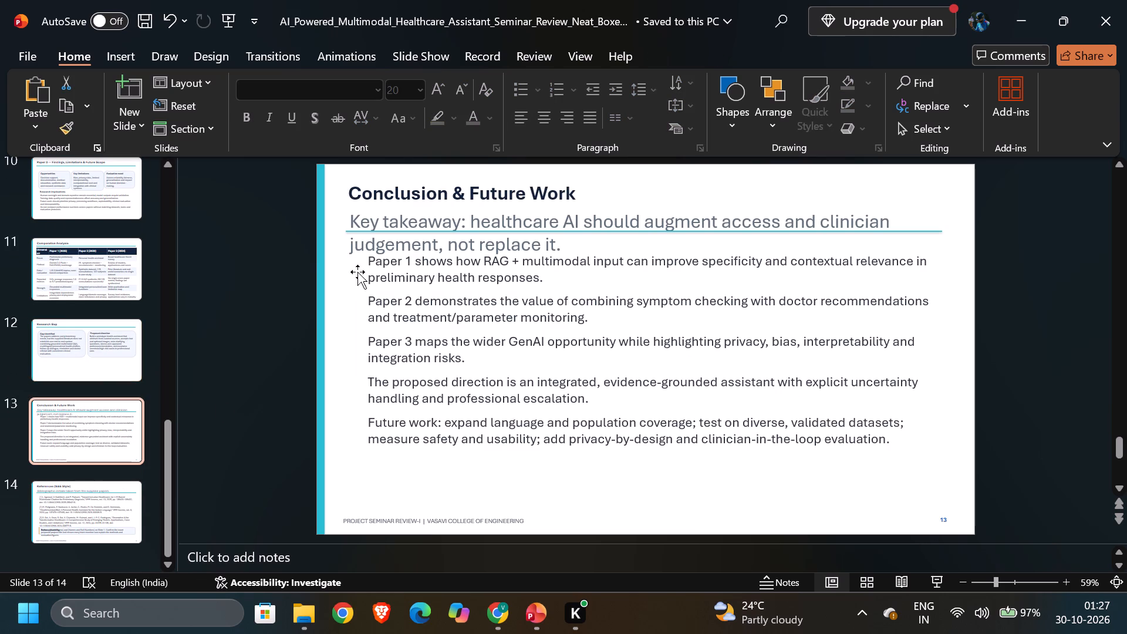
click(382, 229)
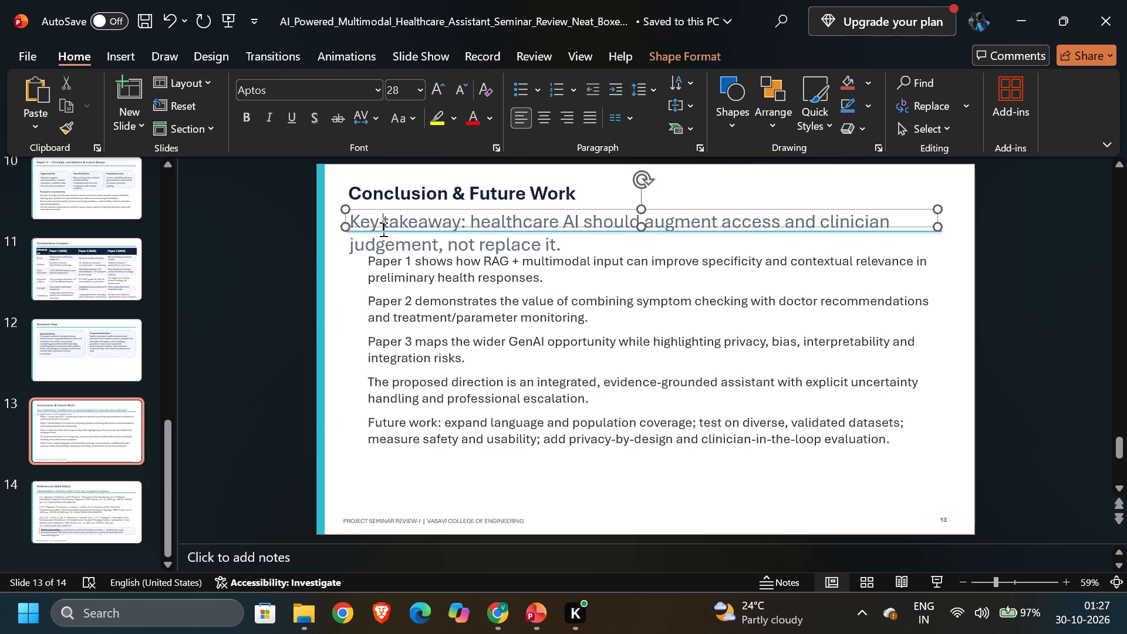
click(390, 210)
key(Delete)
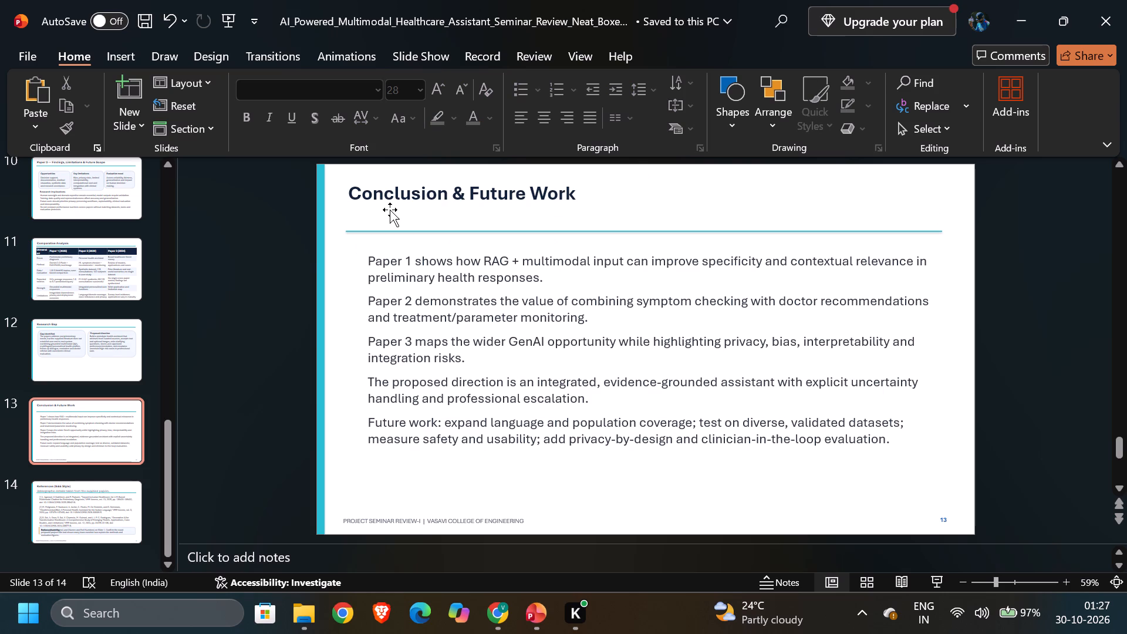
Move the teal divider line up close beneath the Conclusion & Future Work title and shift the body text box up below it.
click(401, 220)
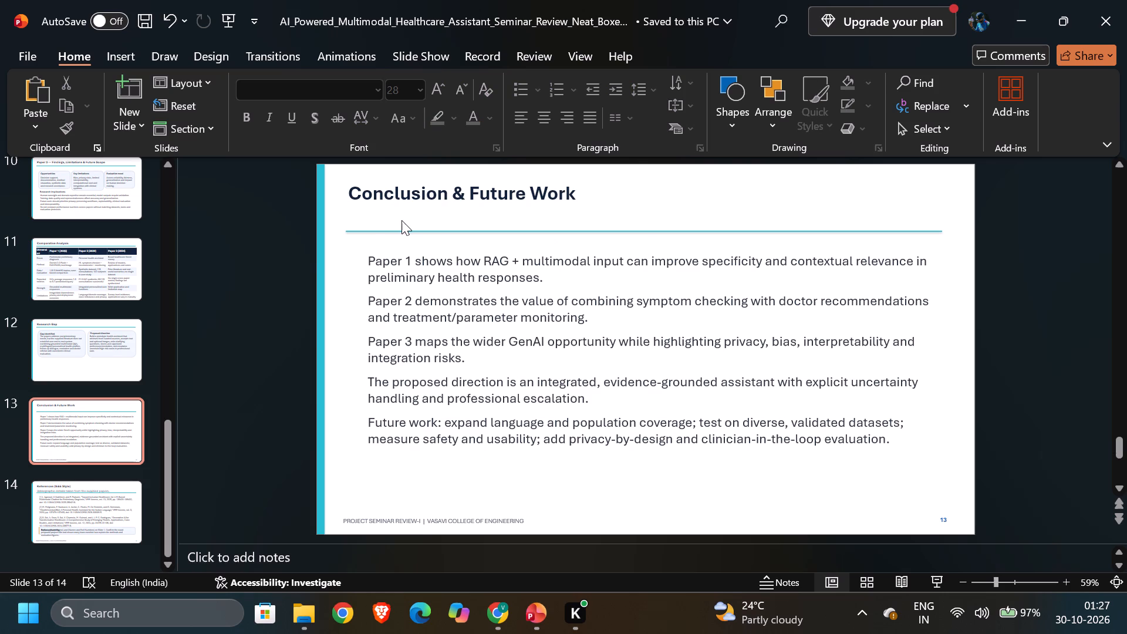
click(401, 231)
drag(401, 231, 399, 212)
click(451, 323)
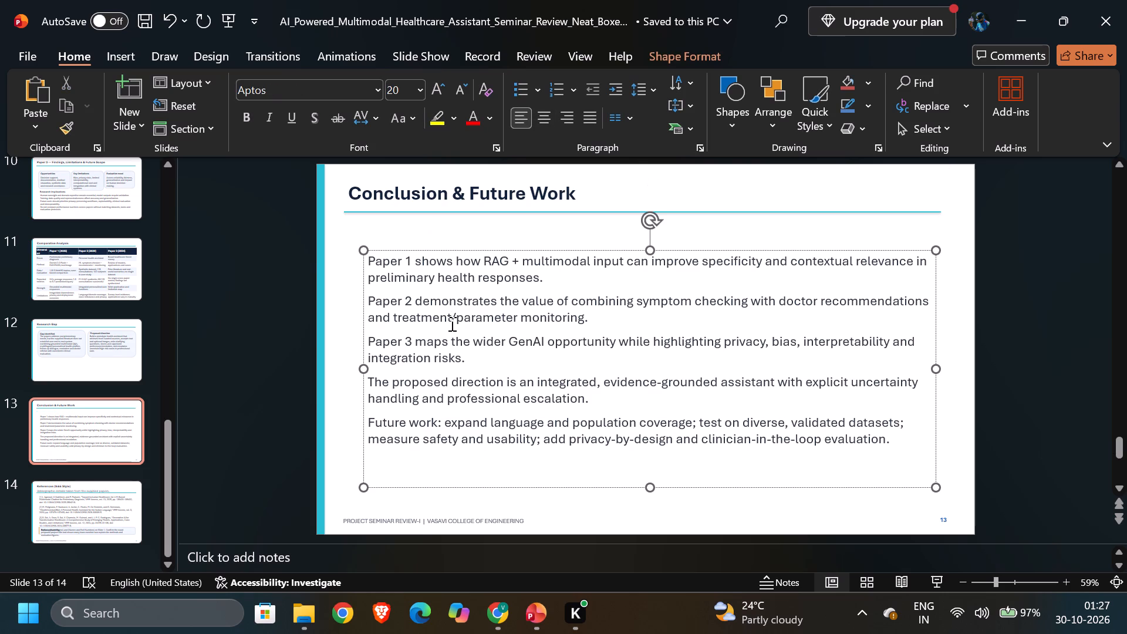
click(451, 323)
drag(681, 251, 672, 231)
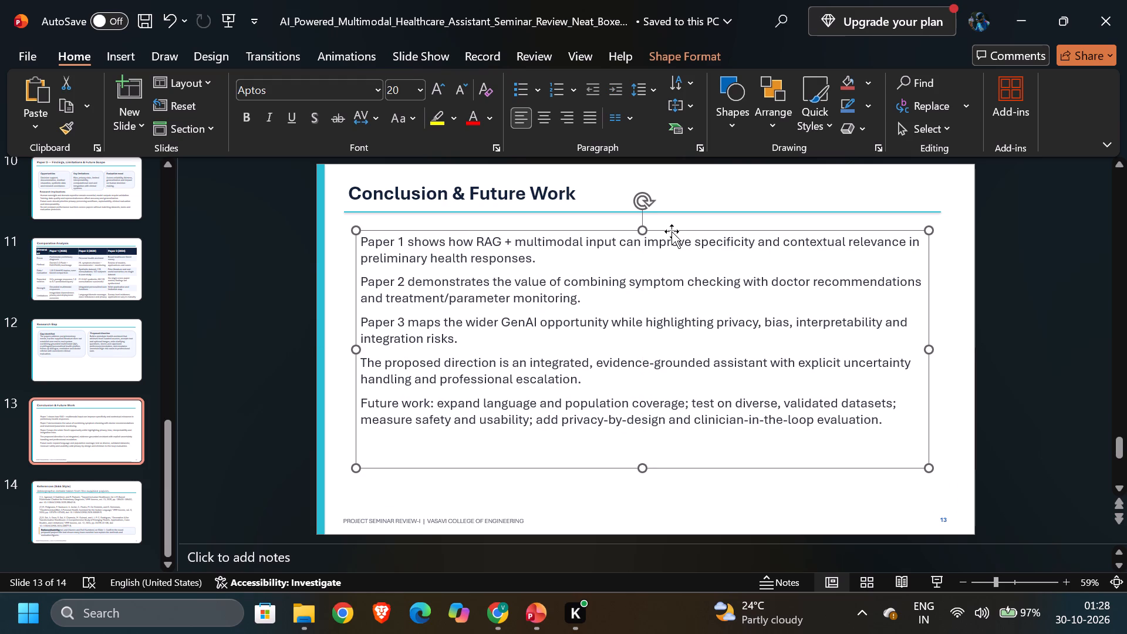
Delete the project seminar footer text from the Conclusion & Future Work slide.
click(393, 515)
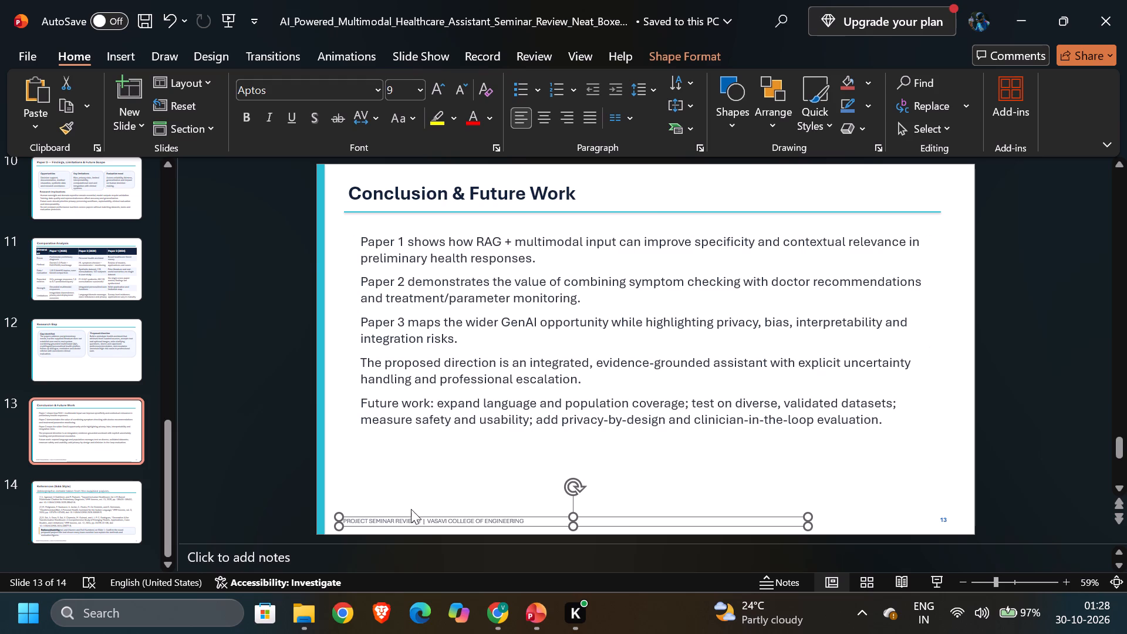
click(409, 515)
key(Delete)
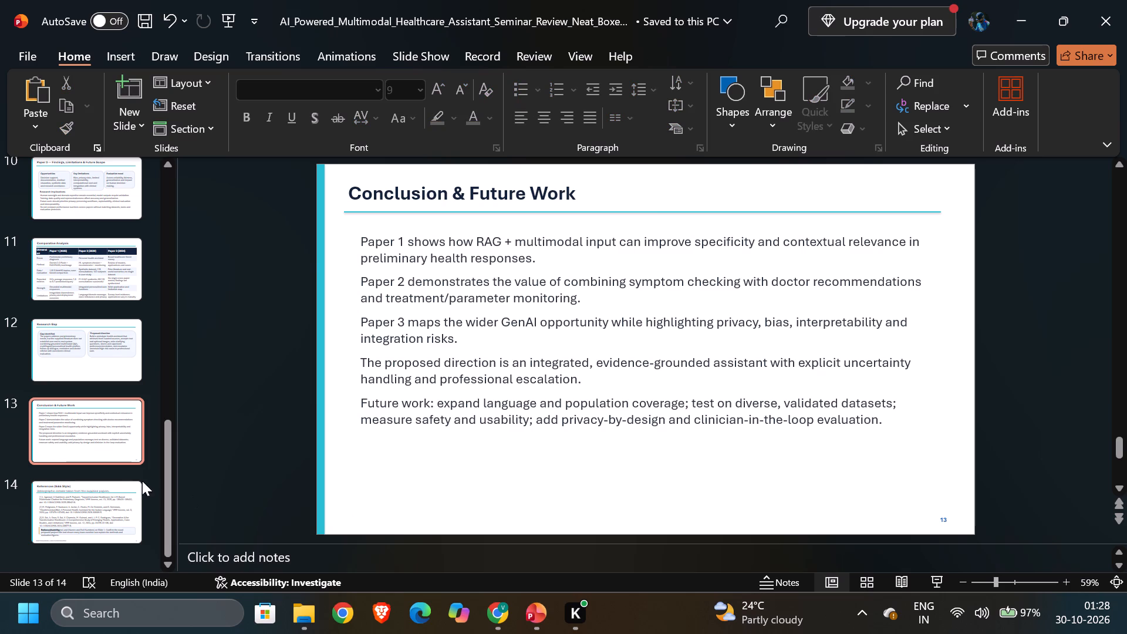
On slide 14, References (IEEE Style), delete the "Bibliographic details taken from the supplied papers." subtitle.
click(103, 505)
click(477, 218)
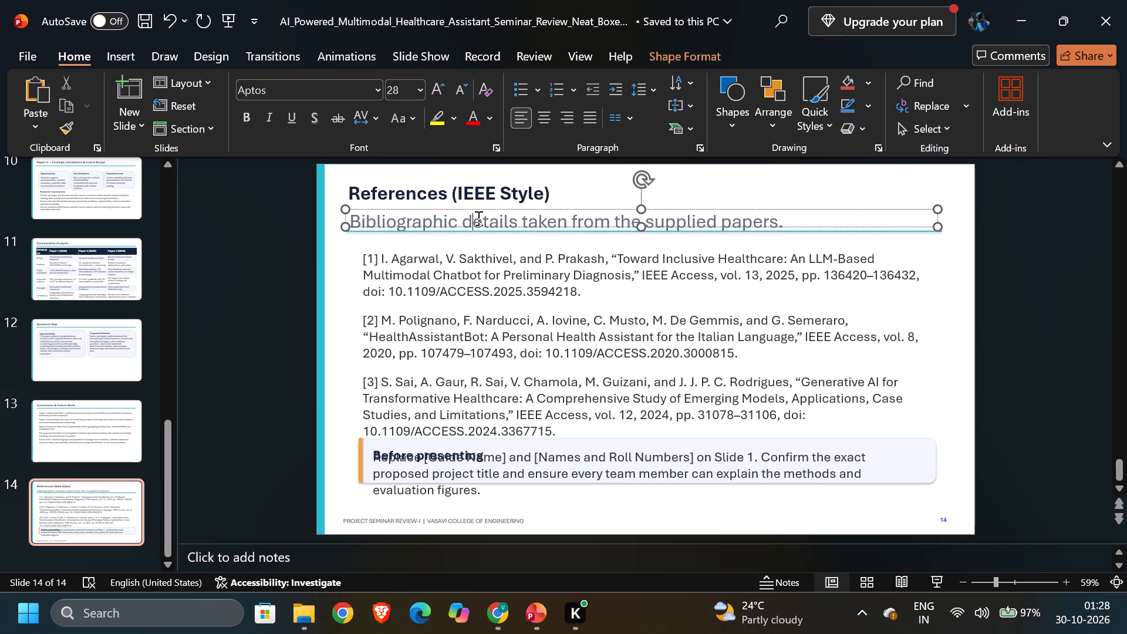
click(489, 210)
key(Delete)
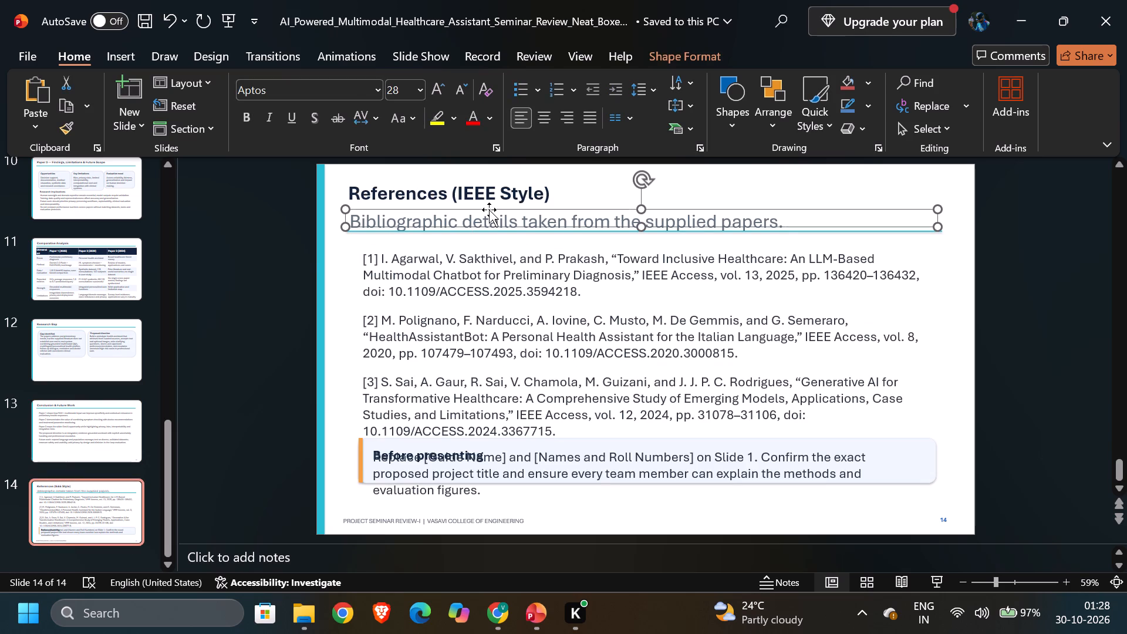
Move the teal divider line up close beneath the References (IEEE Style) title.
click(486, 230)
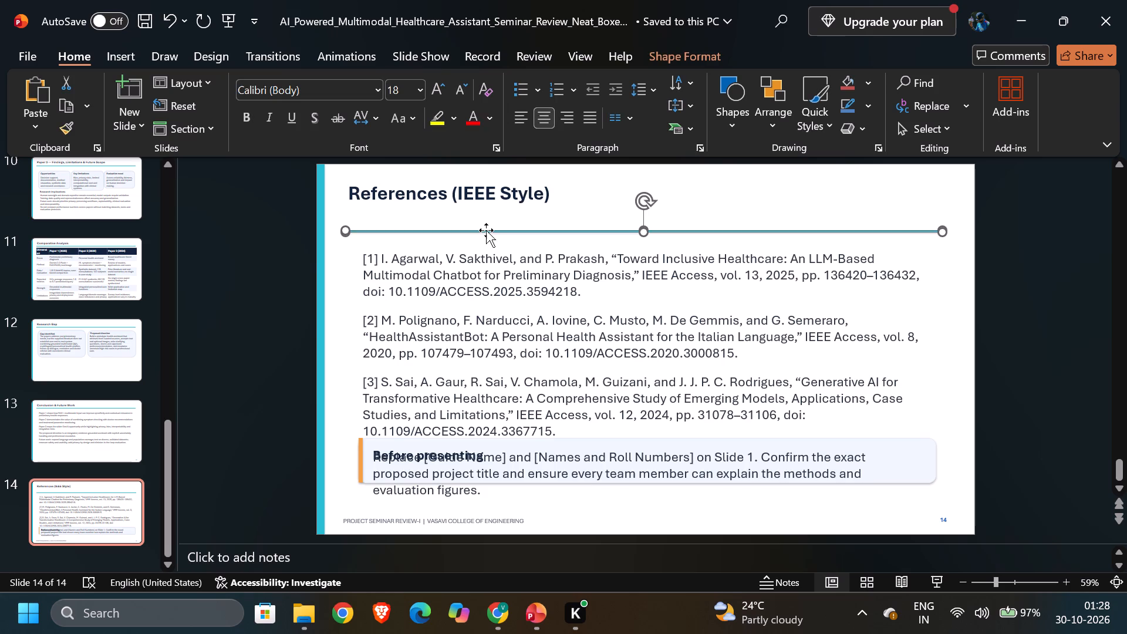
drag(486, 230, 485, 212)
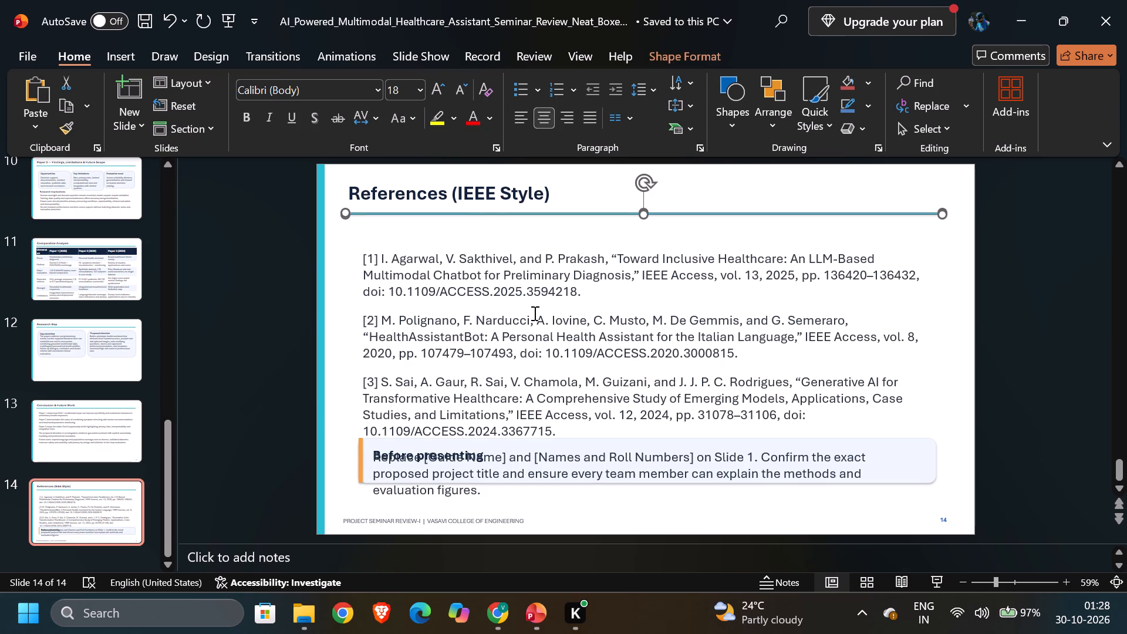
click(534, 313)
Delete the "Before presenting" card below the references, including its heading, box, orange accent bar and instruction text.
click(566, 496)
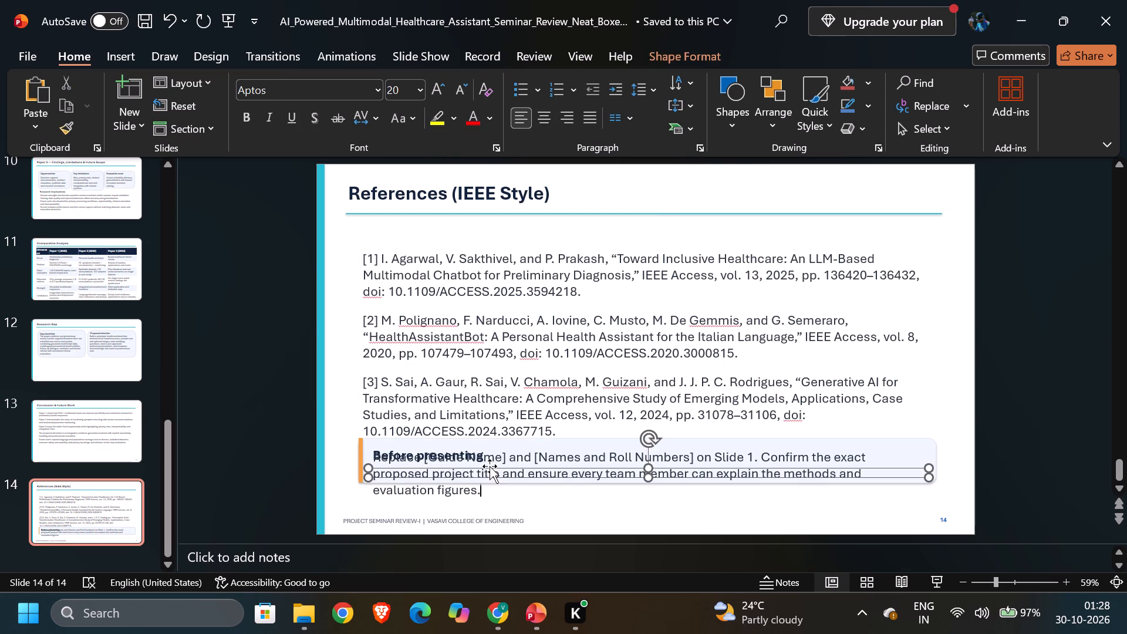
click(468, 457)
click(706, 447)
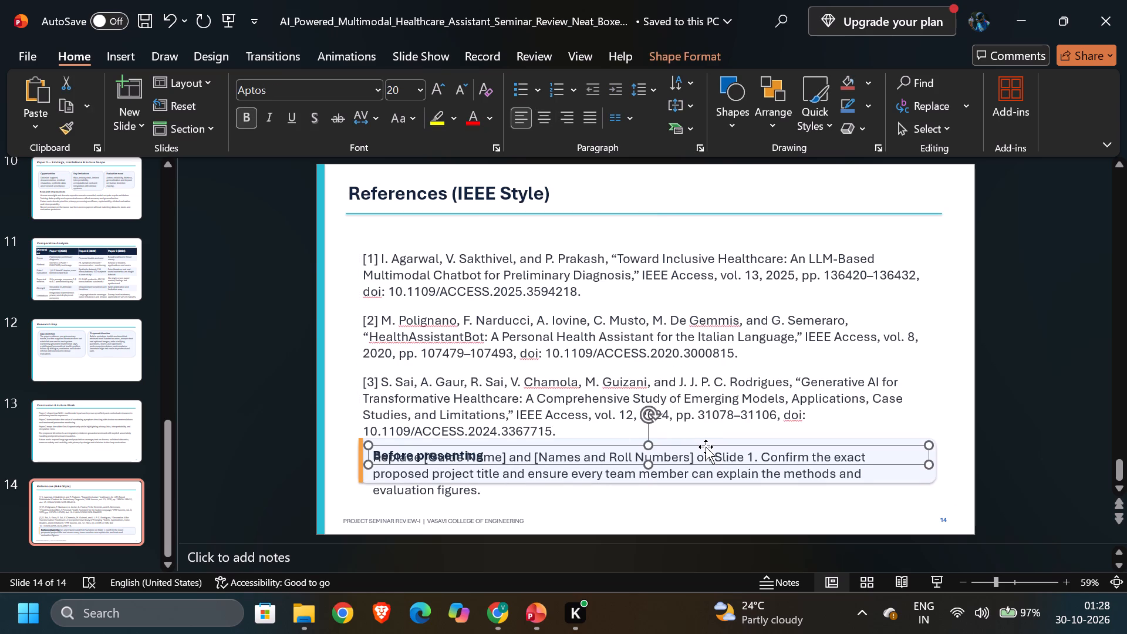
key(Delete)
click(689, 440)
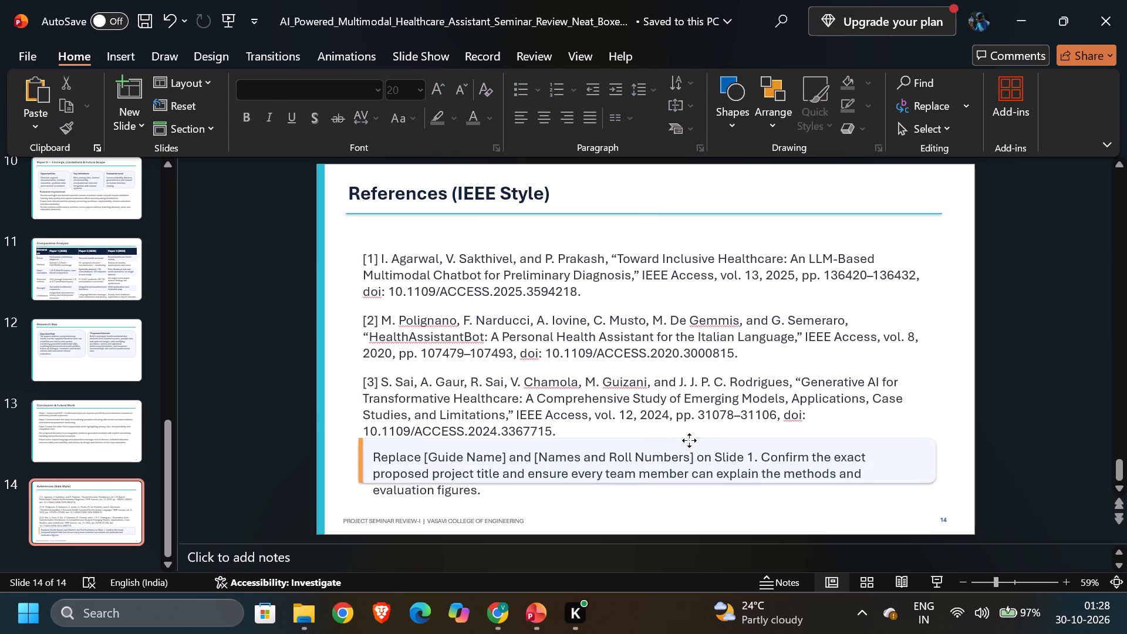
key(Delete)
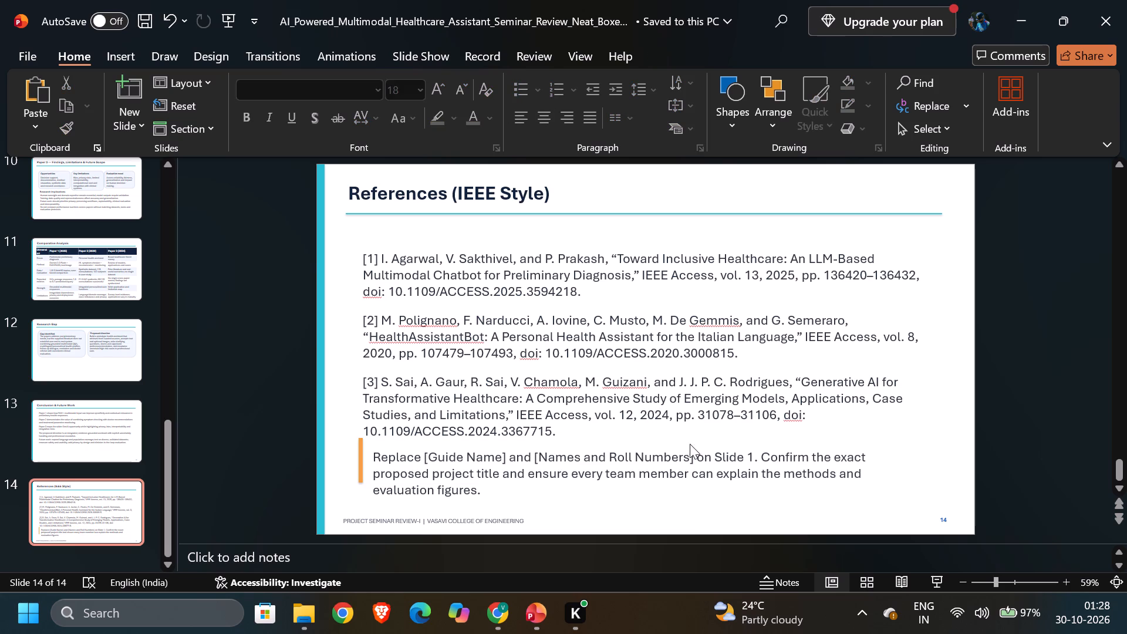
click(363, 457)
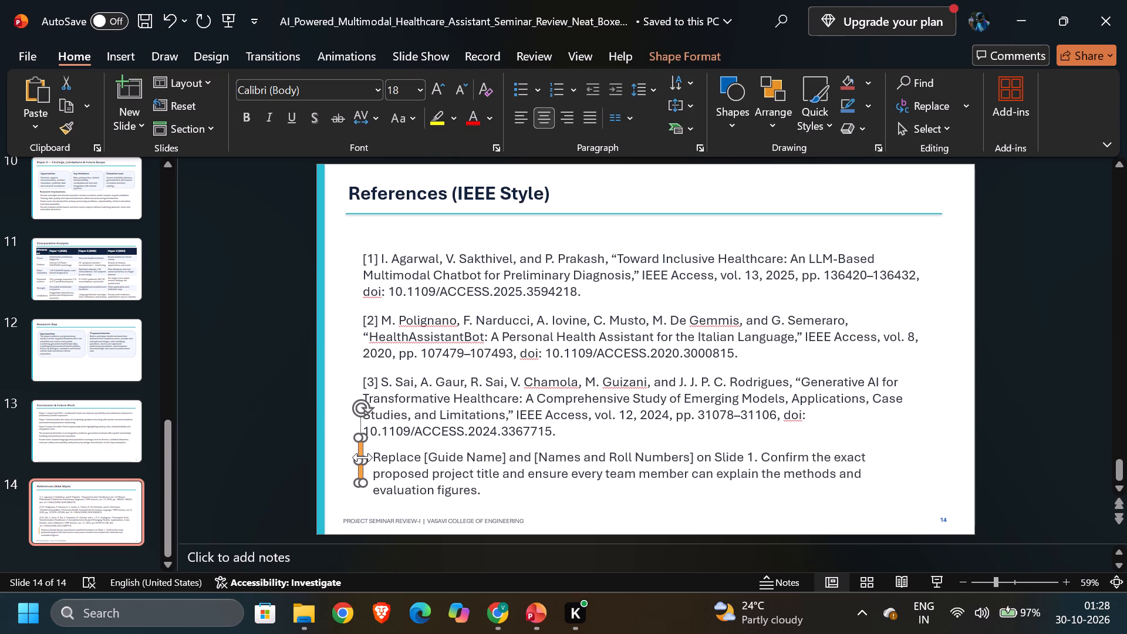
key(Delete)
click(432, 478)
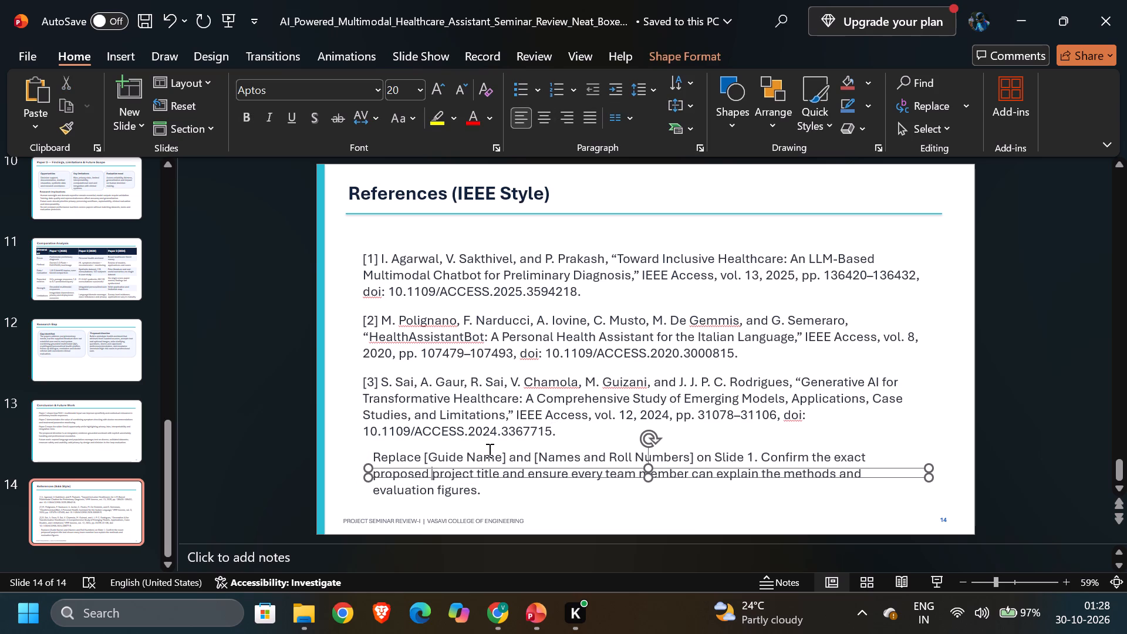
key(Delete)
click(481, 470)
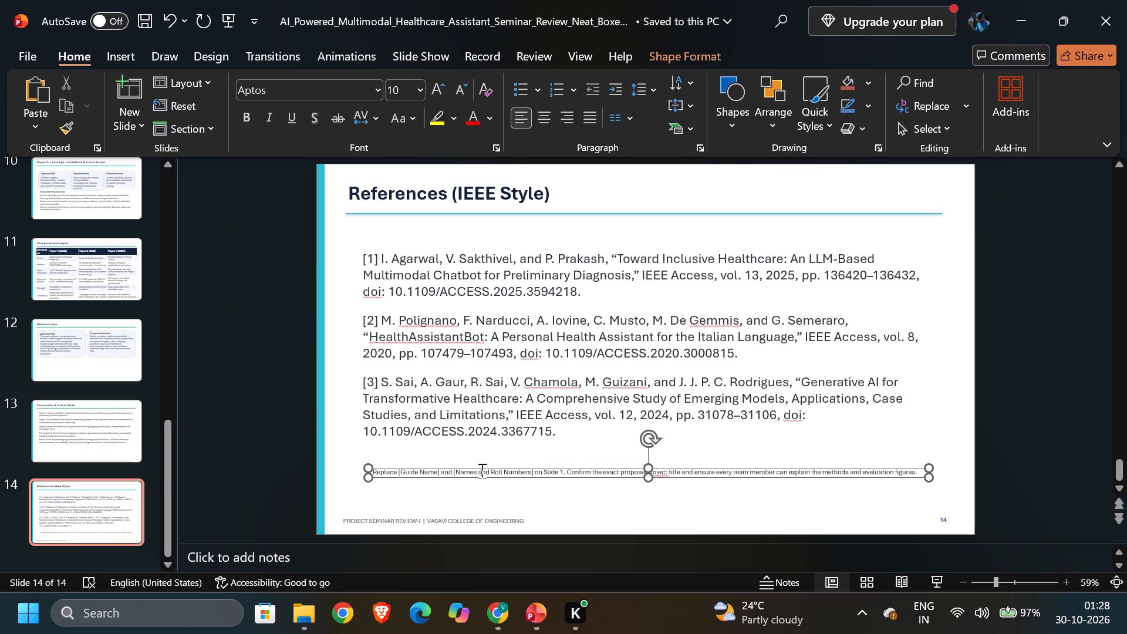
key(Delete)
click(480, 467)
key(Delete)
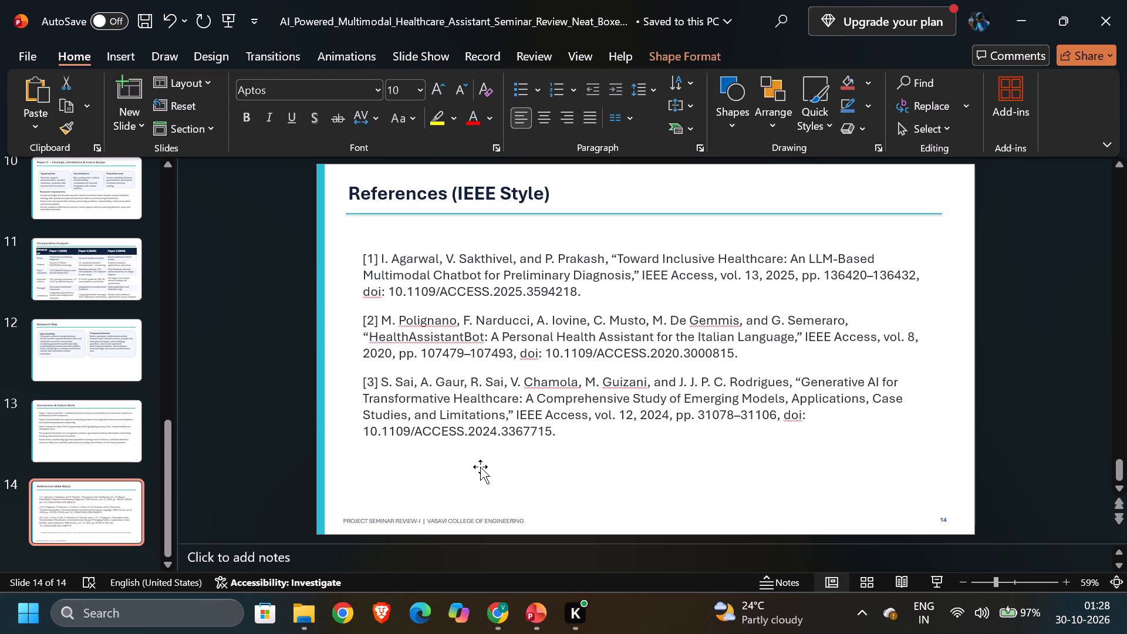
Delete the project seminar footer text from the References slide.
click(494, 529)
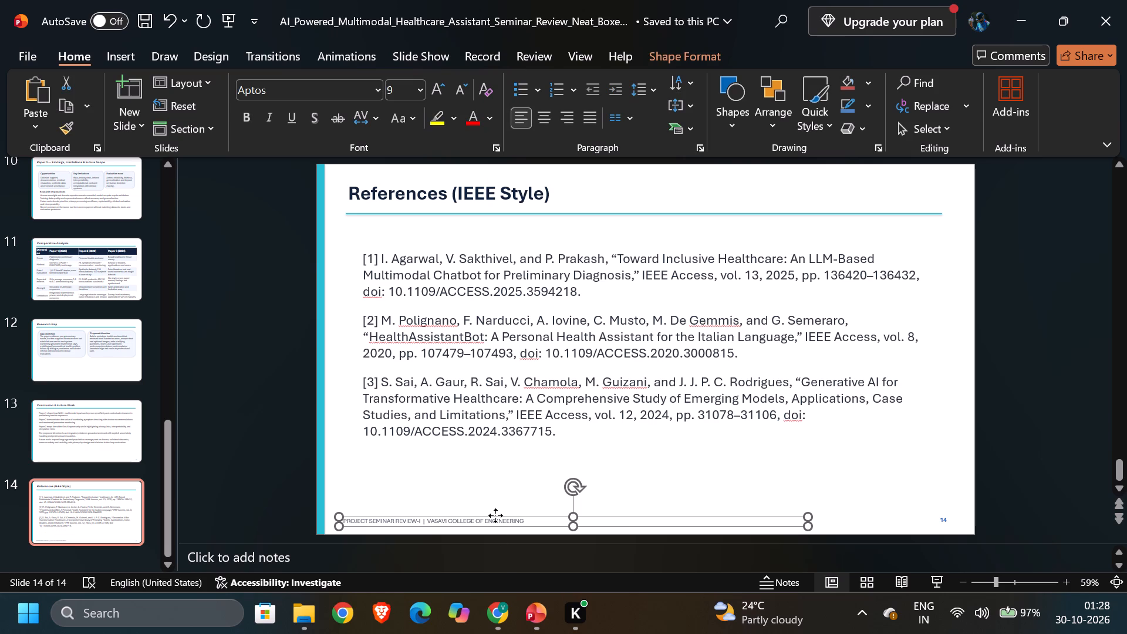
click(495, 515)
key(Delete)
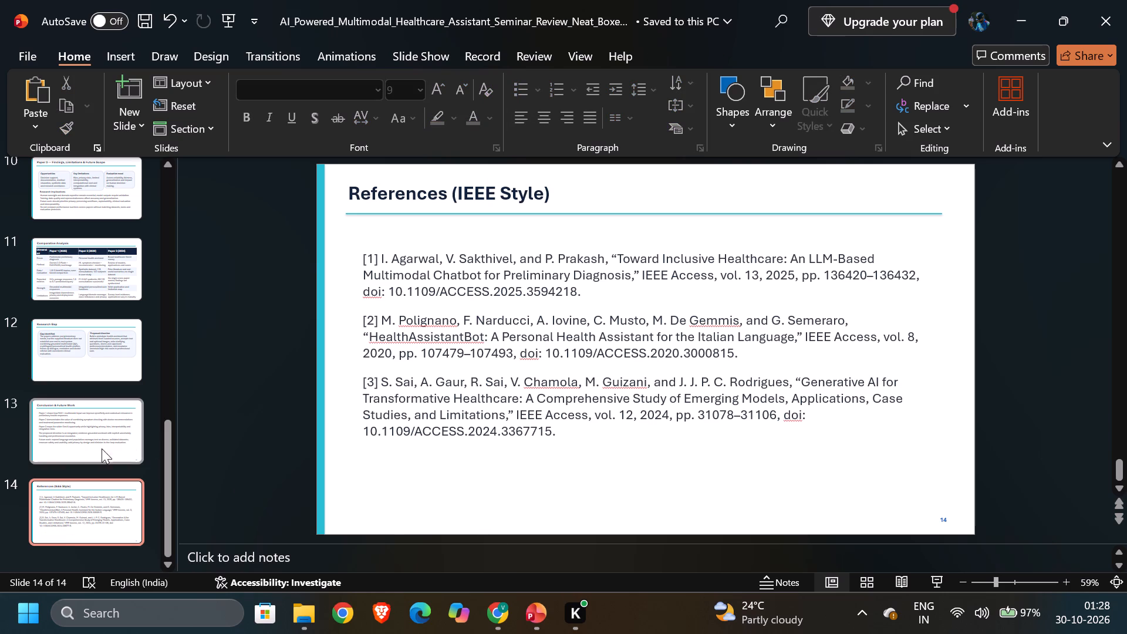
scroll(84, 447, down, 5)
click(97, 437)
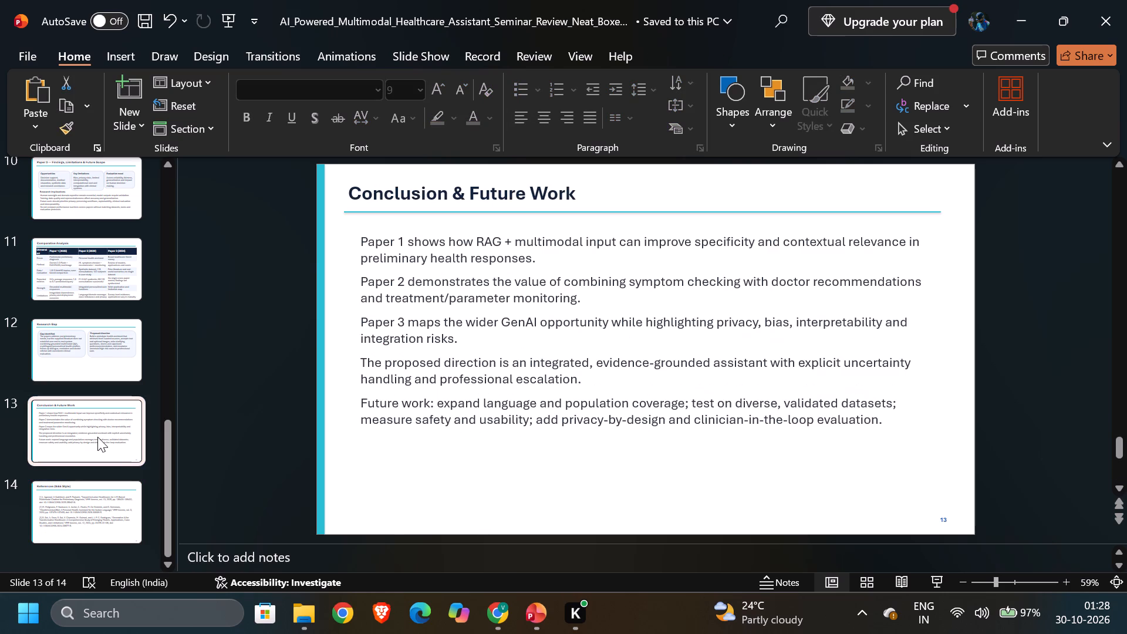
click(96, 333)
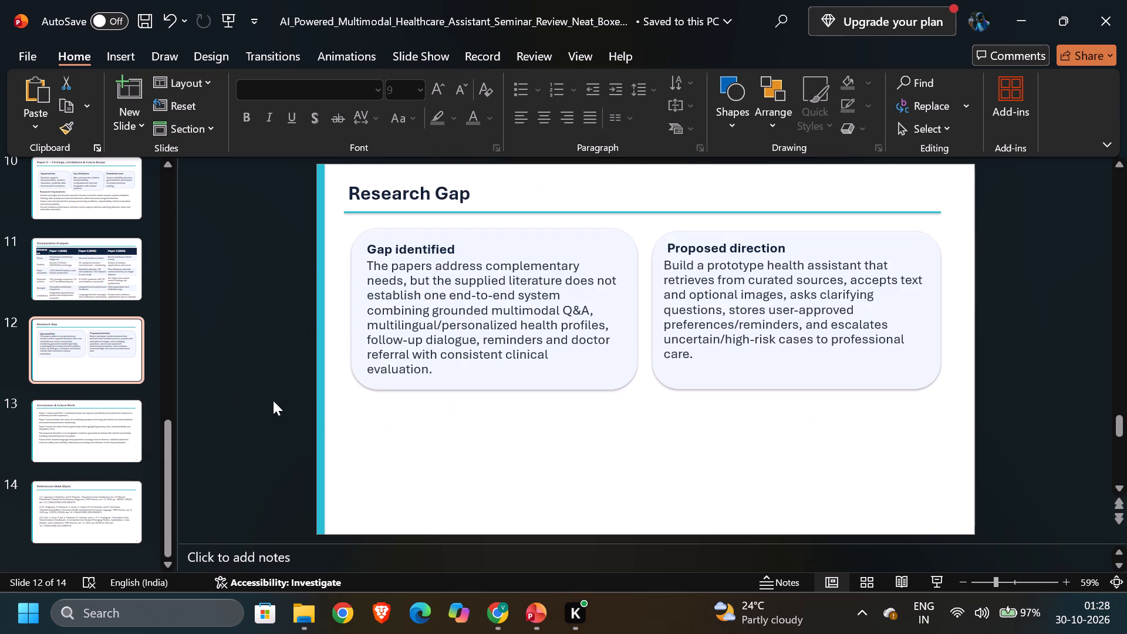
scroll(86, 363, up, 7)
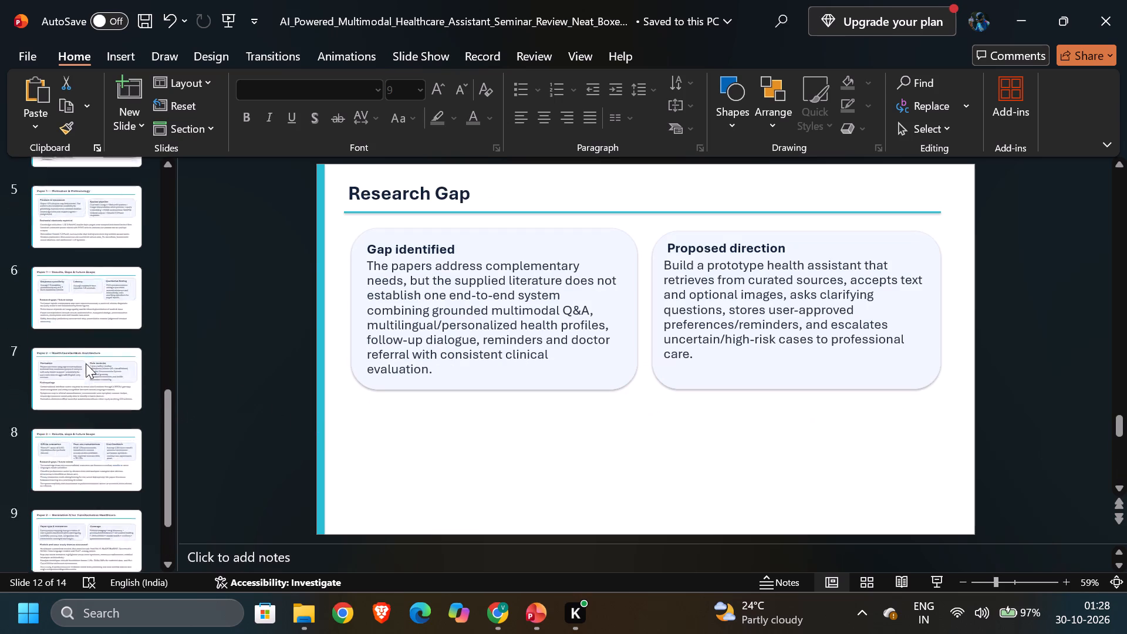
On slide 1, remove the bullet and "AUTONOMOUS" from the college name line, leaving "VASAVI COLLEGE OF ENGINEERING".
click(92, 194)
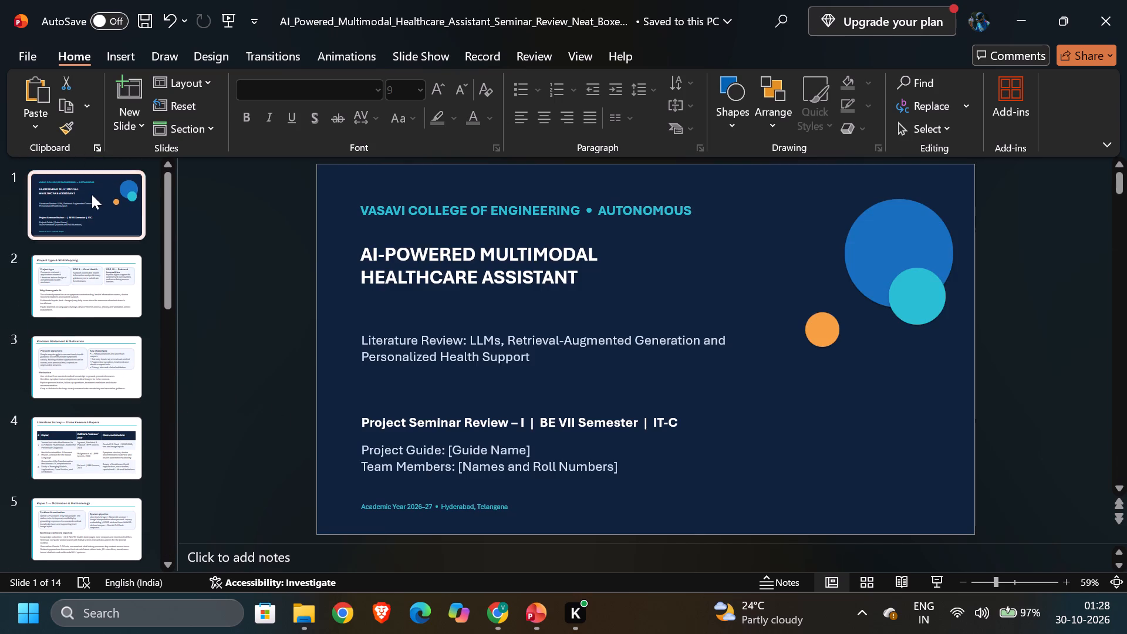
double_click(709, 201)
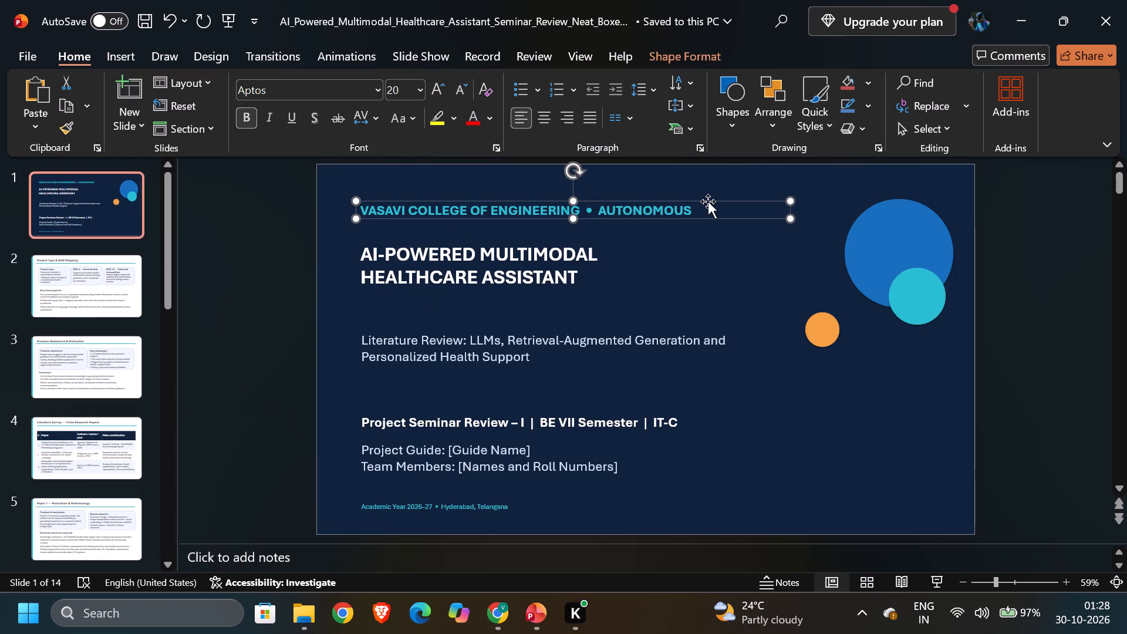
click(687, 211)
key(Right)
key(Delete)
key(Delete)
key(Delete)
key(Delete)
key(Delete)
key(Delete)
key(Delete)
key(Delete)
key(Delete)
key(Delete)
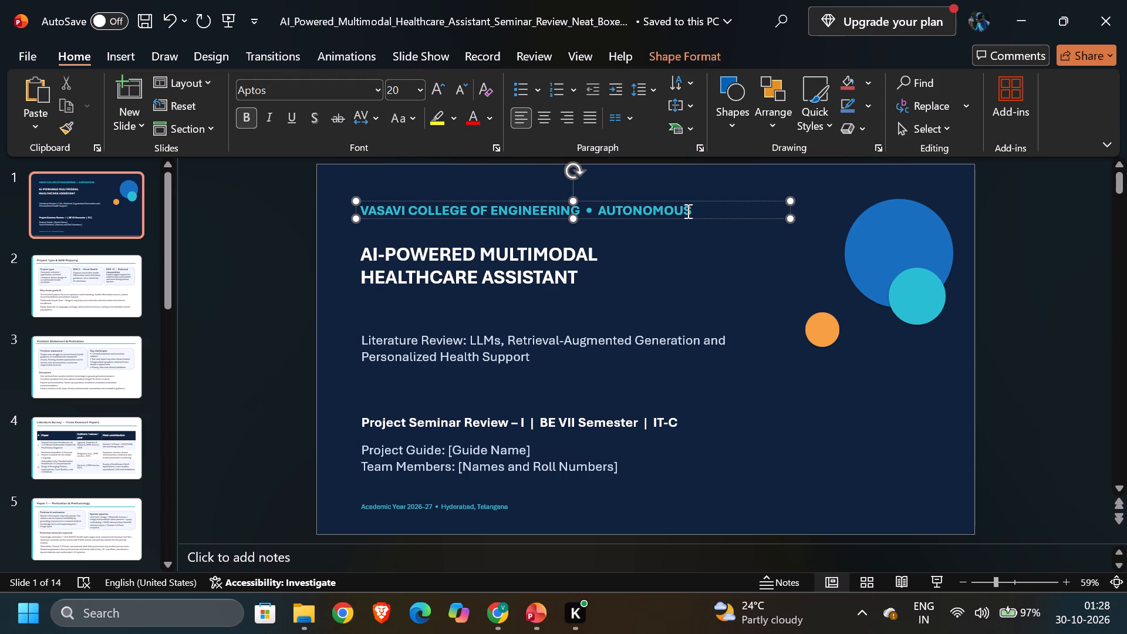
key(Delete)
key(Delete)
key(BackSpace)
key(BackSpace)
key(BackSpace)
key(BackSpace)
key(BackSpace)
key(BackSpace)
key(BackSpace)
key(BackSpace)
key(BackSpace)
key(BackSpace)
key(BackSpace)
key(BackSpace)
key(BackSpace)
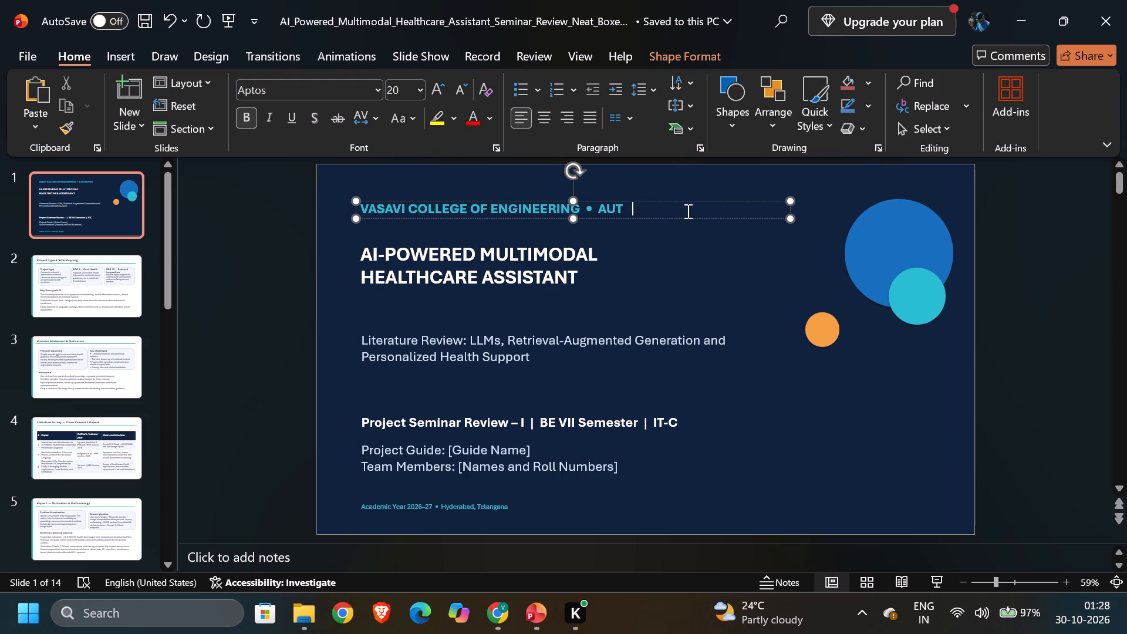
Set the "VASAVI COLLEGE OF ENGINEERING" line to font size 30.
key(ctrl+a)
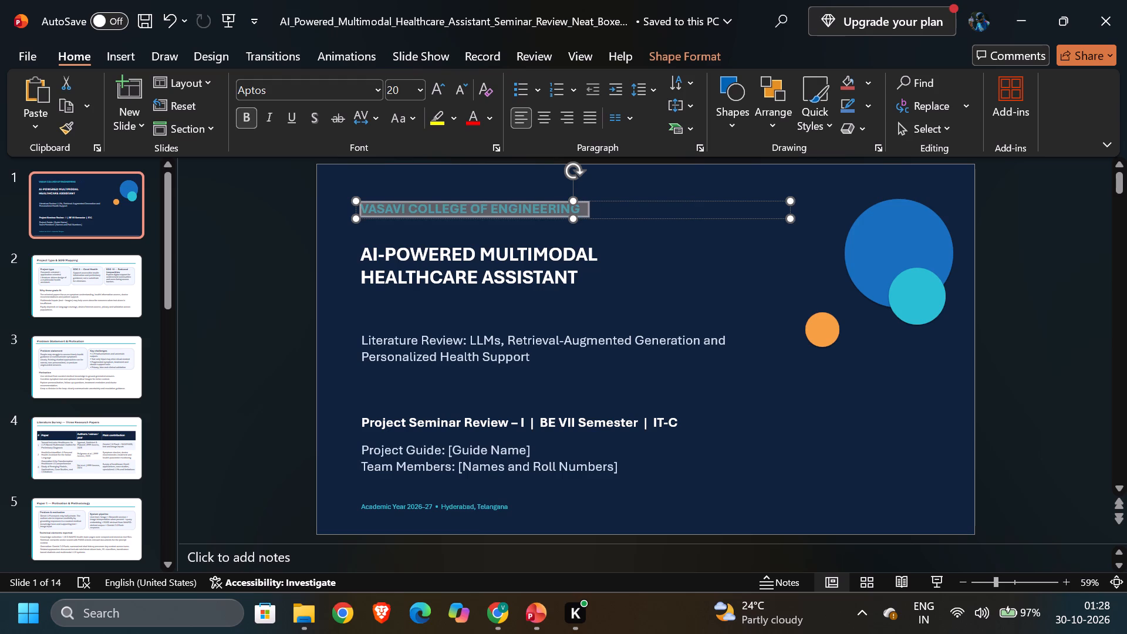
click(408, 90)
text(30)
key(Return)
Set the "AI-POWERED MULTIMODAL HEALTHCARE ASSISTANT" title to font size 30.
click(434, 258)
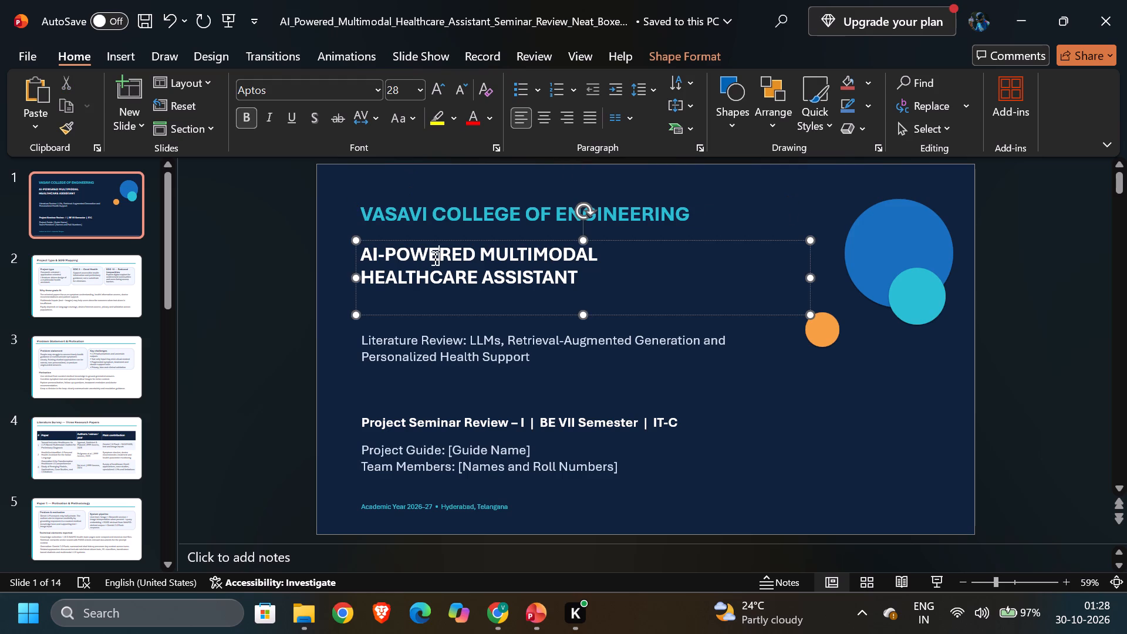
key(ctrl+a)
click(409, 96)
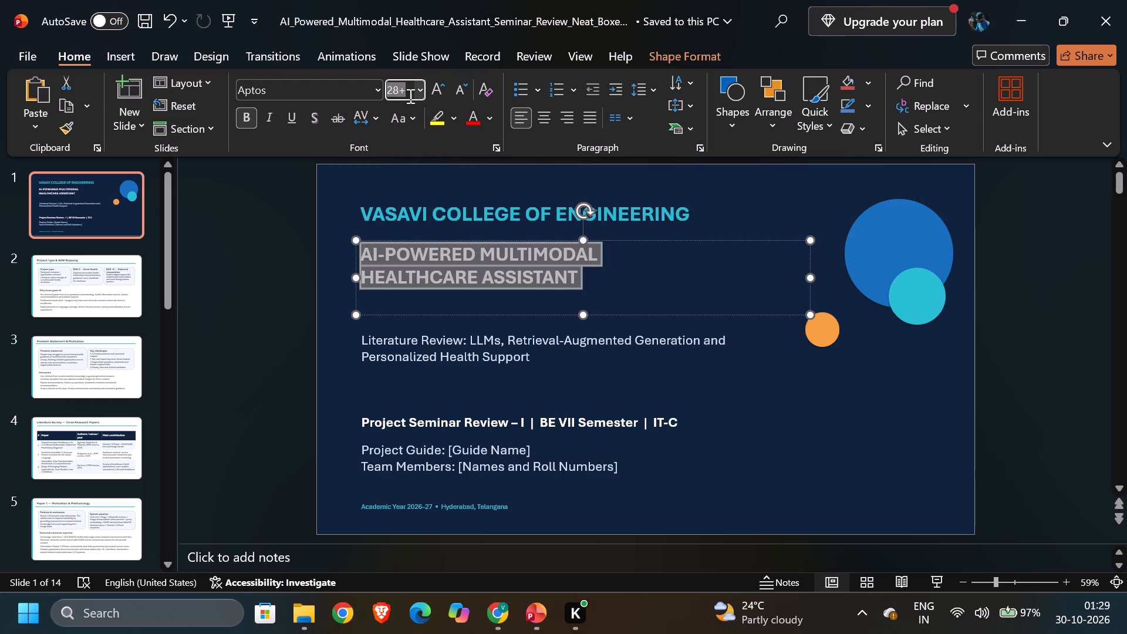
text(30)
key(Return)
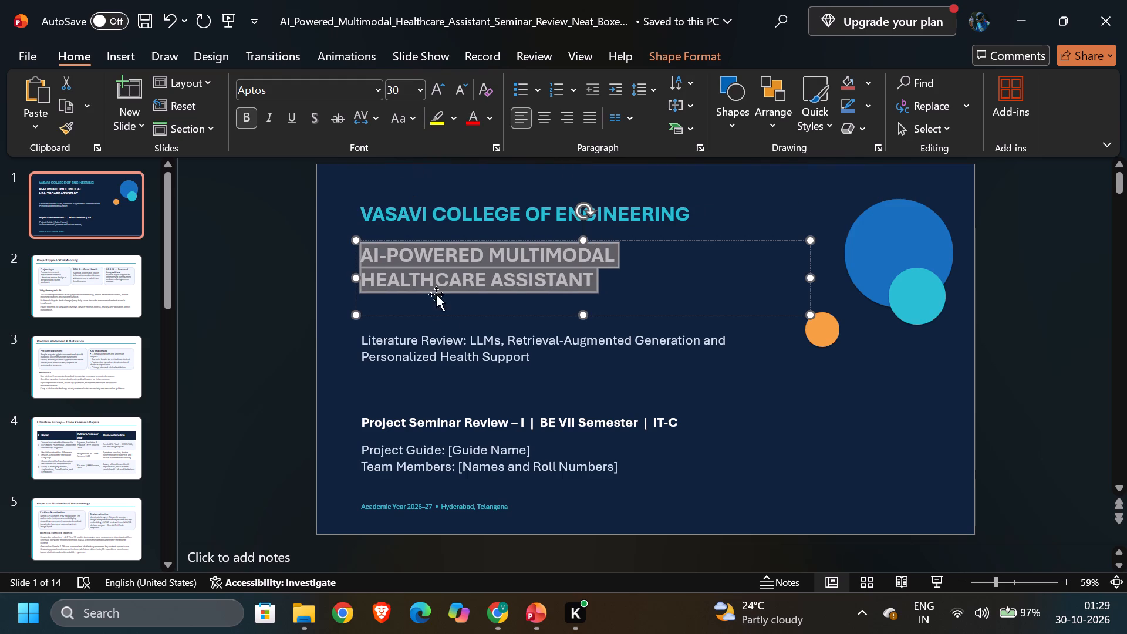
Change the class section in the Project Seminar Review line to IT-B.
click(456, 356)
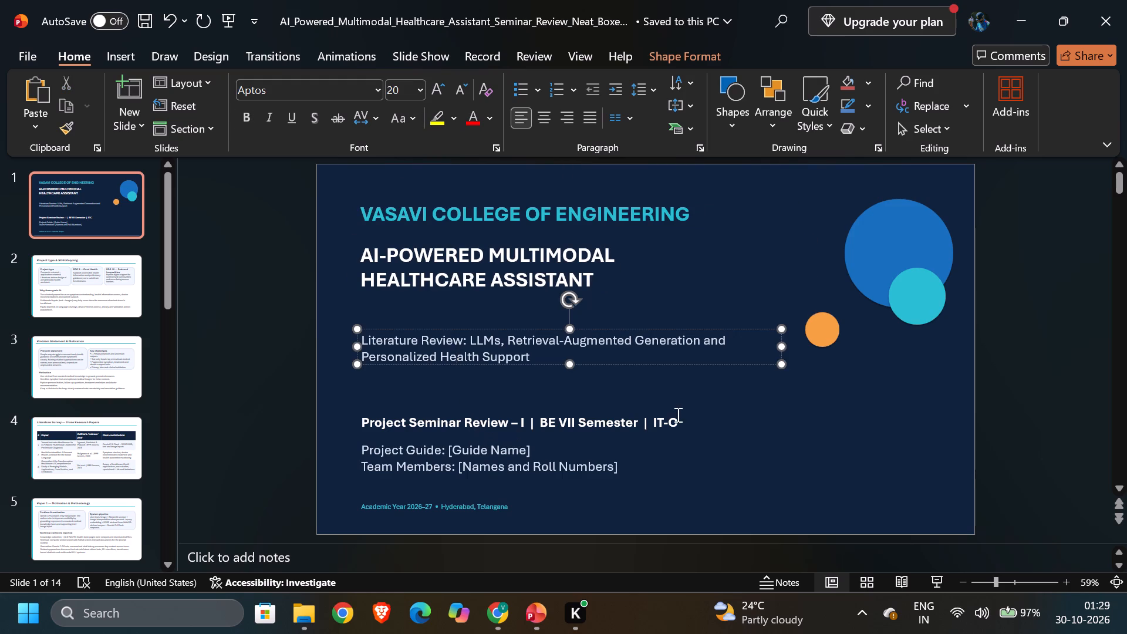
click(668, 423)
key(Right)
key(BackSpace)
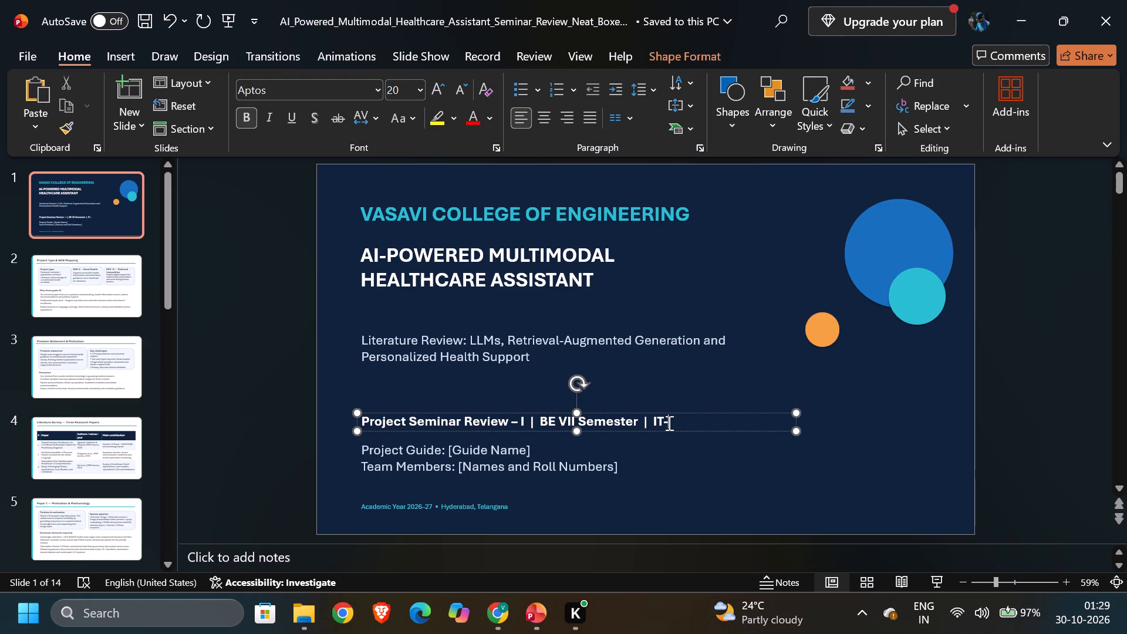
key(shift+b)
Delete the small academic year and Hyderabad, Telangana text box from the title slide.
click(509, 352)
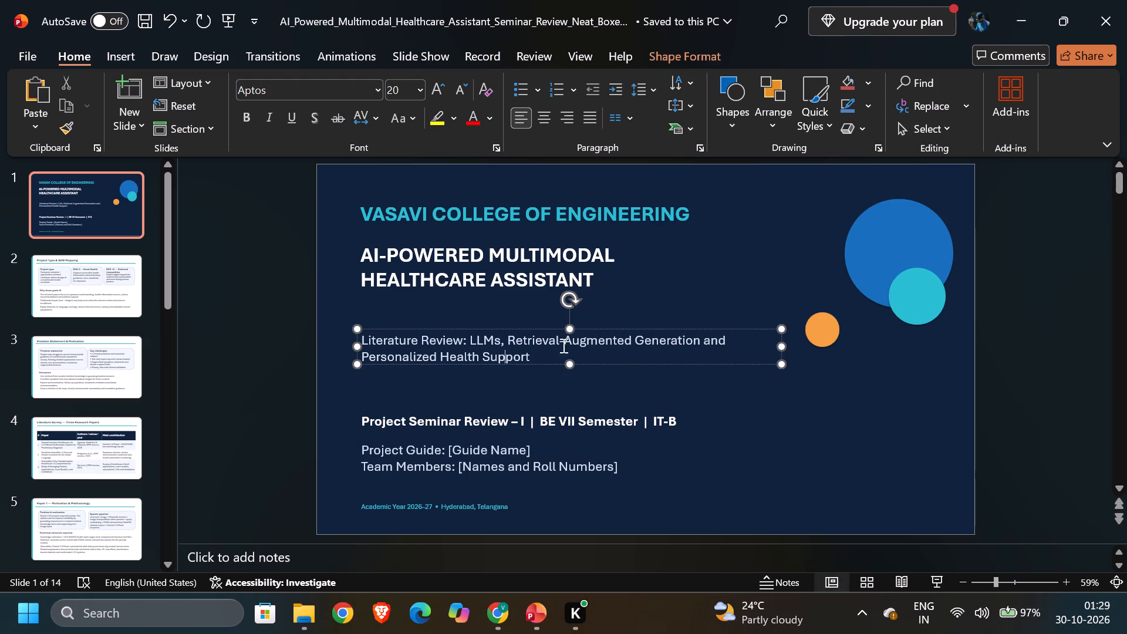
click(433, 505)
click(450, 500)
key(Delete)
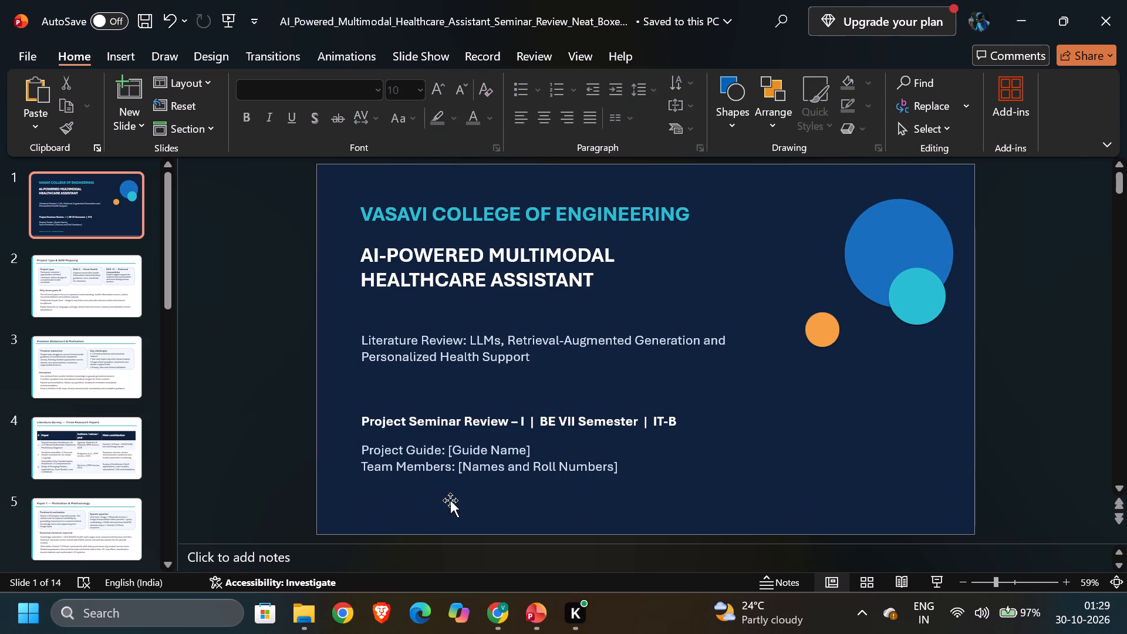
Set the Literature Review text to font size 30 and move it up close beneath the main title.
click(460, 340)
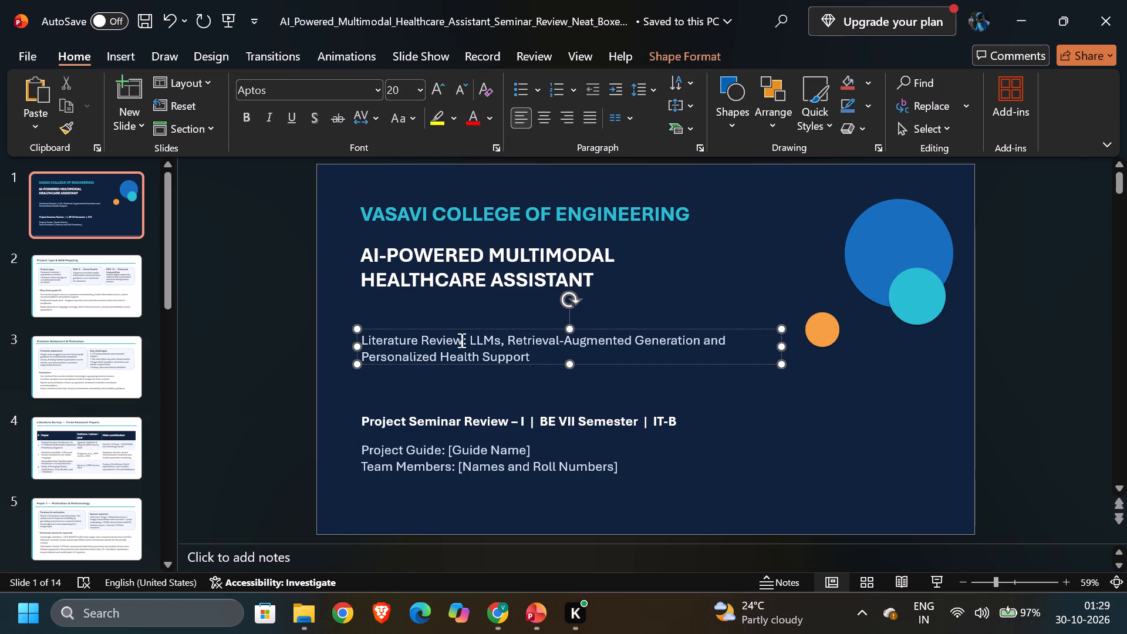
key(ctrl+a)
click(401, 83)
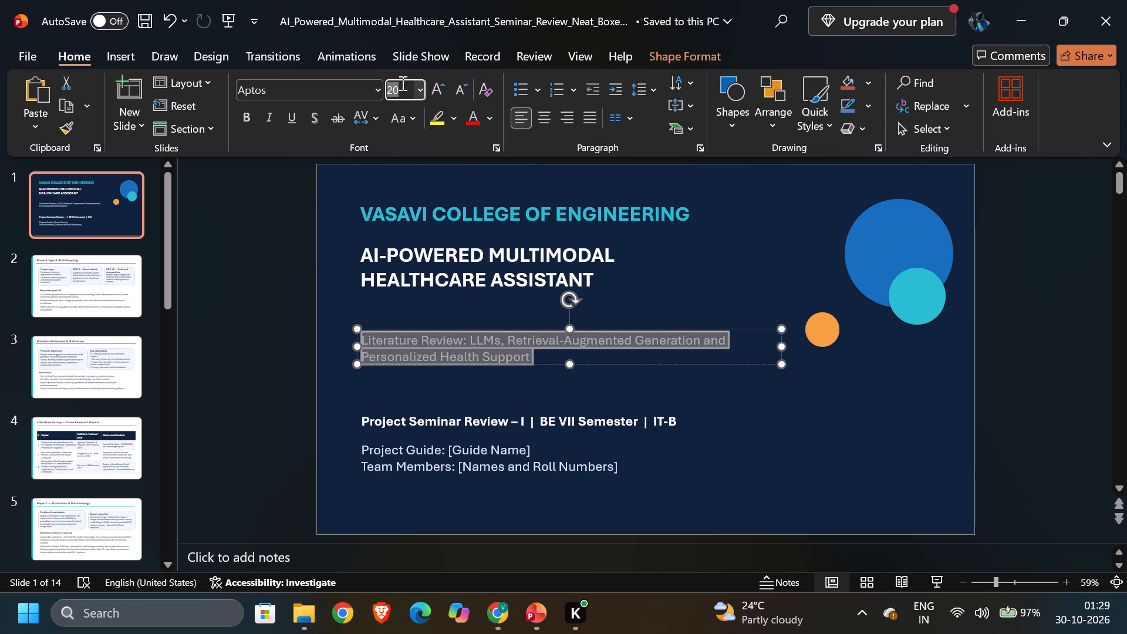
text(30)
key(Return)
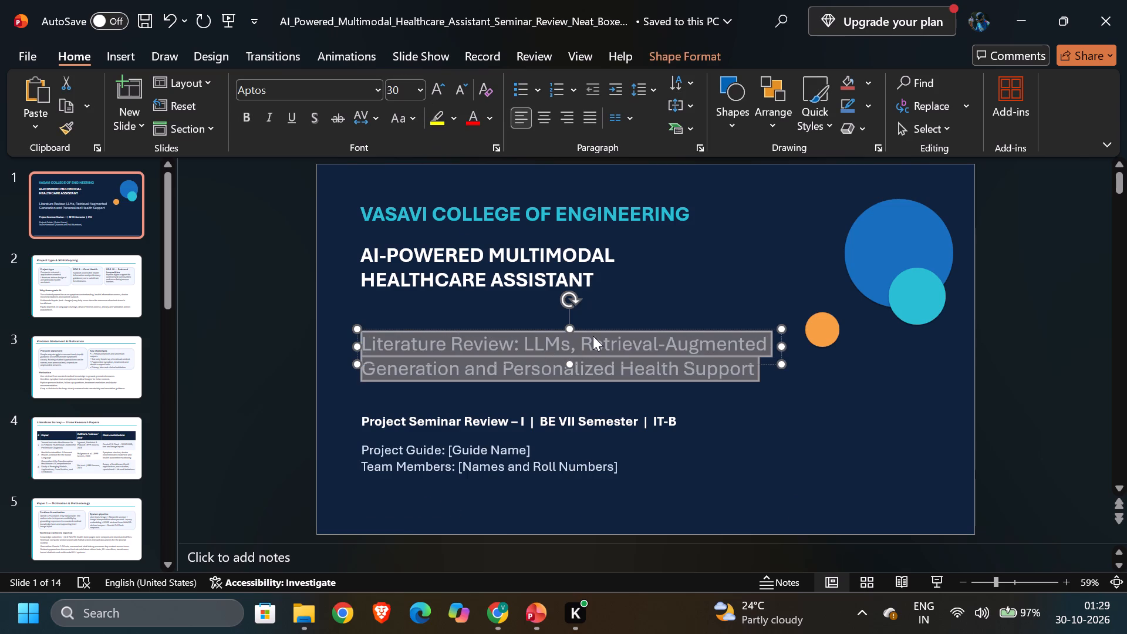
click(598, 326)
drag(598, 331, 597, 310)
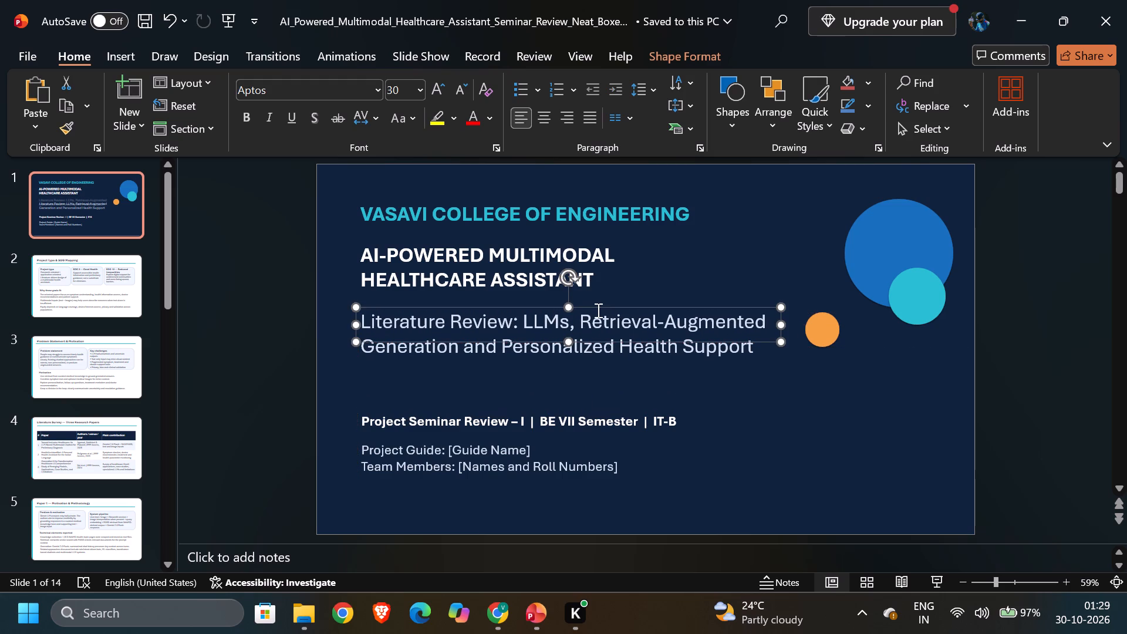
Move the Project Seminar Review line up beneath the Literature Review text and set it to font size 30.
click(564, 420)
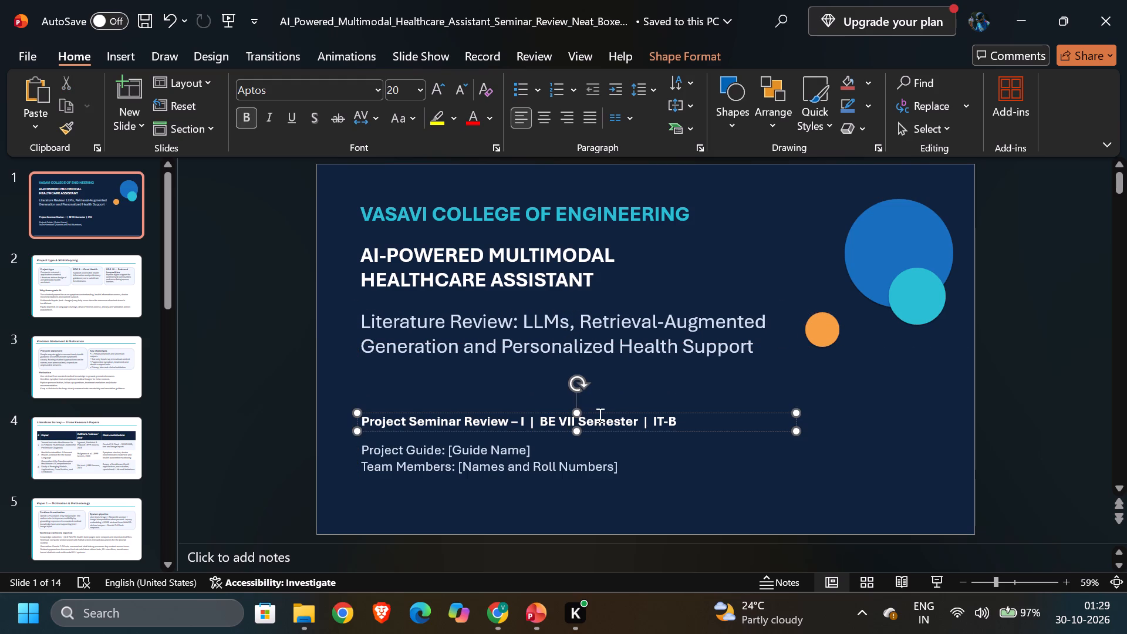
drag(602, 413, 602, 390)
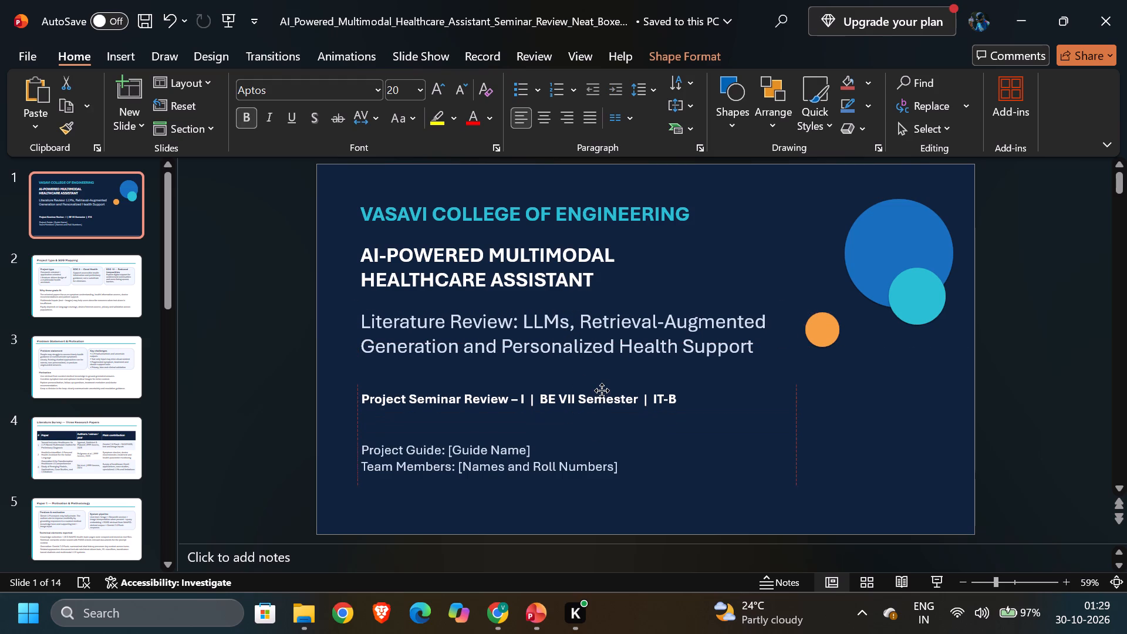
drag(602, 390, 603, 380)
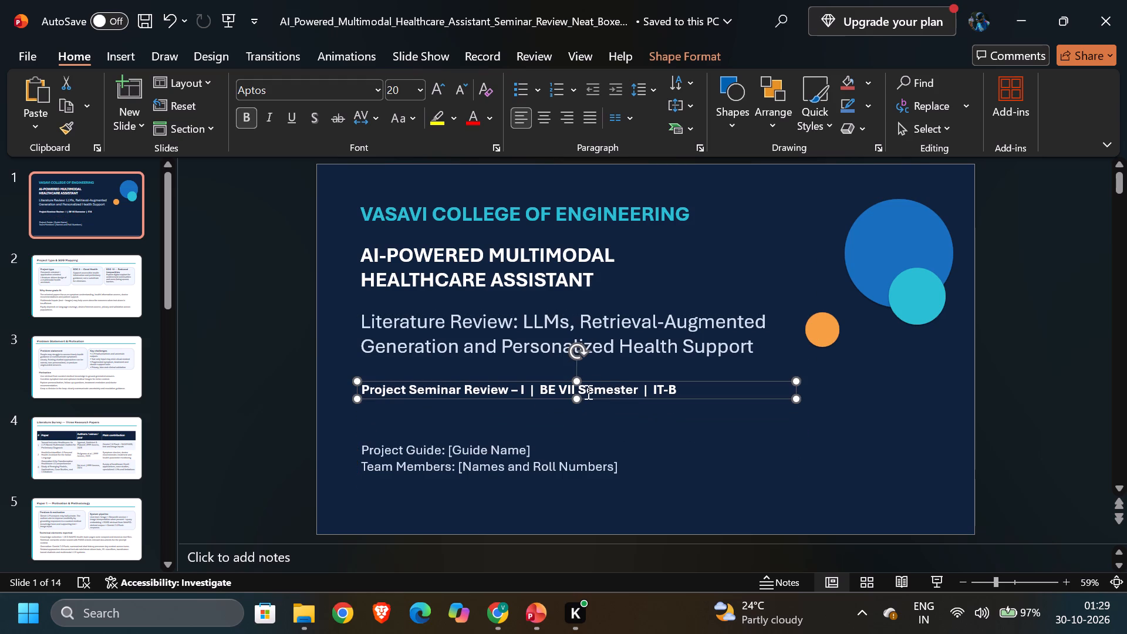
click(586, 392)
key(ctrl+a)
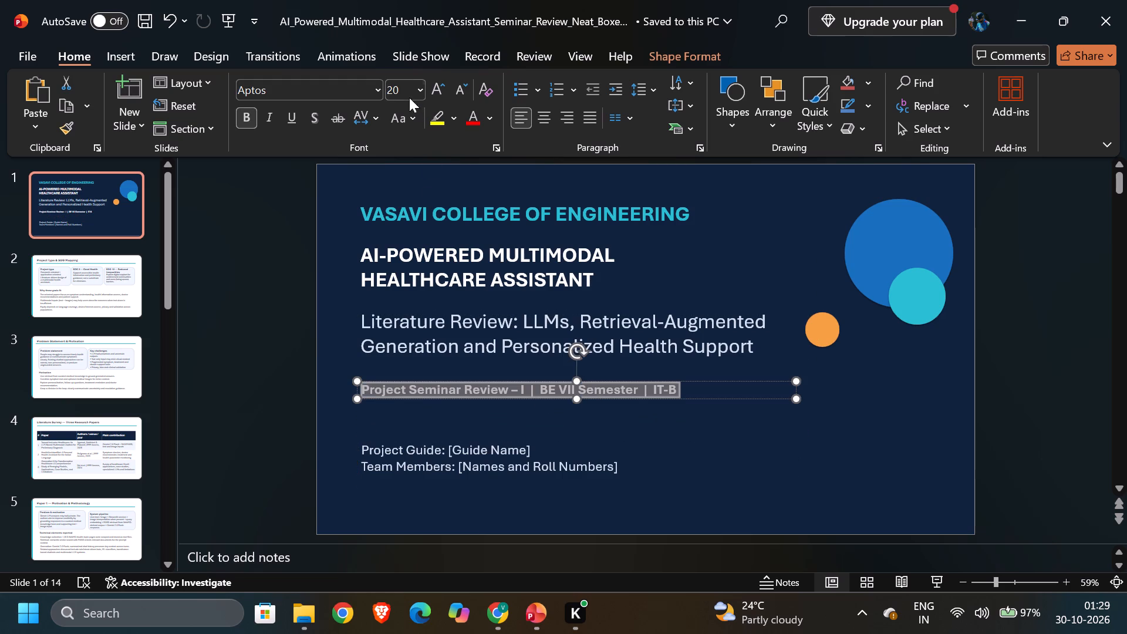
click(407, 95)
text(30)
key(Return)
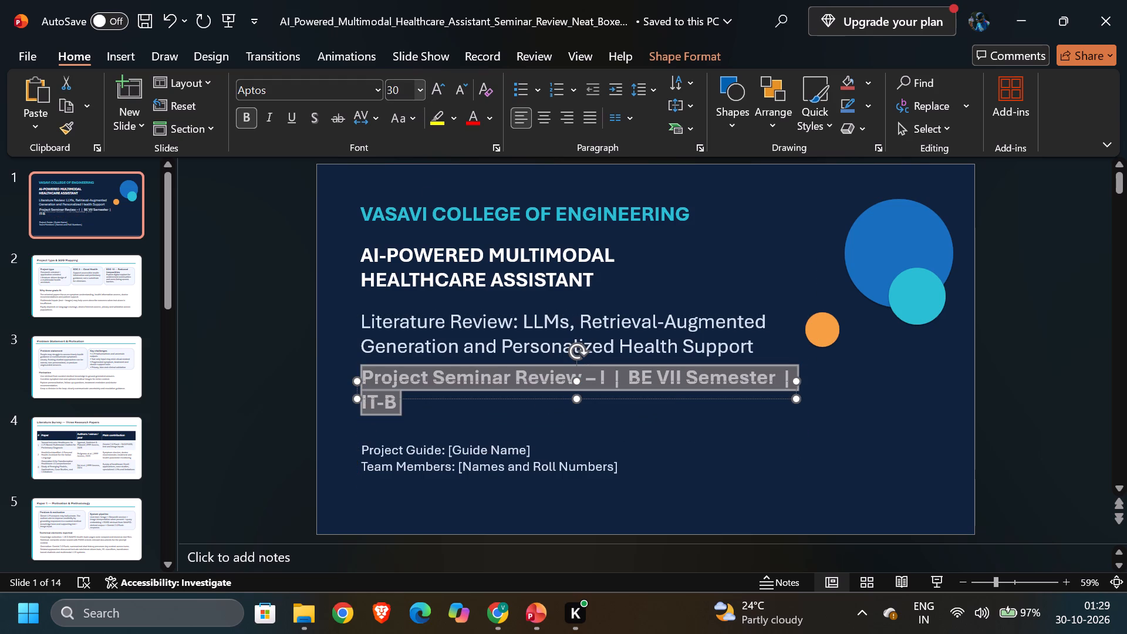
click(555, 432)
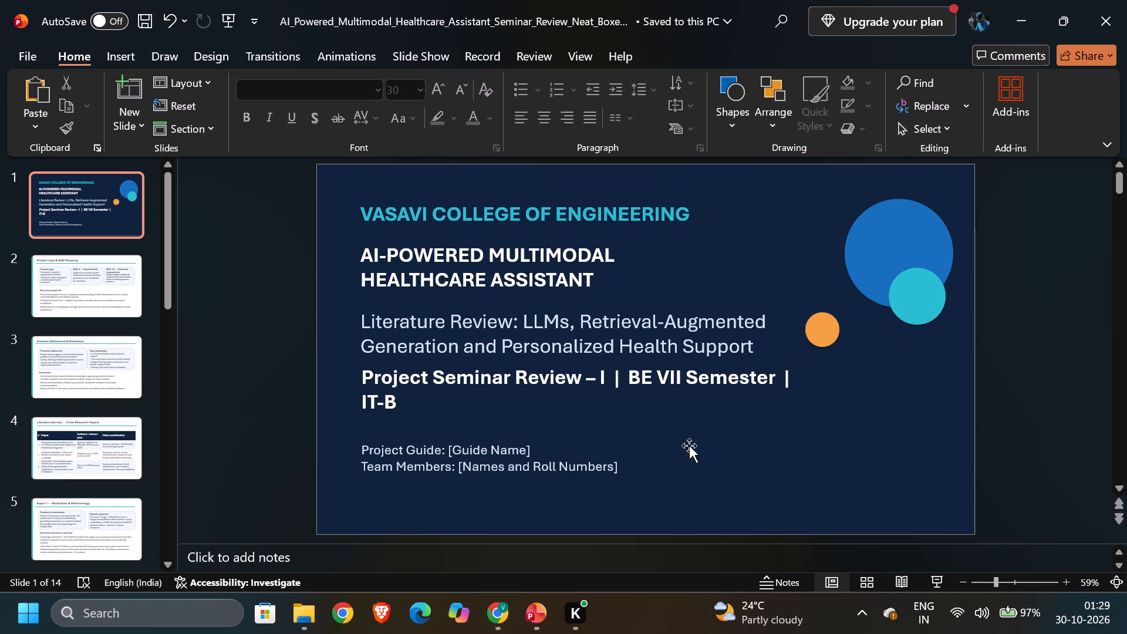
Delete the [Guide Name] placeholder after "Project Guide:" on the title slide.
click(493, 450)
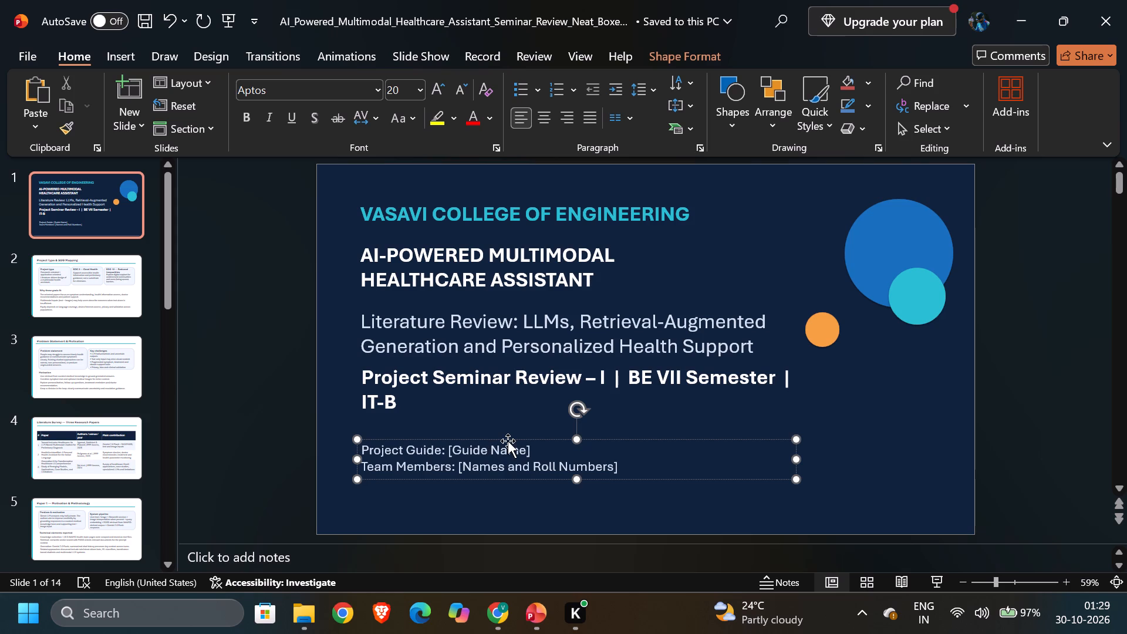
click(508, 441)
click(543, 456)
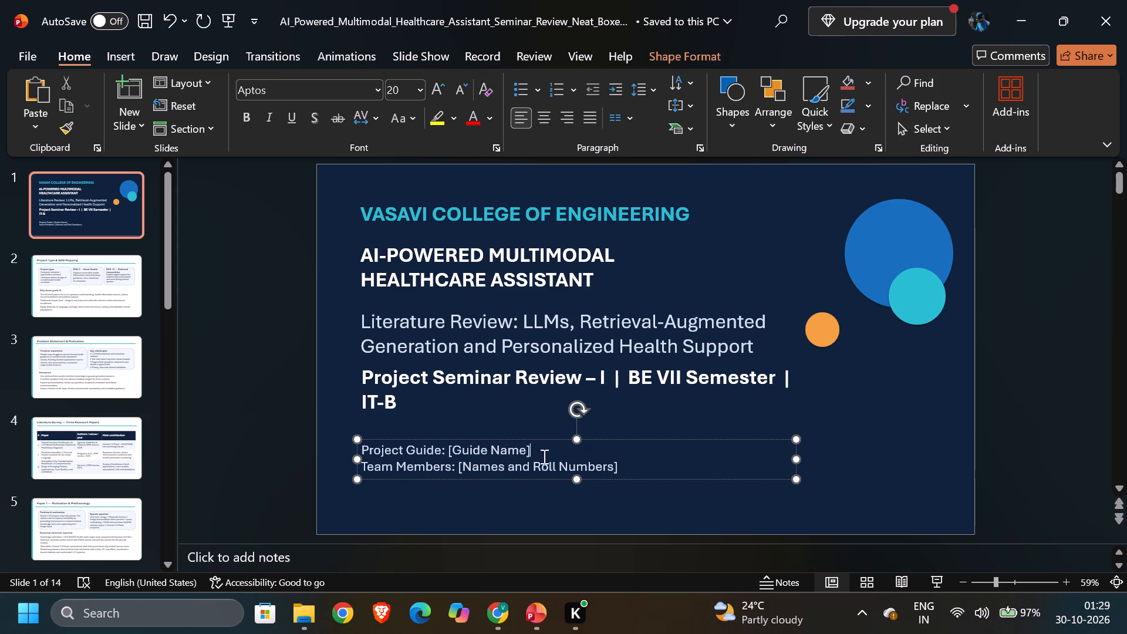
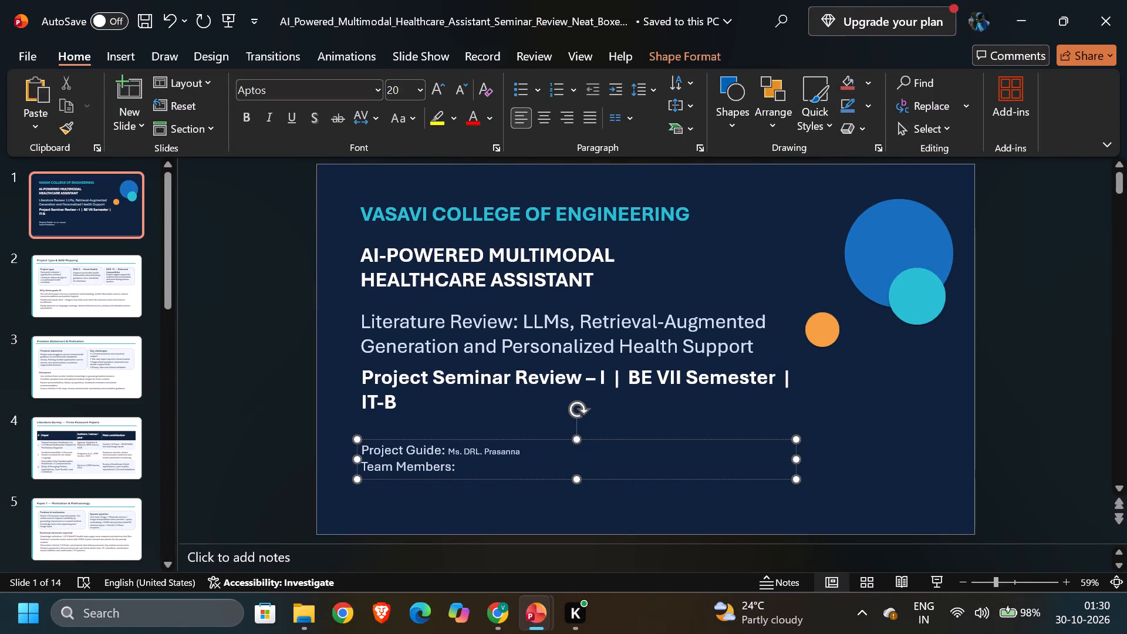
Enter the first team member's name after "Team Members:" on the title slide, capitalising every part of the name.
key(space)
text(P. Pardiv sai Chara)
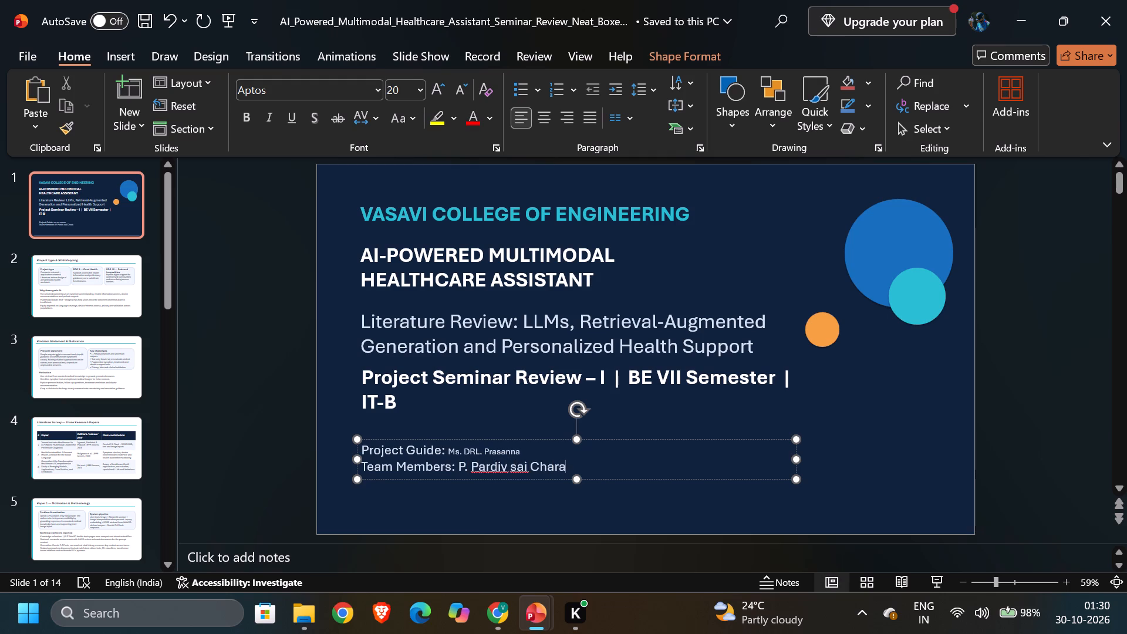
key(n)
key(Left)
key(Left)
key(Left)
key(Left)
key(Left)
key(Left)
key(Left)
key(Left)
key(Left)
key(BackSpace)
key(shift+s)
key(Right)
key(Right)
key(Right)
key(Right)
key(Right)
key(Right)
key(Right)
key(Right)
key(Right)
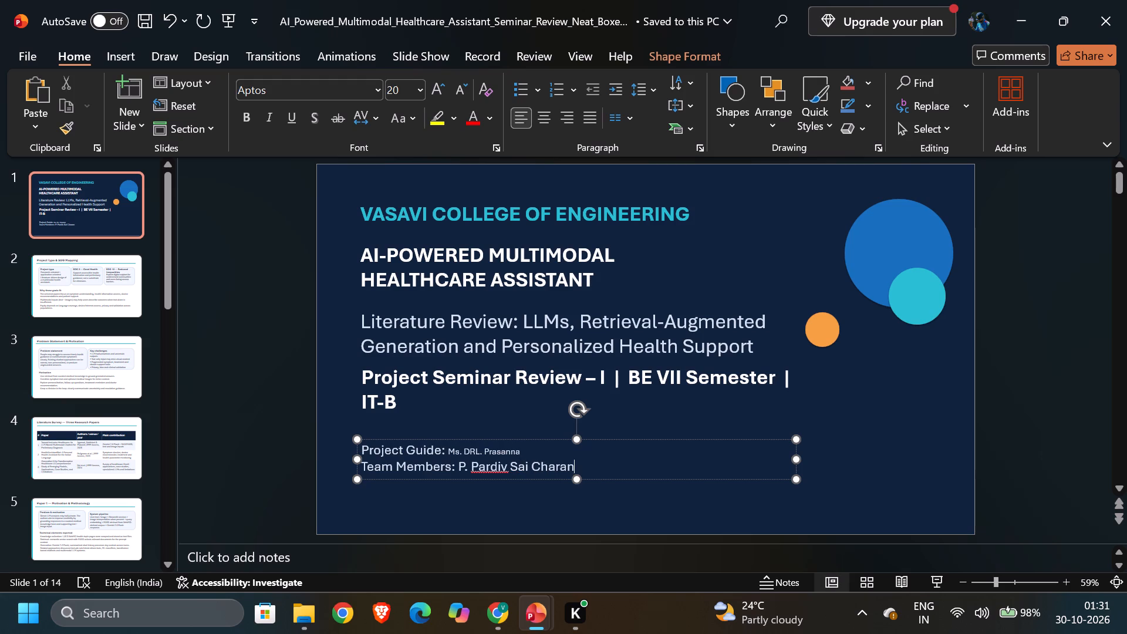
Add the first team member's roll number after the name, separated by a gap of three spaces.
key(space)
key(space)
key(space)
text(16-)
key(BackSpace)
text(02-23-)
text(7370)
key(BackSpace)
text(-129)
Add the second team member's name on a new line, indented to sit beneath the first member's name.
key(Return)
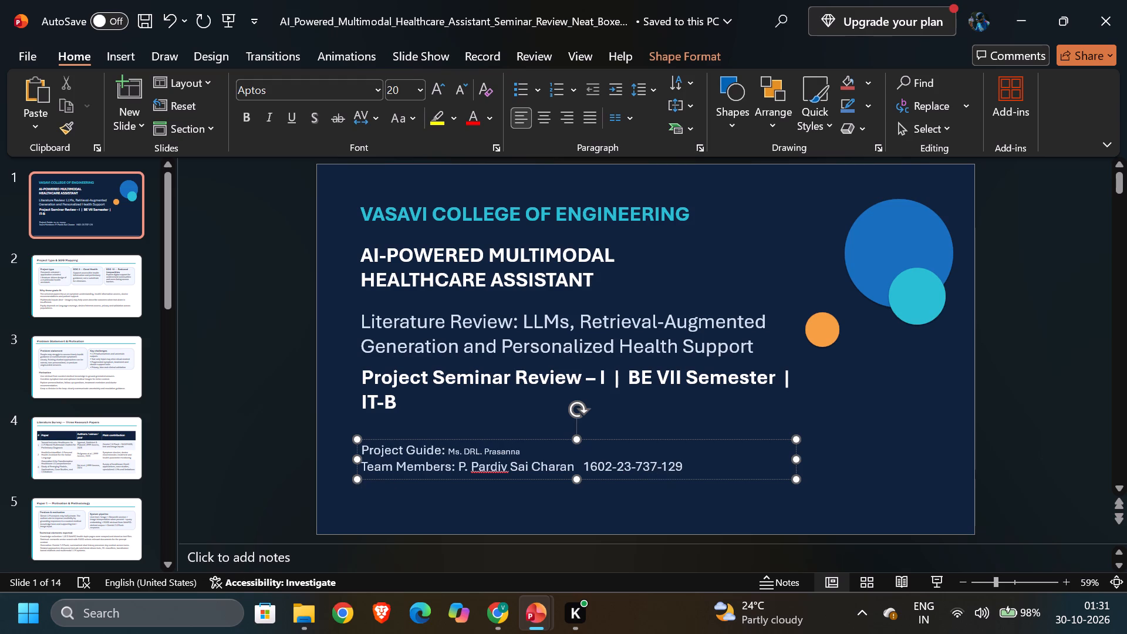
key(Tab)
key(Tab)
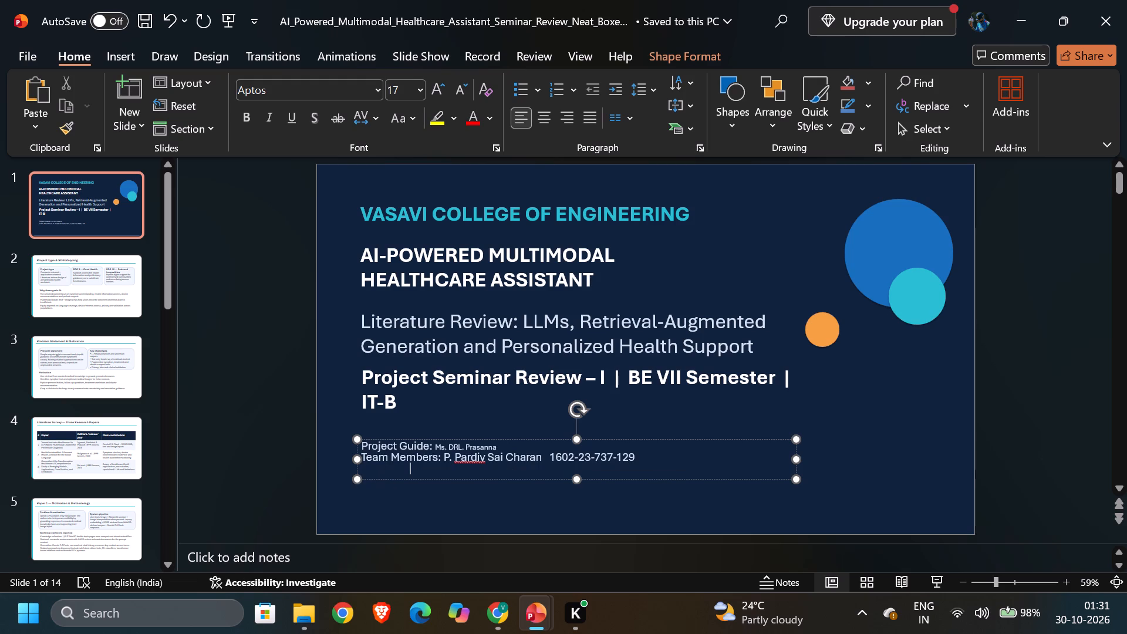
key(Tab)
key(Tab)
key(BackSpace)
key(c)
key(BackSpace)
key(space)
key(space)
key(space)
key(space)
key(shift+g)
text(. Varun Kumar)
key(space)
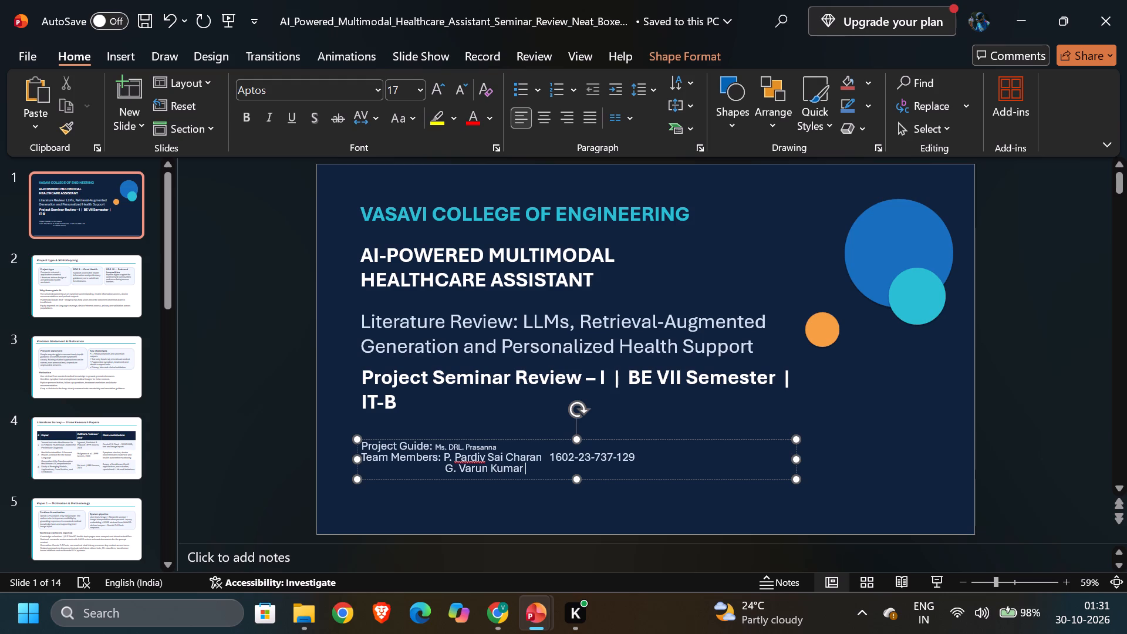
Add the second team member's roll number, spaced to line up beneath the first member's roll number.
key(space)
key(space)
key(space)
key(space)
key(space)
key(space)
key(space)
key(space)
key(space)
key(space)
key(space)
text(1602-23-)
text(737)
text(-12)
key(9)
Correct the last two digits of the first team member's roll number.
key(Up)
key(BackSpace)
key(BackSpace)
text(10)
Set all the text in the project guide and team members block to font size 30.
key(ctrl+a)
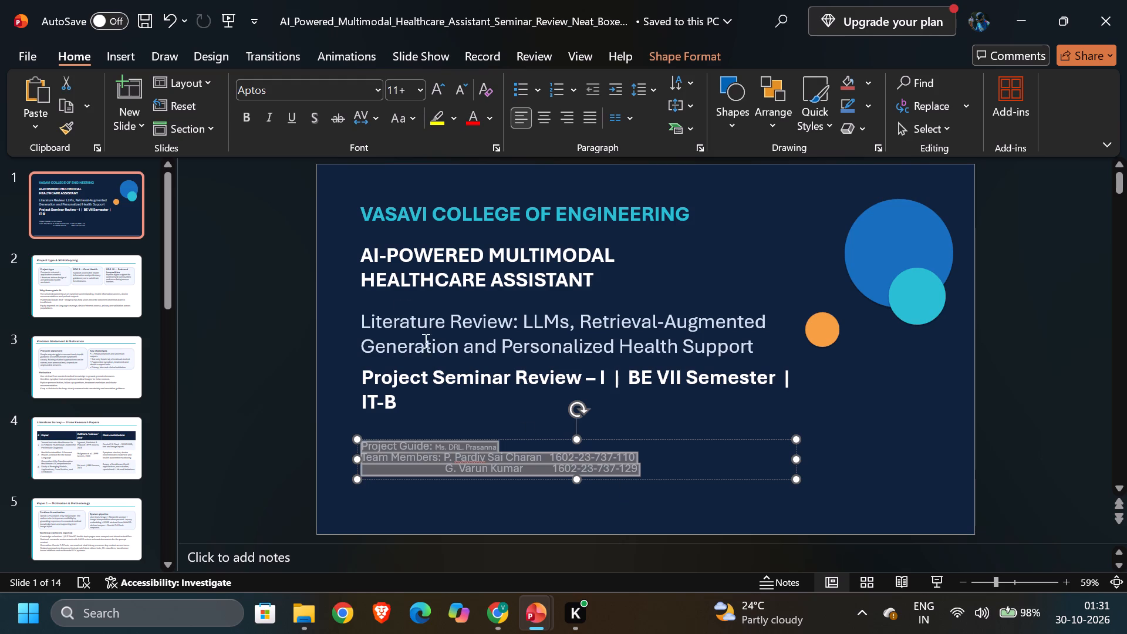
click(410, 89)
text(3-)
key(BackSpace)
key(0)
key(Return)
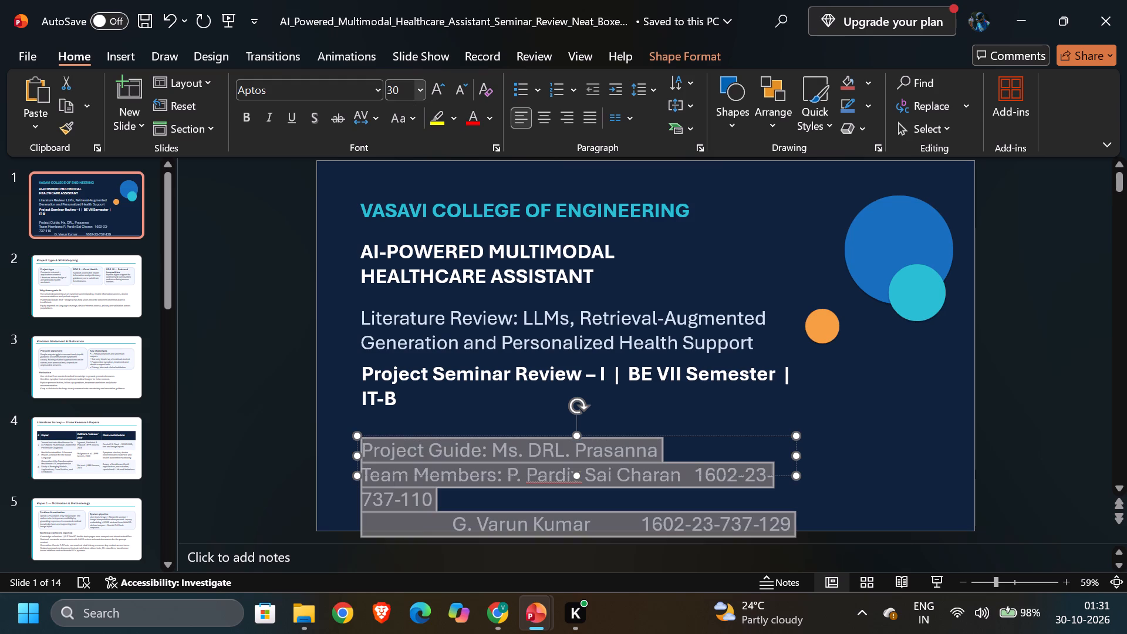
click(291, 420)
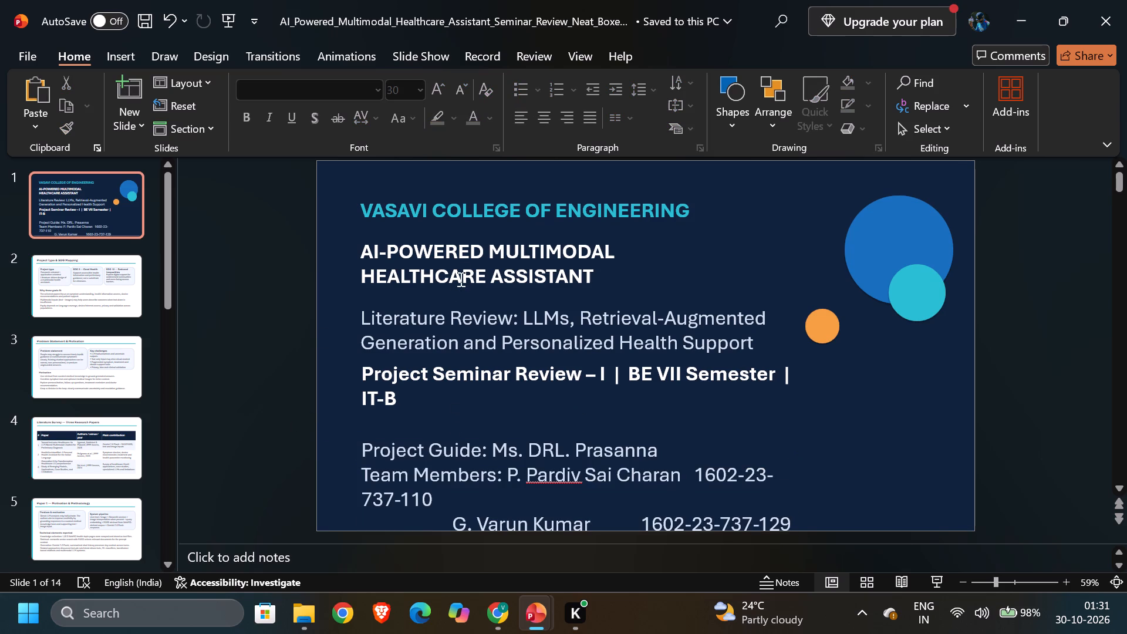
Delete the VASAVI COLLEGE OF ENGINEERING text box from the title slide.
click(451, 220)
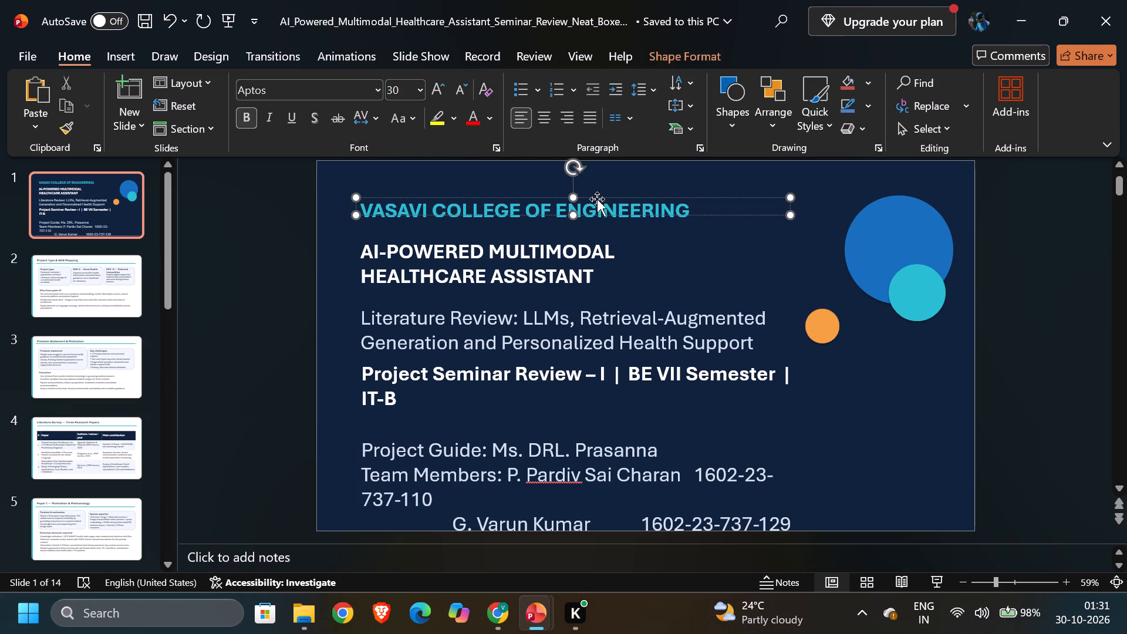
click(597, 199)
key(Delete)
Move the AI-POWERED MULTIMODAL HEALTHCARE ASSISTANT title up near the slide's top edge, left-aligned with the text below.
click(505, 281)
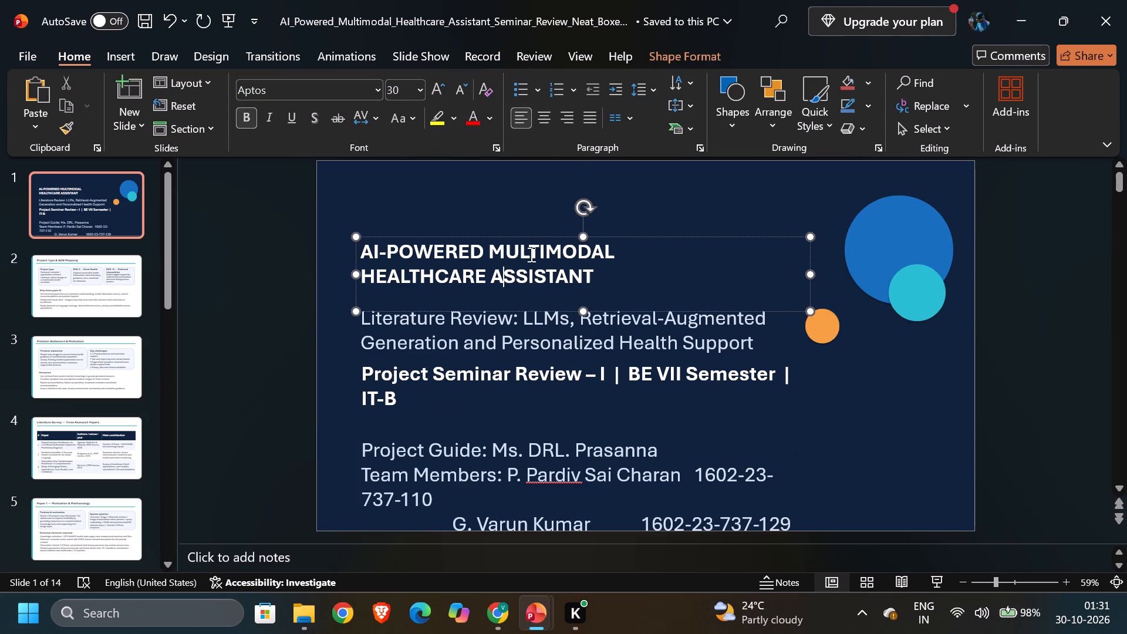
drag(555, 237, 548, 183)
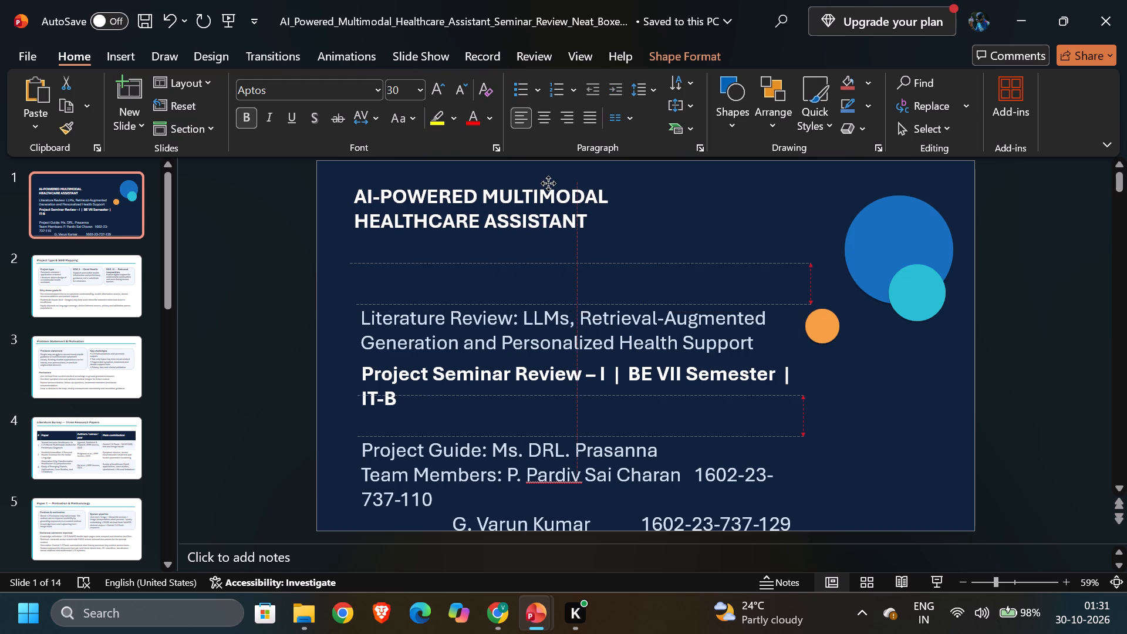
drag(548, 183, 551, 181)
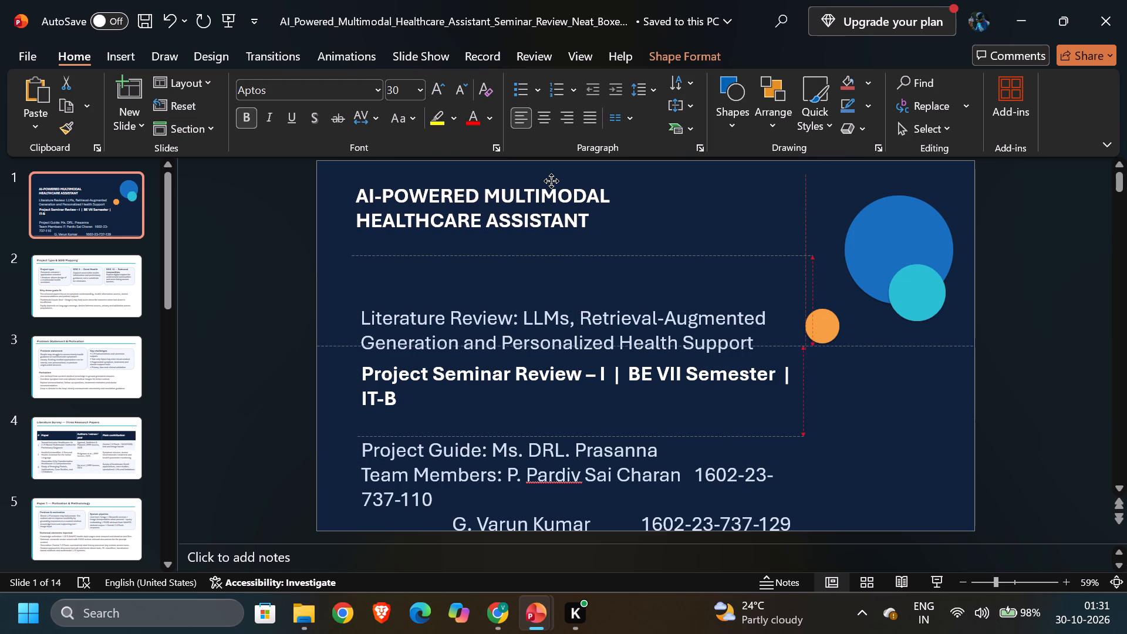
drag(551, 181, 554, 179)
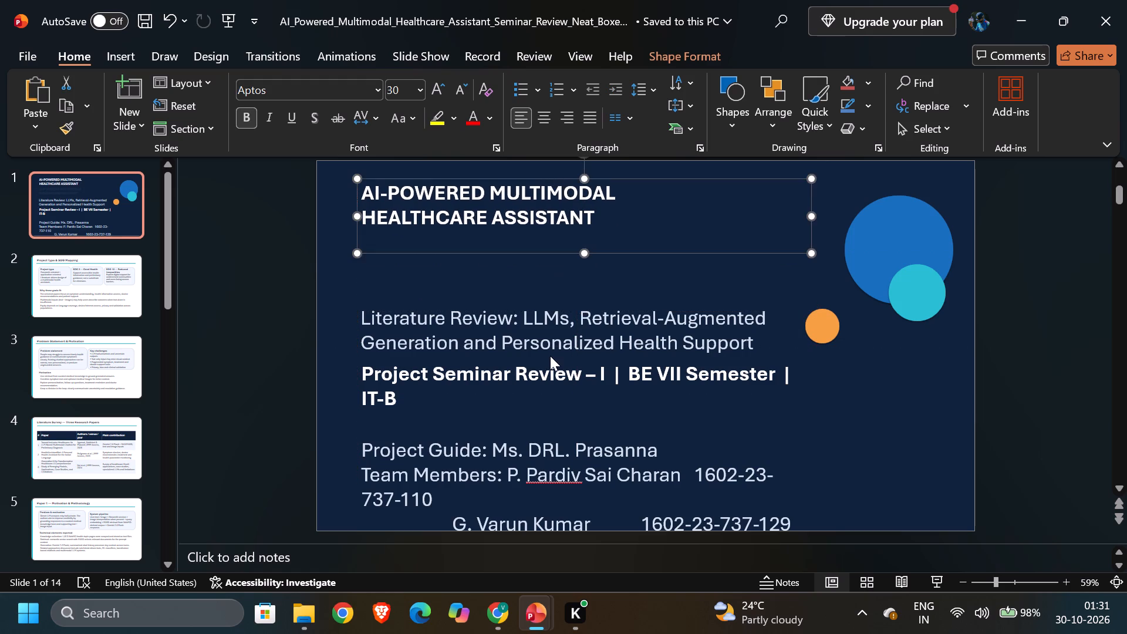
Move the Literature Review text up beneath the main title, keeping its left alignment.
click(550, 356)
click(560, 332)
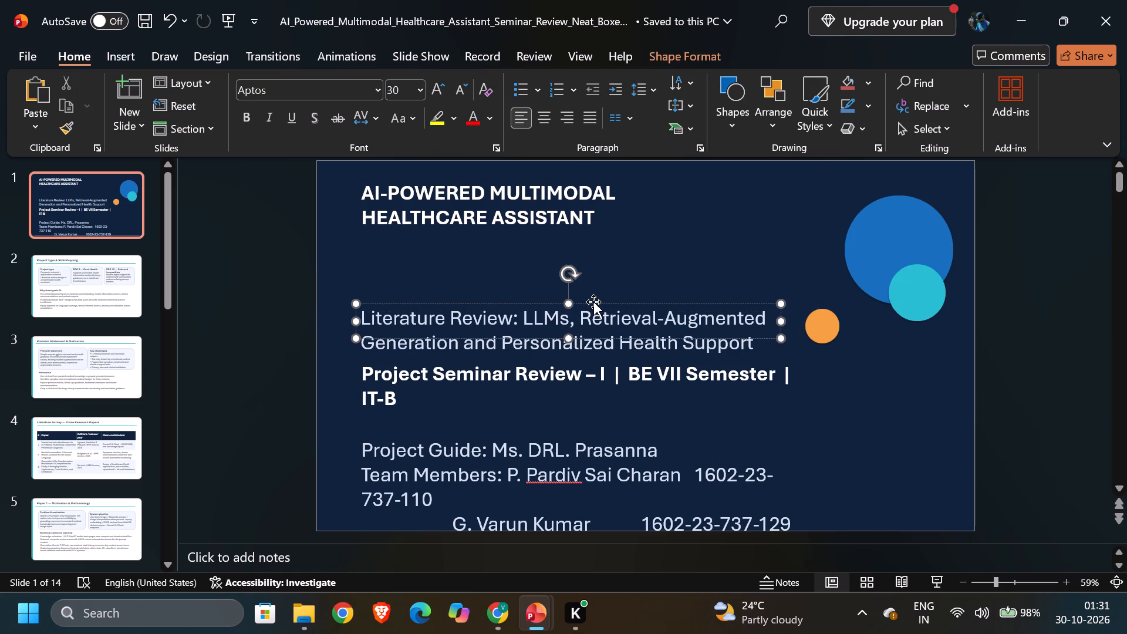
drag(593, 302, 594, 248)
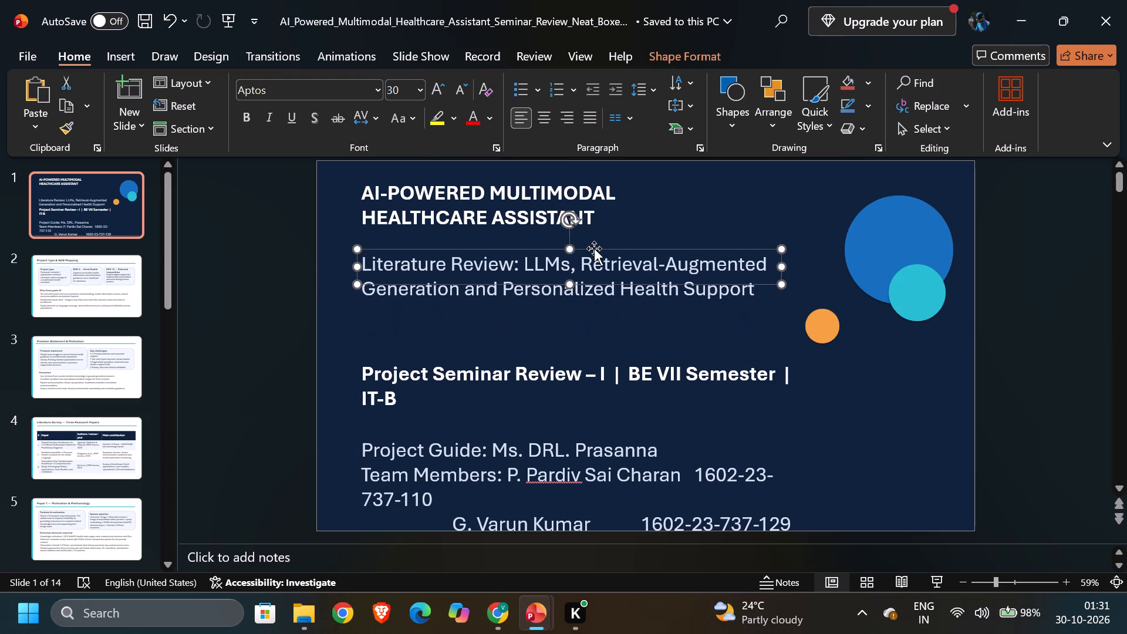
Move the Project Seminar Review line up beneath the Literature Review text.
click(593, 364)
click(625, 365)
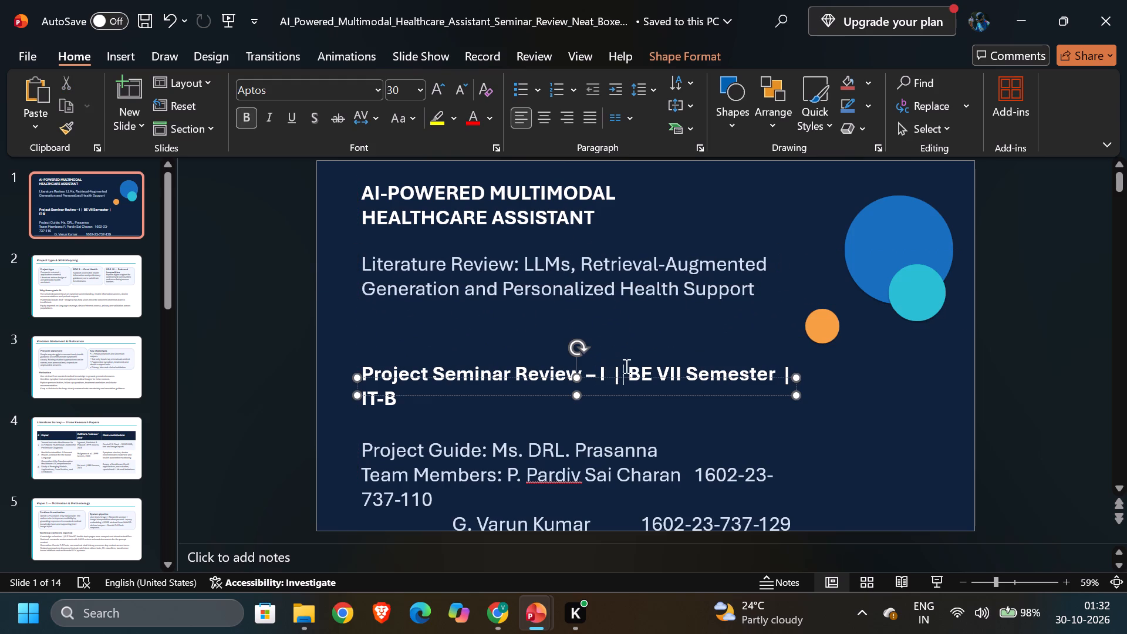
click(625, 378)
drag(625, 378, 623, 335)
Move the project guide and team members block up so that all its lines fit on the slide.
click(578, 504)
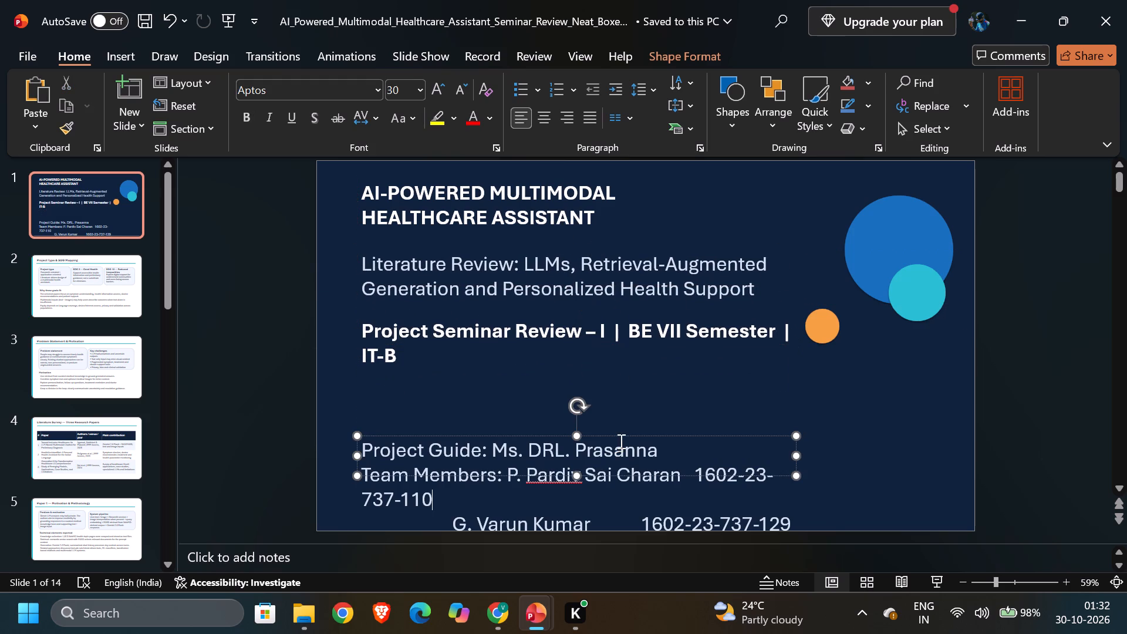
drag(610, 434, 610, 397)
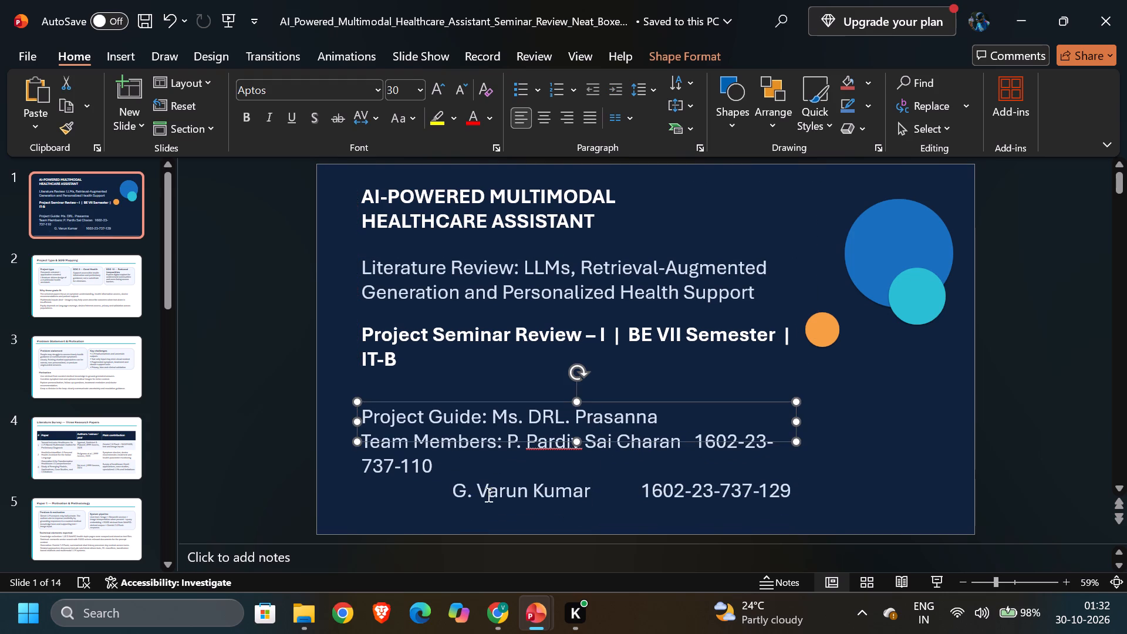
click(421, 511)
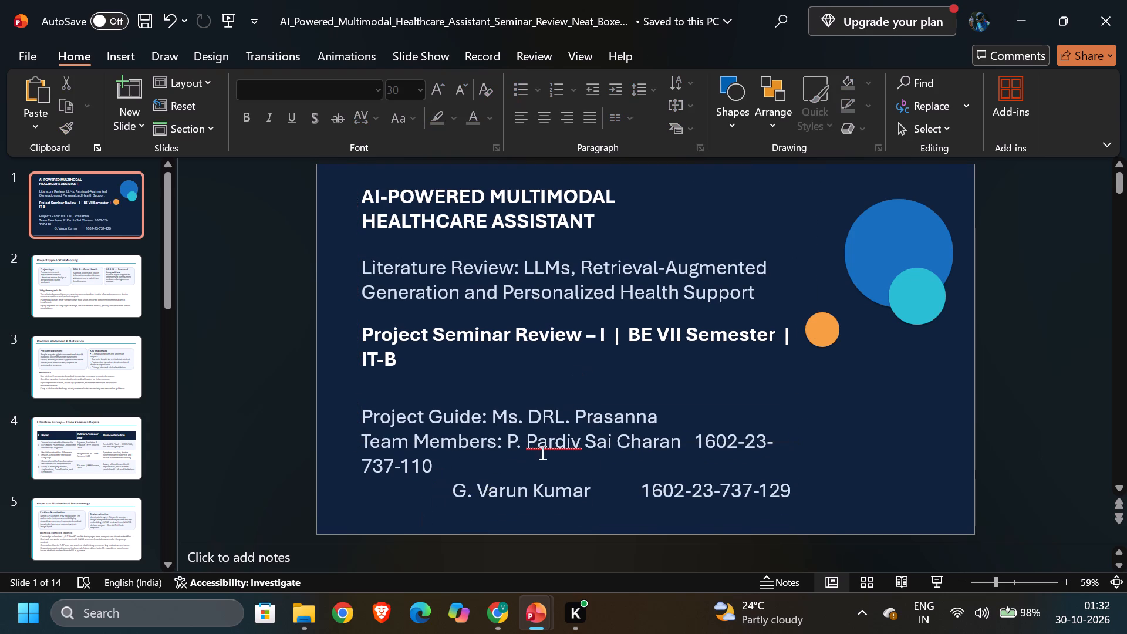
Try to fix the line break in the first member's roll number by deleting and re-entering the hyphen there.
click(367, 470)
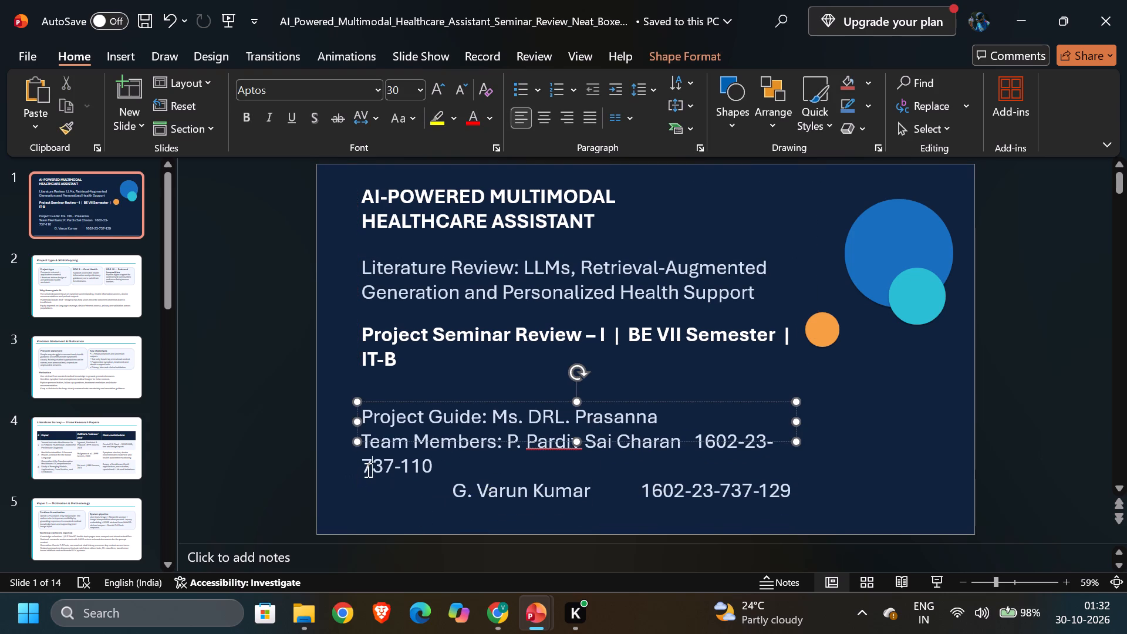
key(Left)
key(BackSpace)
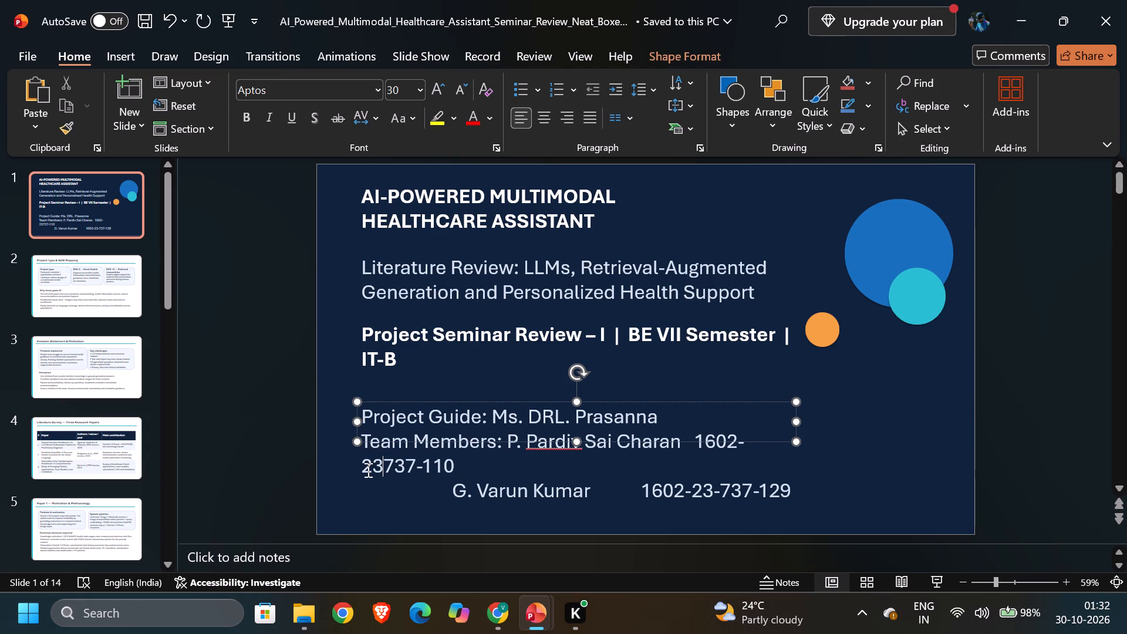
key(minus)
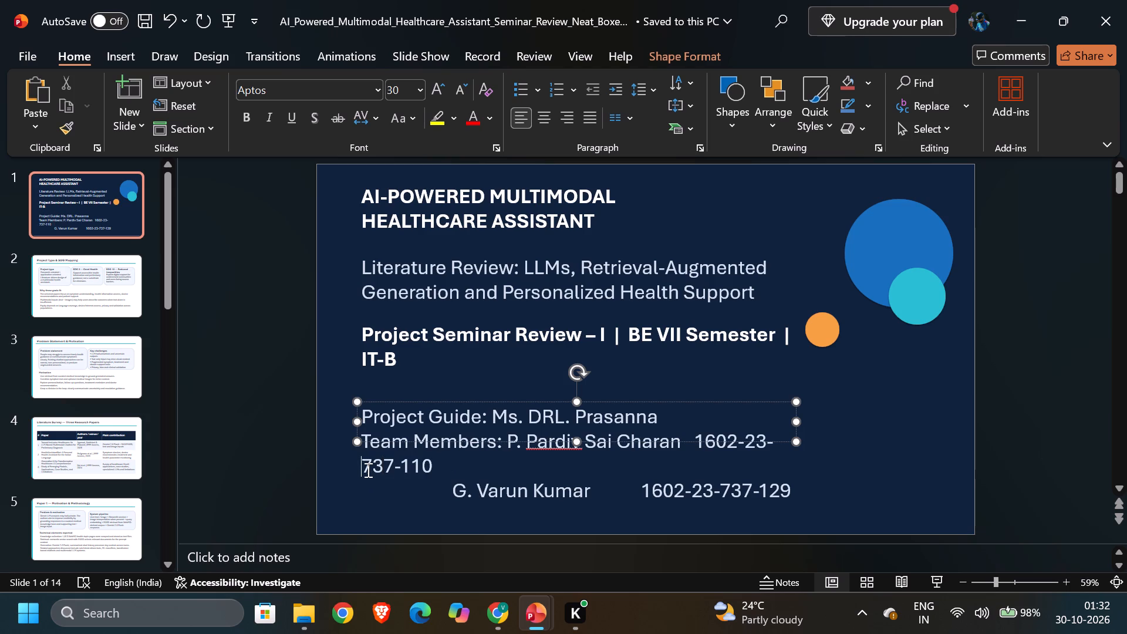
Enlarge the project guide and team members text box slightly wider and down to near the slide's bottom edge.
drag(800, 446, 812, 546)
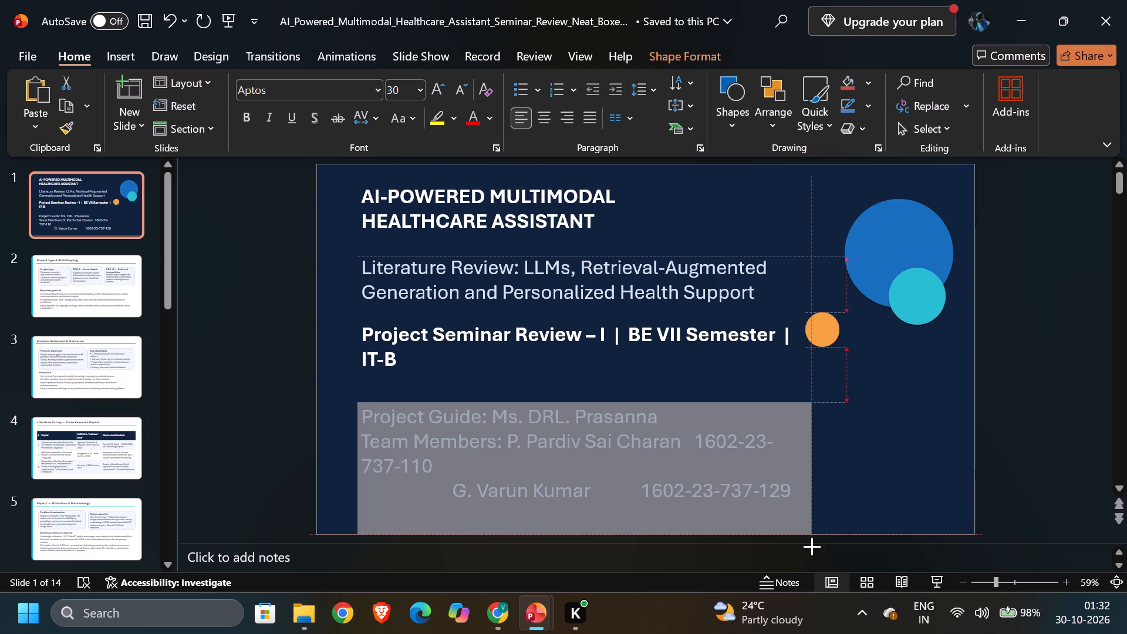
drag(812, 546, 814, 528)
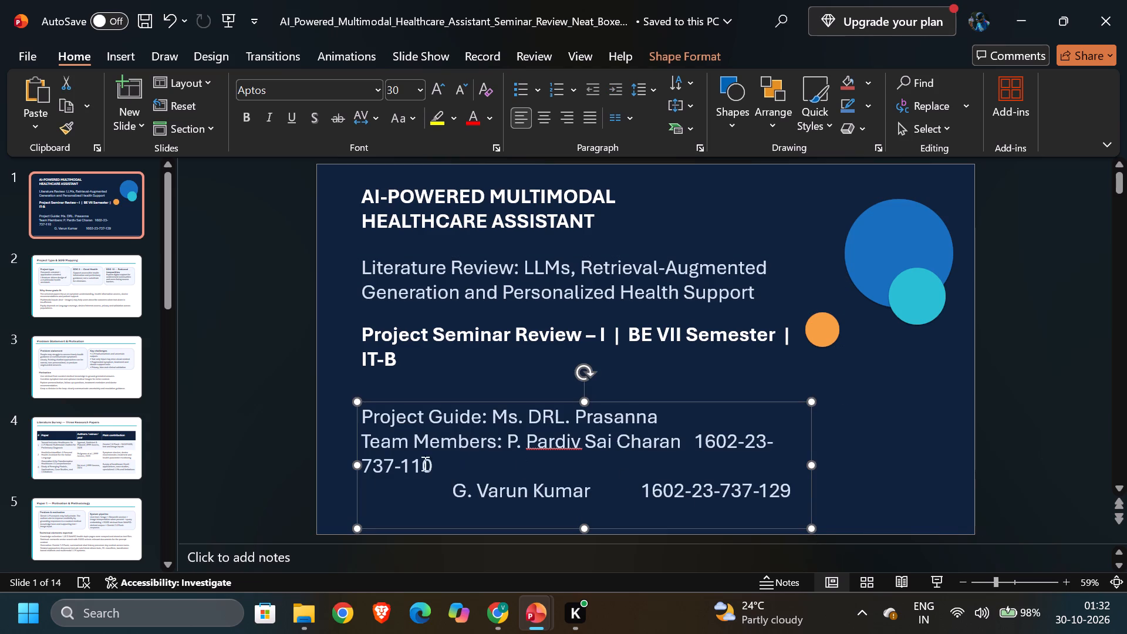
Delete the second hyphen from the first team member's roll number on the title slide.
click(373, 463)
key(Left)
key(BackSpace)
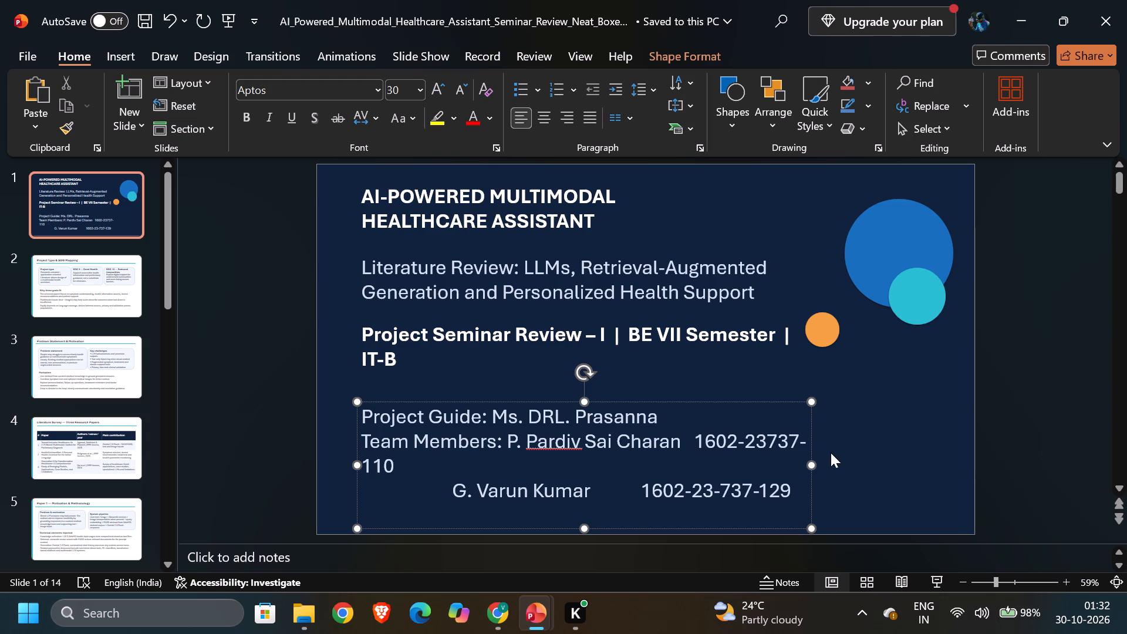
Widen the project guide and team members text box until the first member's roll number fits on one line.
drag(814, 463, 929, 442)
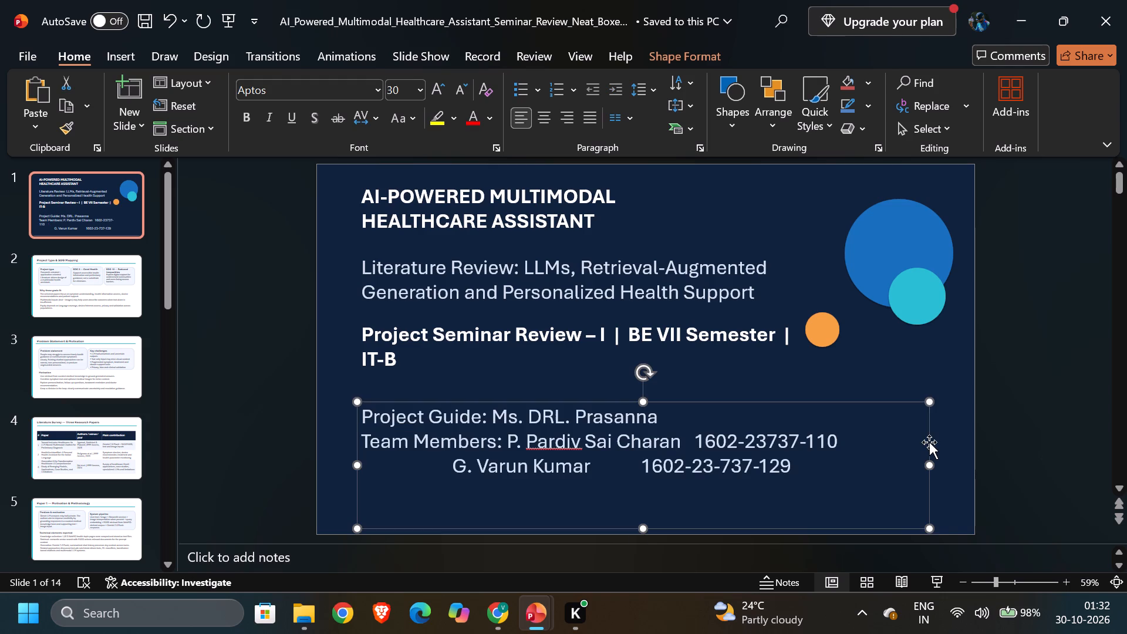
Adjust the spacing in the second member's line so the name and roll number align beneath the first member's.
click(457, 467)
key(Tab)
key(Tab)
key(Tab)
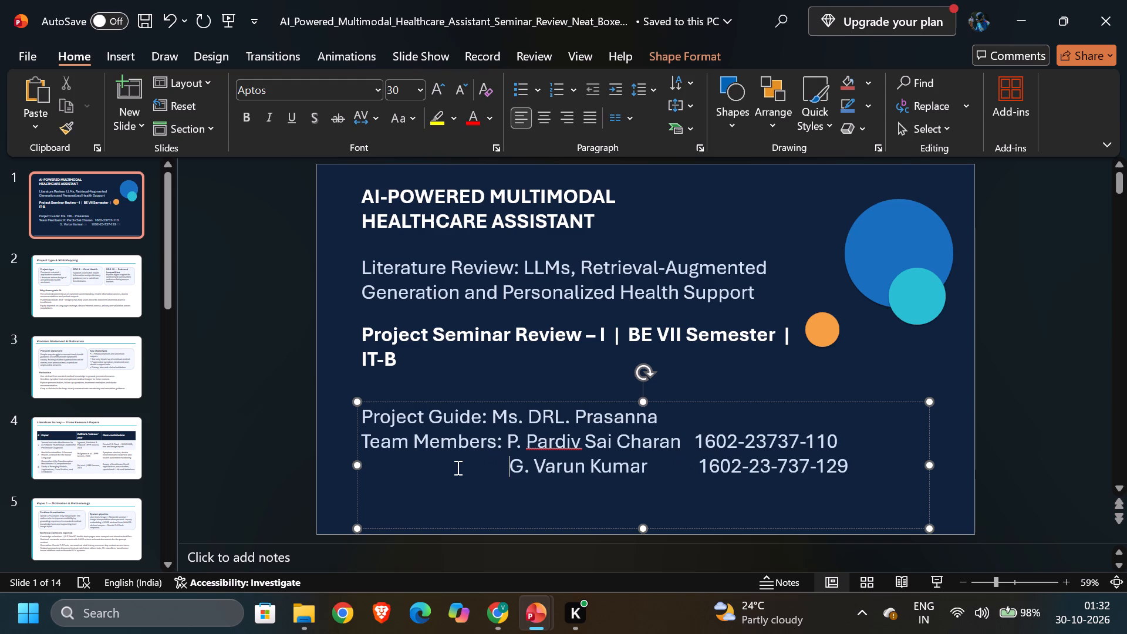
click(704, 470)
key(Left)
key(BackSpace)
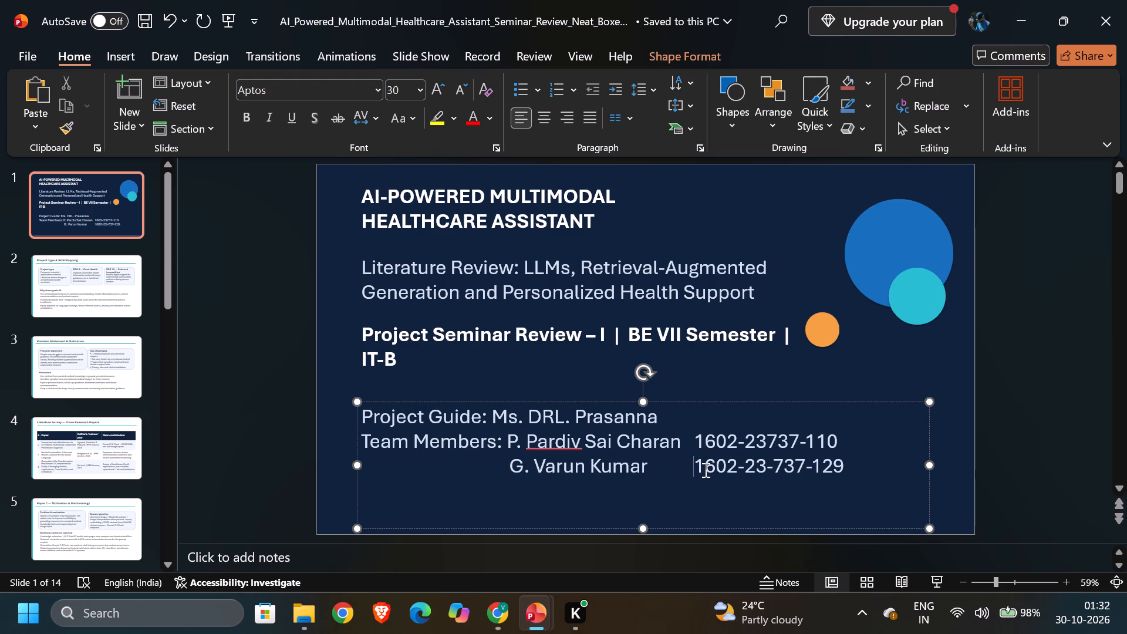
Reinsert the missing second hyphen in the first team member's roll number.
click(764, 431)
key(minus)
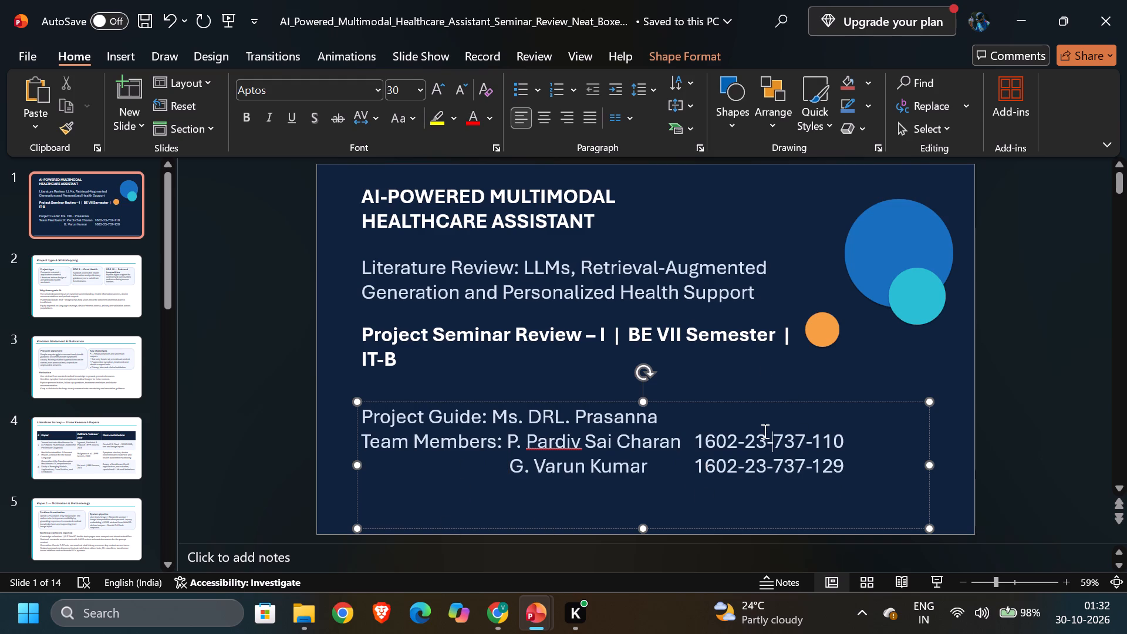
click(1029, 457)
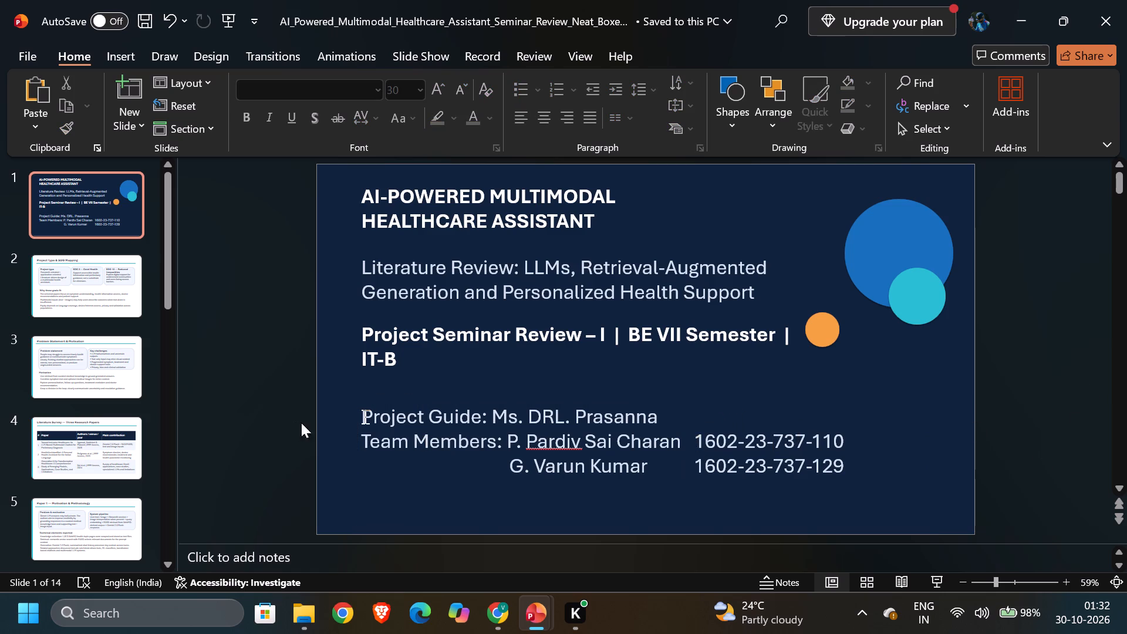
Look through the other slides, from Project Type & SDG Mapping to the references, to check their layout.
click(93, 279)
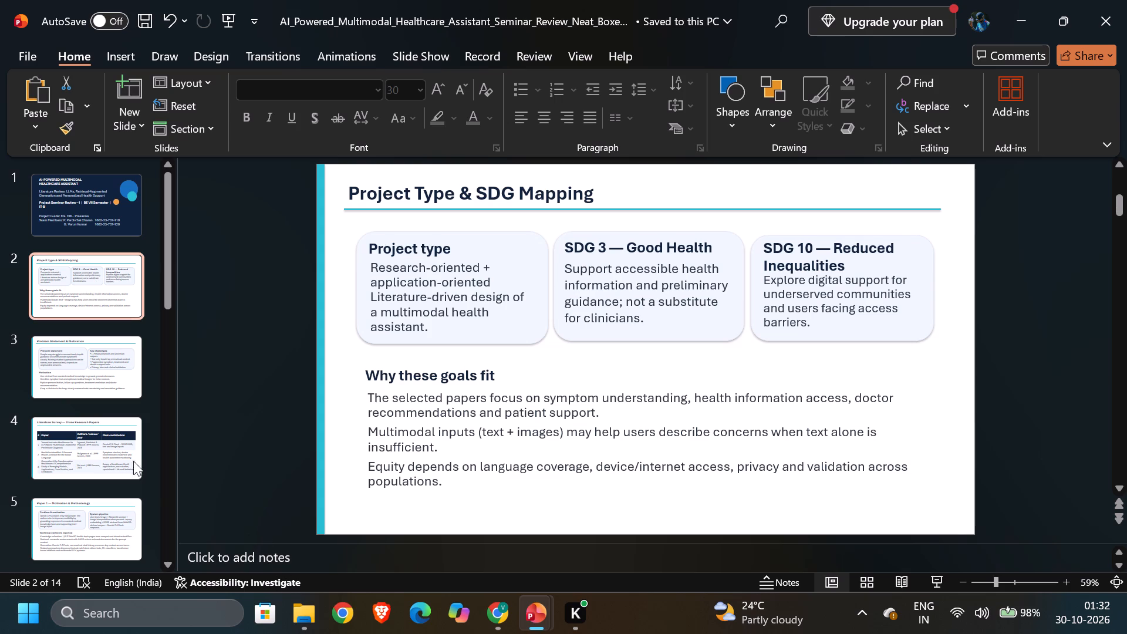
click(58, 355)
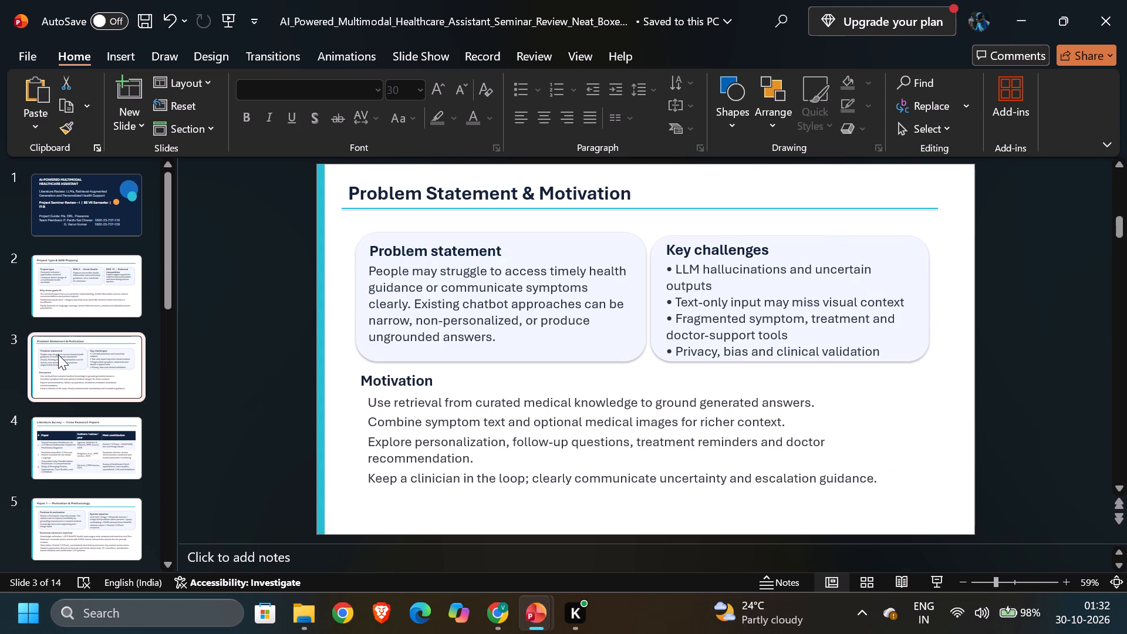
click(74, 457)
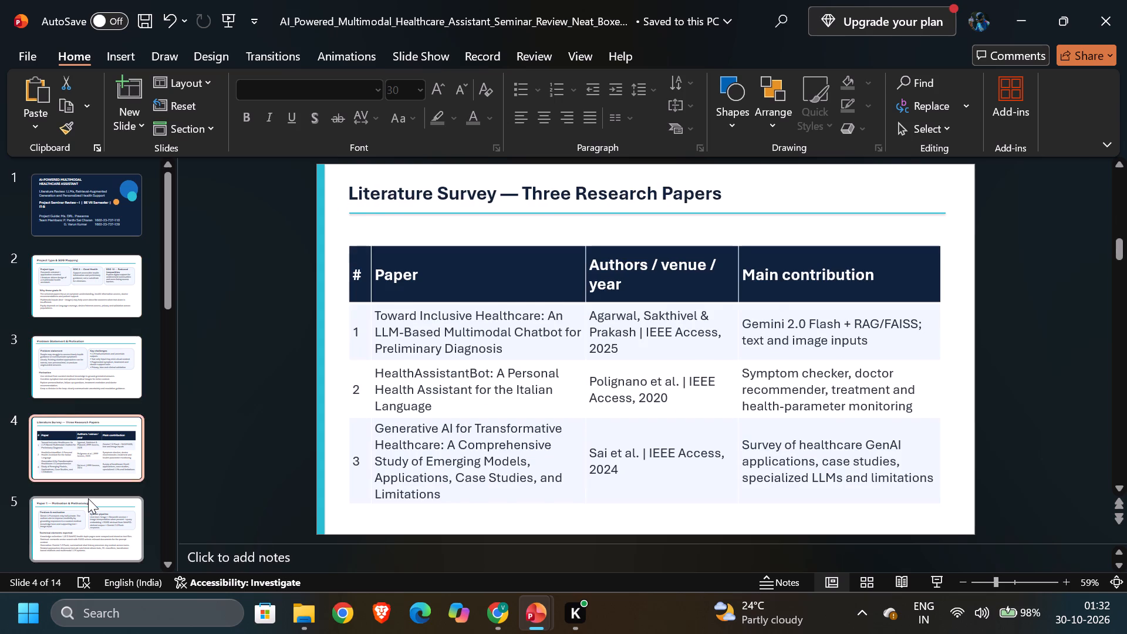
click(88, 498)
scroll(88, 498, down, 2)
click(96, 473)
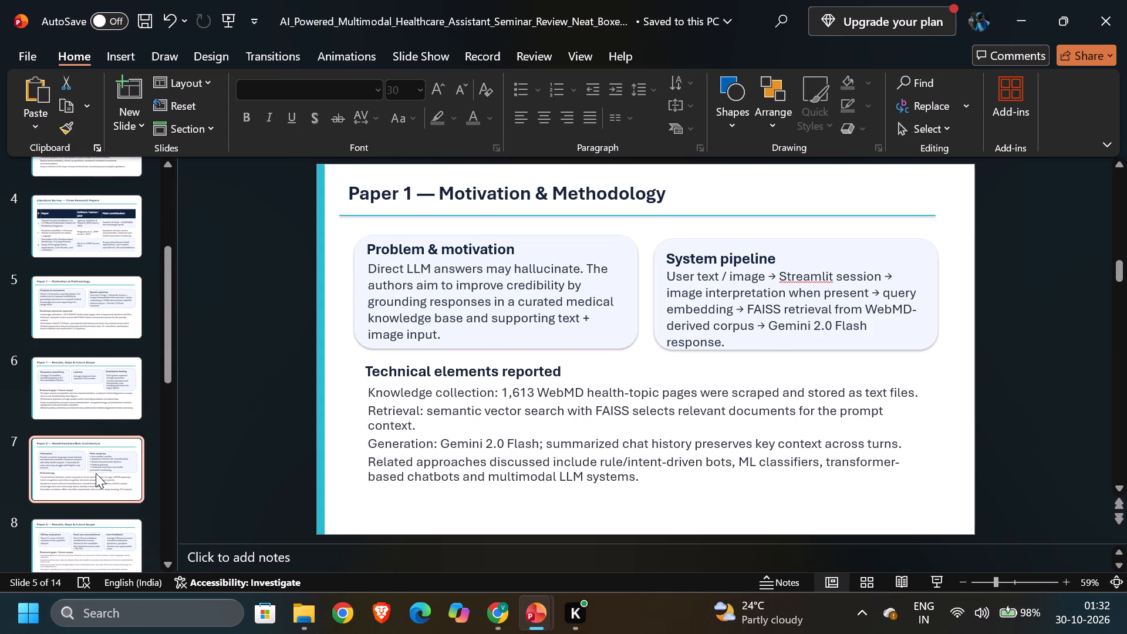
scroll(96, 473, down, 3)
click(87, 464)
scroll(103, 425, down, 1)
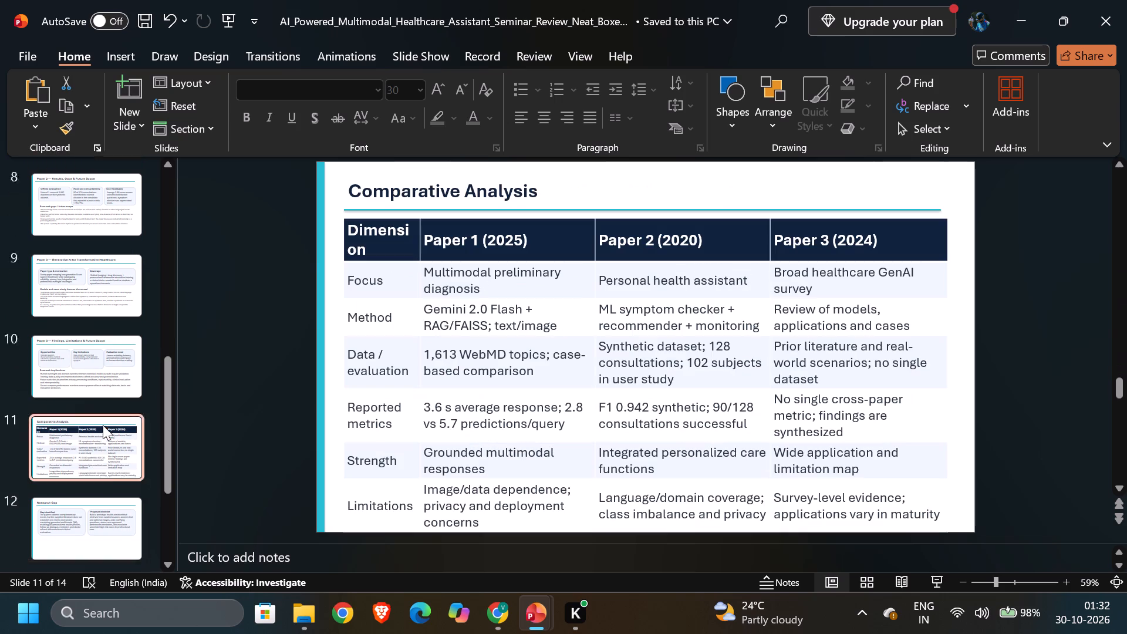
scroll(103, 425, down, 2)
click(87, 514)
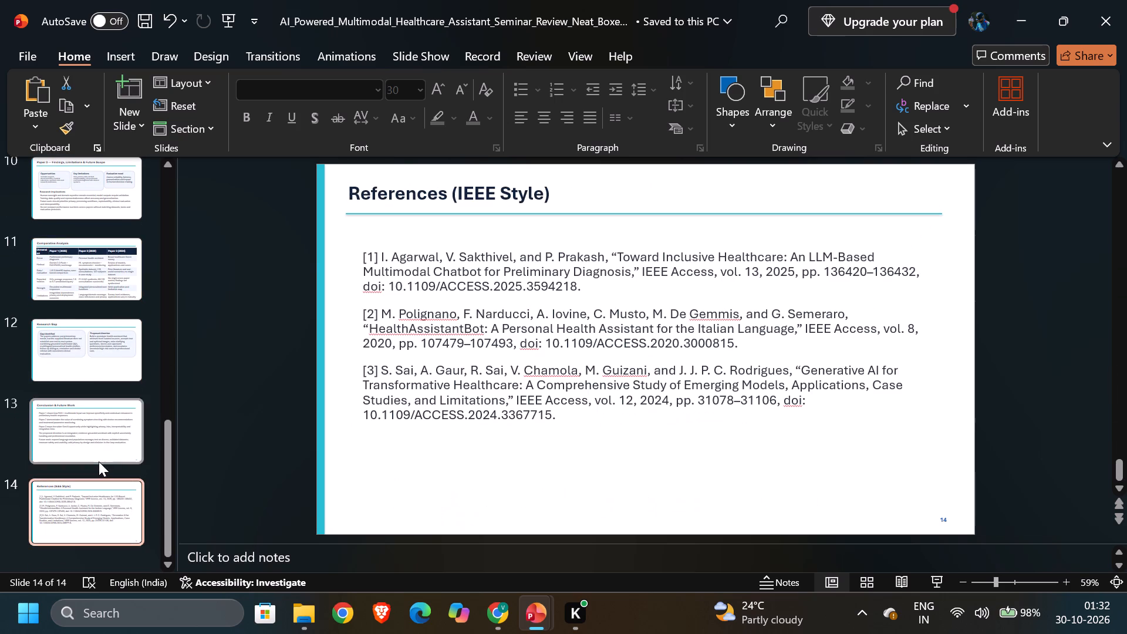
click(99, 461)
click(100, 413)
click(92, 382)
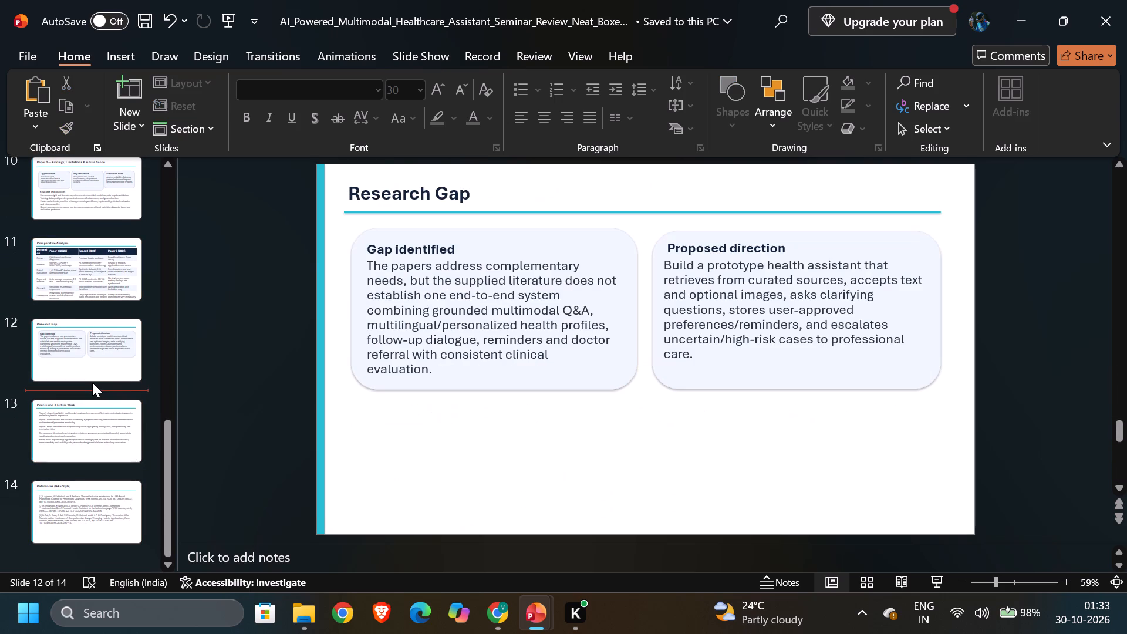
scroll(98, 324, up, 9)
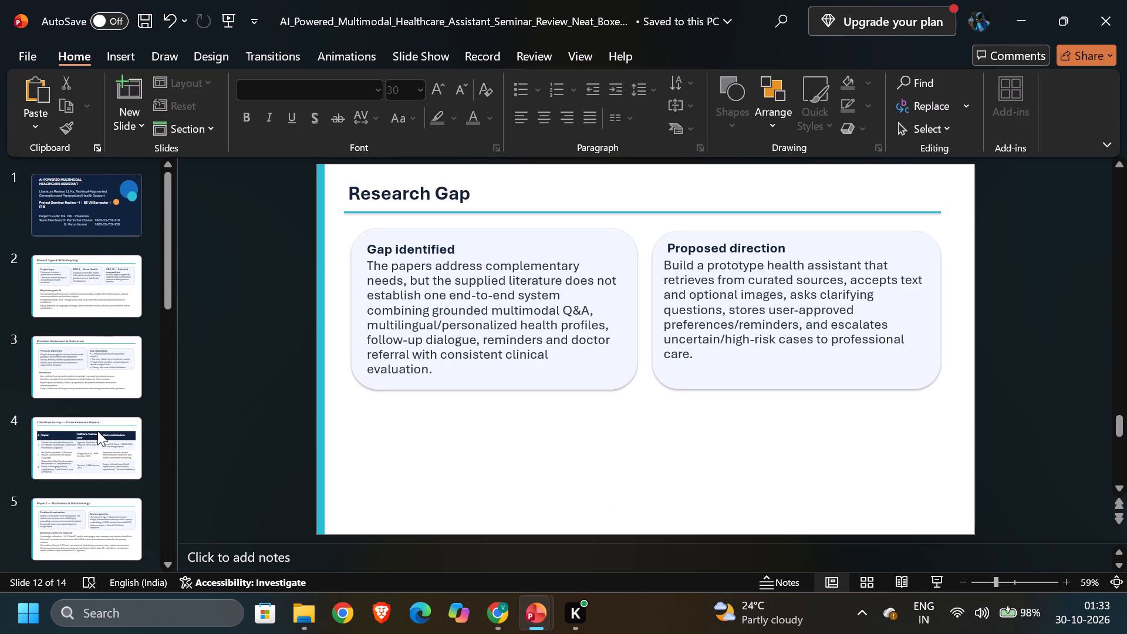
scroll(97, 431, up, 4)
Save the presentation.
click(140, 22)
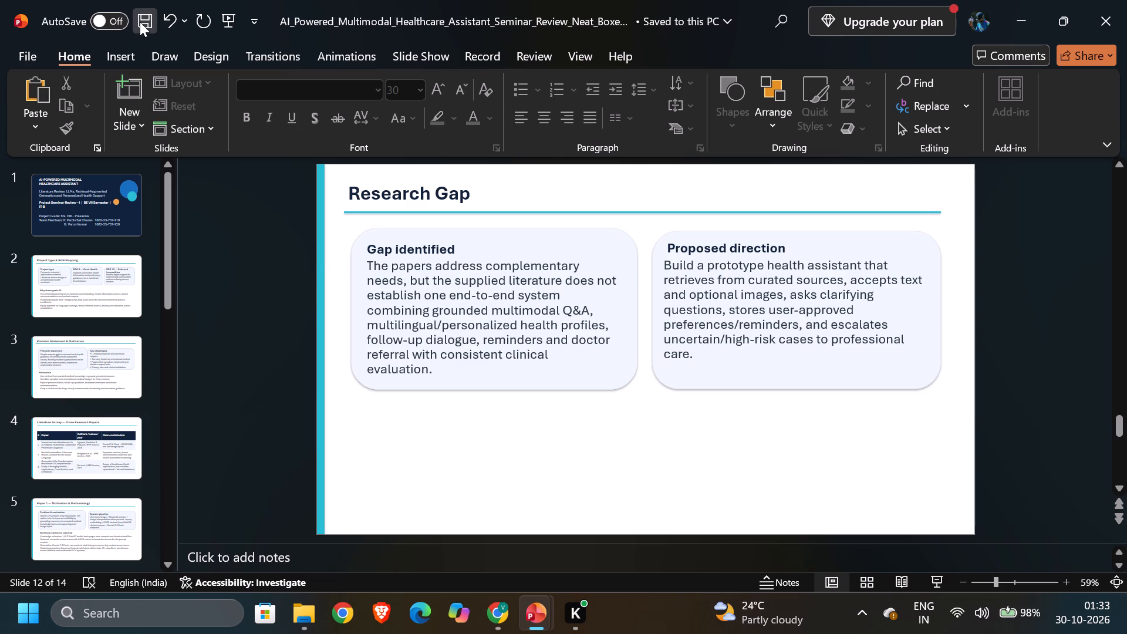